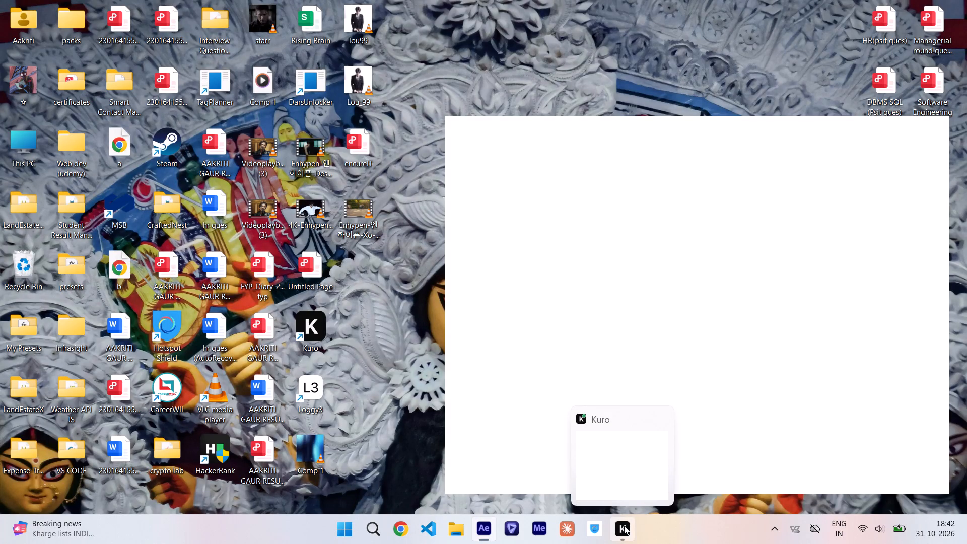
# Switch to After Effects and open the recent project lou_100.aep.
pyautogui.click(487, 527)
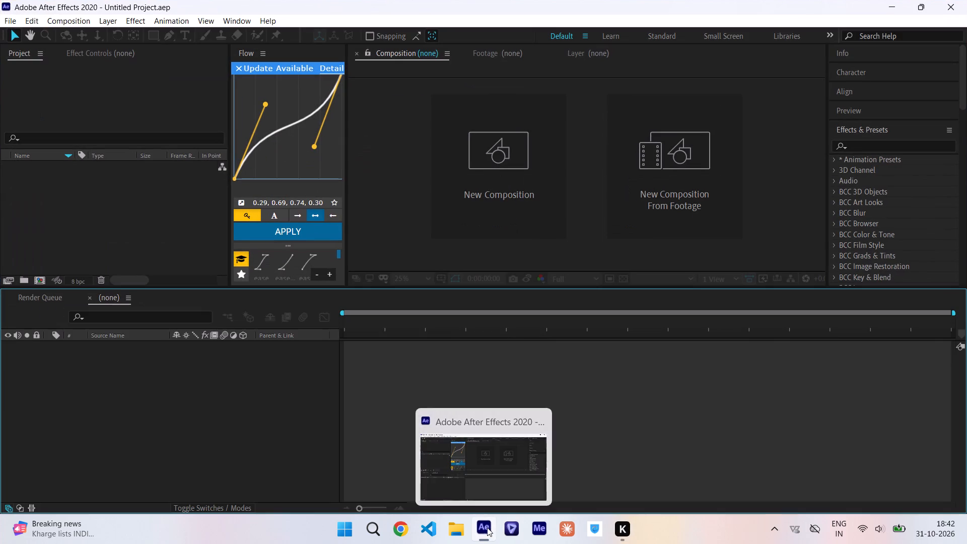
pyautogui.click(12, 21)
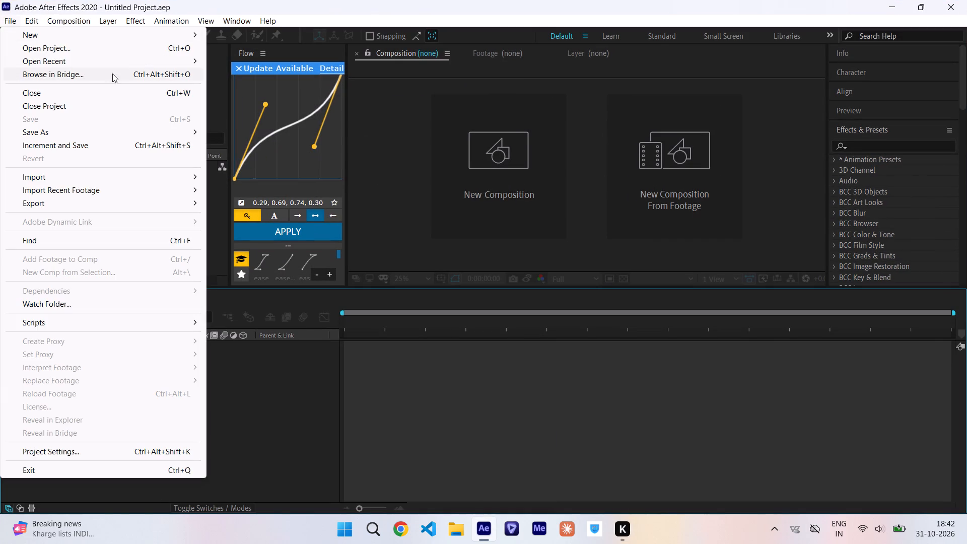
pyautogui.click(269, 60)
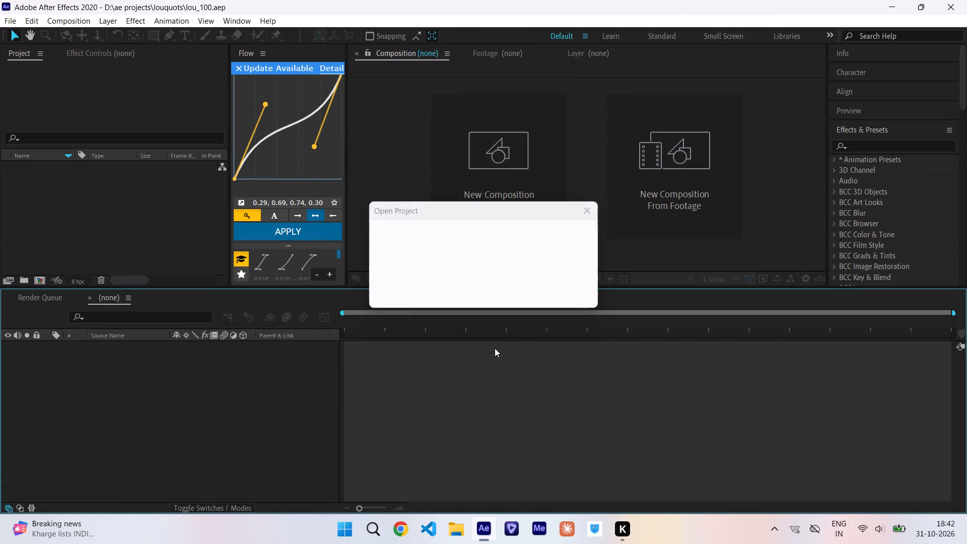
pyautogui.click(326, 319)
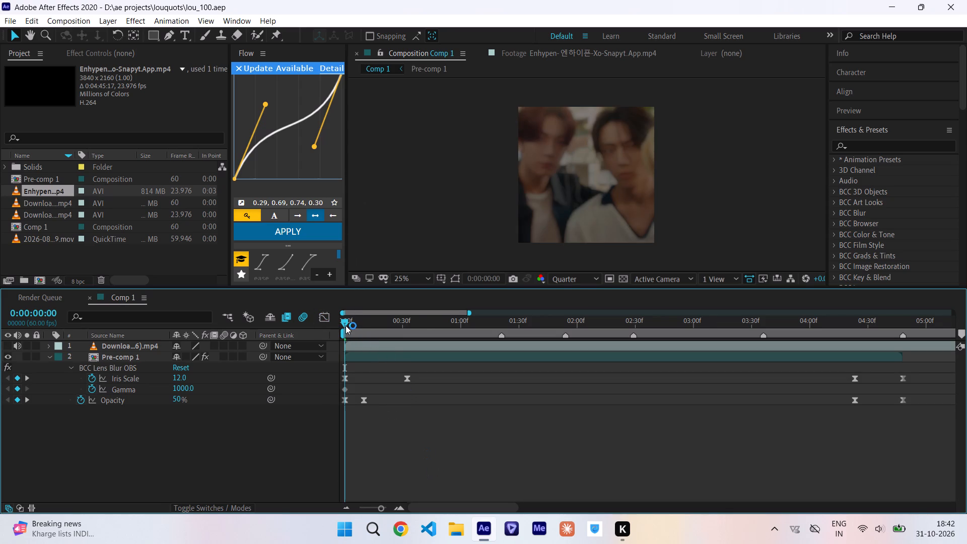
# Scrub through the opening of Comp 1, from the start to about 0:00:01:23.
pyautogui.moveTo(346, 325); pyautogui.dragTo(407, 335)
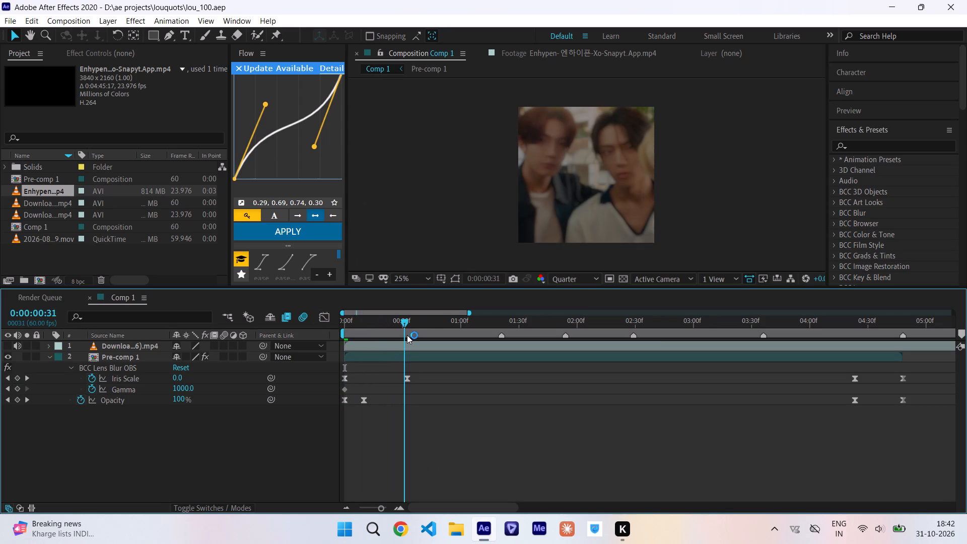
pyautogui.moveTo(407, 335); pyautogui.dragTo(442, 340)
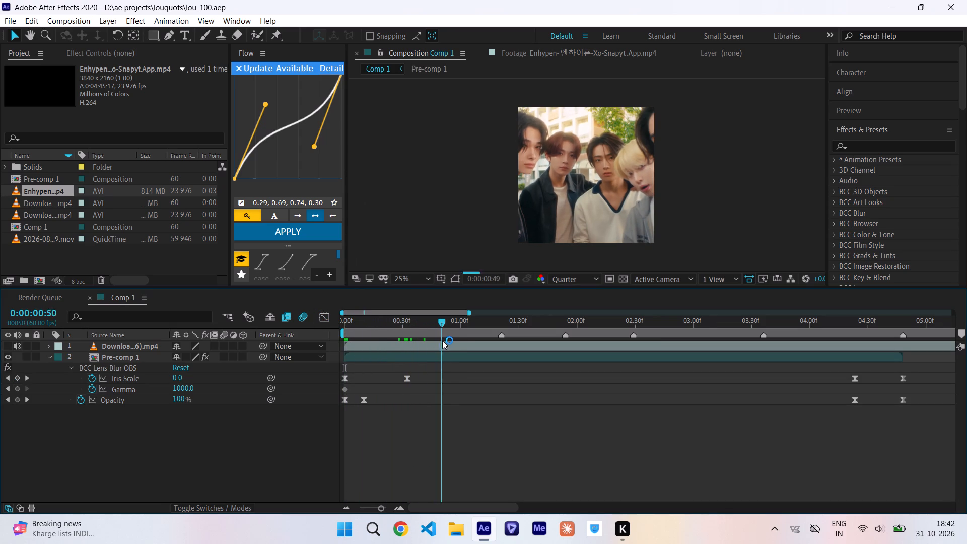
pyautogui.moveTo(442, 340); pyautogui.dragTo(493, 342)
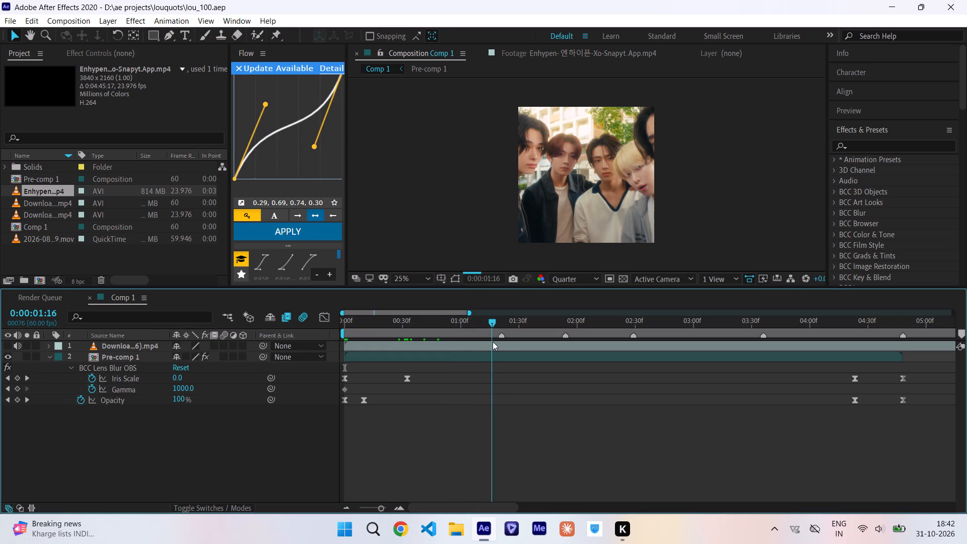
pyautogui.moveTo(493, 342); pyautogui.dragTo(507, 343)
# Preview Comp 1 from the end of the Pre-comp 1 layer at 0:00:04:48, checking the music against the timeline markers.
pyautogui.hscroll(-1, 507, 343)
pyautogui.click(676, 322)
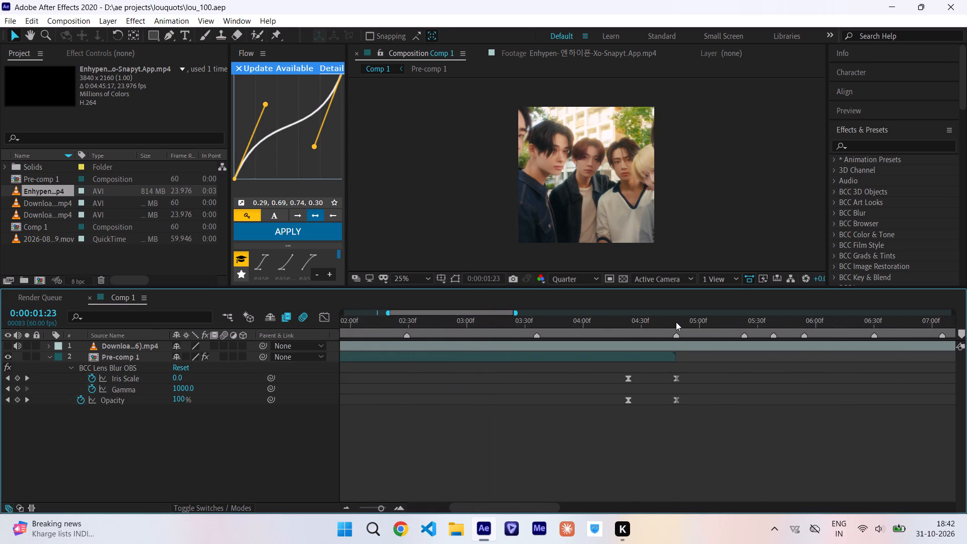
pyautogui.press('space')
pyautogui.hscroll(8, 676, 322)
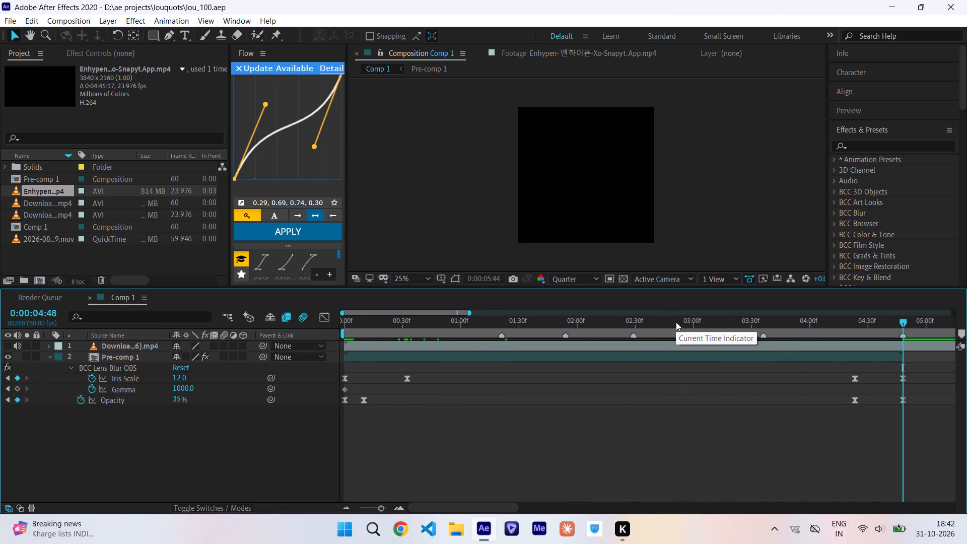
pyautogui.hscroll(5, 676, 322)
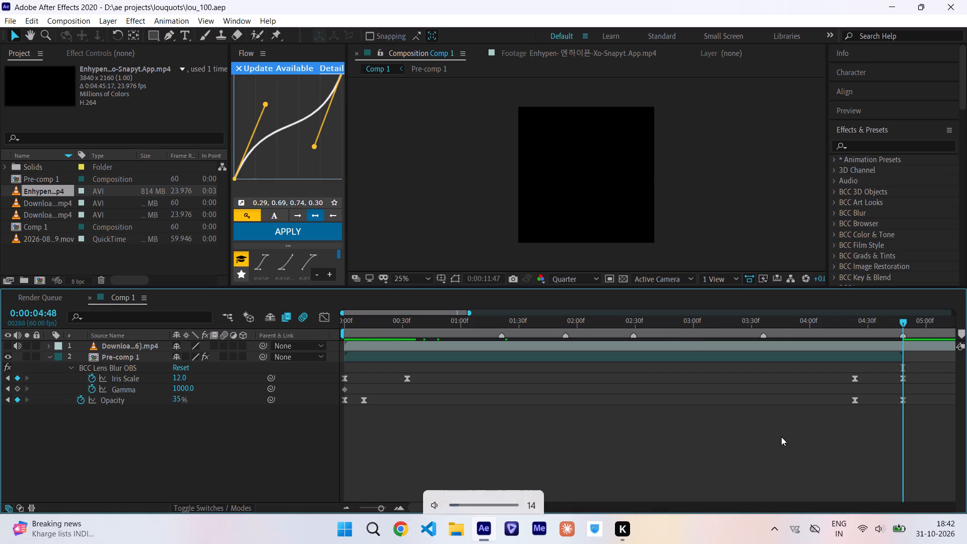
pyautogui.hscroll(-20, 604, 454)
pyautogui.hscroll(-14, 604, 454)
pyautogui.hscroll(7, 604, 454)
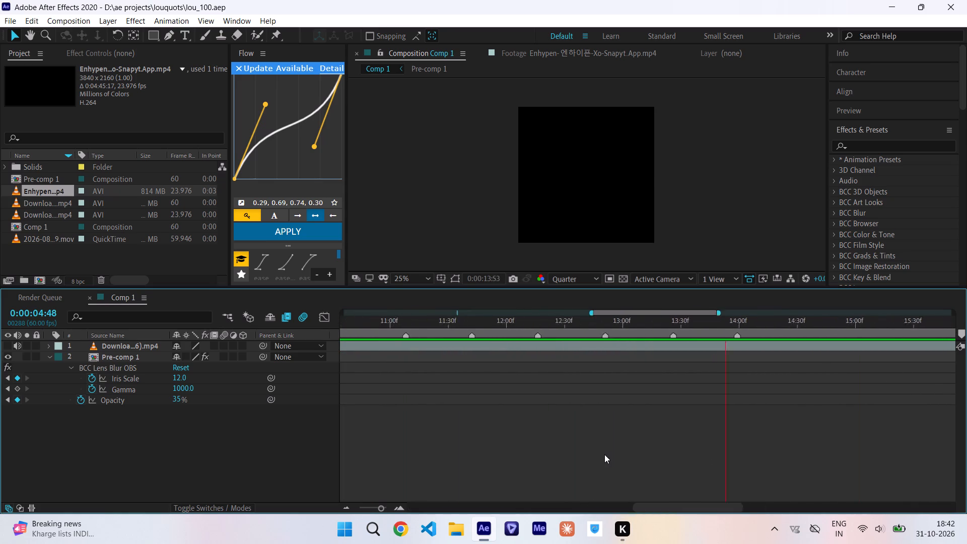
pyautogui.hscroll(3, 604, 454)
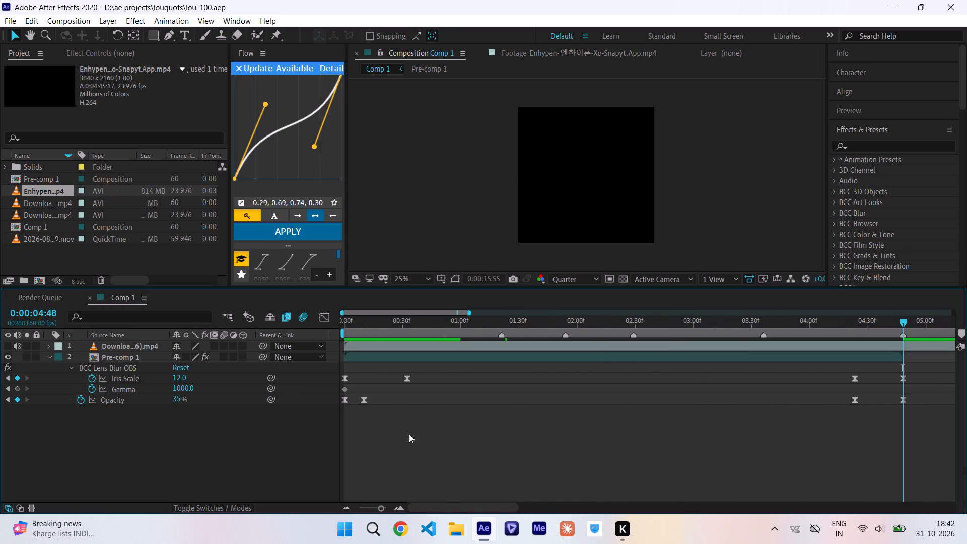
# Collapse the keyframed properties of the Pre-comp 1 layer.
pyautogui.click(144, 362)
pyautogui.press('u')
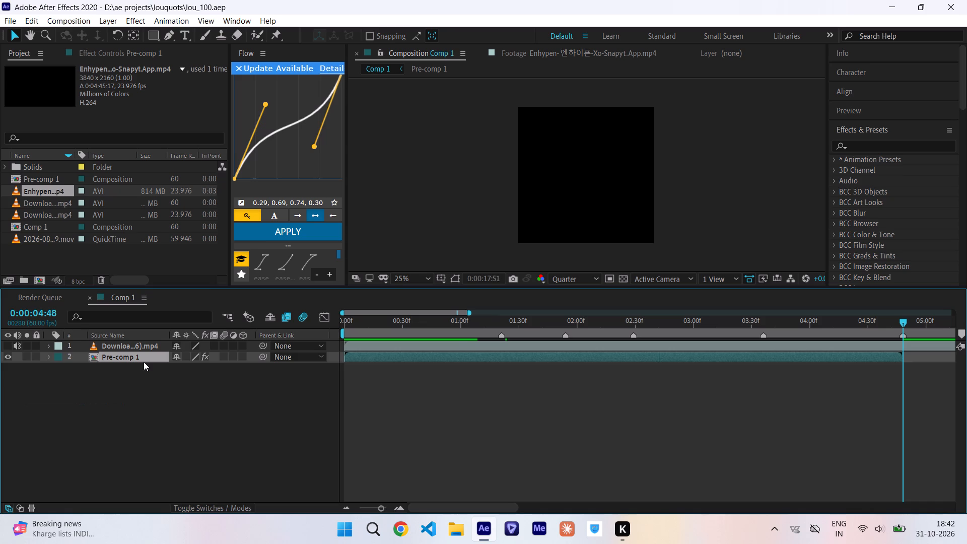
# Look over the Comp 1 timeline and its markers through to the end of the downloaded mp4 layer while the preview plays.
pyautogui.hscroll(-8, 579, 422)
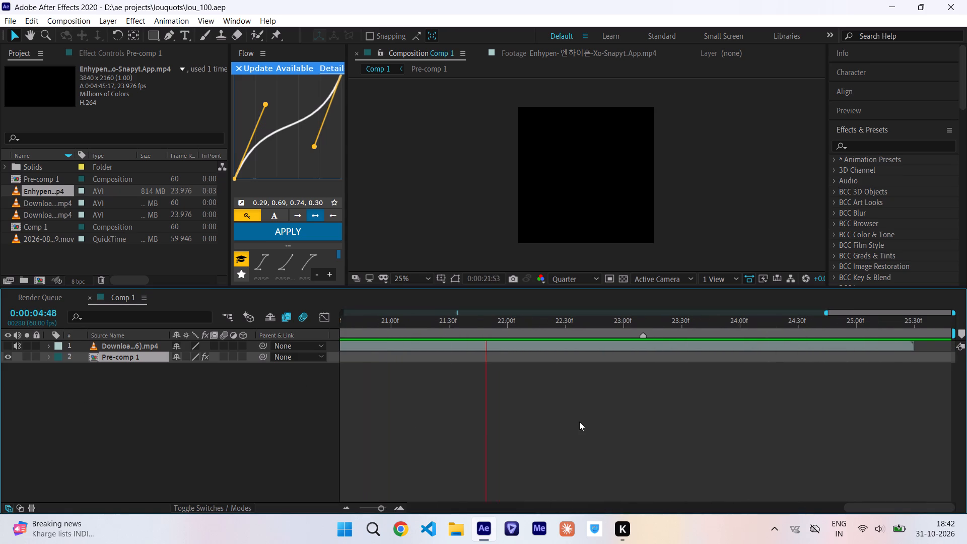
pyautogui.hscroll(7, 579, 422)
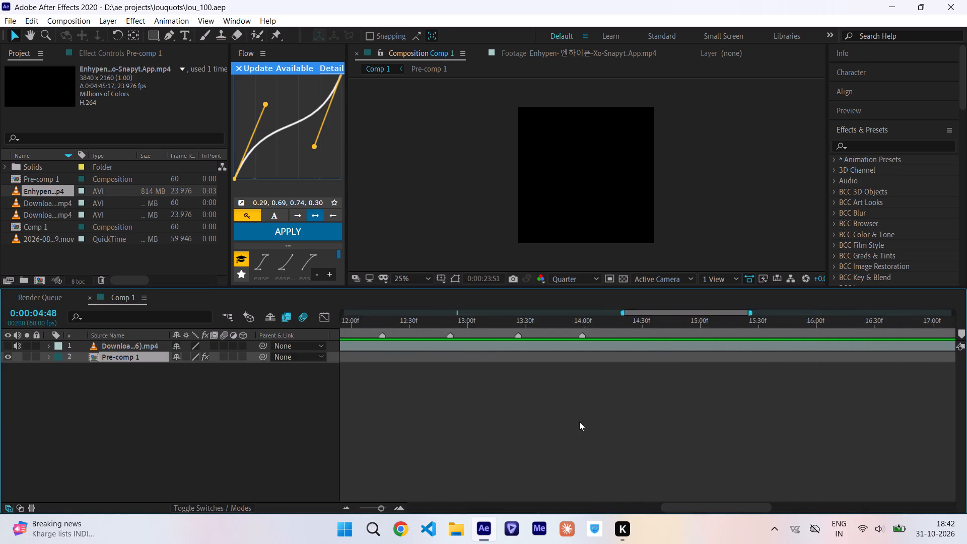
pyautogui.hscroll(7, 579, 422)
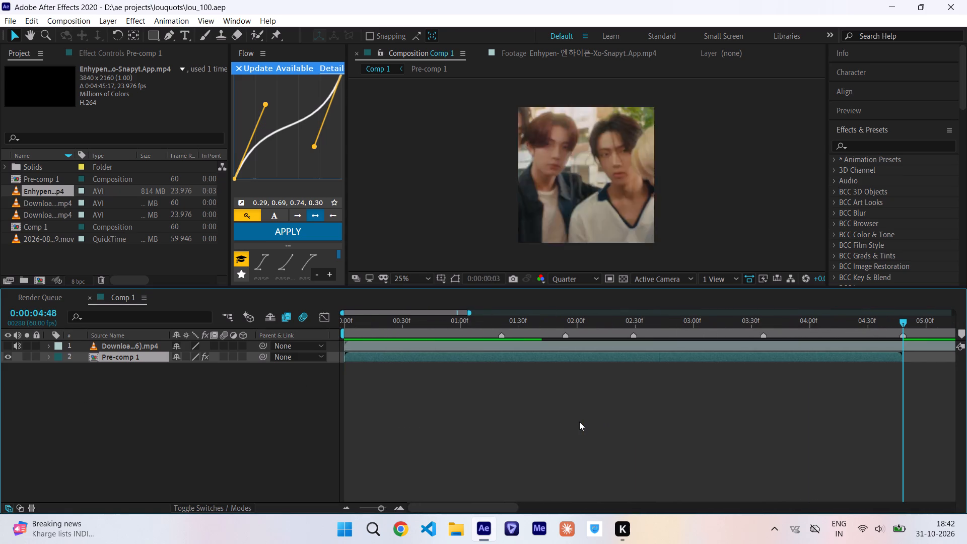
# Watch the Pre-comp 1 clip's preview from the start of Comp 1, comparing its motion with the timeline markers.
pyautogui.hscroll(2, 579, 422)
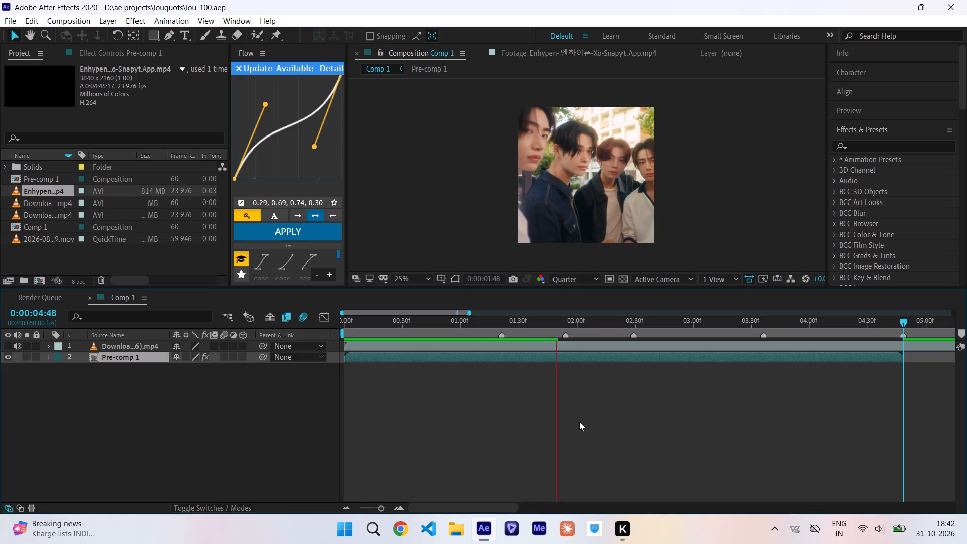
pyautogui.hscroll(-1, 579, 422)
pyautogui.hscroll(1, 579, 422)
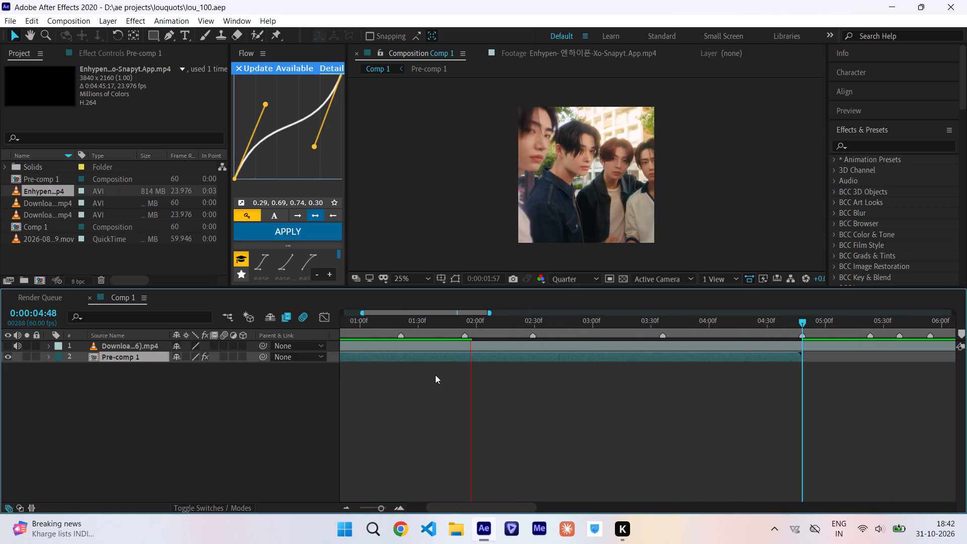
pyautogui.hscroll(2, 531, 425)
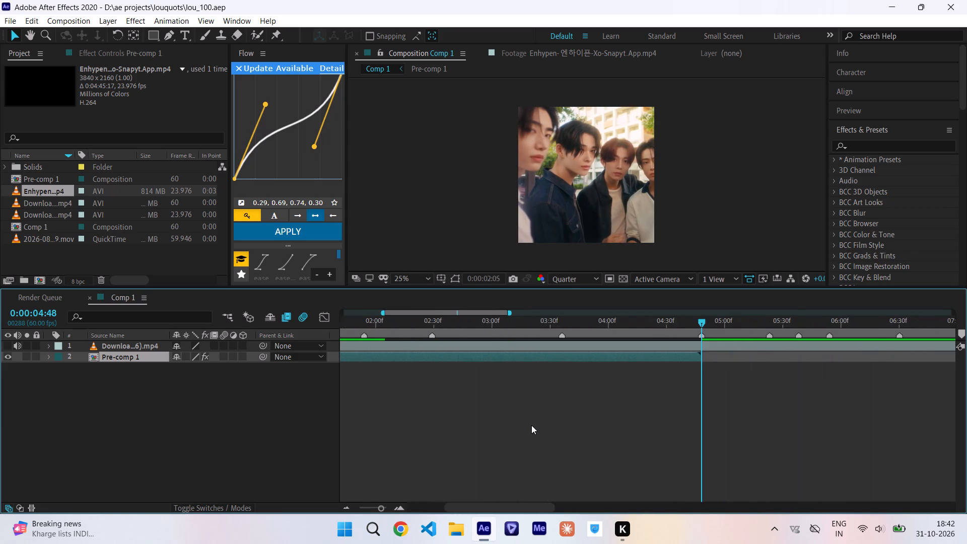
pyautogui.hscroll(1, 531, 425)
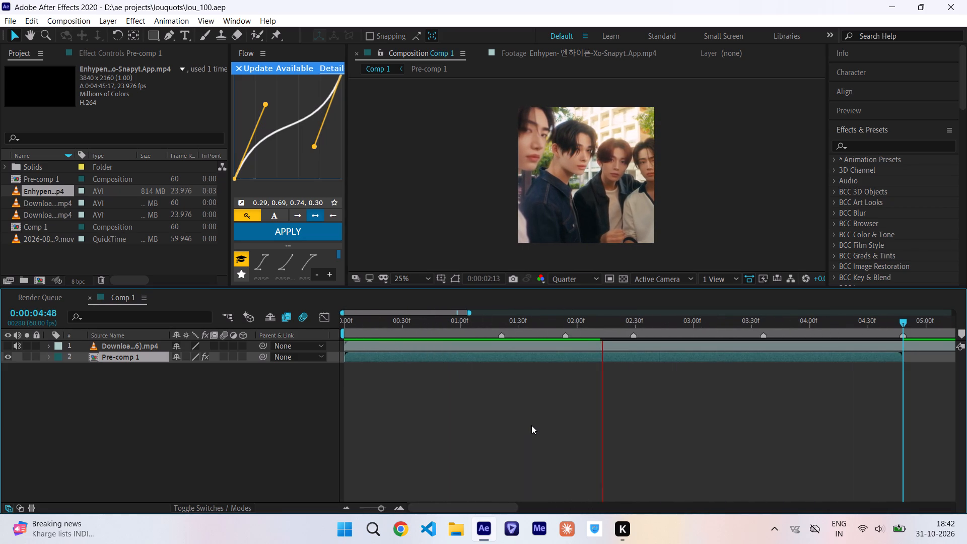
pyautogui.hscroll(-1, 531, 425)
pyautogui.hscroll(1, 531, 425)
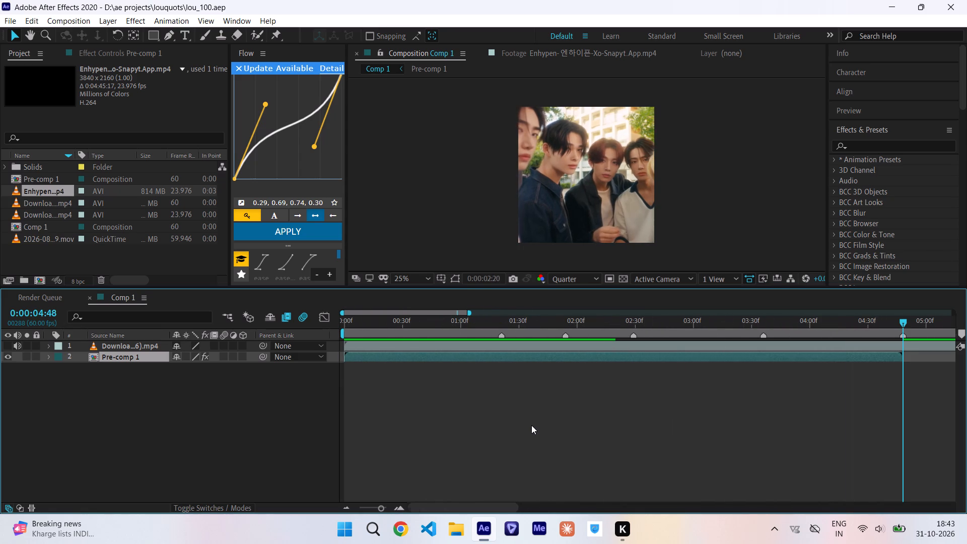
pyautogui.hscroll(1, 531, 425)
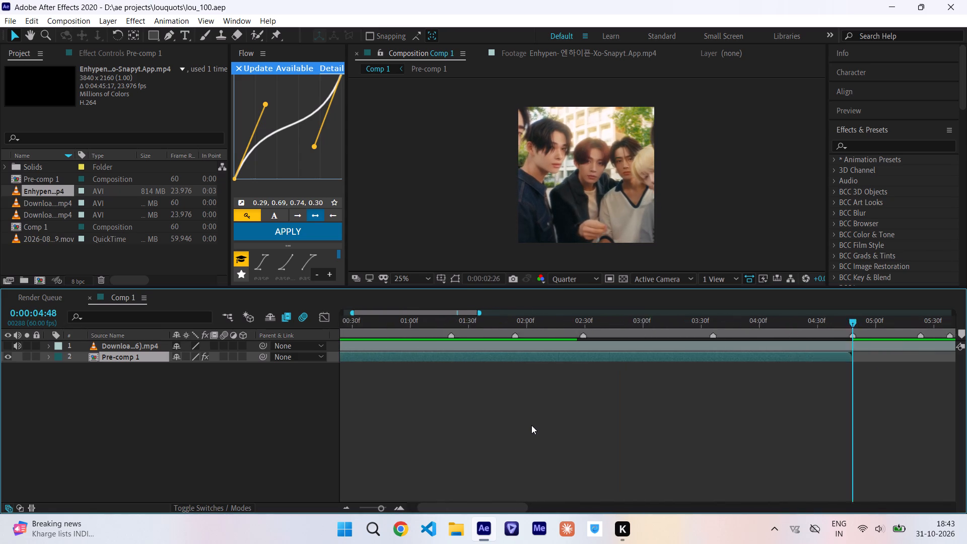
pyautogui.hscroll(3, 531, 425)
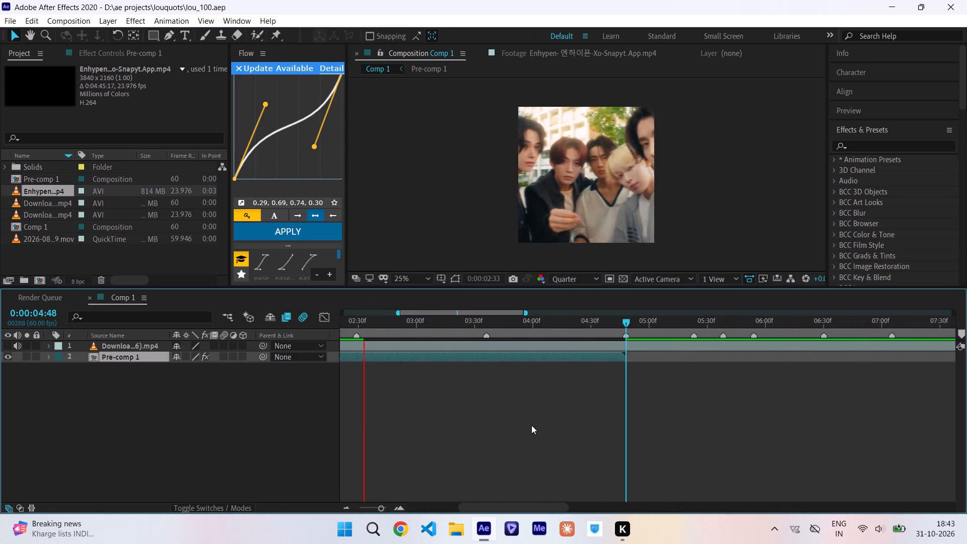
pyautogui.hscroll(3, 531, 425)
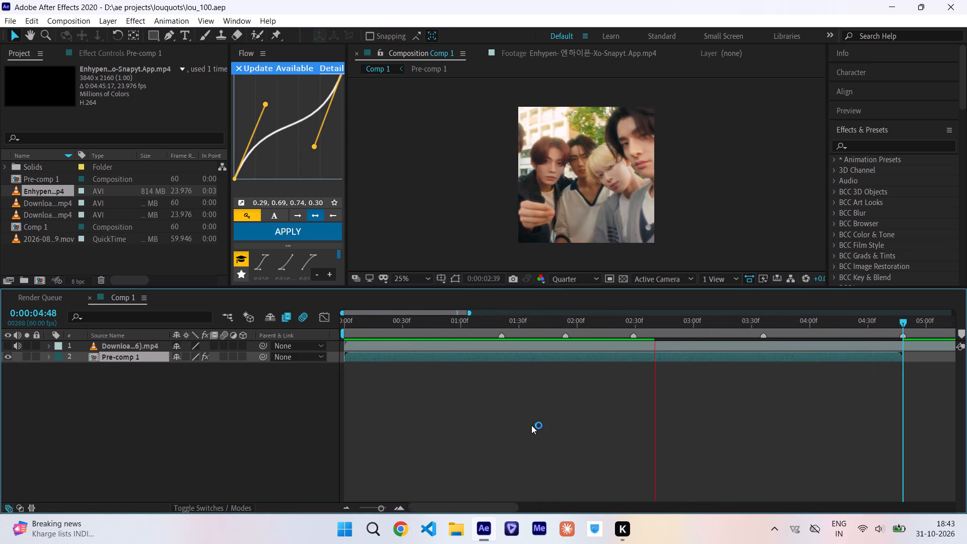
pyautogui.hscroll(1, 531, 425)
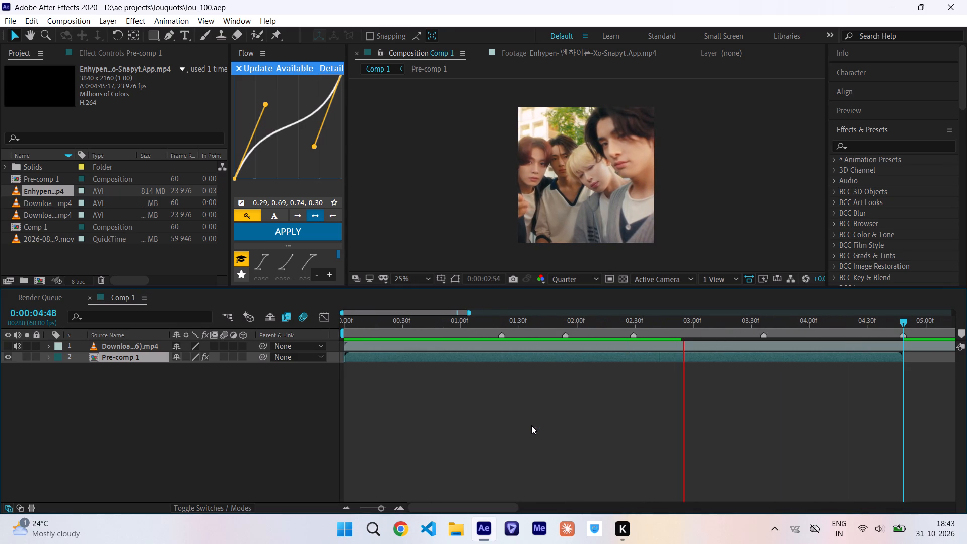
pyautogui.hscroll(2, 531, 425)
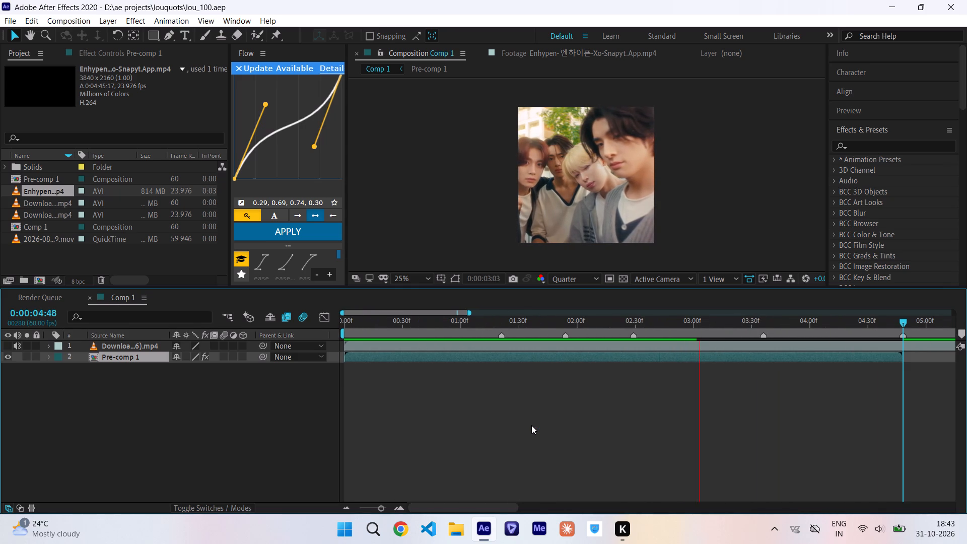
pyautogui.hscroll(1, 531, 425)
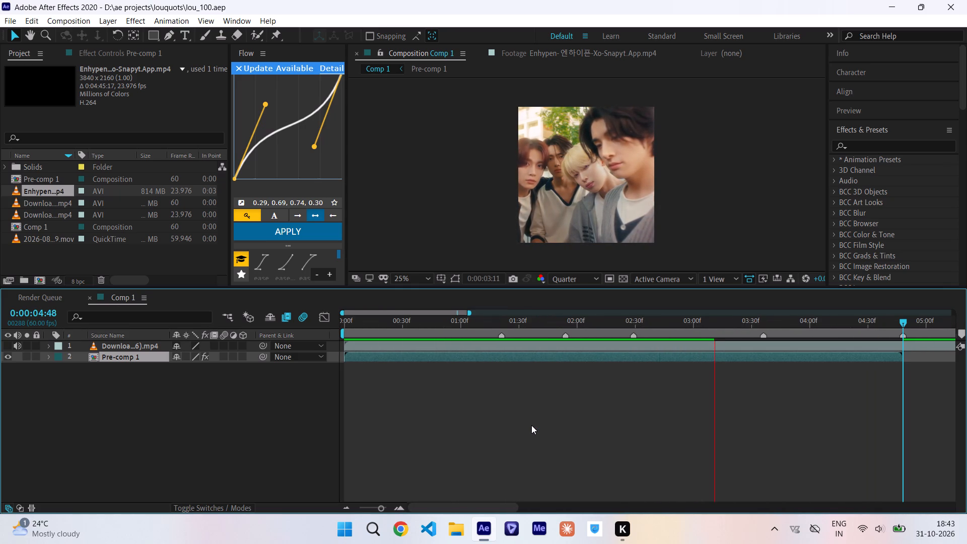
pyautogui.hscroll(-1, 531, 425)
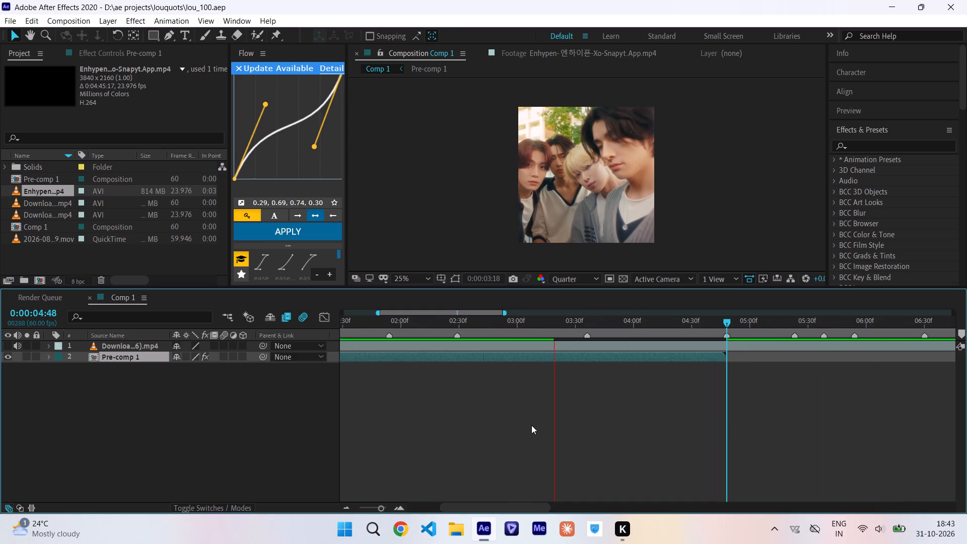
pyautogui.hscroll(1, 531, 425)
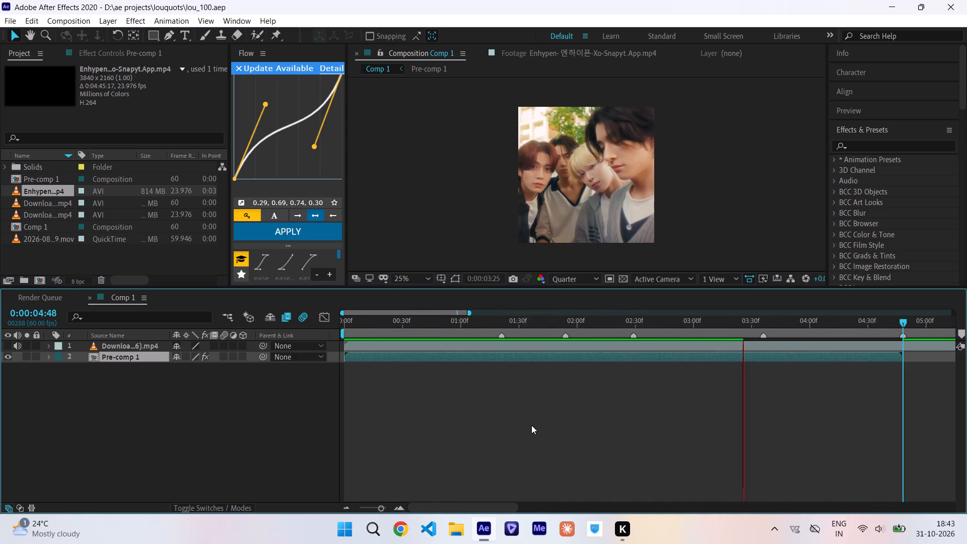
pyautogui.hscroll(-1, 531, 425)
pyautogui.hscroll(2, 531, 425)
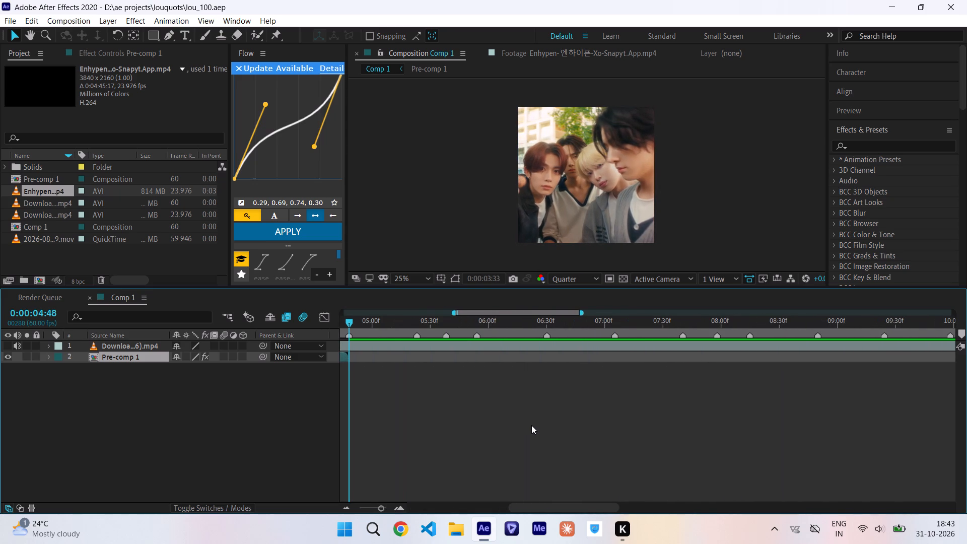
pyautogui.hscroll(1, 531, 425)
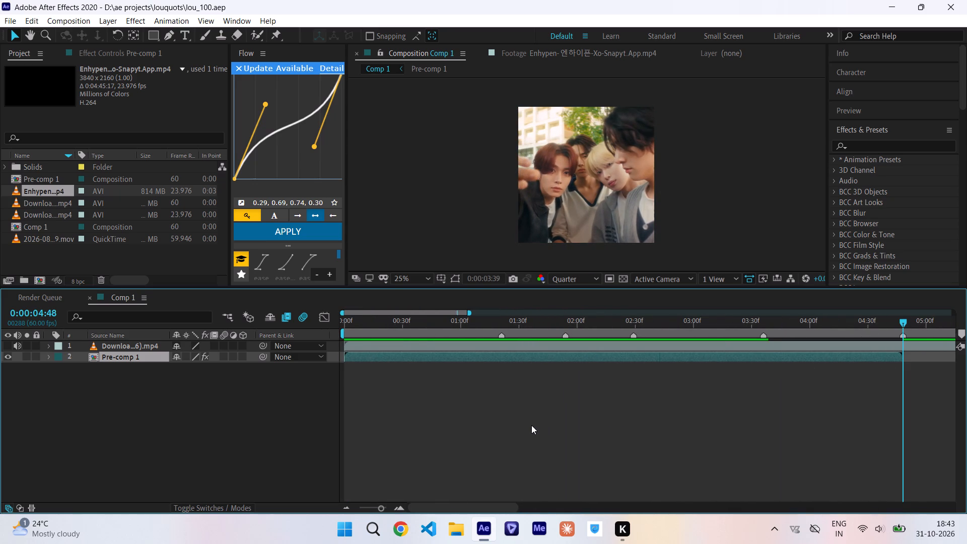
pyautogui.hscroll(-1, 786, 392)
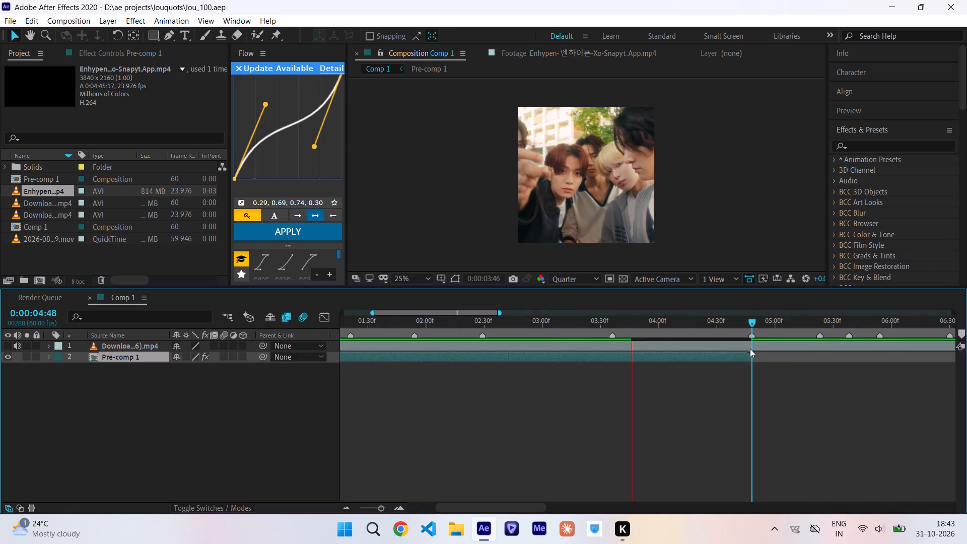
# Preview Comp 1 onward from the end of the Pre-comp 1 layer at 0:00:04:48.
pyautogui.click(753, 322)
pyautogui.press('space')
# Locate the frame just past the end of the downloaded mp4 layer and set Comp 1's duration to match, 0:00:25:30.
pyautogui.hscroll(-7, 753, 322)
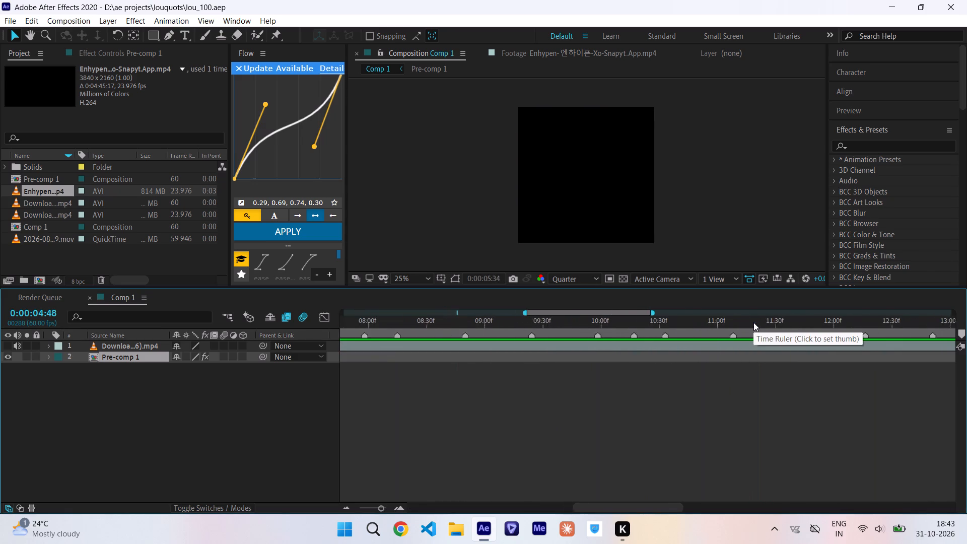
pyautogui.hscroll(-20, 753, 322)
pyautogui.hscroll(-7, 753, 322)
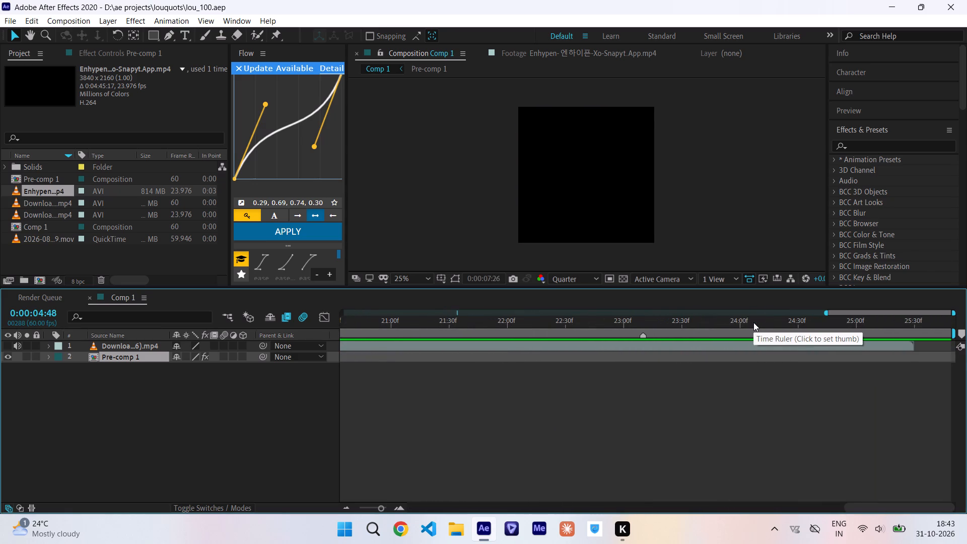
pyautogui.hscroll(-2, 753, 322)
pyautogui.click(888, 327)
pyautogui.click(896, 347)
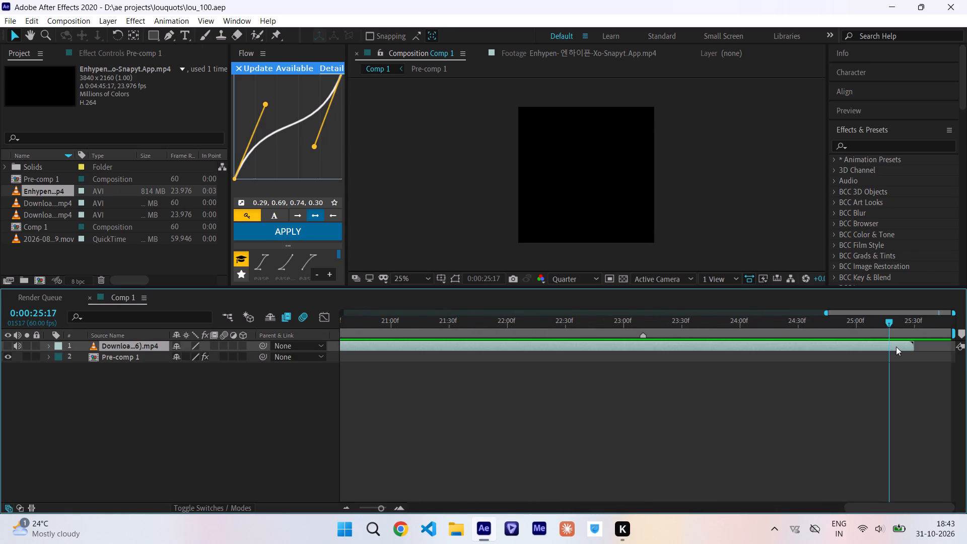
pyautogui.press('o')
pyautogui.hotkey('ctrl', 'Right')
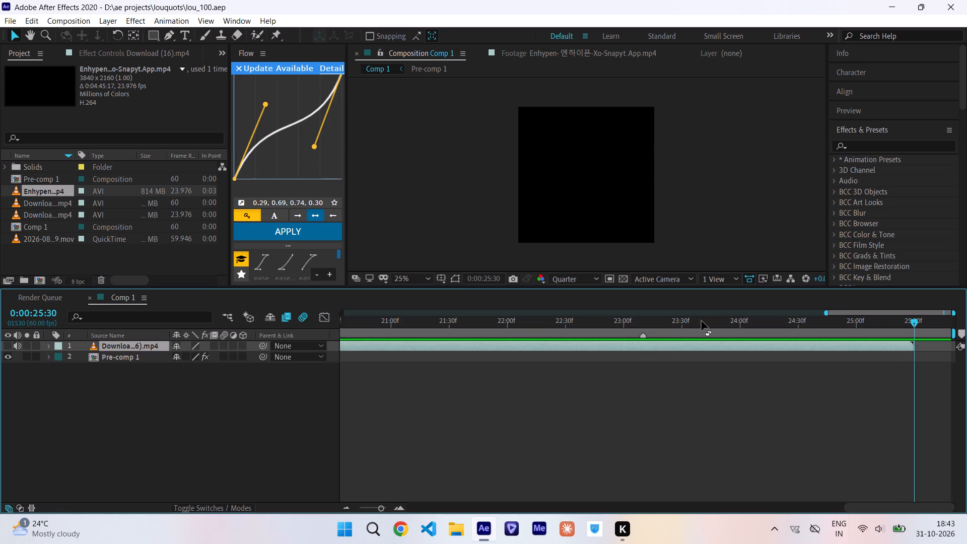
pyautogui.click(70, 18)
pyautogui.click(72, 52)
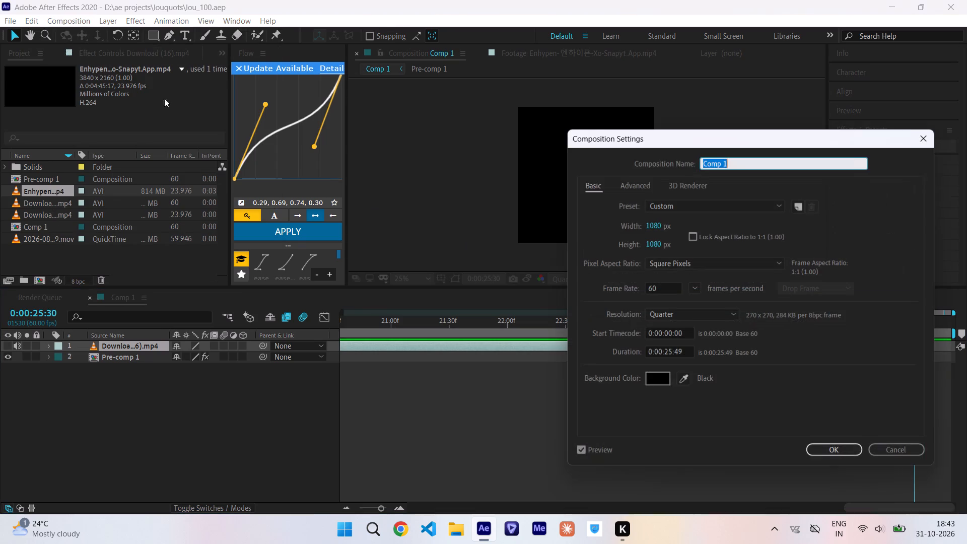
pyautogui.click(685, 353)
pyautogui.press('BackSpace')
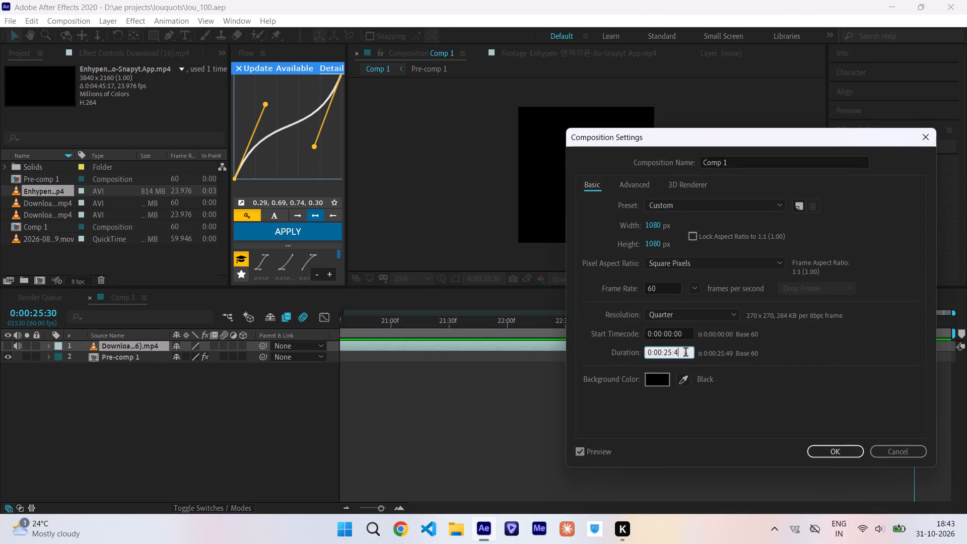
pyautogui.press('BackSpace')
pyautogui.write('30')
pyautogui.press('Return')
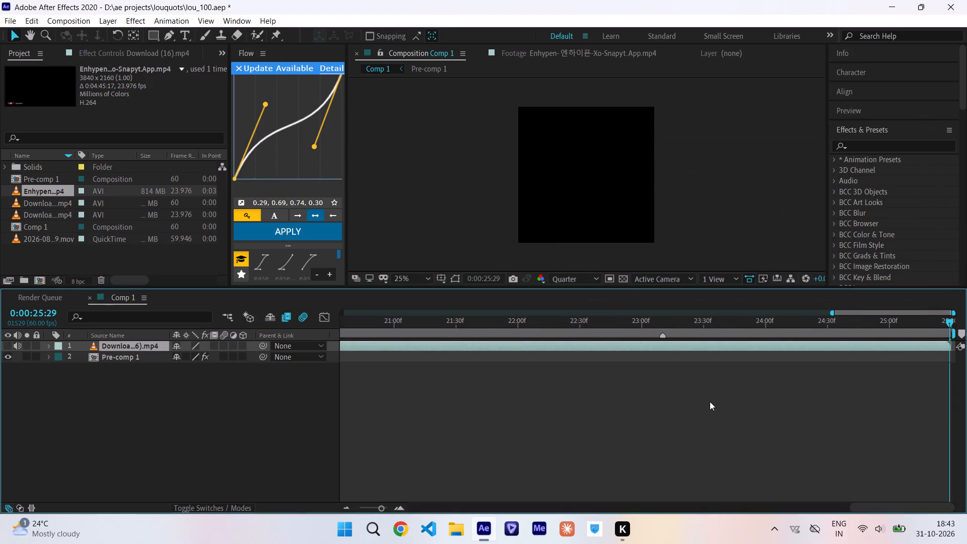
# Look over Comp 1's markers and layers from its new end back to the Pre-comp 1 clip.
pyautogui.hscroll(-1, 718, 404)
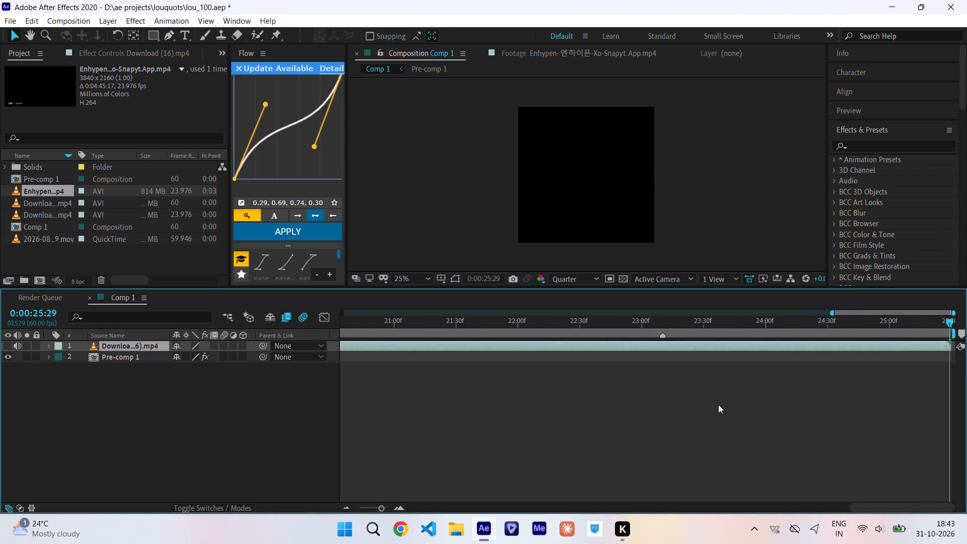
pyautogui.hscroll(2, 718, 404)
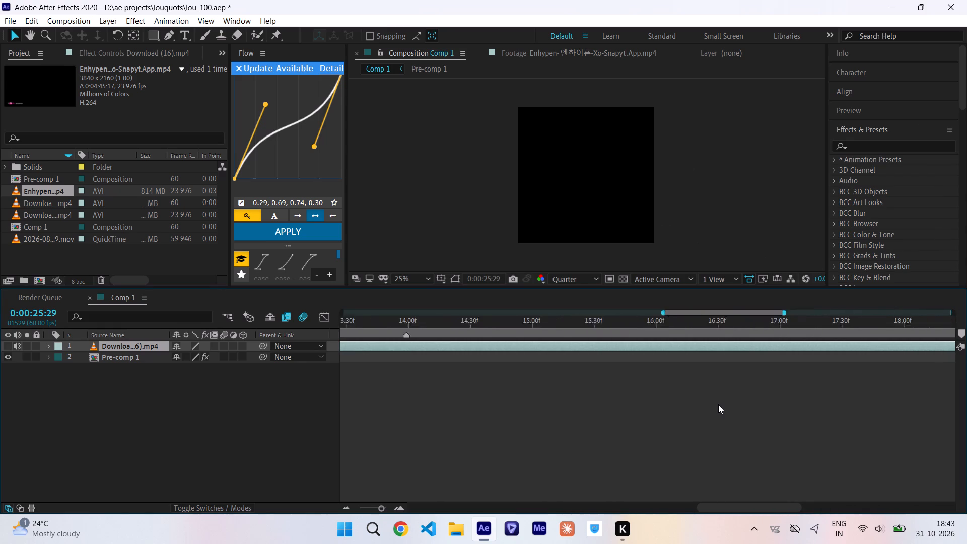
pyautogui.hscroll(5, 718, 404)
pyautogui.hscroll(-4, 718, 404)
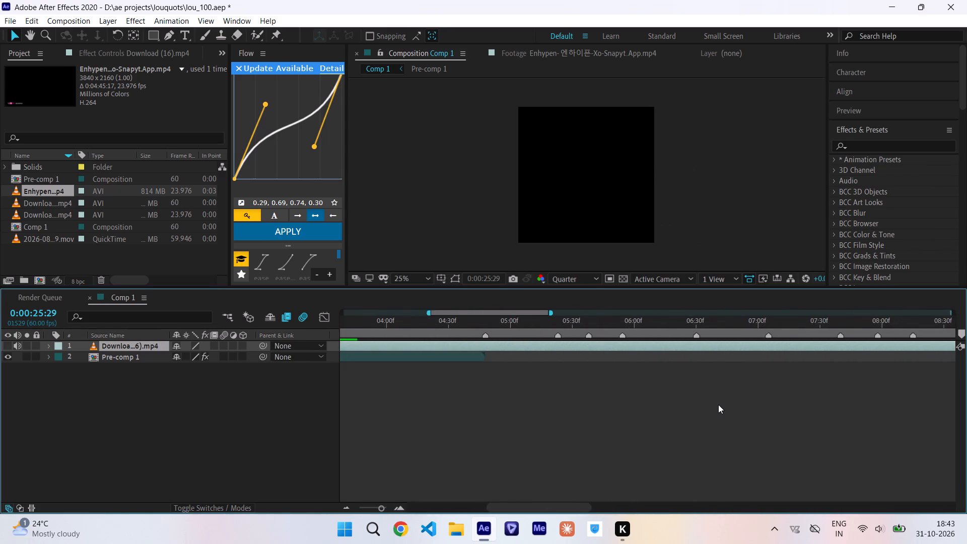
pyautogui.hscroll(-2, 718, 404)
pyautogui.hscroll(5, 718, 404)
pyautogui.hscroll(-1, 718, 404)
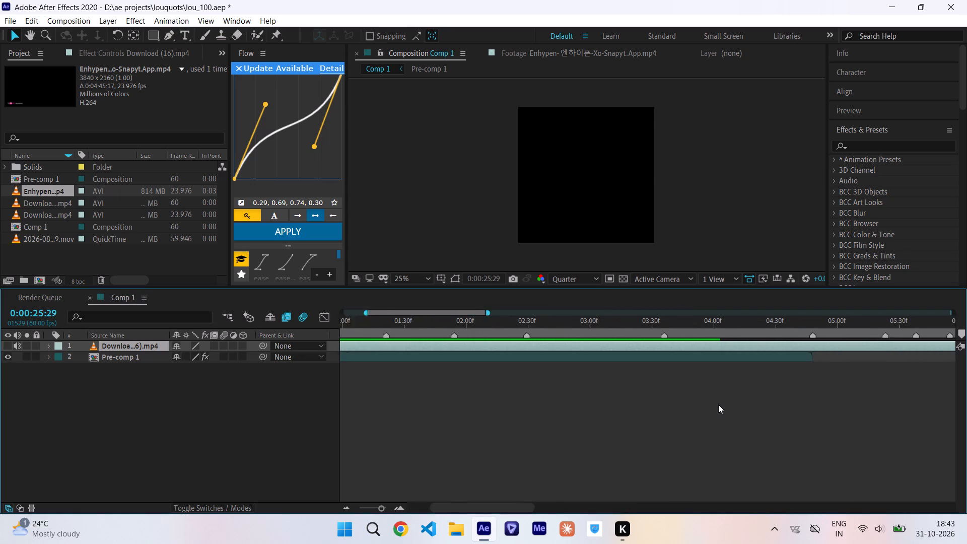
pyautogui.hscroll(-1, 718, 404)
# Save the lou_100 project.
pyautogui.hotkey('ctrl', 's')
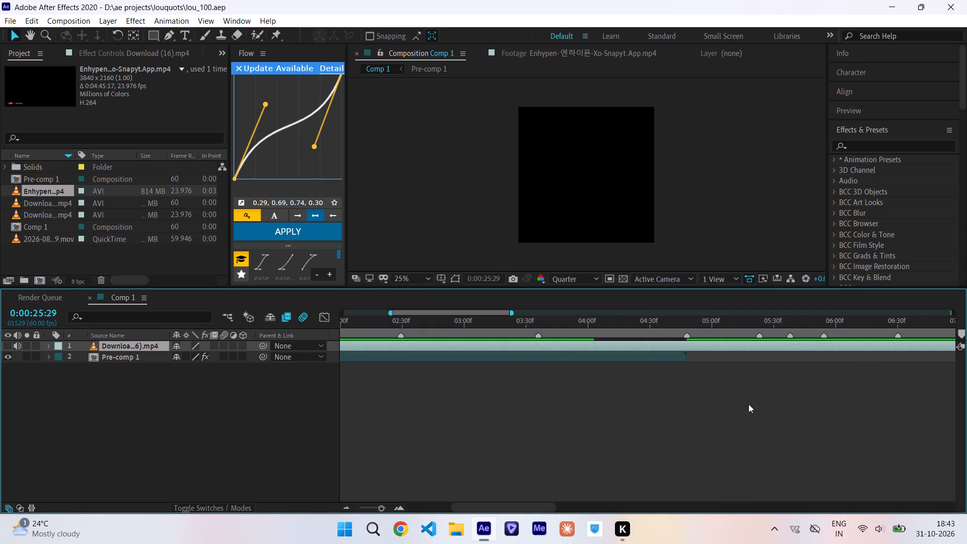
# Preview Comp 1 from the start and examine its markers along the full length of the timeline.
pyautogui.hscroll(-2, 752, 404)
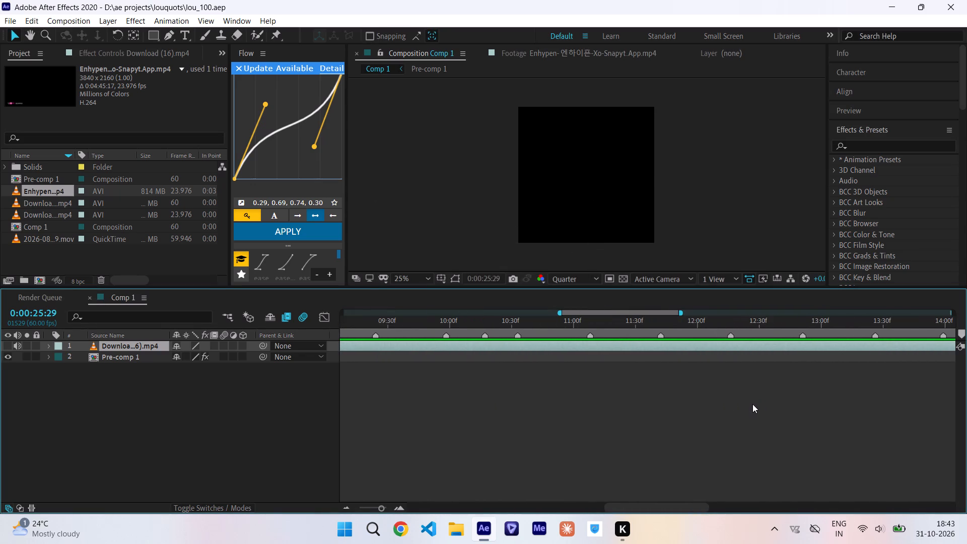
pyautogui.hscroll(-4, 752, 404)
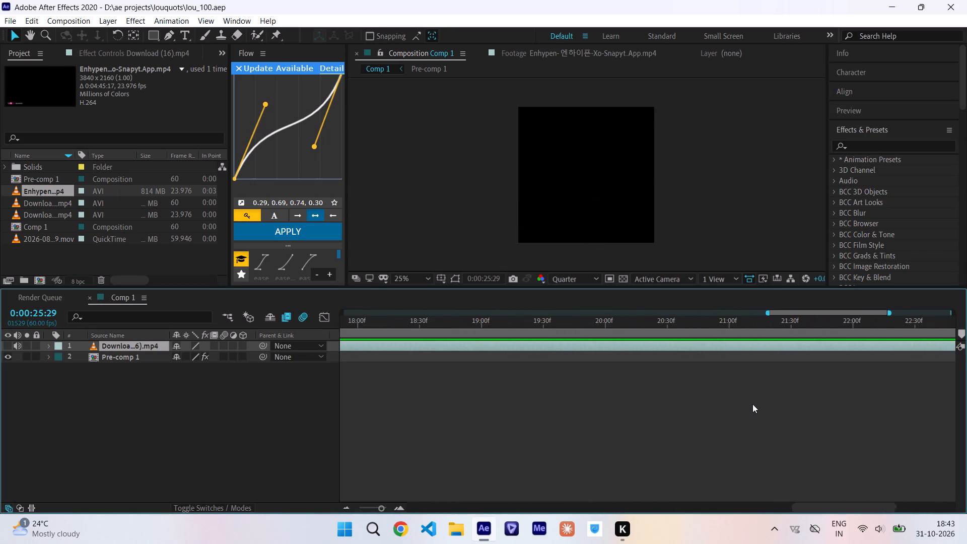
pyautogui.hscroll(-3, 752, 404)
pyautogui.press('space')
pyautogui.hscroll(5, 752, 404)
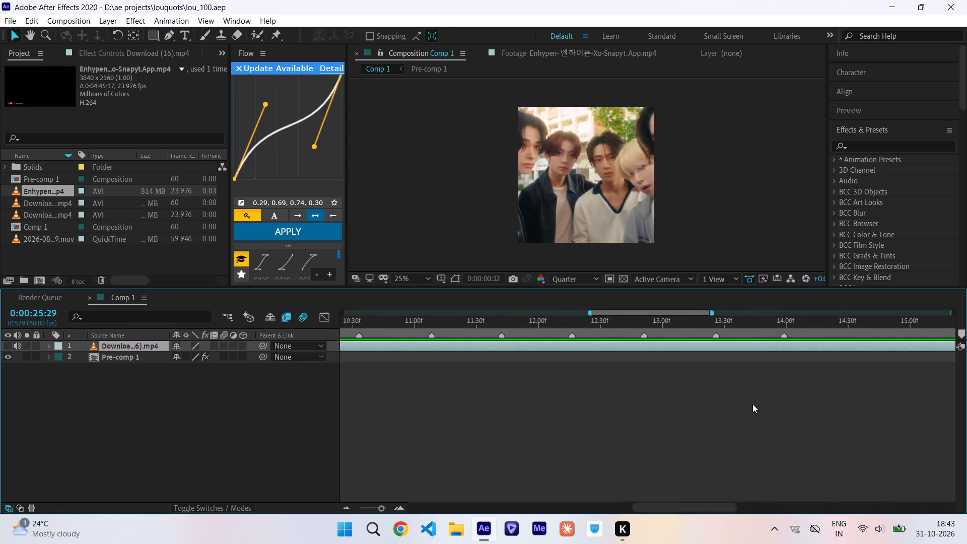
pyautogui.hscroll(1, 752, 404)
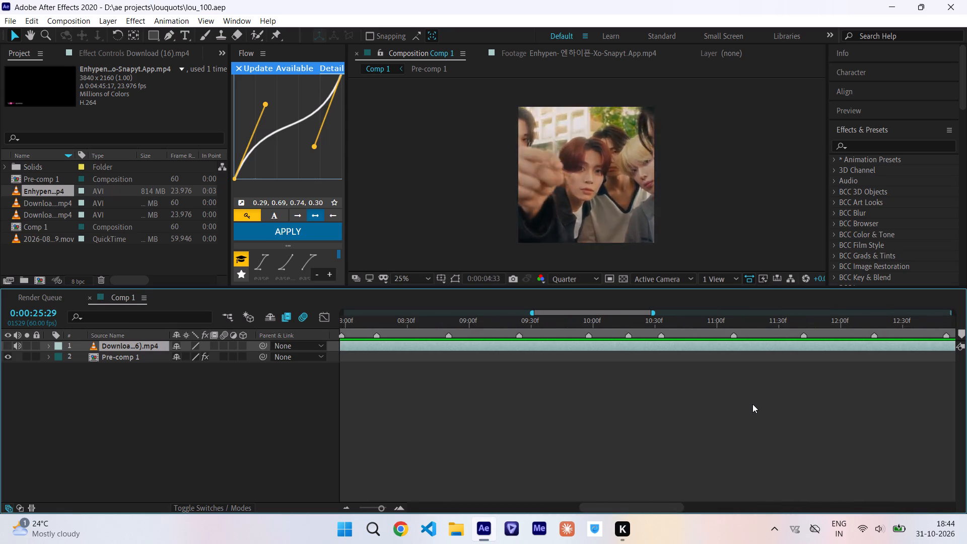
pyautogui.hscroll(1, 752, 404)
pyautogui.hscroll(-1, 752, 404)
pyautogui.hscroll(2, 752, 404)
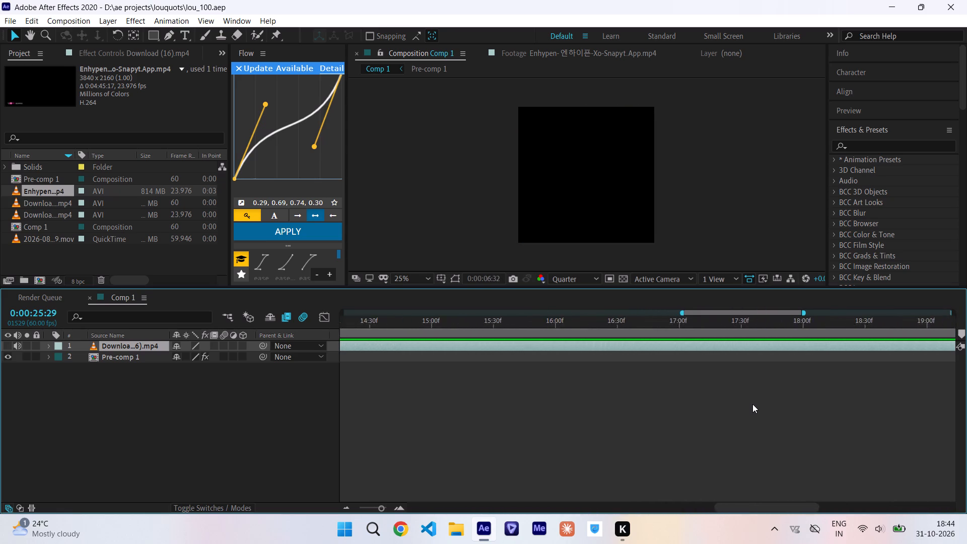
pyautogui.hscroll(5, 752, 404)
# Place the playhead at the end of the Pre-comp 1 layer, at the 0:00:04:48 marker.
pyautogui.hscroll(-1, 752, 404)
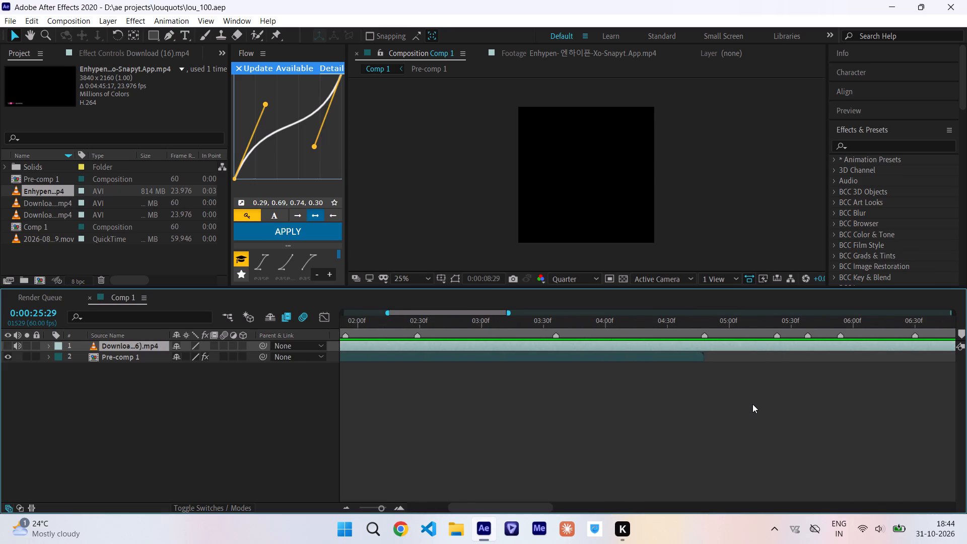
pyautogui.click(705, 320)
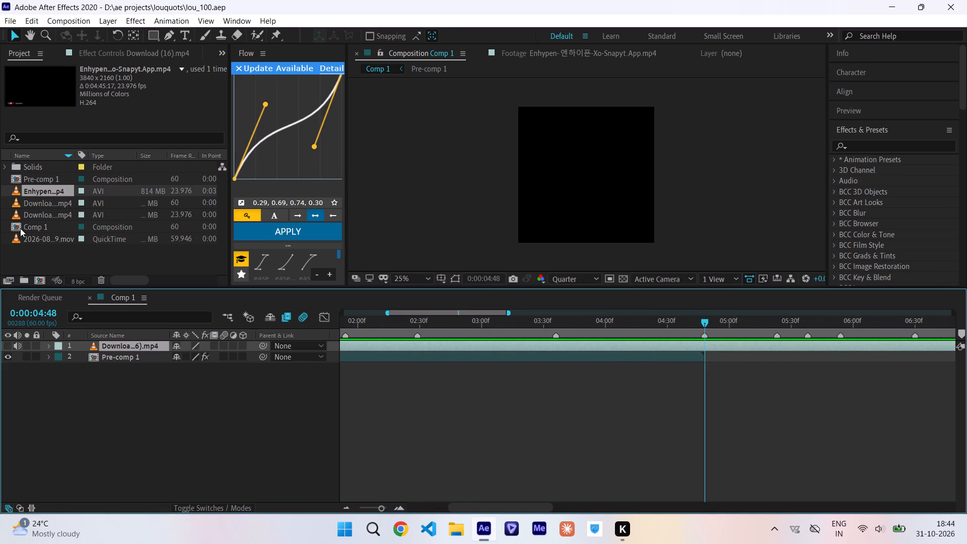
# Open the Enhypen Xo source footage in the Footage viewer and centre its picture for viewing.
pyautogui.doubleClick(48, 194)
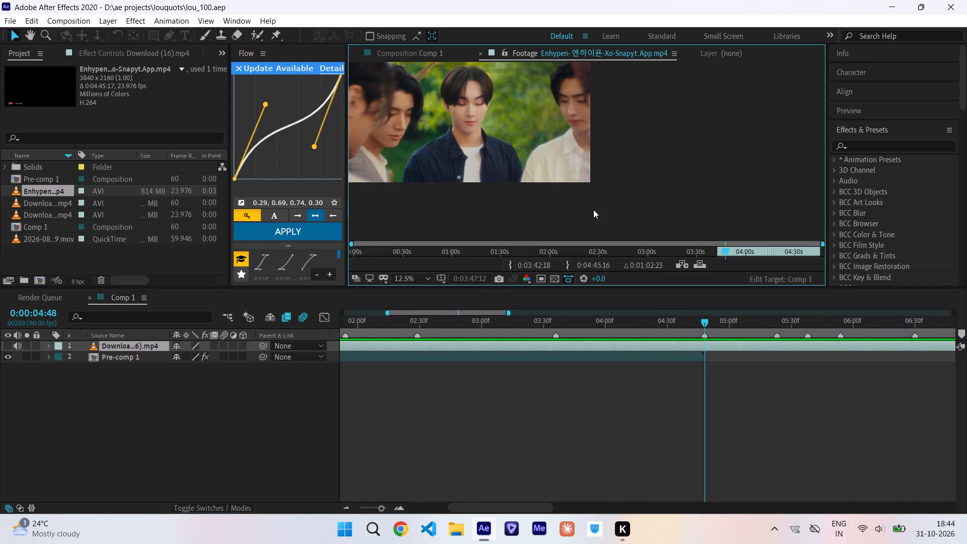
pyautogui.moveTo(706, 127); pyautogui.dragTo(342, 67)
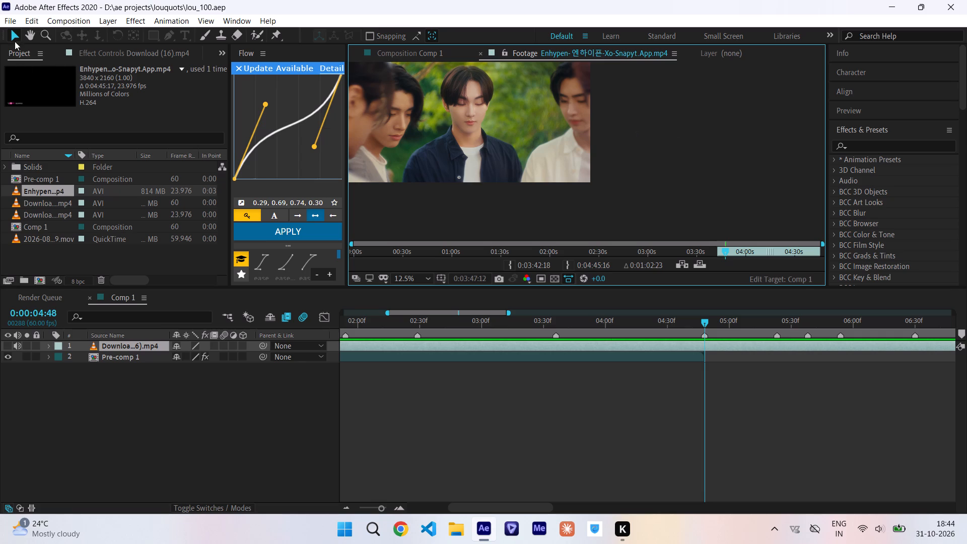
pyautogui.click(25, 36)
pyautogui.moveTo(467, 122); pyautogui.dragTo(572, 152)
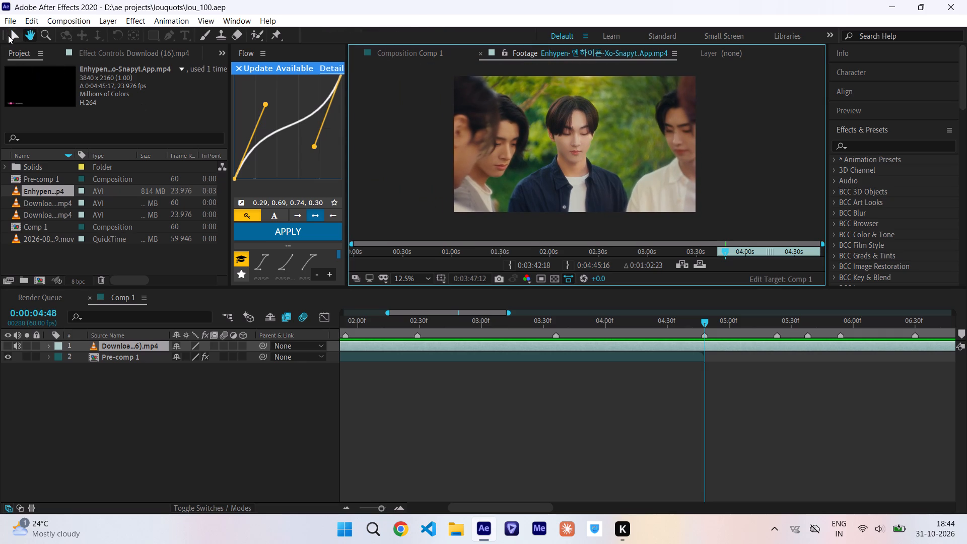
pyautogui.click(14, 36)
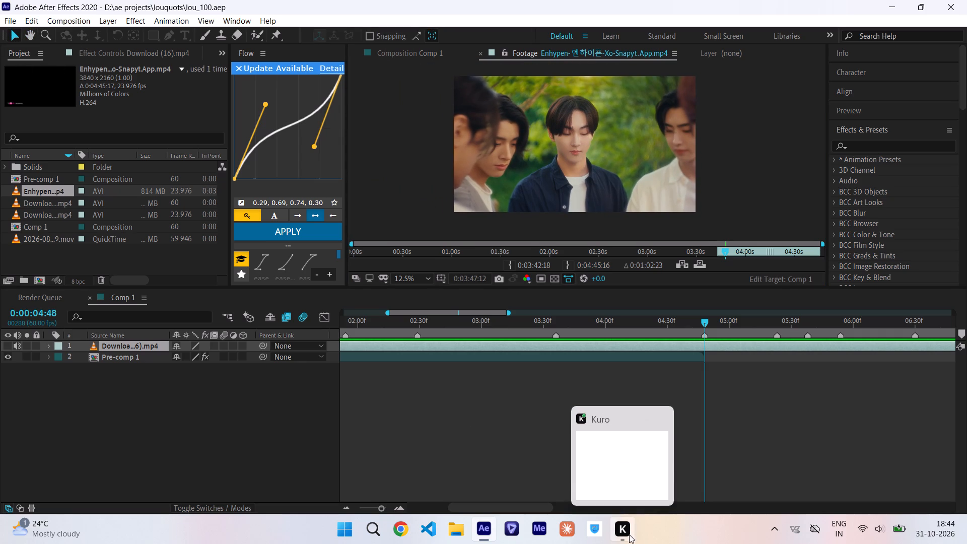
# Return Comp 1's playhead to the start of the timeline, 0:00:00:00.
pyautogui.moveTo(385, 329); pyautogui.dragTo(237, 340)
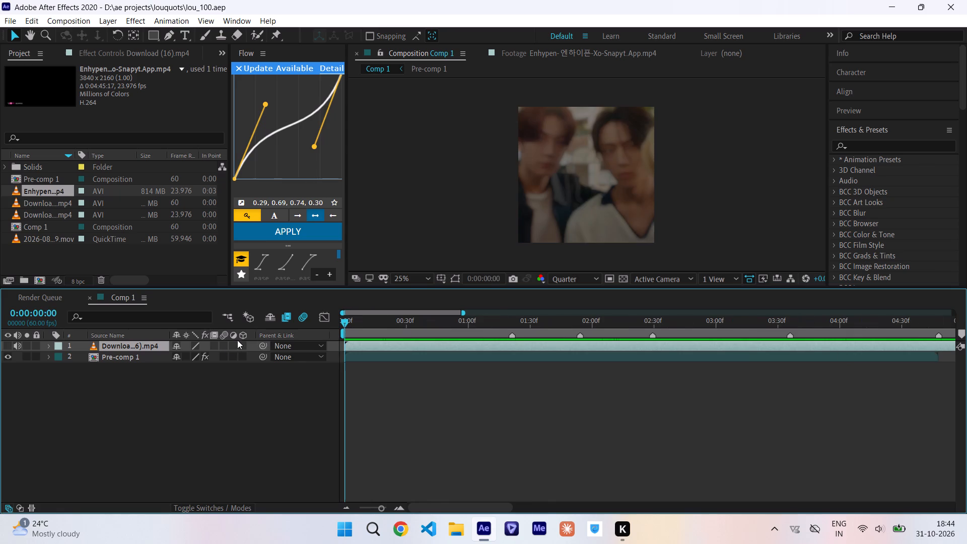
pyautogui.moveTo(237, 340); pyautogui.dragTo(223, 344)
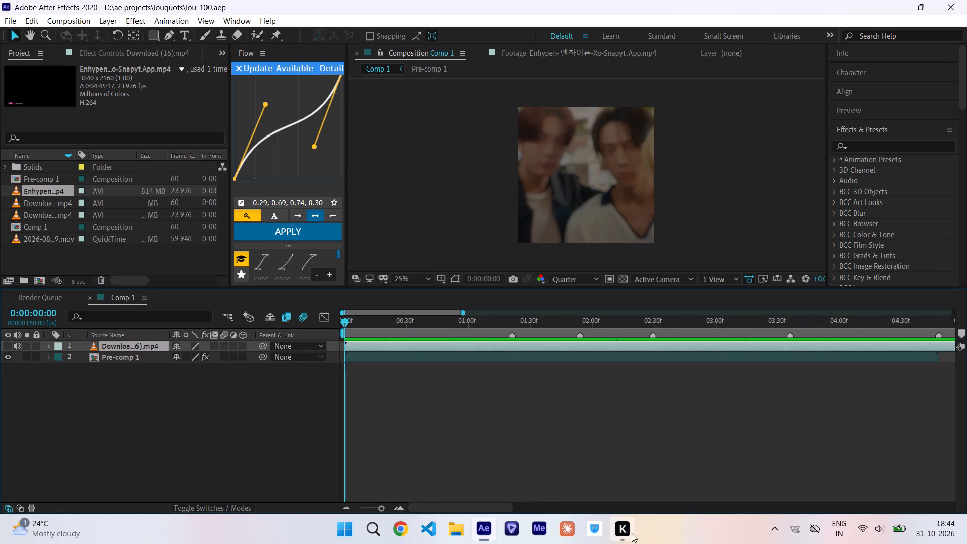
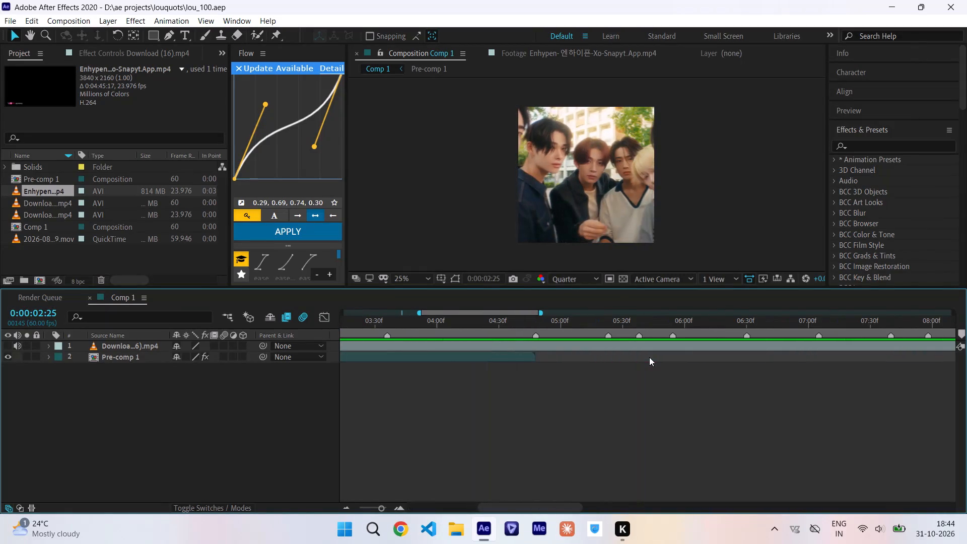
# Place Comp 1's playhead at the 0:00:04:48 marker, where the Pre-comp 1 layer ends.
pyautogui.click(534, 320)
pyautogui.click(534, 320)
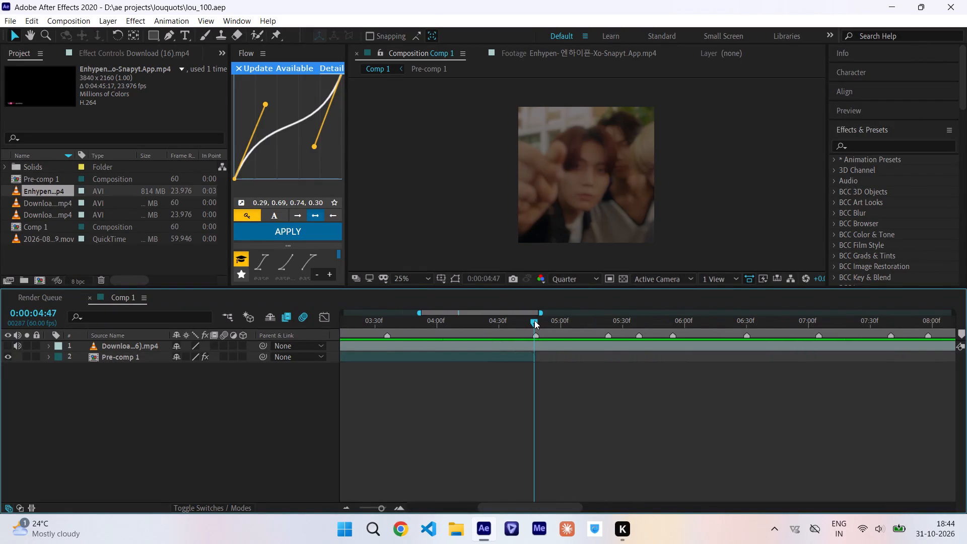
# Open the Enhypen Xo source footage in the Footage viewer.
pyautogui.doubleClick(58, 193)
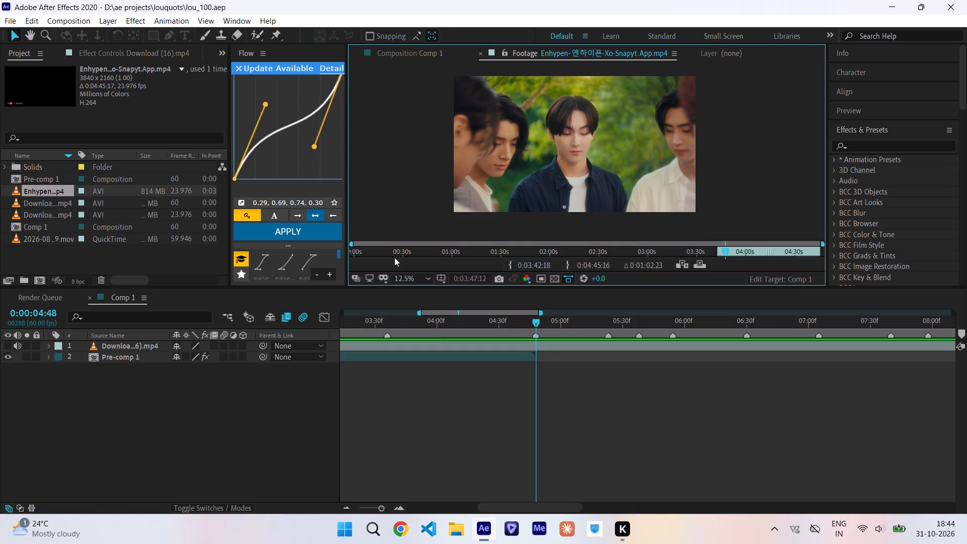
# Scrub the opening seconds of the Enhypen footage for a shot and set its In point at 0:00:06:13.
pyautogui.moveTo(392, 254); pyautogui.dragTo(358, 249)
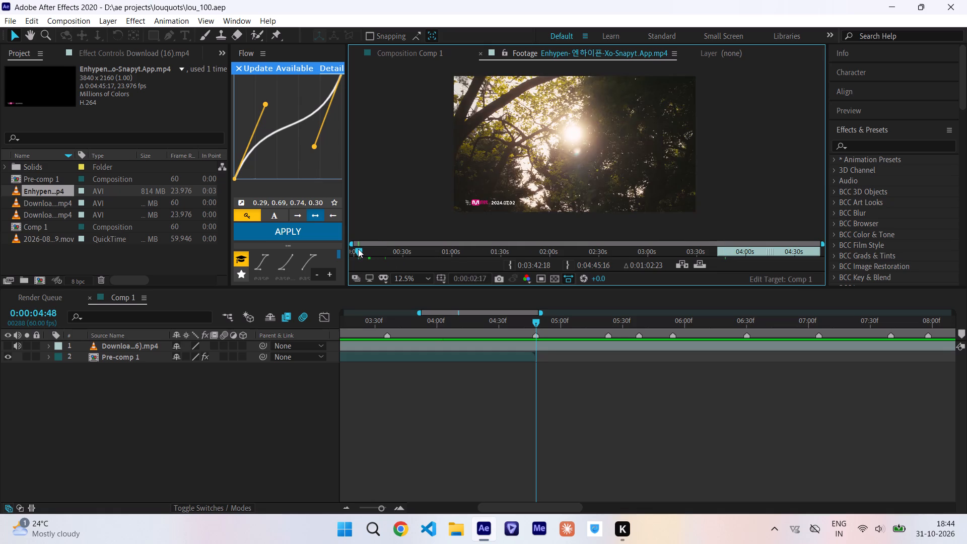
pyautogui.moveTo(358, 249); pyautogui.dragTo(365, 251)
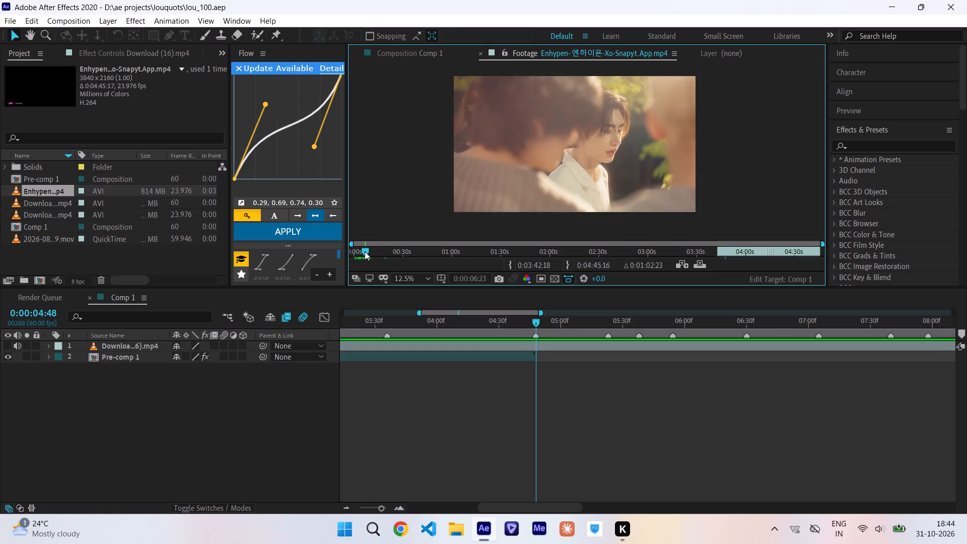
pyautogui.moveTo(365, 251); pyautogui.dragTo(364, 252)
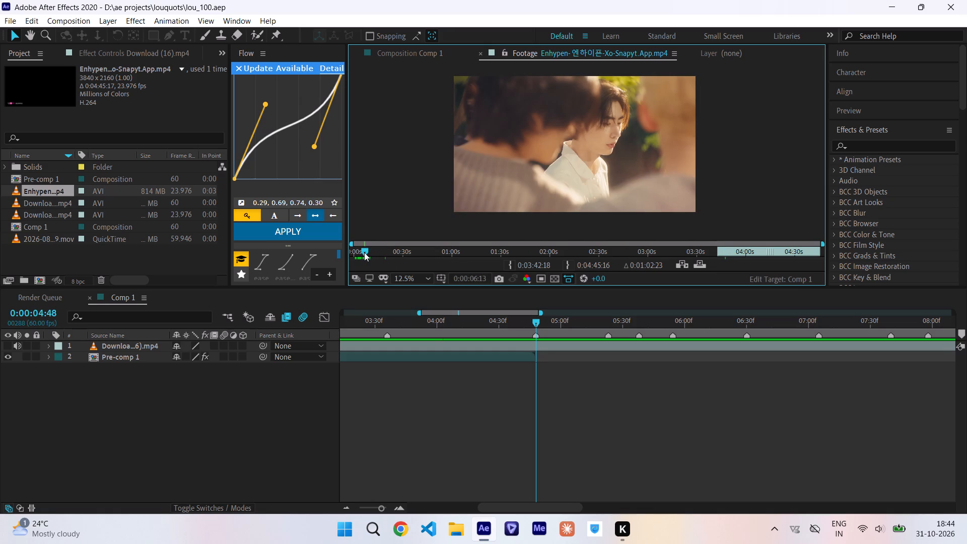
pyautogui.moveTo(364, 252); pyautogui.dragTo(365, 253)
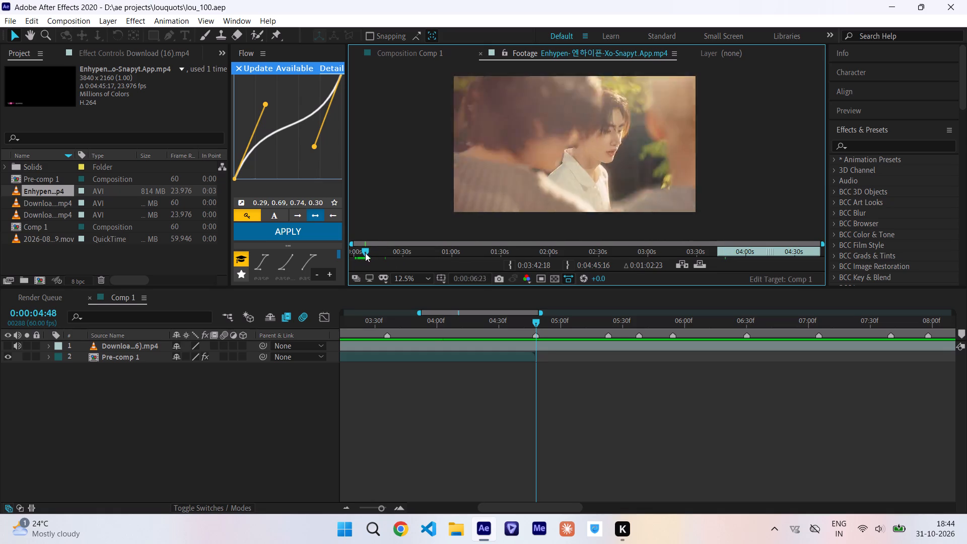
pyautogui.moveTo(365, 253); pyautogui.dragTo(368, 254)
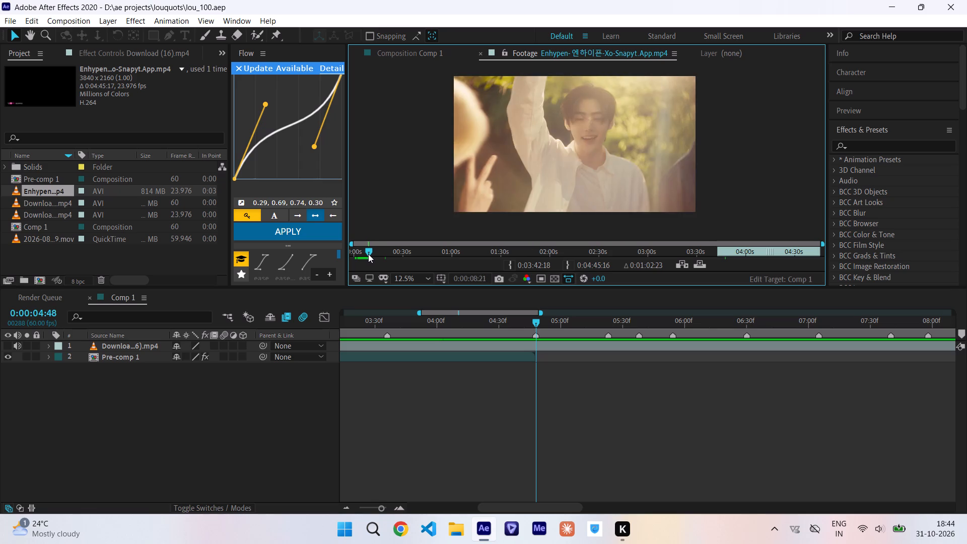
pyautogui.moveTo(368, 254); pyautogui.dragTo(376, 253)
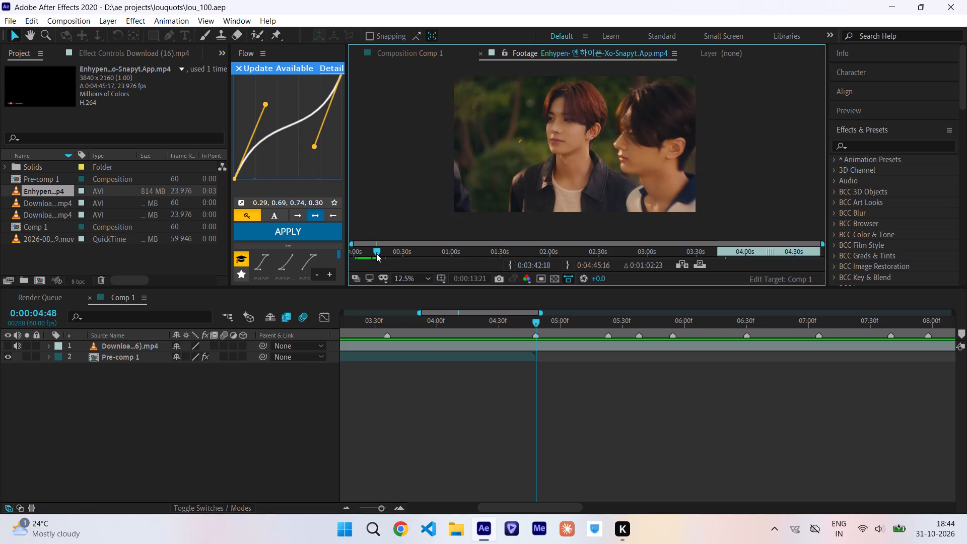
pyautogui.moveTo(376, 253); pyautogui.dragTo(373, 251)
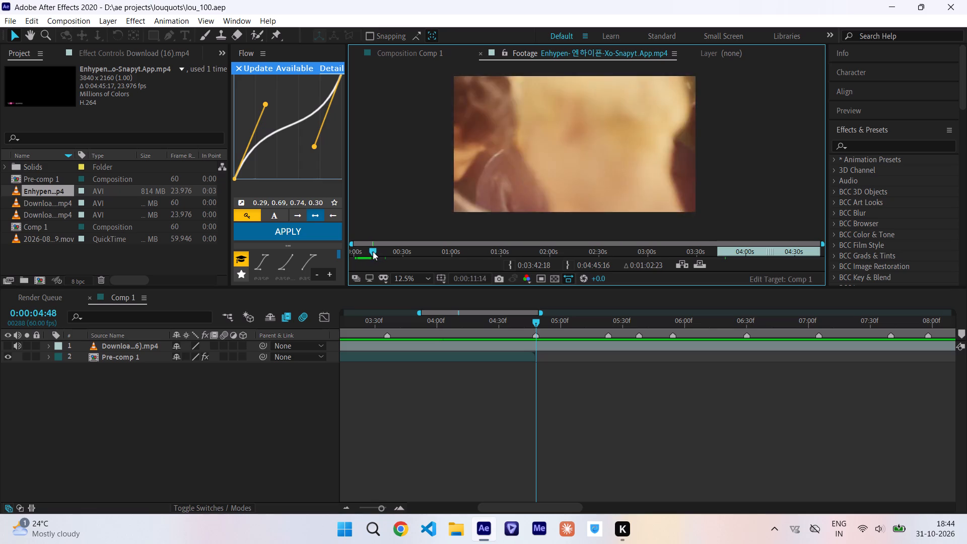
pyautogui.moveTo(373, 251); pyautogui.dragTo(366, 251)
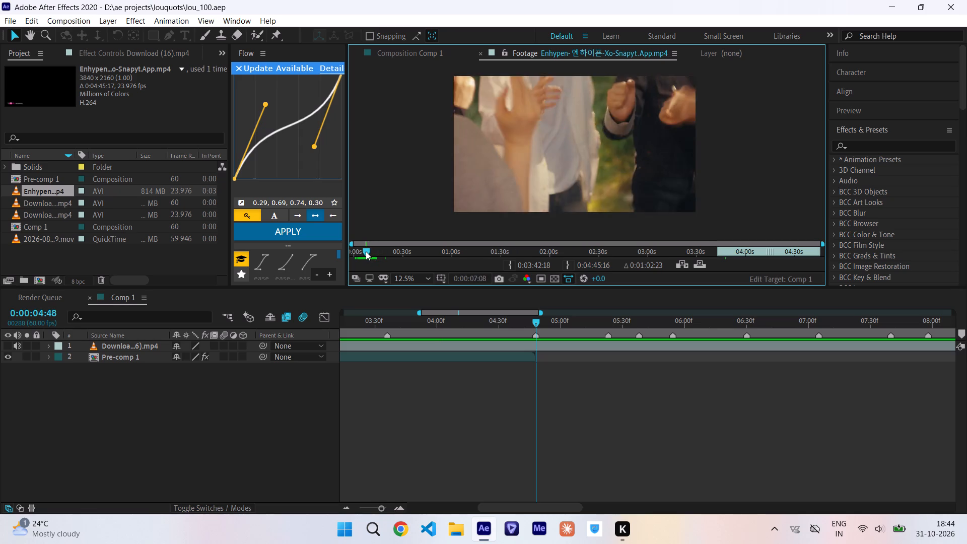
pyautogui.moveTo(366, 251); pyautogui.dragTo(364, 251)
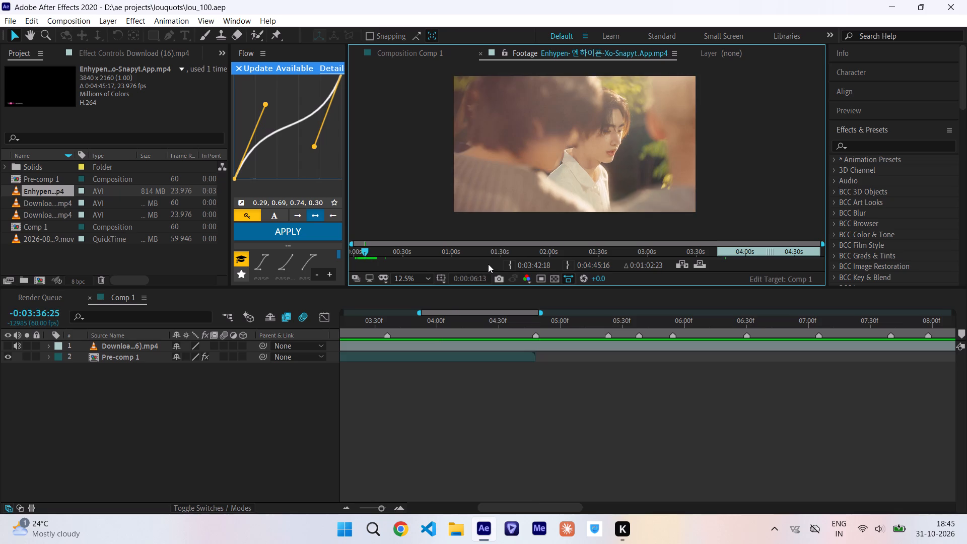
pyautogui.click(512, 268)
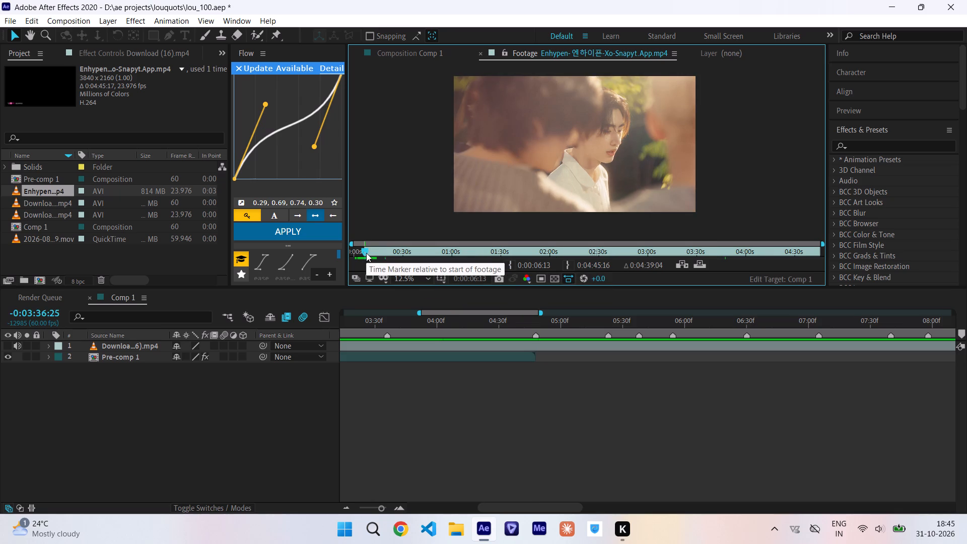
# Scrub the first 50 seconds of the Enhypen footage and set its In point at 0:00:37:19, on the black-cap profile shot.
pyautogui.moveTo(366, 253); pyautogui.dragTo(373, 253)
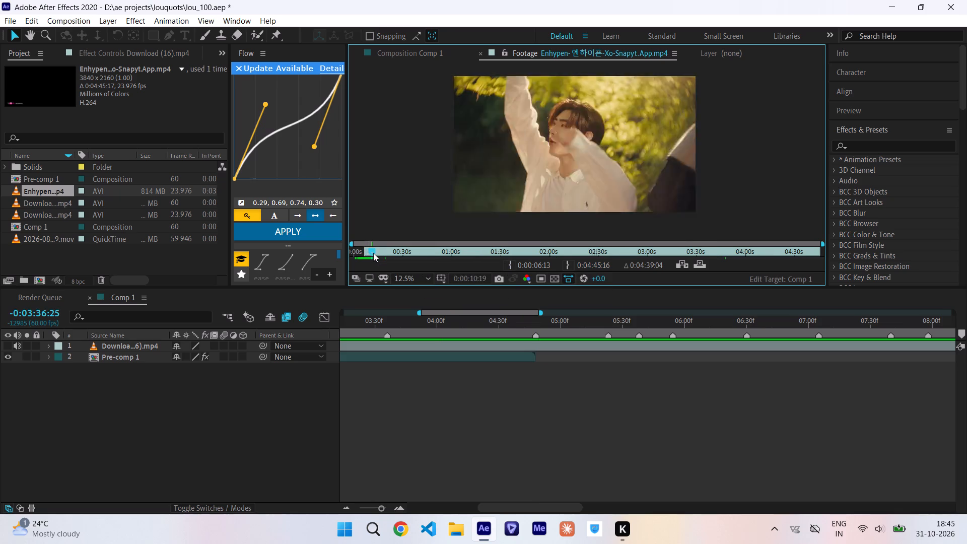
pyautogui.moveTo(373, 253); pyautogui.dragTo(389, 253)
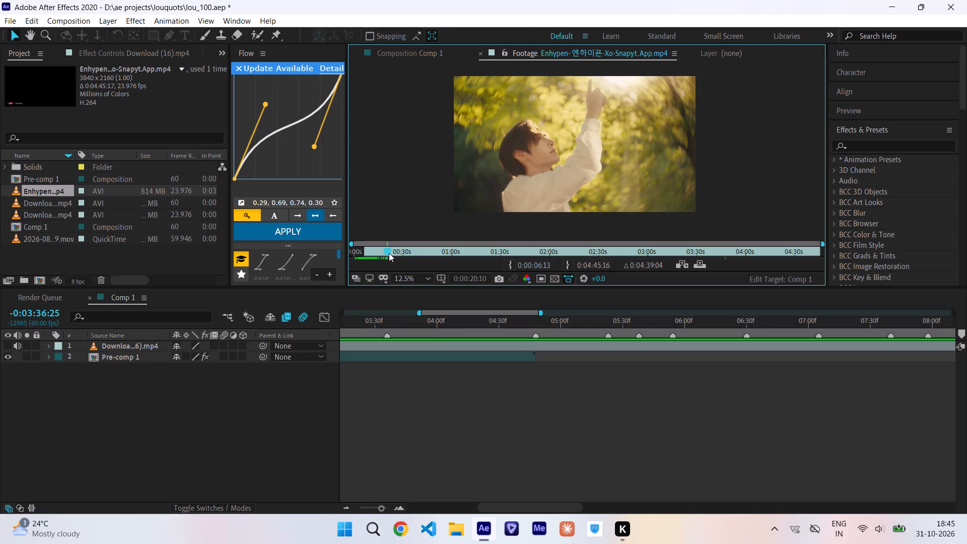
pyautogui.moveTo(389, 253); pyautogui.dragTo(382, 253)
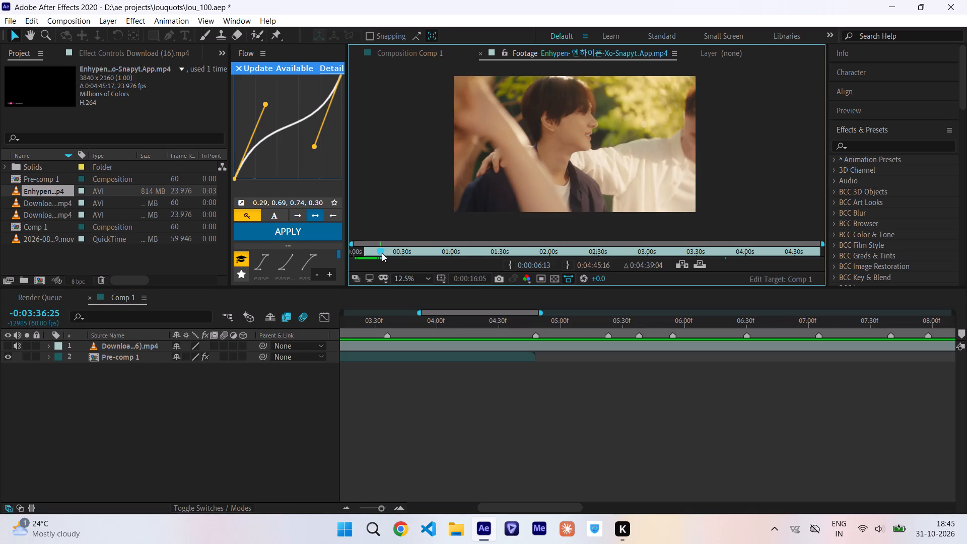
pyautogui.moveTo(382, 253); pyautogui.dragTo(378, 252)
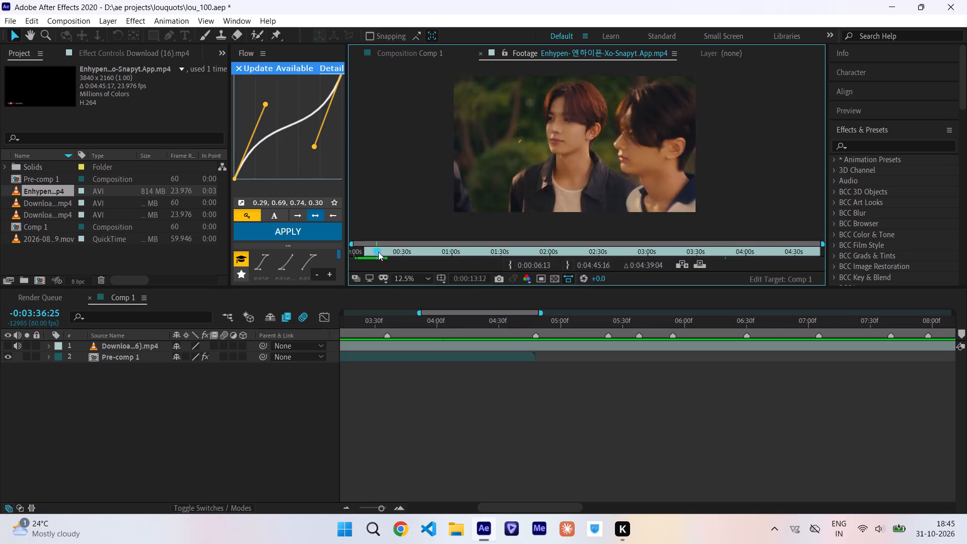
pyautogui.moveTo(378, 252); pyautogui.dragTo(401, 251)
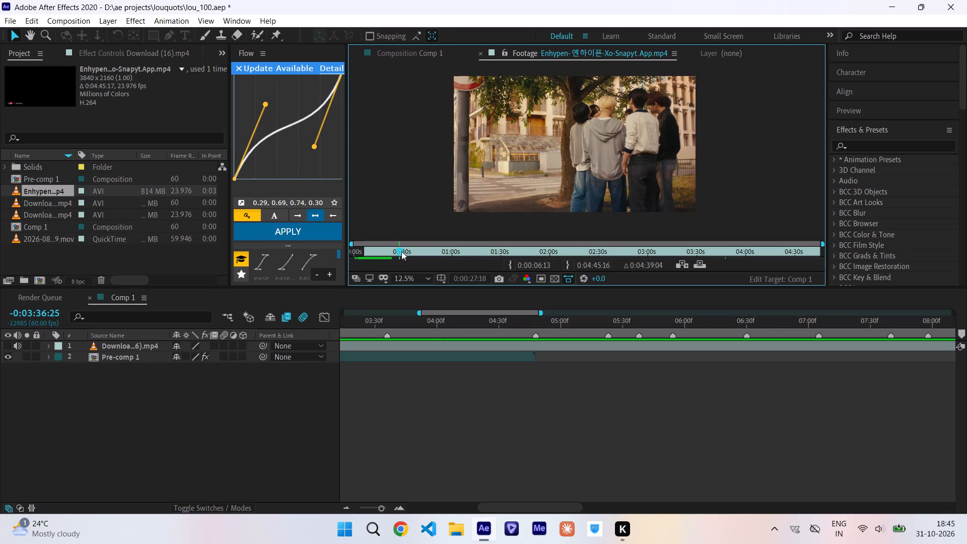
pyautogui.moveTo(401, 251); pyautogui.dragTo(413, 251)
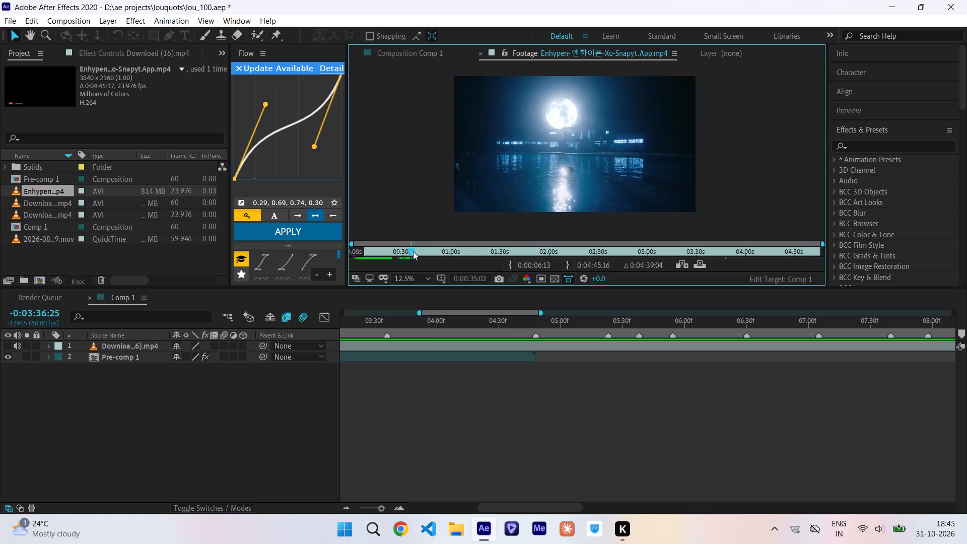
pyautogui.moveTo(413, 251); pyautogui.dragTo(423, 252)
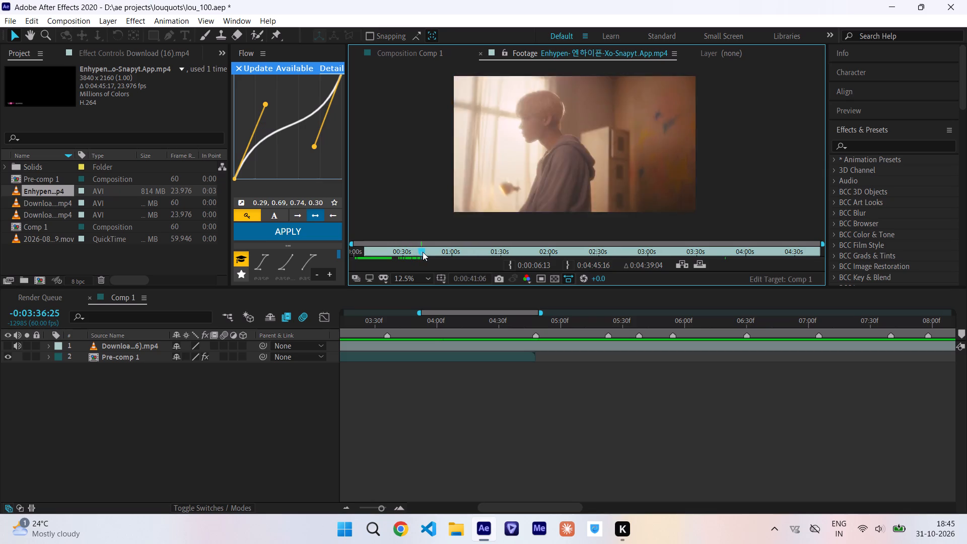
pyautogui.moveTo(423, 252); pyautogui.dragTo(429, 253)
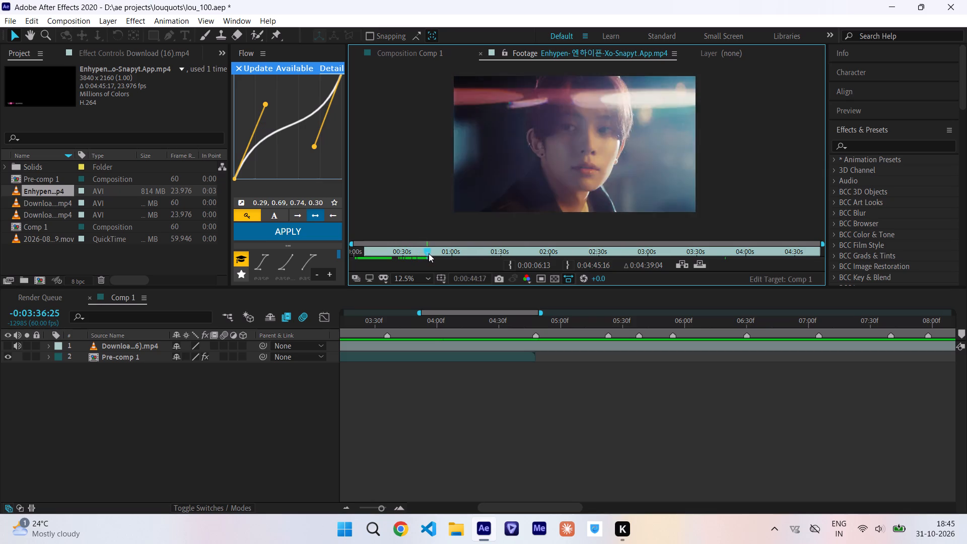
pyautogui.moveTo(429, 253); pyautogui.dragTo(436, 255)
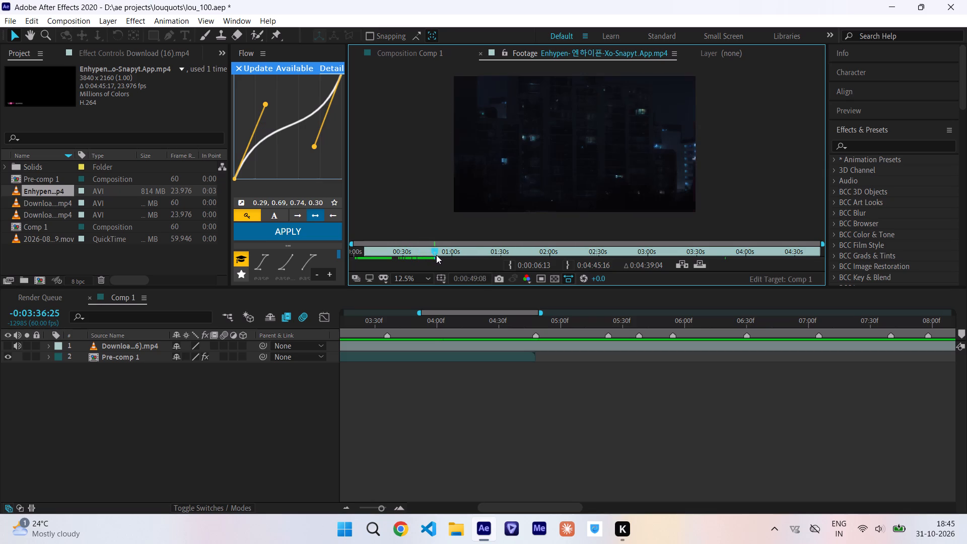
pyautogui.moveTo(436, 255); pyautogui.dragTo(426, 258)
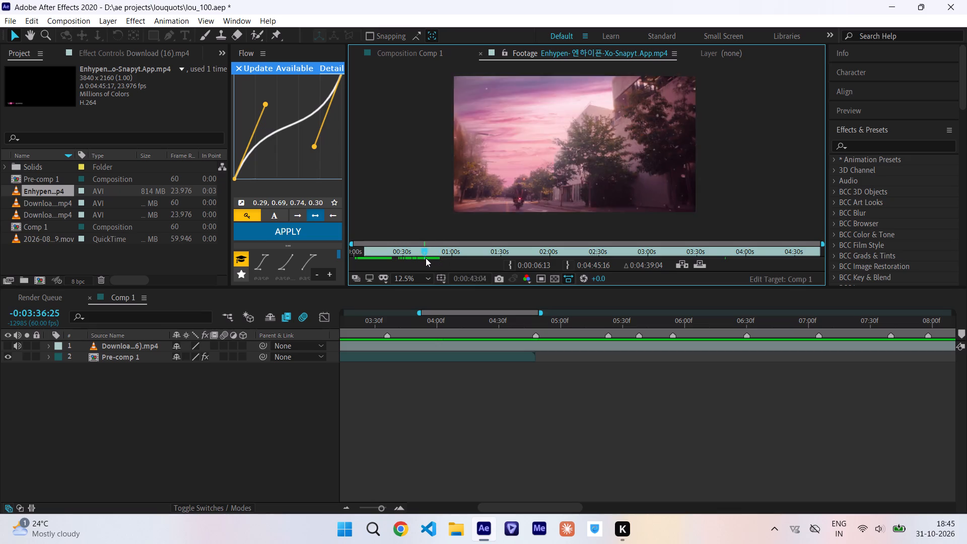
pyautogui.moveTo(426, 258); pyautogui.dragTo(415, 257)
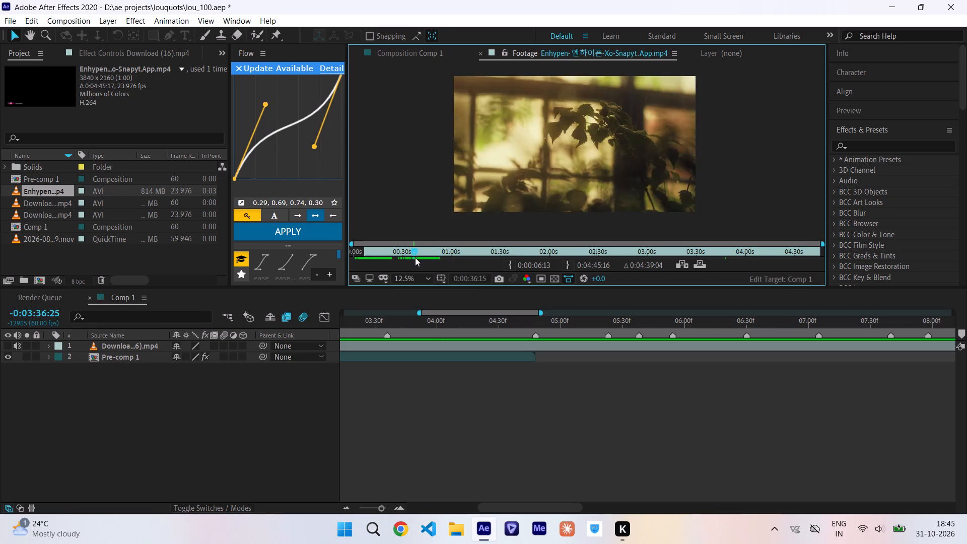
pyautogui.moveTo(415, 257); pyautogui.dragTo(401, 255)
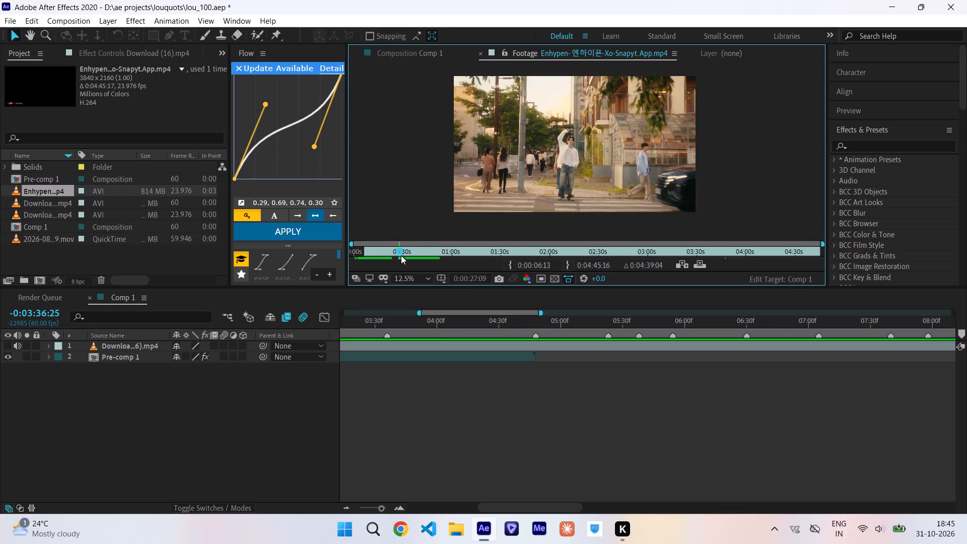
pyautogui.moveTo(401, 255); pyautogui.dragTo(412, 257)
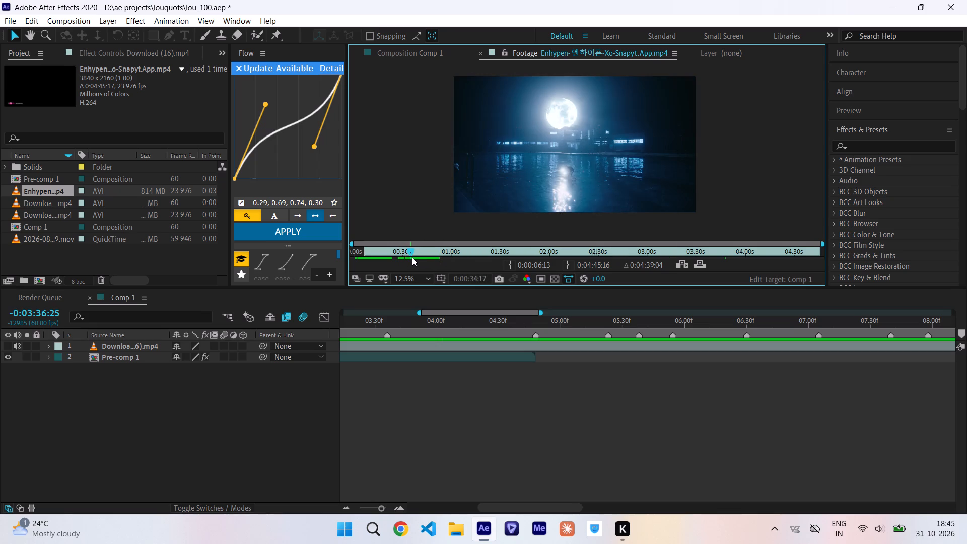
pyautogui.moveTo(412, 257); pyautogui.dragTo(412, 258)
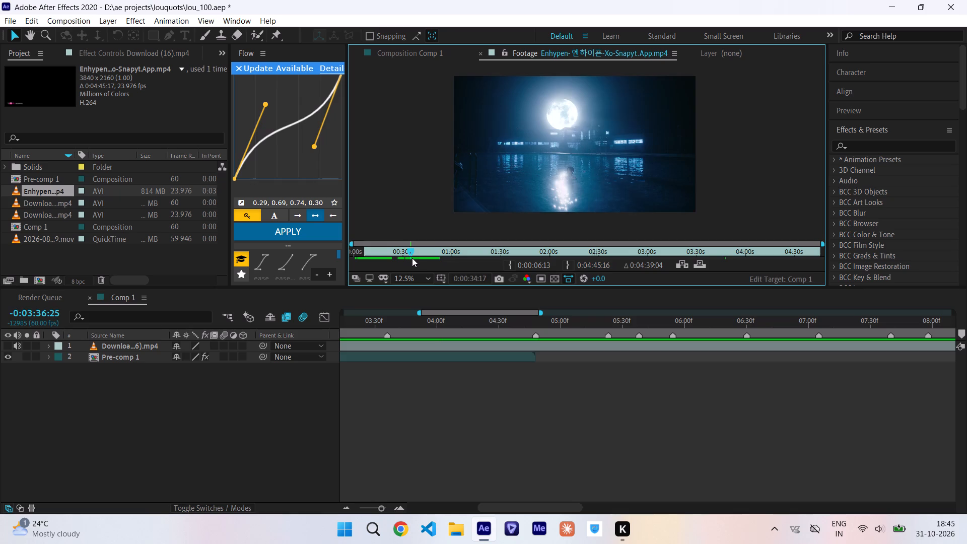
pyautogui.moveTo(412, 258); pyautogui.dragTo(418, 258)
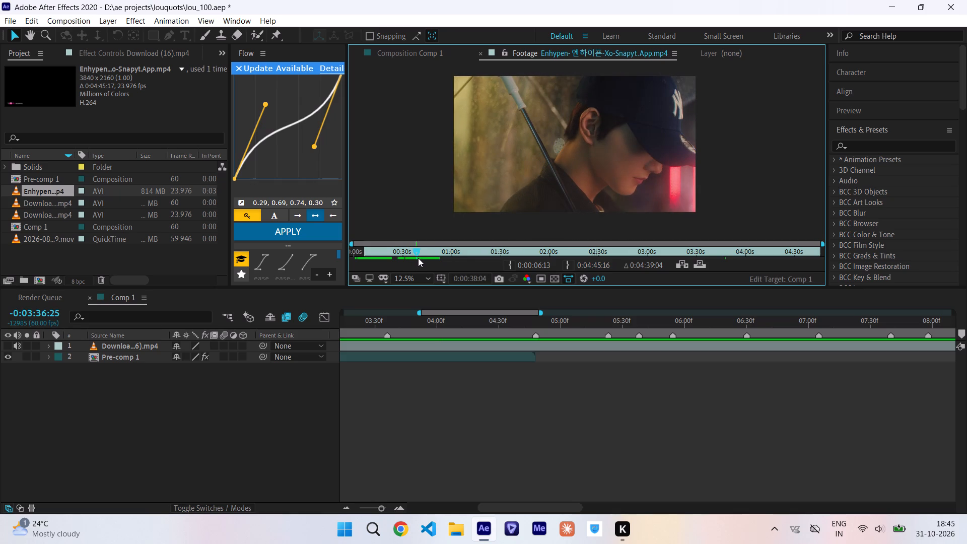
pyautogui.moveTo(418, 258); pyautogui.dragTo(417, 258)
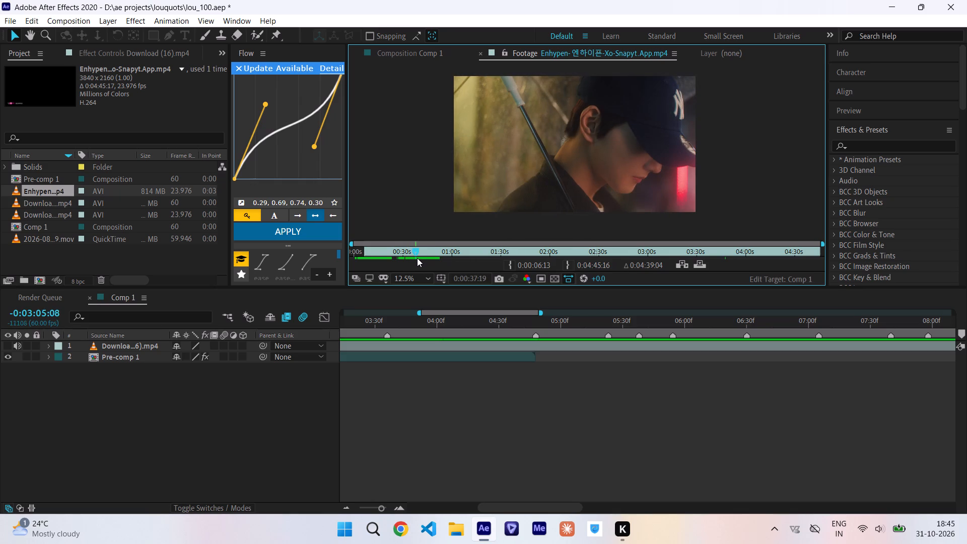
pyautogui.click(508, 266)
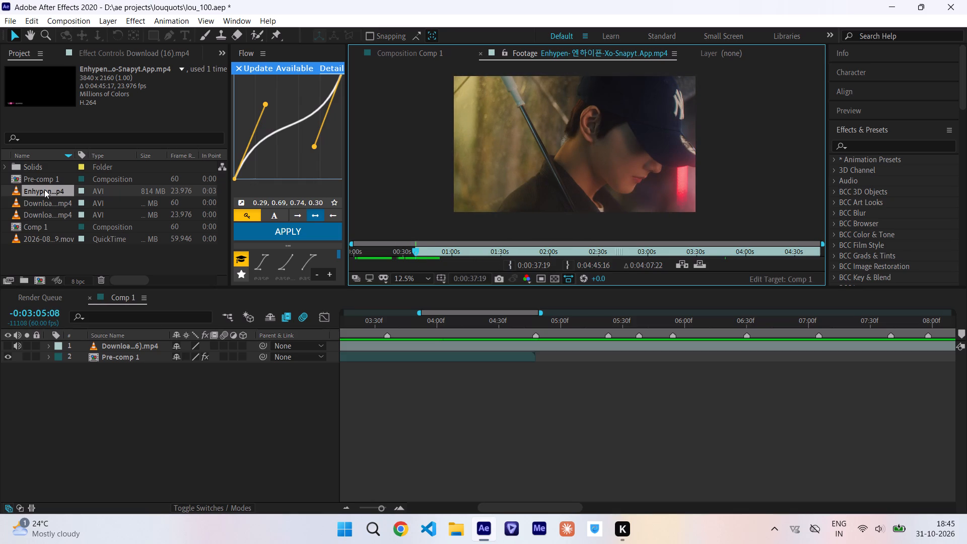
# Add the trimmed Enhypen footage to Comp 1 between the audio layer and Pre-comp 1, starting at the 0:00:04:48 marker.
pyautogui.moveTo(44, 189); pyautogui.dragTo(535, 349)
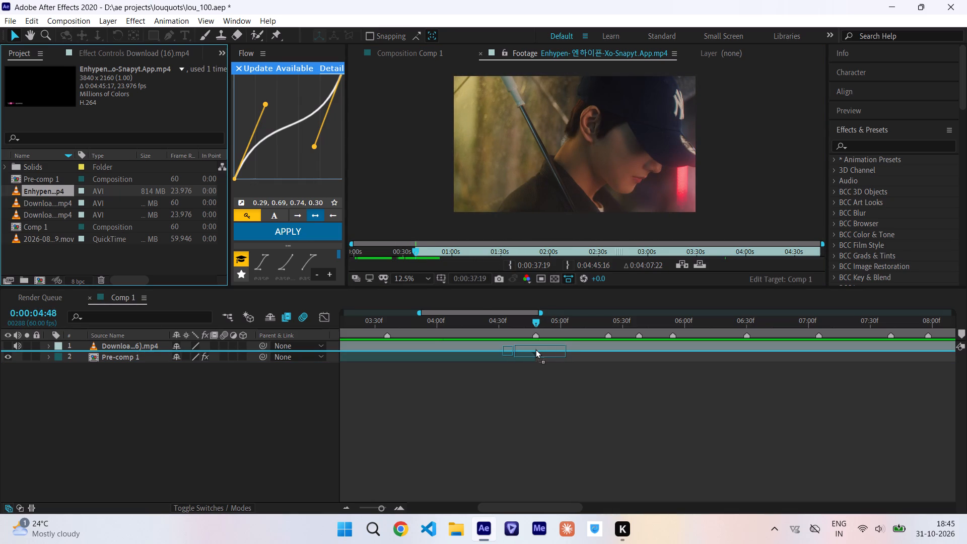
pyautogui.moveTo(535, 349); pyautogui.dragTo(535, 352)
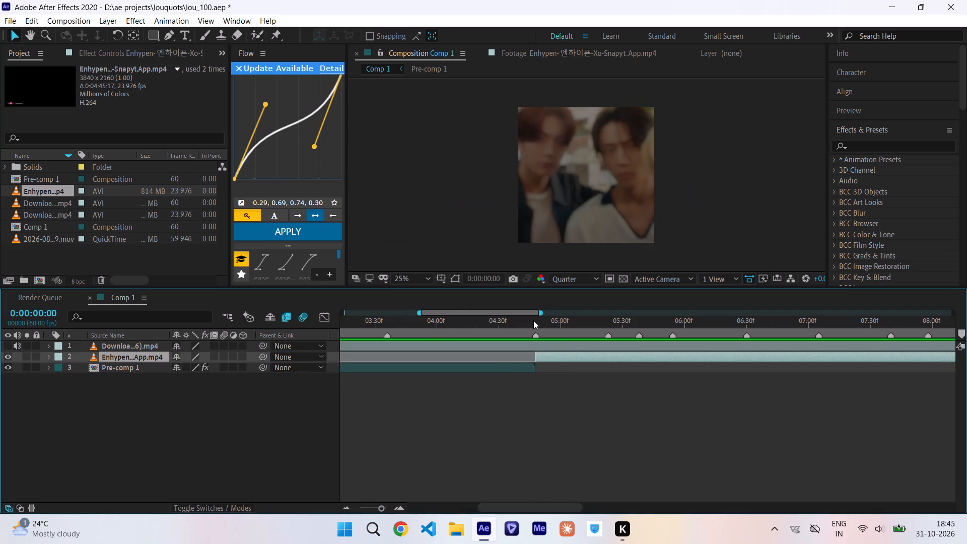
# Scale the newly added Enhypen layer in Comp 1 to 50% so it fills the square frame.
pyautogui.click(533, 321)
pyautogui.doubleClick(400, 506)
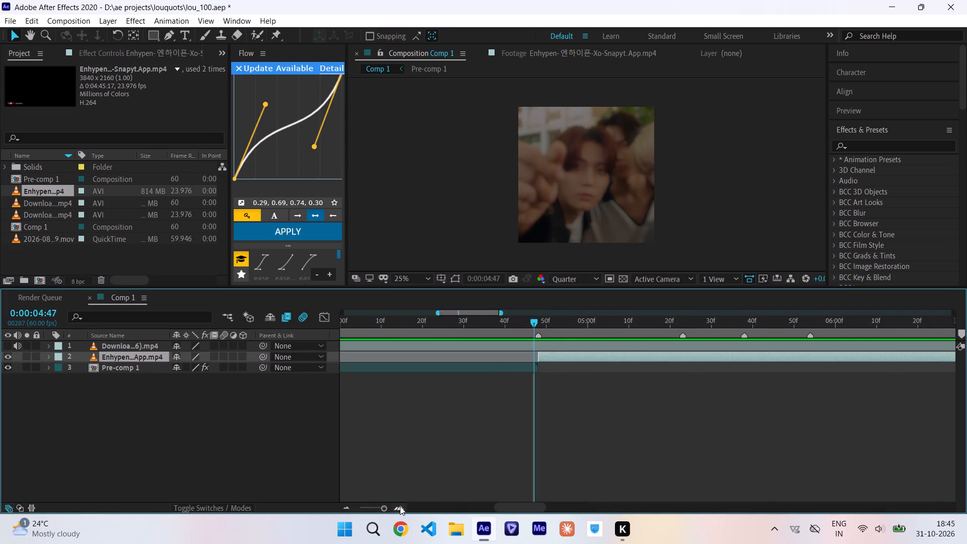
pyautogui.moveTo(542, 324); pyautogui.dragTo(556, 324)
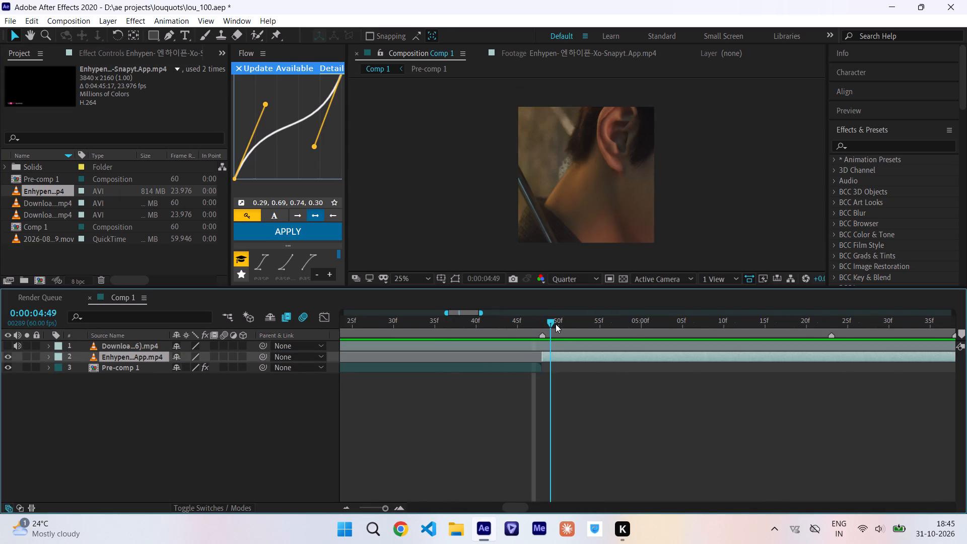
pyautogui.moveTo(556, 324); pyautogui.dragTo(618, 320)
pyautogui.press('s')
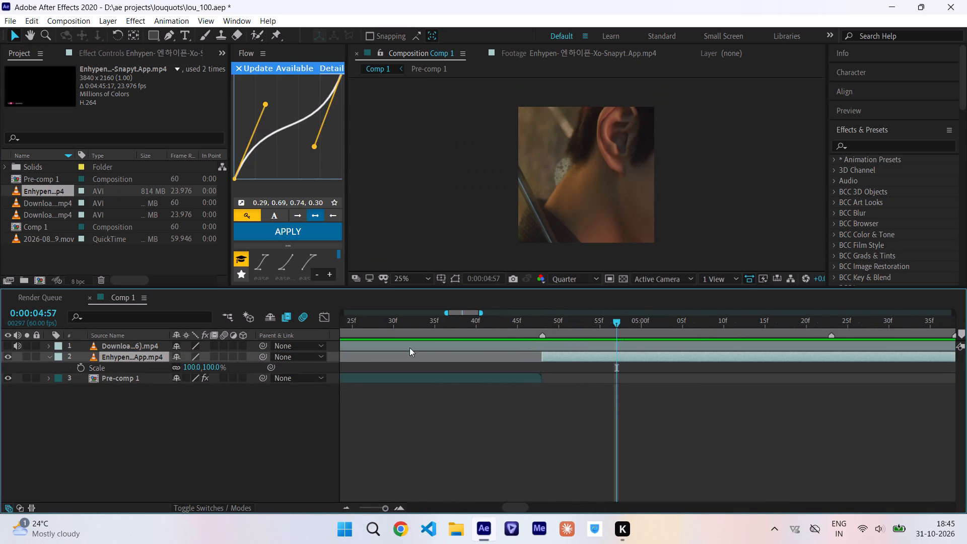
pyautogui.moveTo(189, 369); pyautogui.dragTo(146, 364)
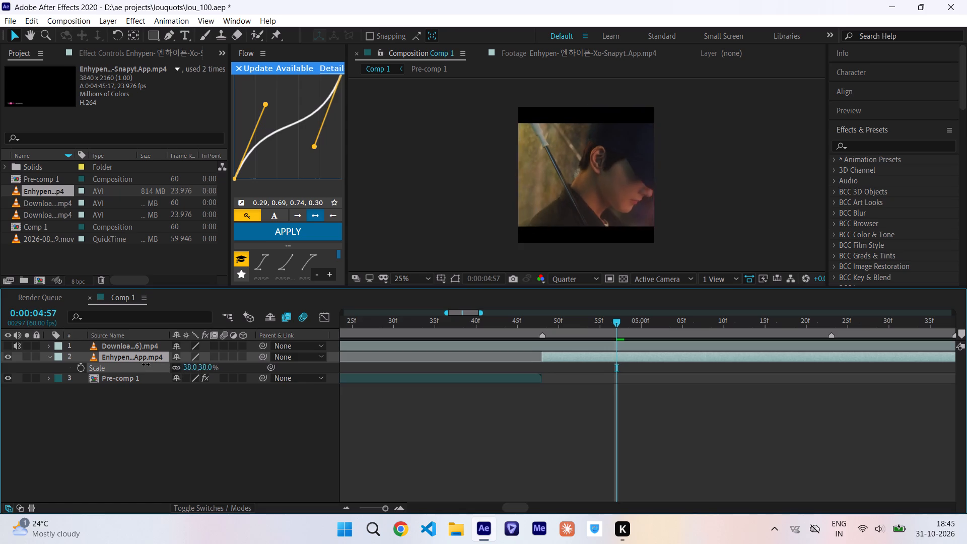
pyautogui.moveTo(146, 364); pyautogui.dragTo(156, 365)
pyautogui.click(190, 366)
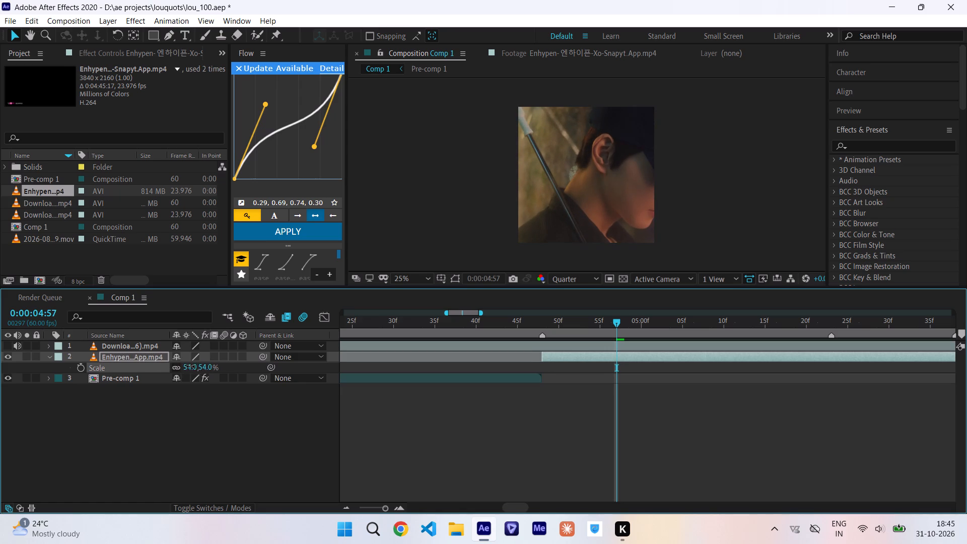
pyautogui.write('50')
pyautogui.press('Return')
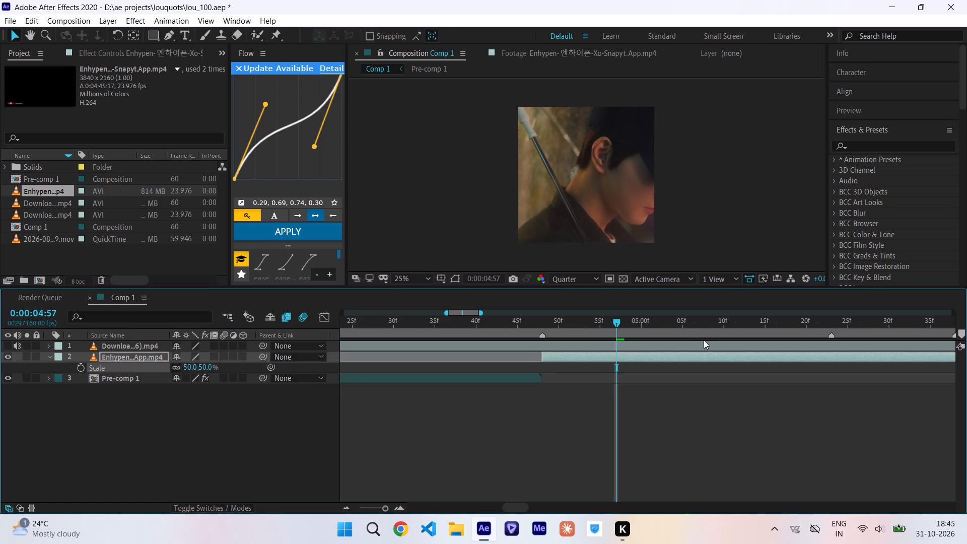
# Preview the scaled Enhypen clip and split its layer at the 0:00:05:23 marker.
pyautogui.moveTo(618, 324); pyautogui.dragTo(695, 326)
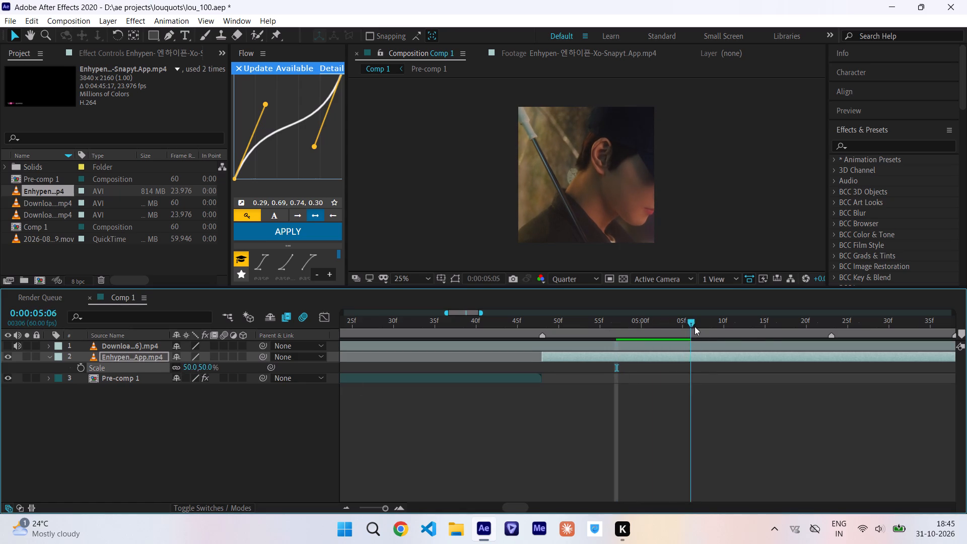
pyautogui.moveTo(695, 326); pyautogui.dragTo(613, 338)
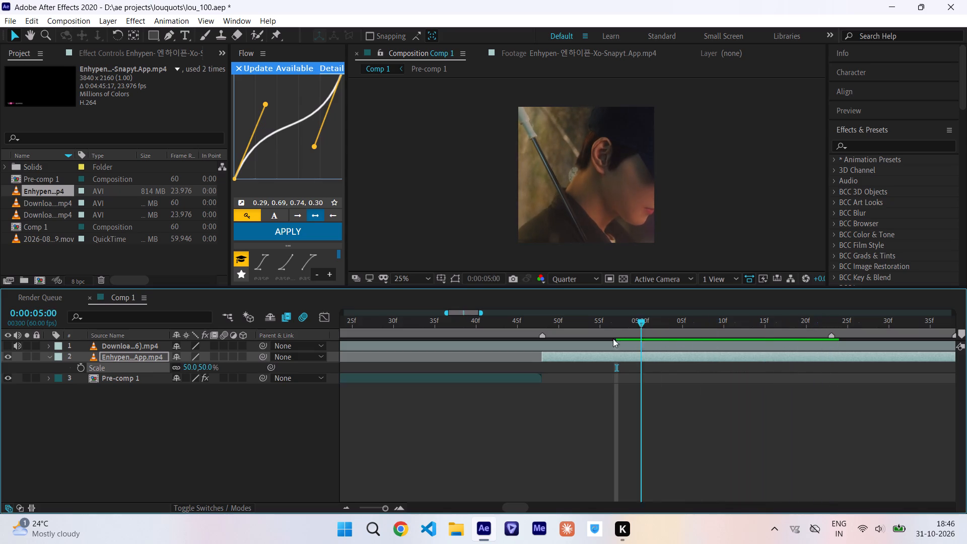
pyautogui.moveTo(613, 338); pyautogui.dragTo(828, 353)
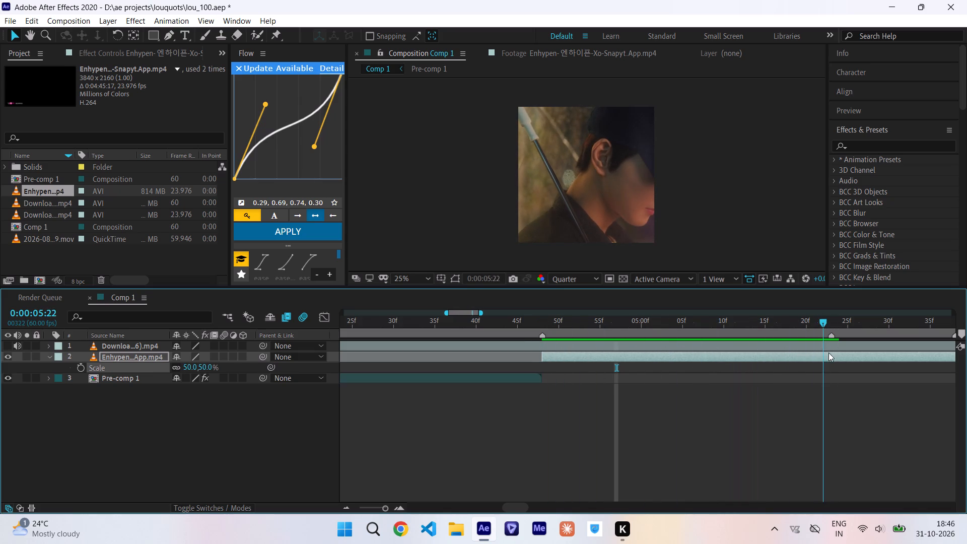
pyautogui.moveTo(828, 353); pyautogui.dragTo(831, 356)
pyautogui.hotkey('ctrl', 'shift', 'd')
# Open the second half of the split in the Layer viewer and set its In point at 0:00:41:15, on the raised-hand shot.
pyautogui.hscroll(-1, 831, 356)
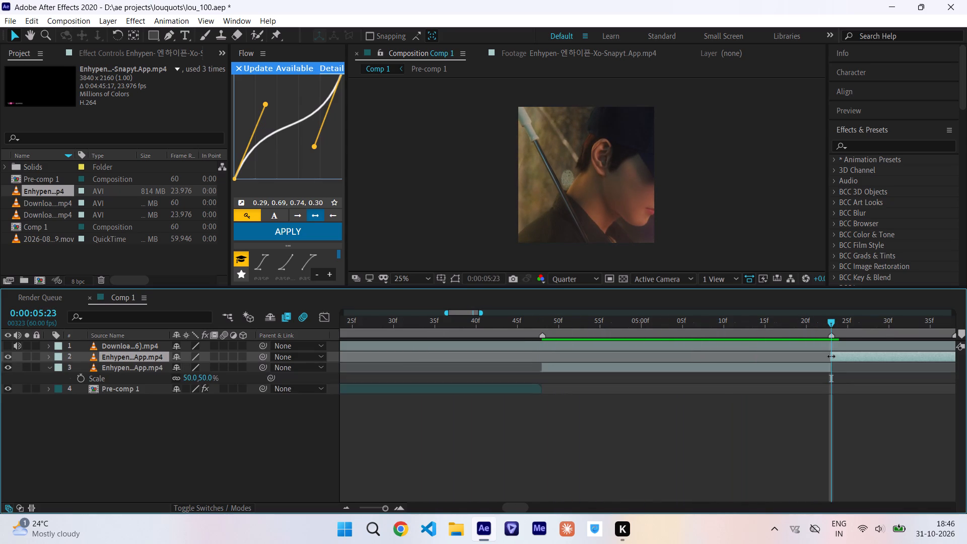
pyautogui.hscroll(-1, 831, 356)
pyautogui.doubleClick(522, 357)
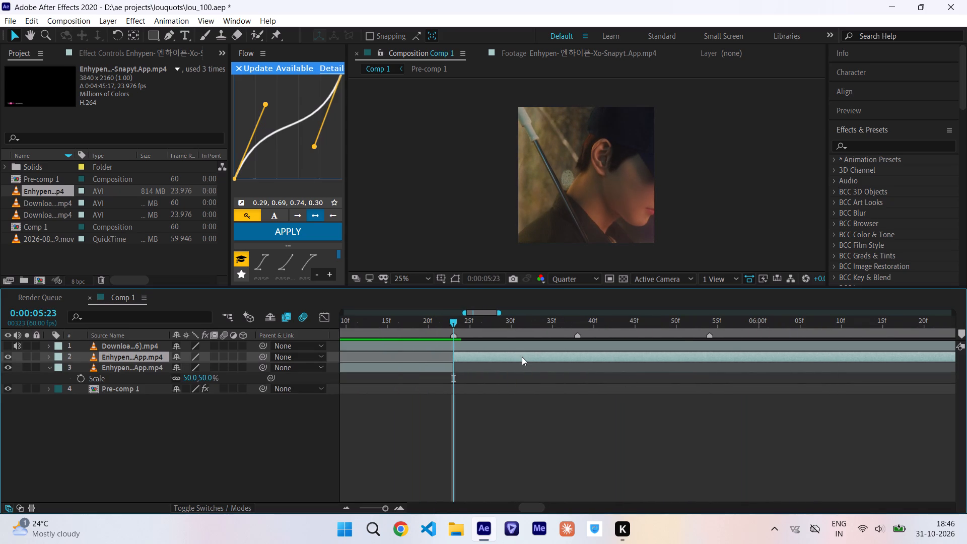
pyautogui.keyDown('ctrl'); pyautogui.scroll(-2, 444, 214); pyautogui.keyUp('ctrl')
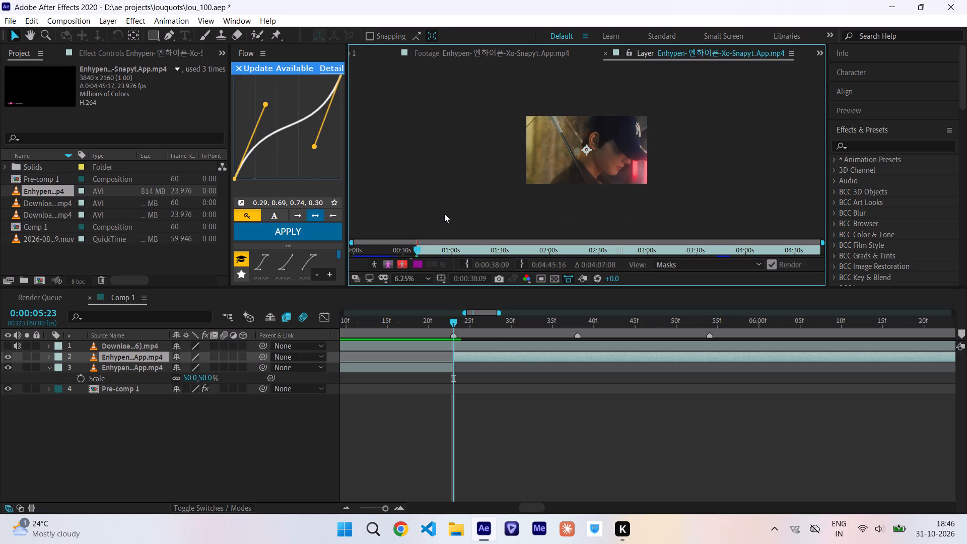
pyautogui.keyDown('ctrl'); pyautogui.scroll(1, 444, 214); pyautogui.keyUp('ctrl')
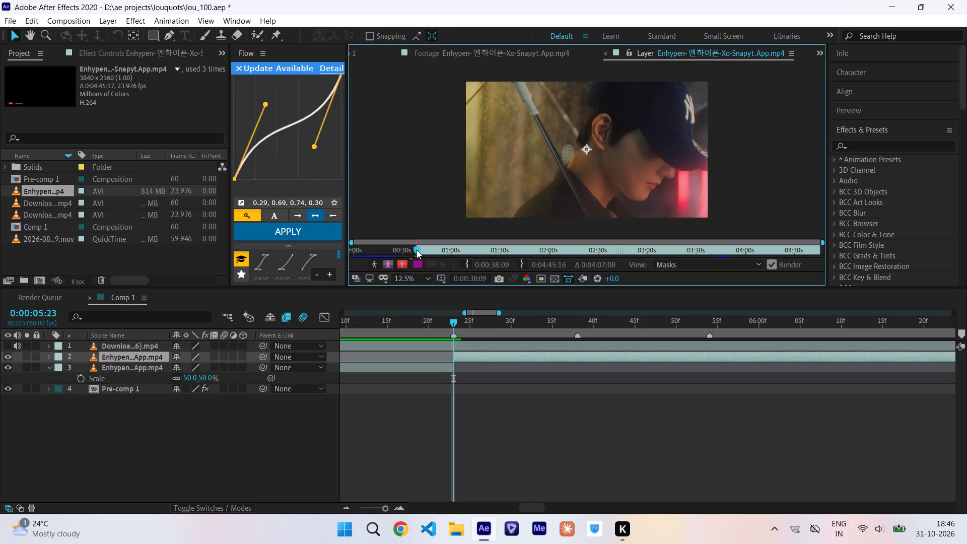
pyautogui.moveTo(416, 250); pyautogui.dragTo(416, 250)
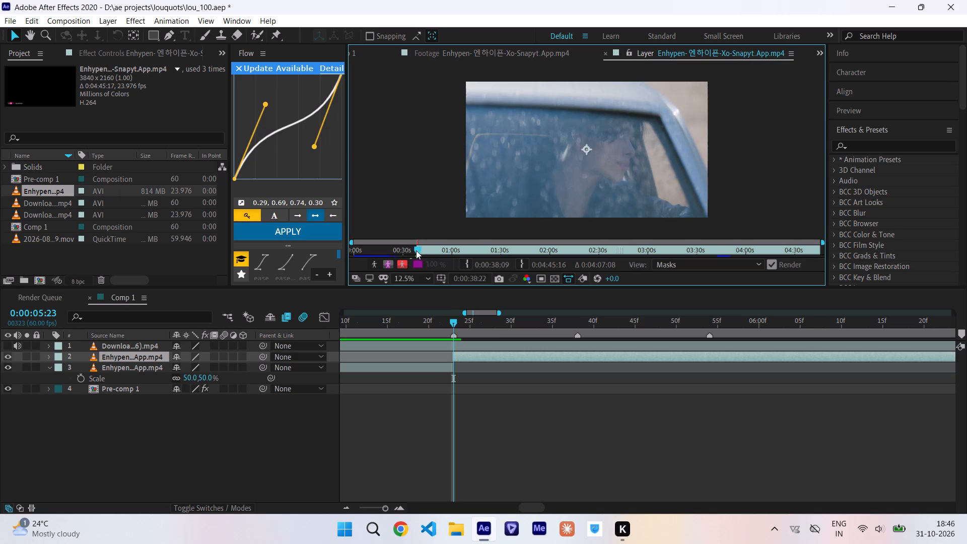
pyautogui.moveTo(416, 250); pyautogui.dragTo(422, 252)
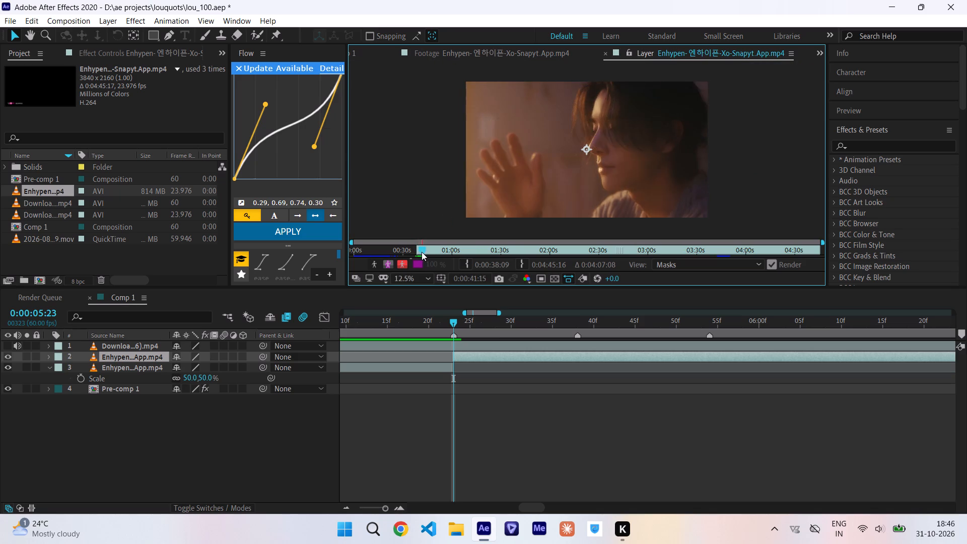
pyautogui.moveTo(422, 252); pyautogui.dragTo(426, 249)
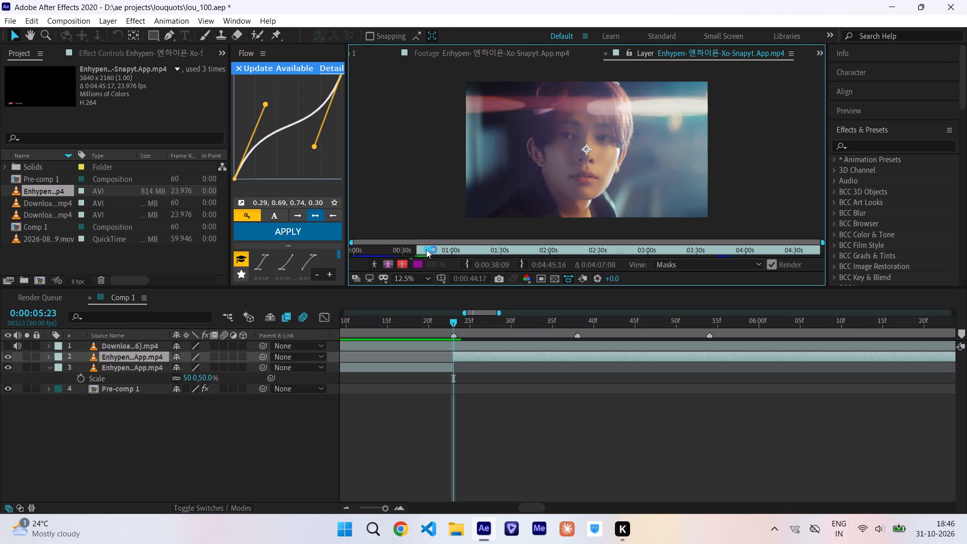
pyautogui.moveTo(426, 249); pyautogui.dragTo(425, 248)
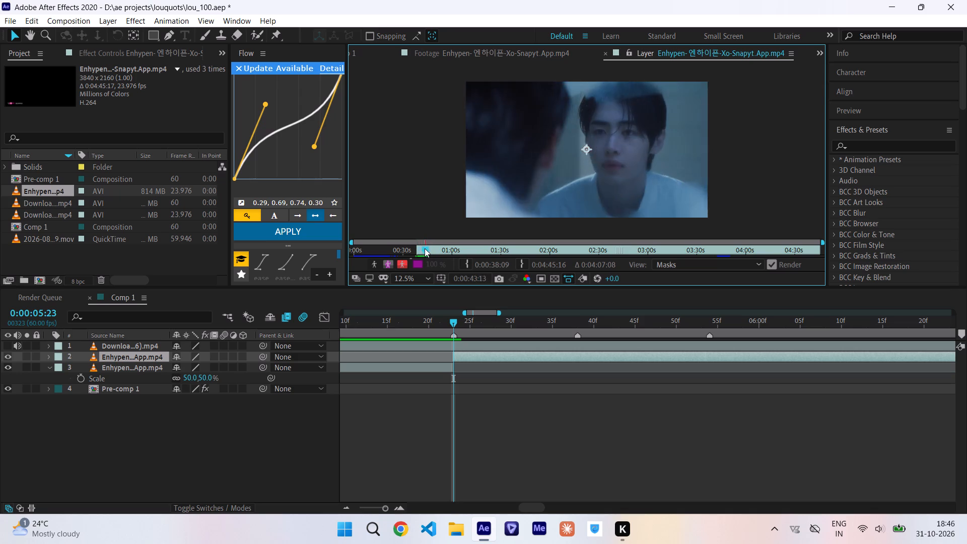
pyautogui.moveTo(425, 248); pyautogui.dragTo(426, 251)
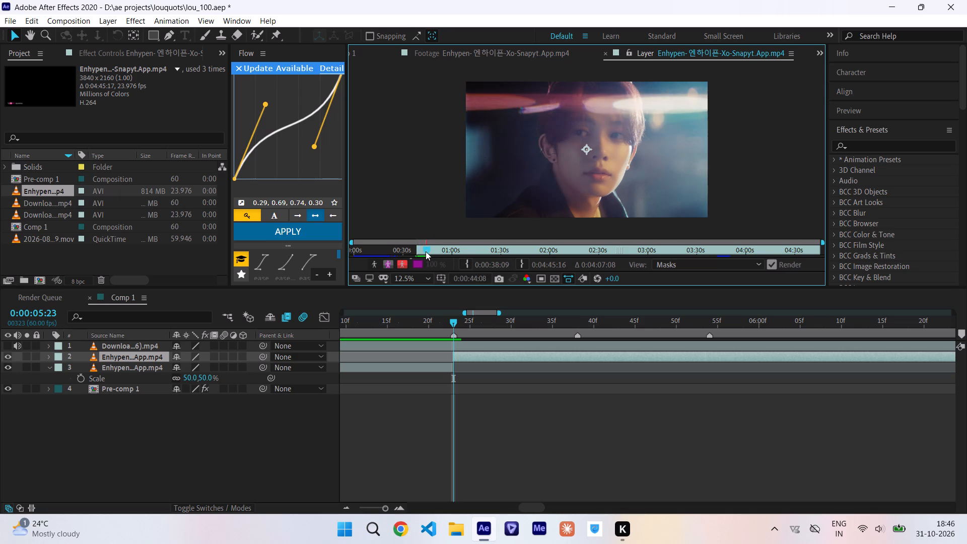
pyautogui.moveTo(426, 251); pyautogui.dragTo(426, 252)
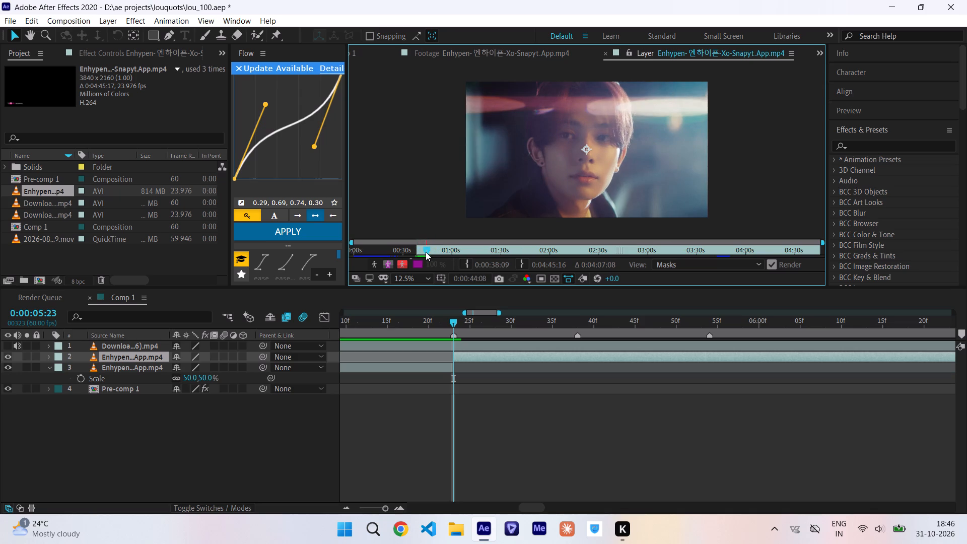
pyautogui.moveTo(426, 252); pyautogui.dragTo(422, 251)
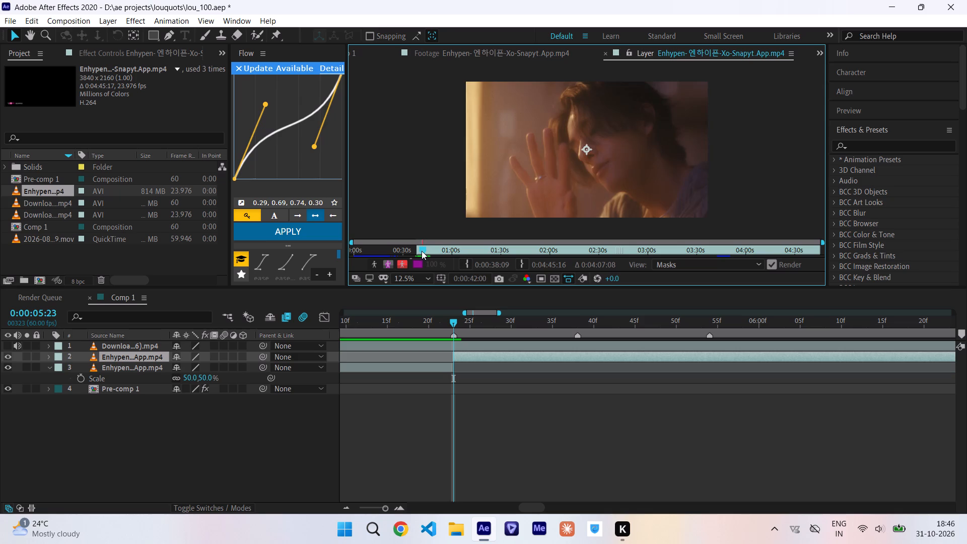
pyautogui.moveTo(422, 251); pyautogui.dragTo(421, 251)
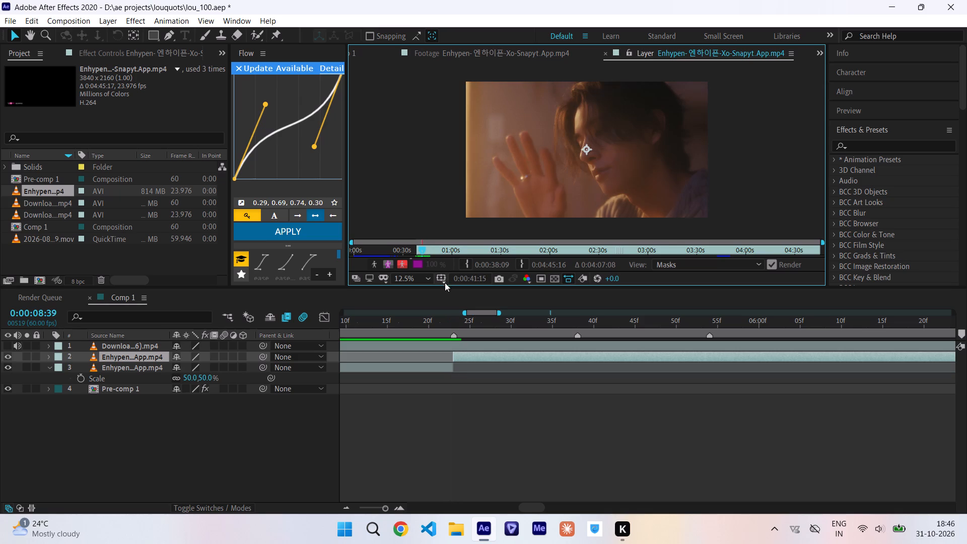
pyautogui.click(469, 263)
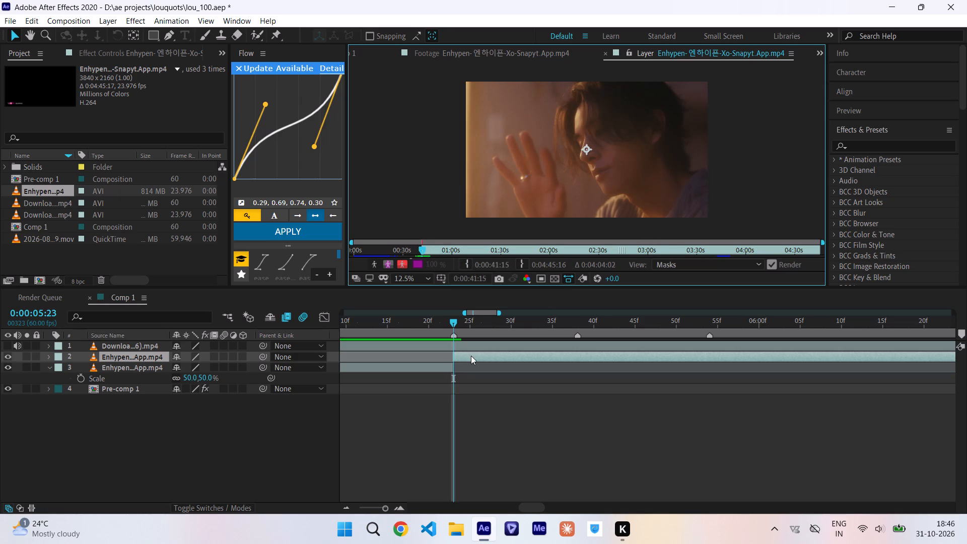
# Move the raised-hand clip along the timeline to start at the 0:00:05:54 marker.
pyautogui.moveTo(471, 357); pyautogui.dragTo(730, 370)
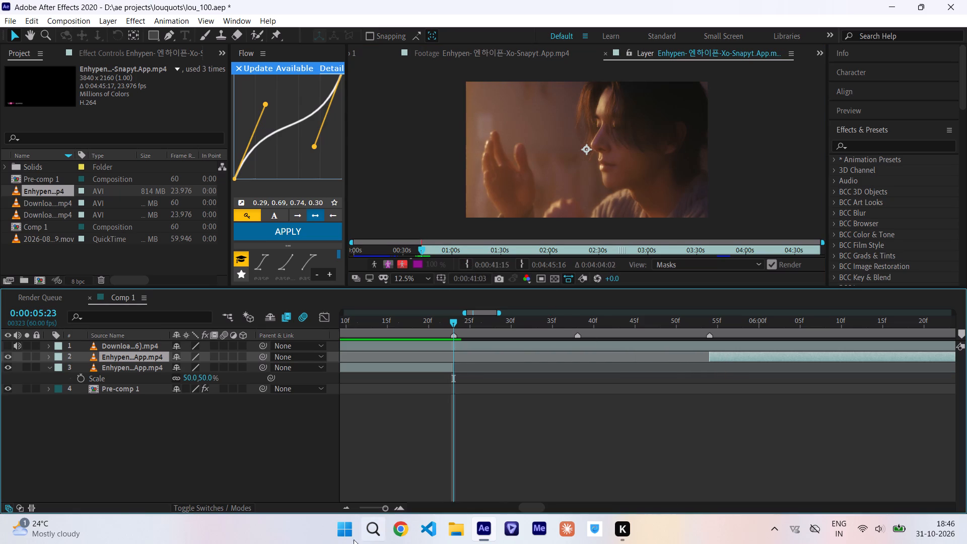
# Check the raised-hand clip up to the 0:00:06:30 marker and set its In point to 0:00:41:14.
pyautogui.click(351, 509)
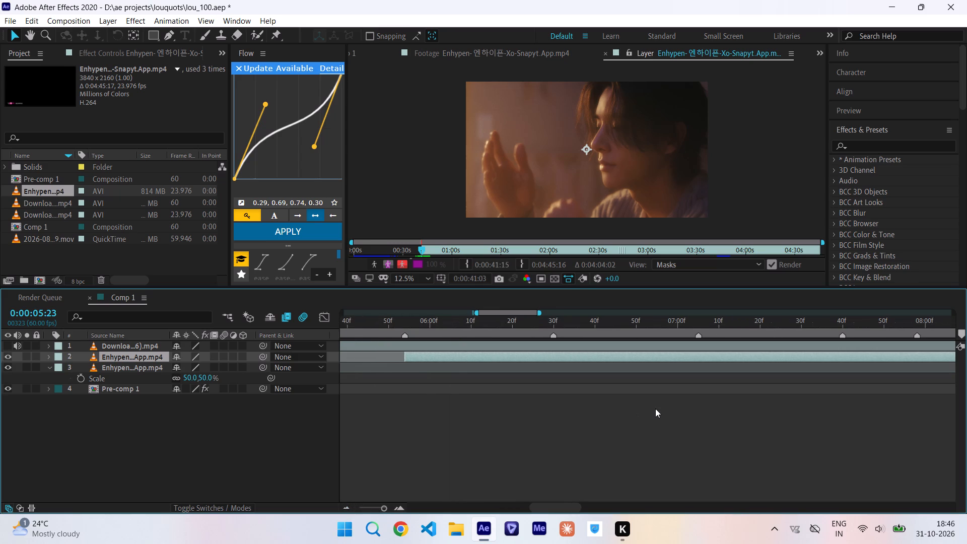
pyautogui.moveTo(409, 324); pyautogui.dragTo(442, 324)
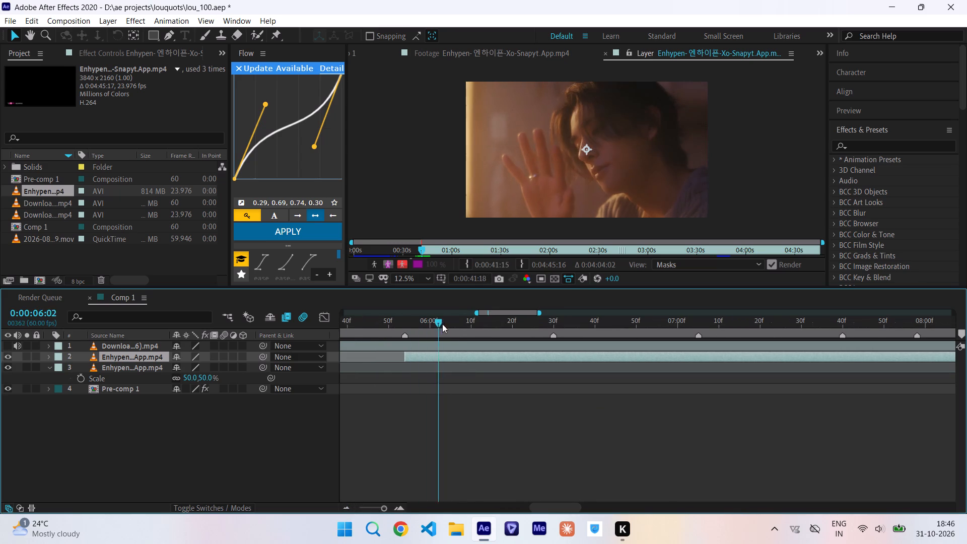
pyautogui.moveTo(442, 324); pyautogui.dragTo(552, 325)
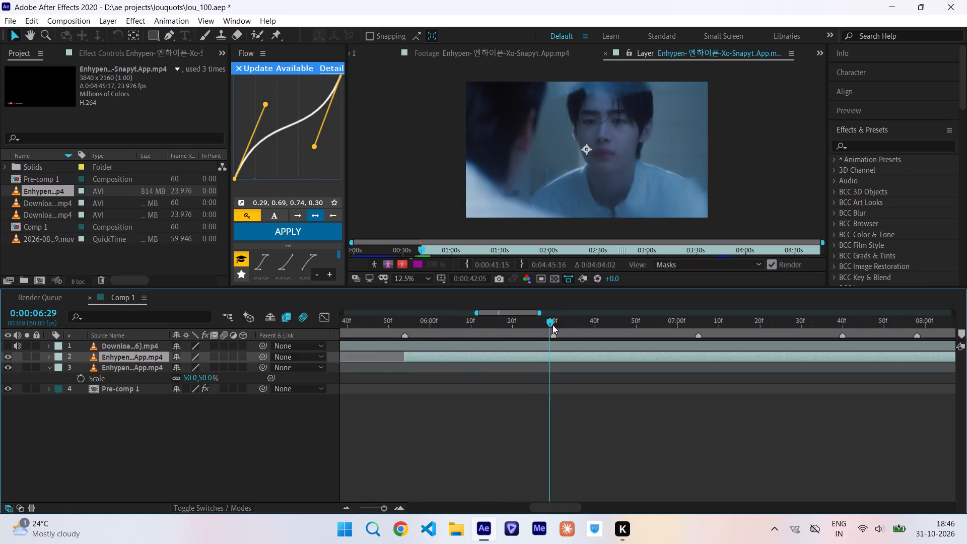
pyautogui.moveTo(552, 325); pyautogui.dragTo(394, 338)
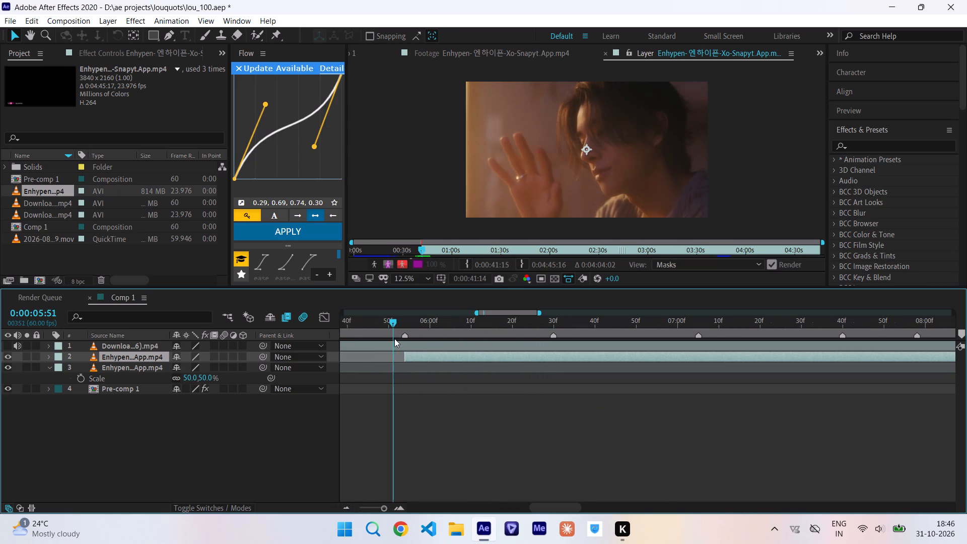
pyautogui.moveTo(394, 338); pyautogui.dragTo(394, 337)
pyautogui.click(468, 264)
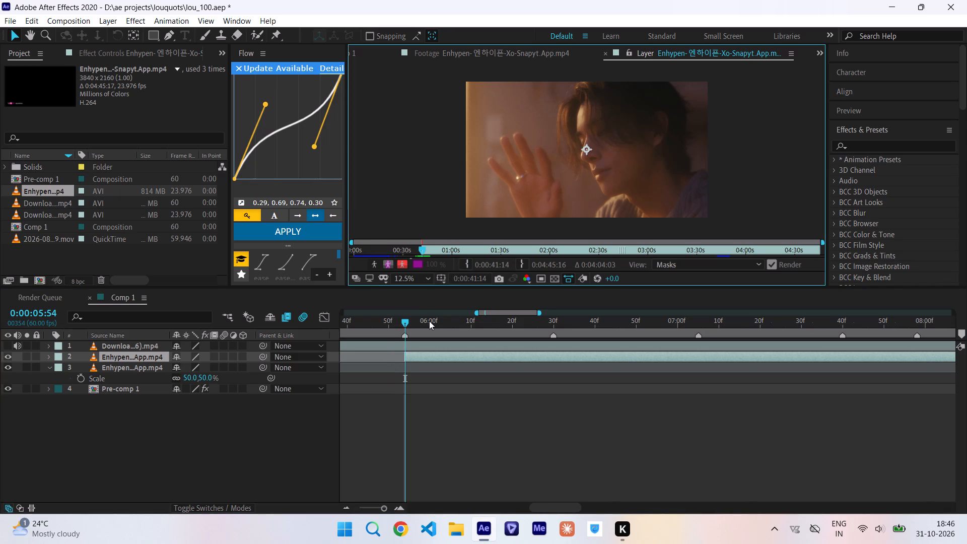
# Split the raised-hand clip at the 0:00:06:30 marker.
pyautogui.moveTo(407, 324); pyautogui.dragTo(534, 333)
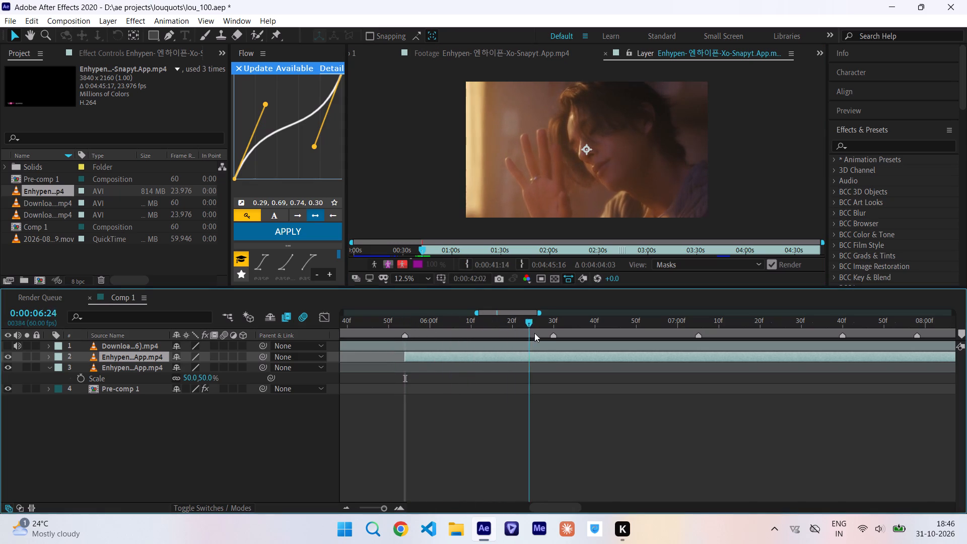
pyautogui.moveTo(534, 333); pyautogui.dragTo(556, 349)
pyautogui.hotkey('ctrl', 'shift', 'd')
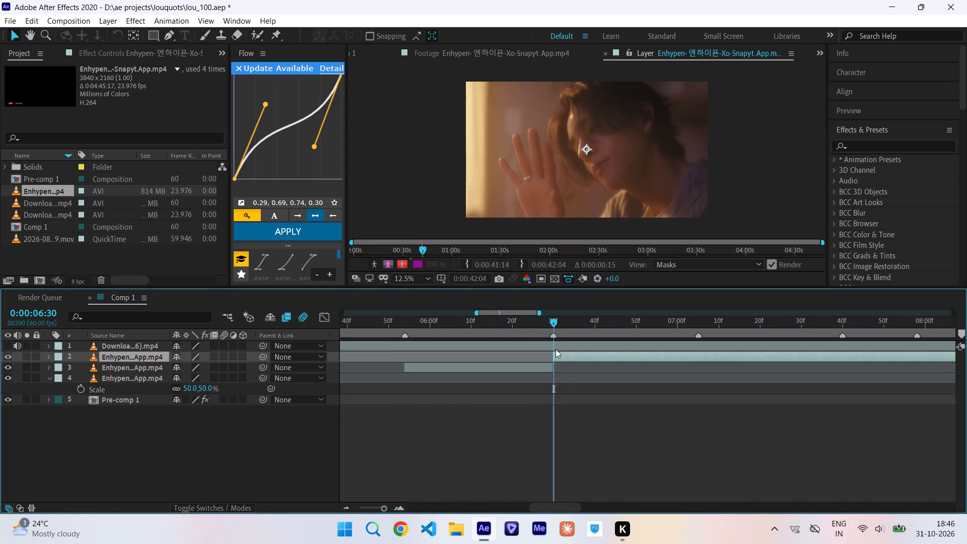
# Open the new split layer in the Layer viewer and set its In point at 0:00:43:22, on the face close-up with red light streaks.
pyautogui.doubleClick(560, 357)
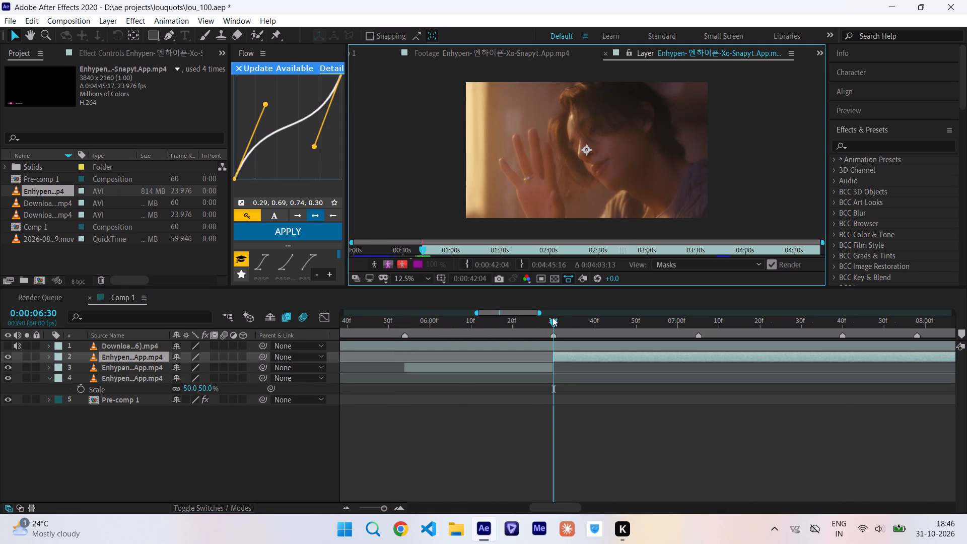
pyautogui.moveTo(556, 320); pyautogui.dragTo(656, 337)
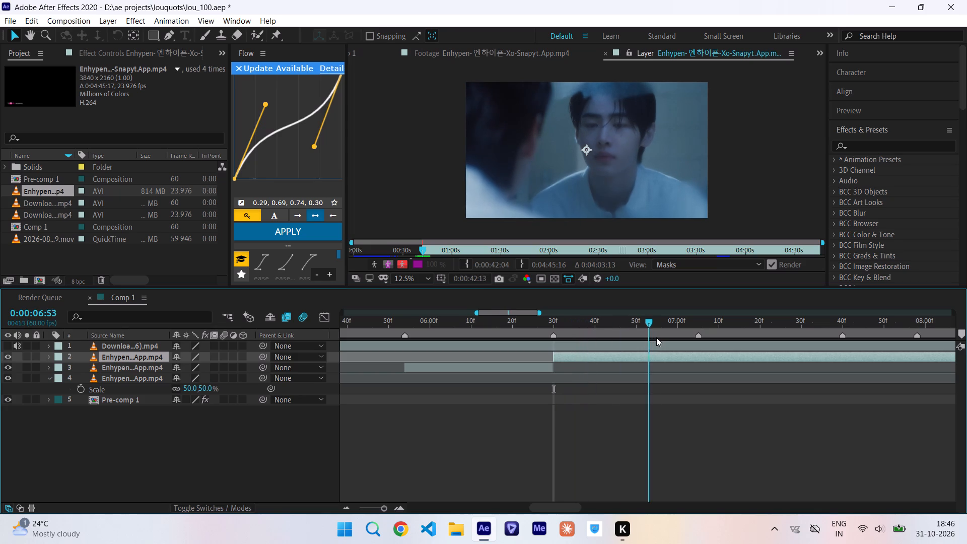
pyautogui.moveTo(656, 337); pyautogui.dragTo(827, 343)
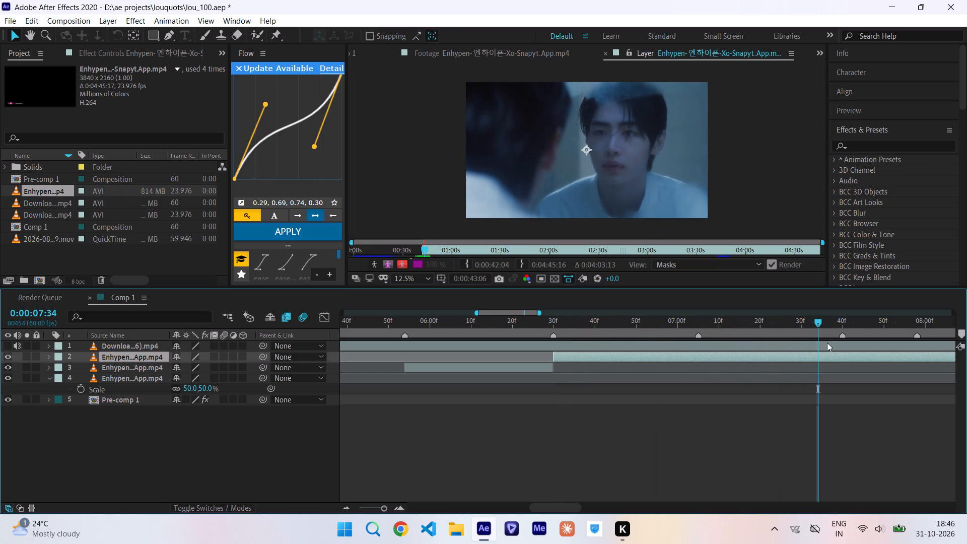
pyautogui.click(427, 248)
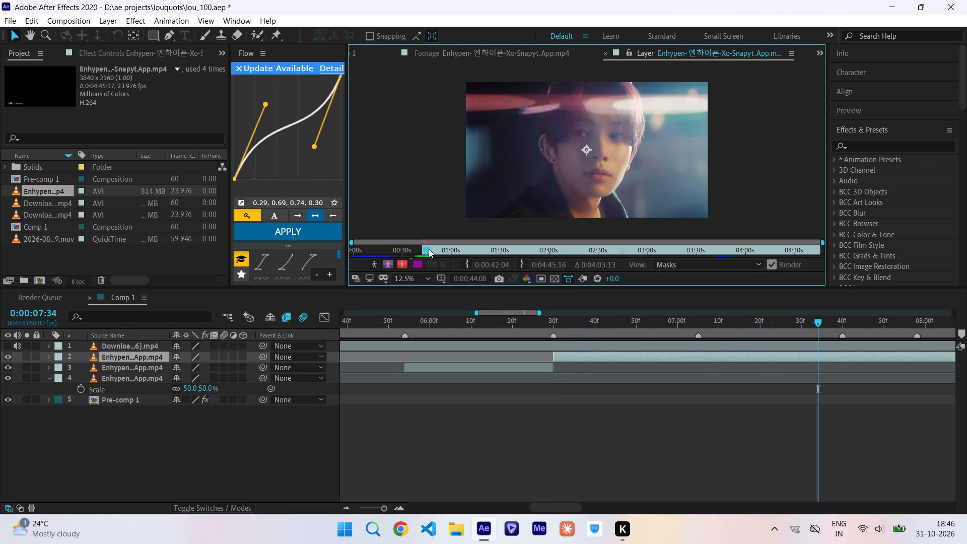
pyautogui.click(467, 265)
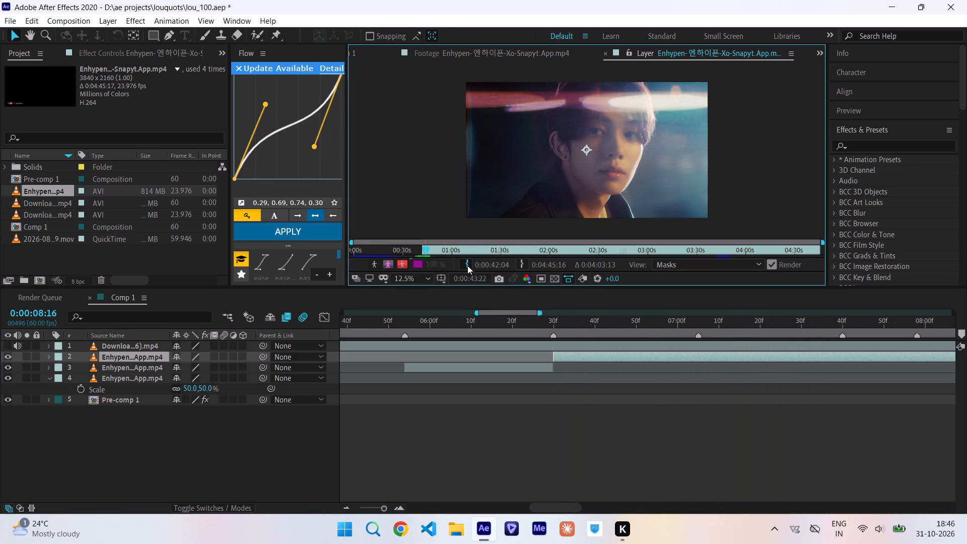
# Preview the face close-up clip up to the 0:00:07:05 marker and split the layer there.
pyautogui.moveTo(556, 324); pyautogui.dragTo(565, 327)
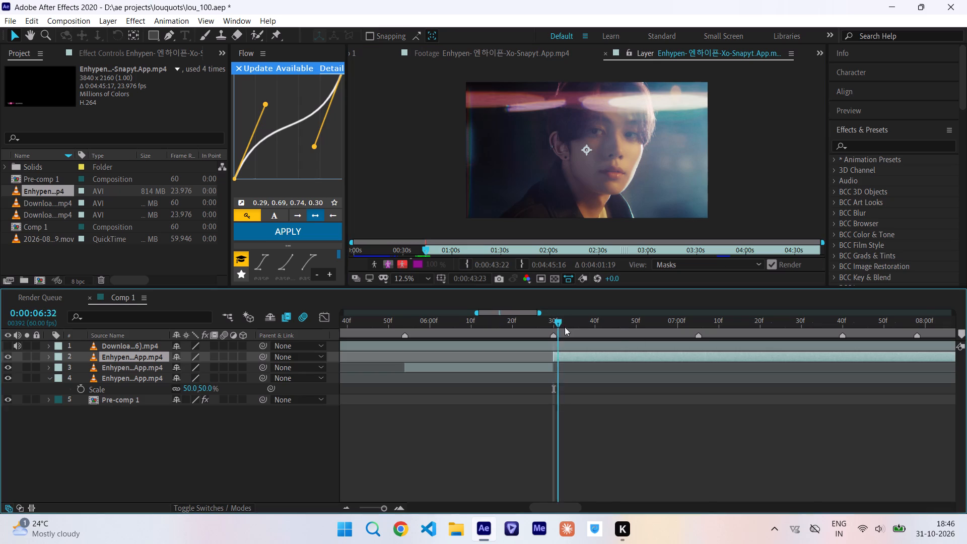
pyautogui.moveTo(565, 327); pyautogui.dragTo(699, 345)
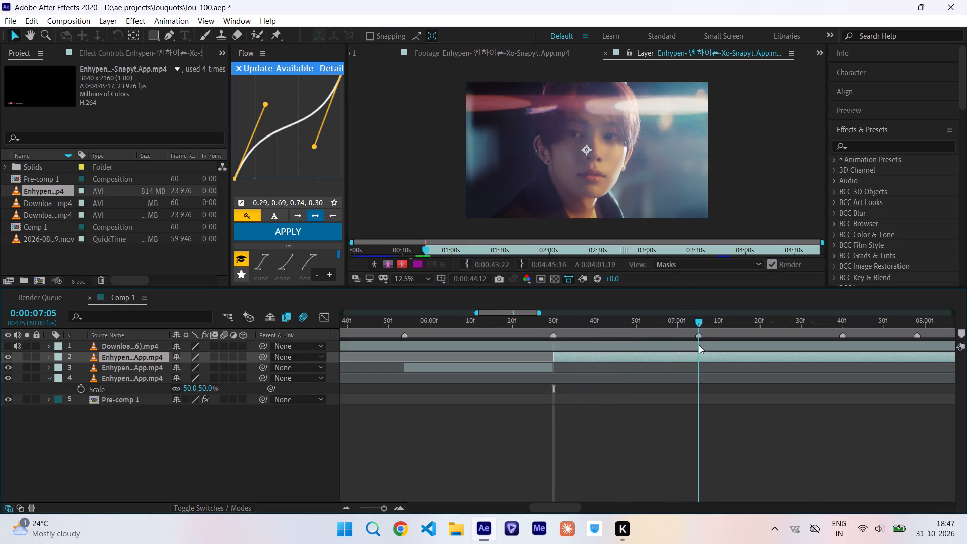
pyautogui.moveTo(699, 345); pyautogui.dragTo(702, 350)
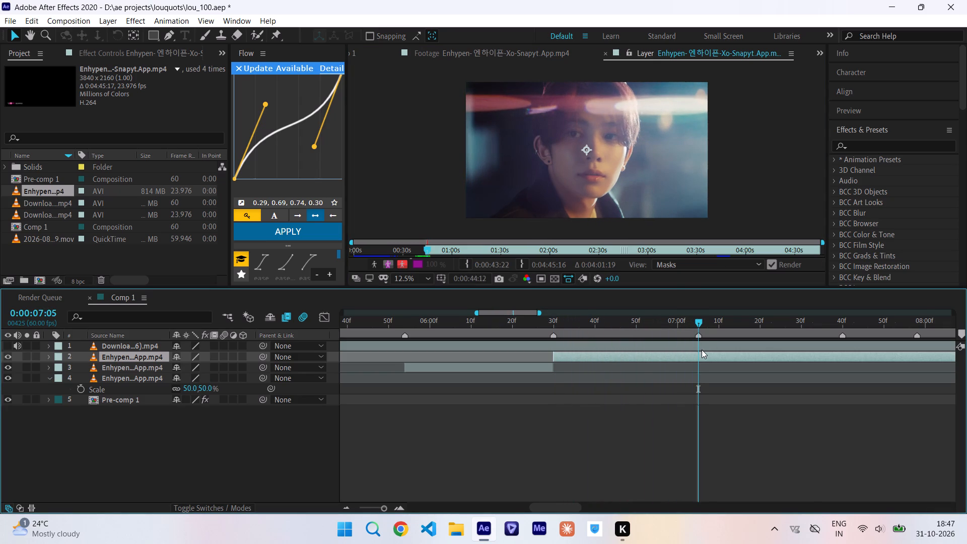
pyautogui.hotkey('ctrl', 'shift', 'd')
# Open the new split layer in the Layer viewer and set its In point at 0:00:55:12, just before the blue-toned hand-at-mouth close-up.
pyautogui.hscroll(-1, 702, 350)
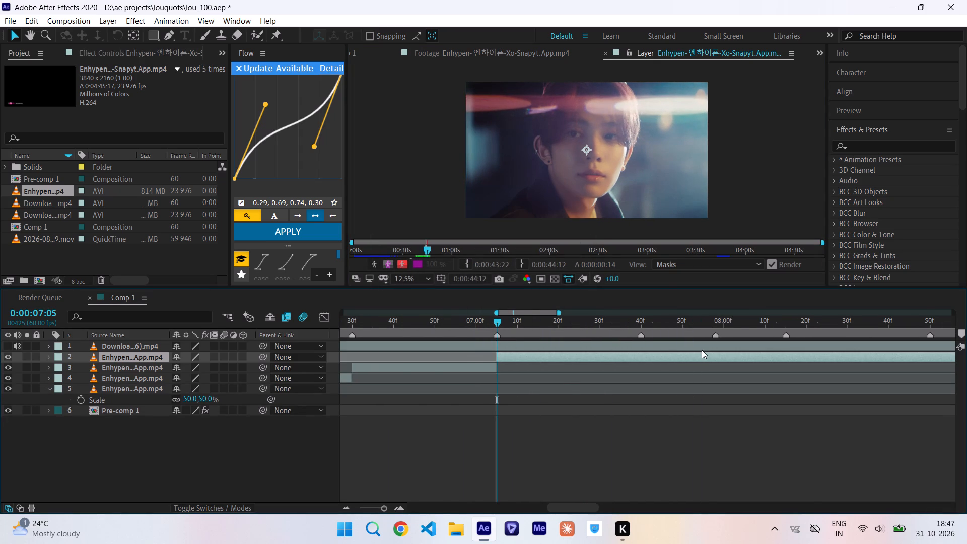
pyautogui.hscroll(-1, 702, 350)
pyautogui.doubleClick(509, 360)
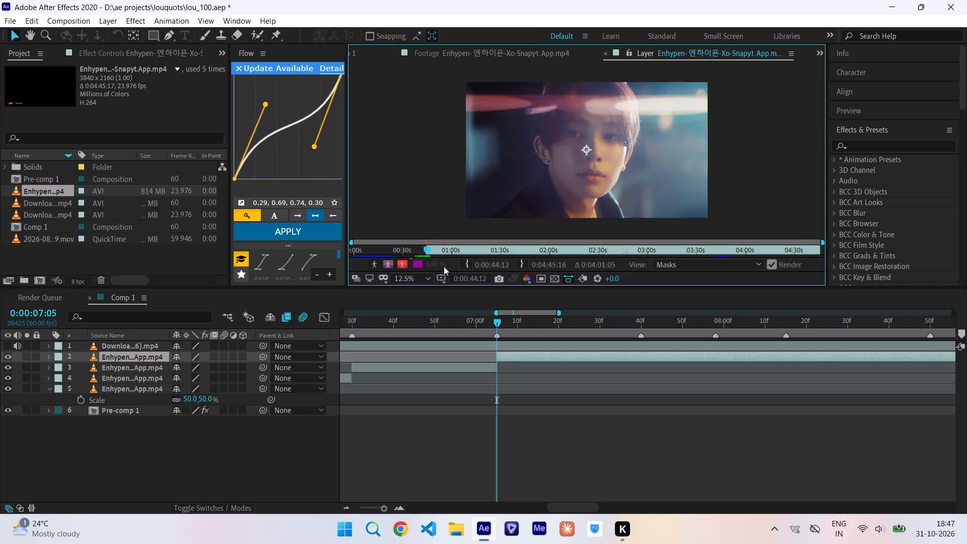
pyautogui.moveTo(428, 249); pyautogui.dragTo(428, 250)
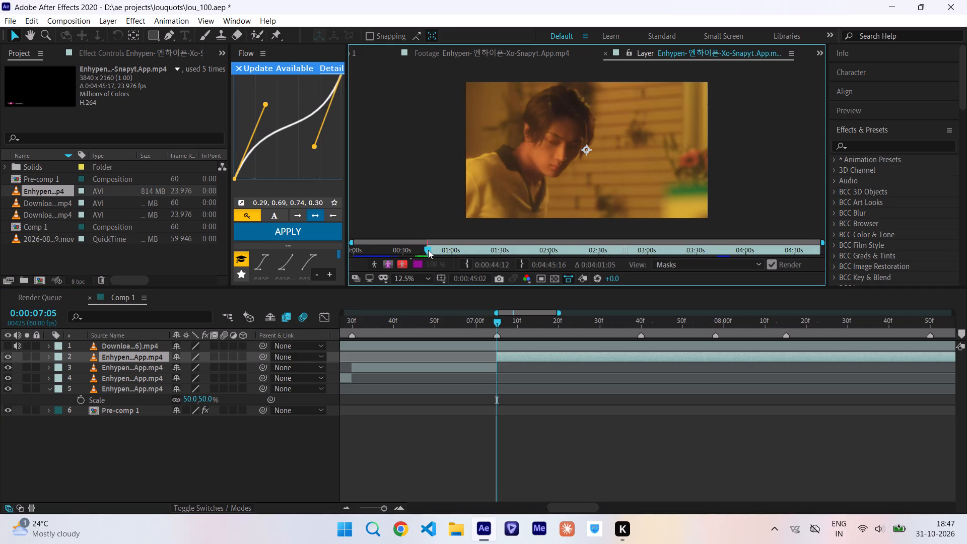
pyautogui.moveTo(428, 250); pyautogui.dragTo(435, 250)
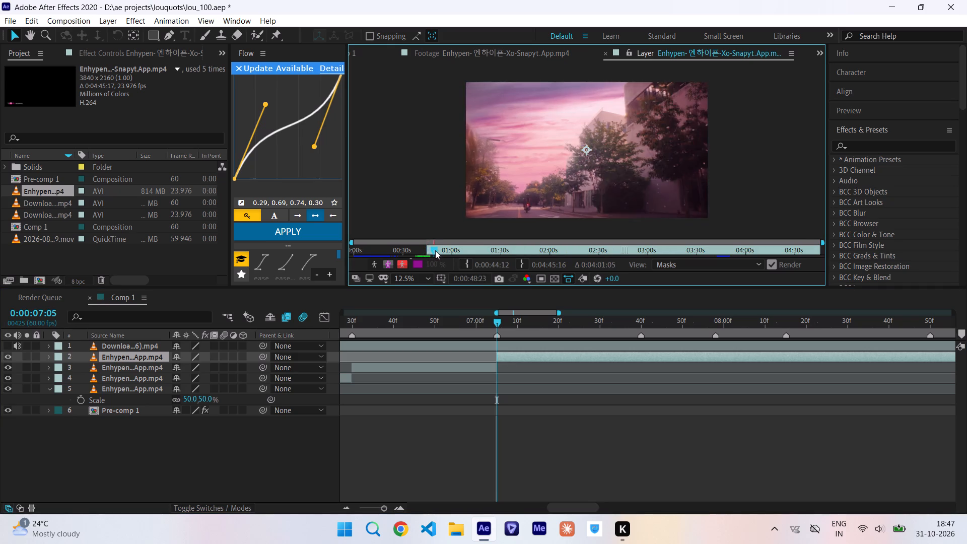
pyautogui.moveTo(435, 250); pyautogui.dragTo(441, 250)
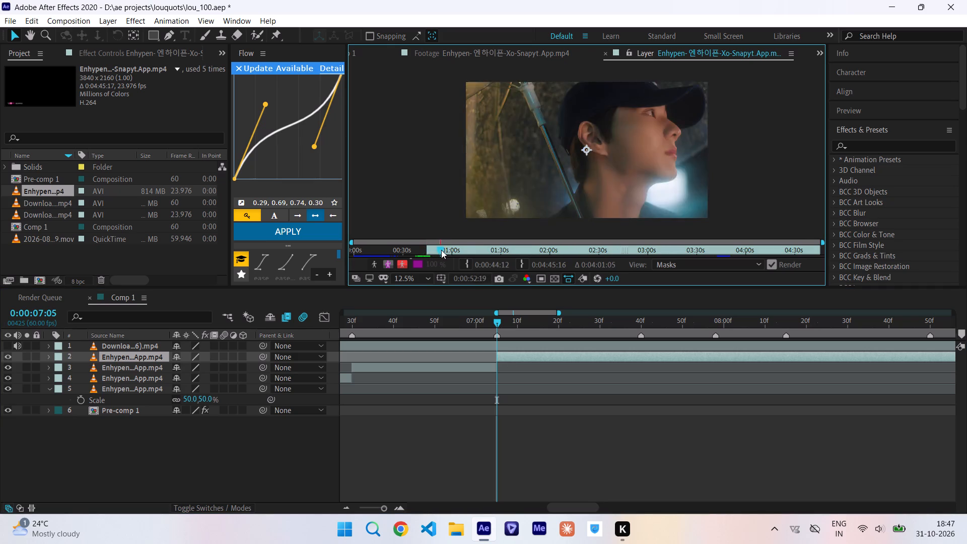
pyautogui.moveTo(441, 250); pyautogui.dragTo(447, 251)
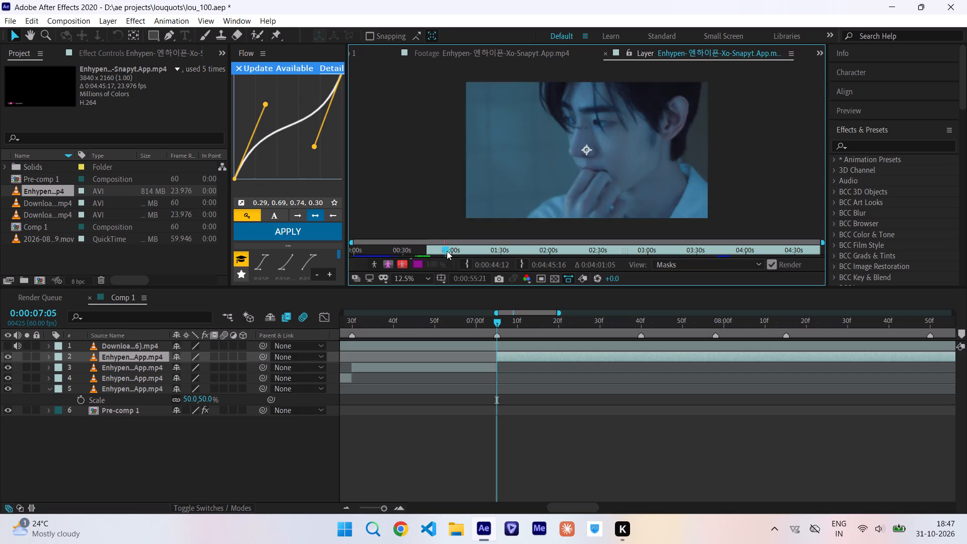
pyautogui.moveTo(447, 251); pyautogui.dragTo(448, 251)
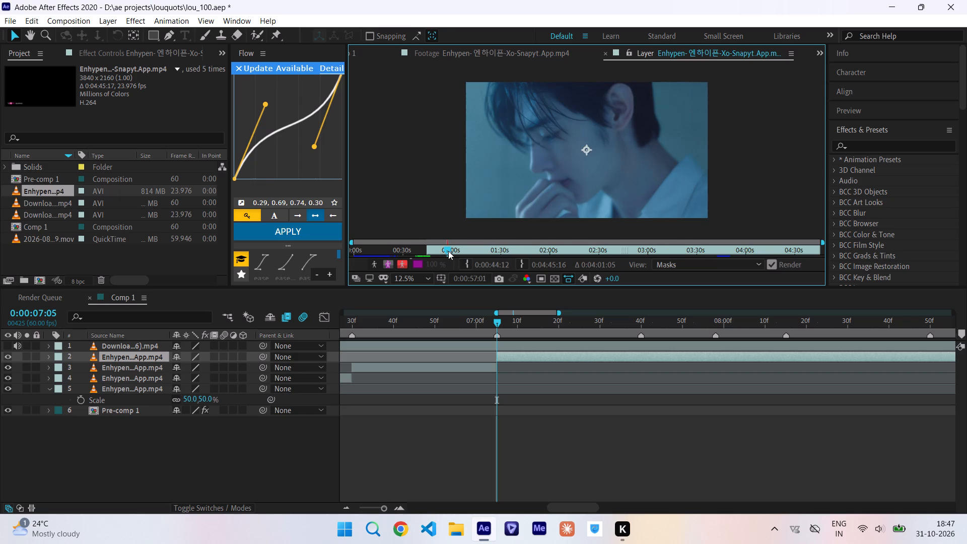
pyautogui.moveTo(448, 251); pyautogui.dragTo(446, 249)
pyautogui.click(466, 263)
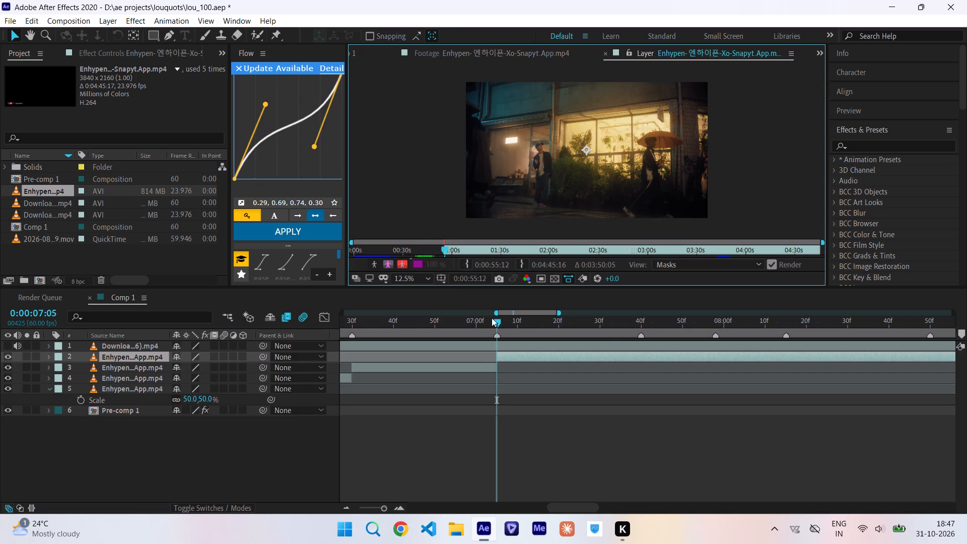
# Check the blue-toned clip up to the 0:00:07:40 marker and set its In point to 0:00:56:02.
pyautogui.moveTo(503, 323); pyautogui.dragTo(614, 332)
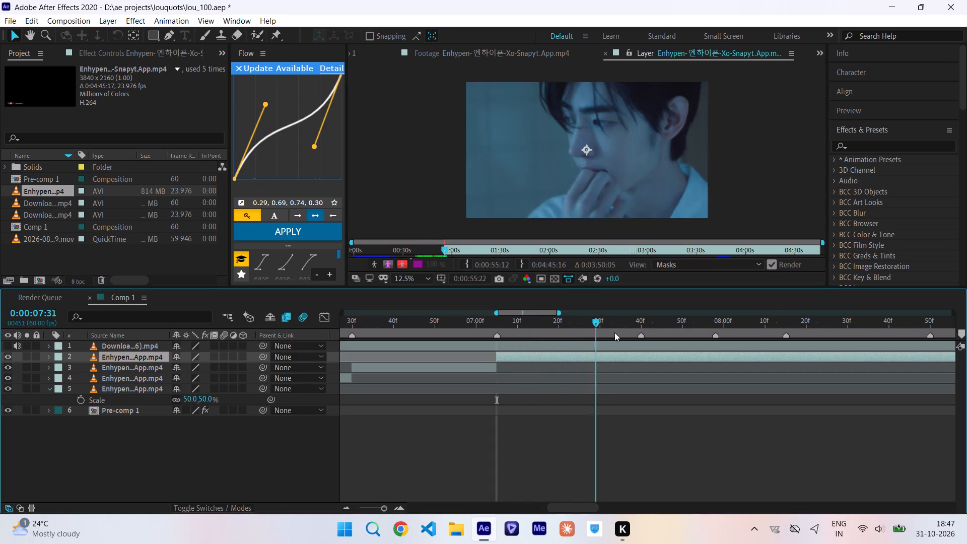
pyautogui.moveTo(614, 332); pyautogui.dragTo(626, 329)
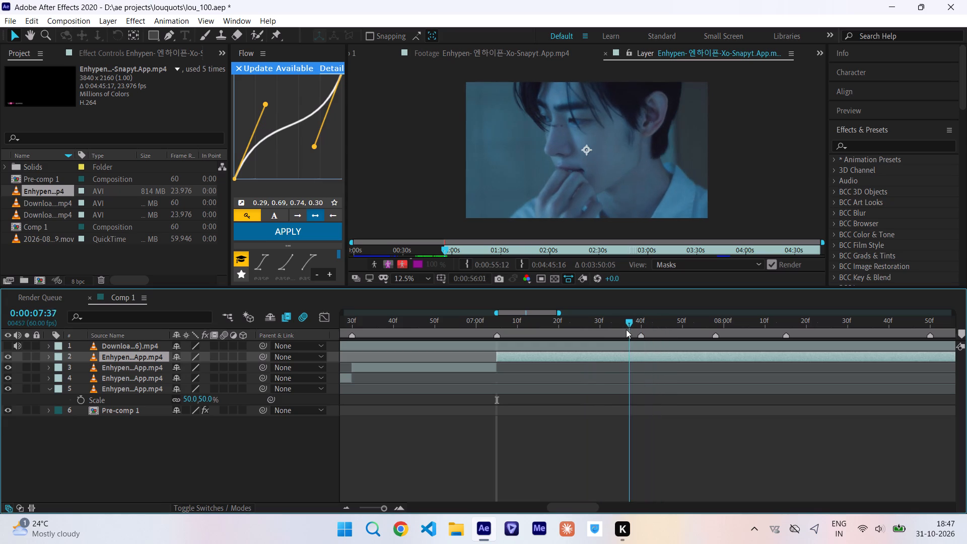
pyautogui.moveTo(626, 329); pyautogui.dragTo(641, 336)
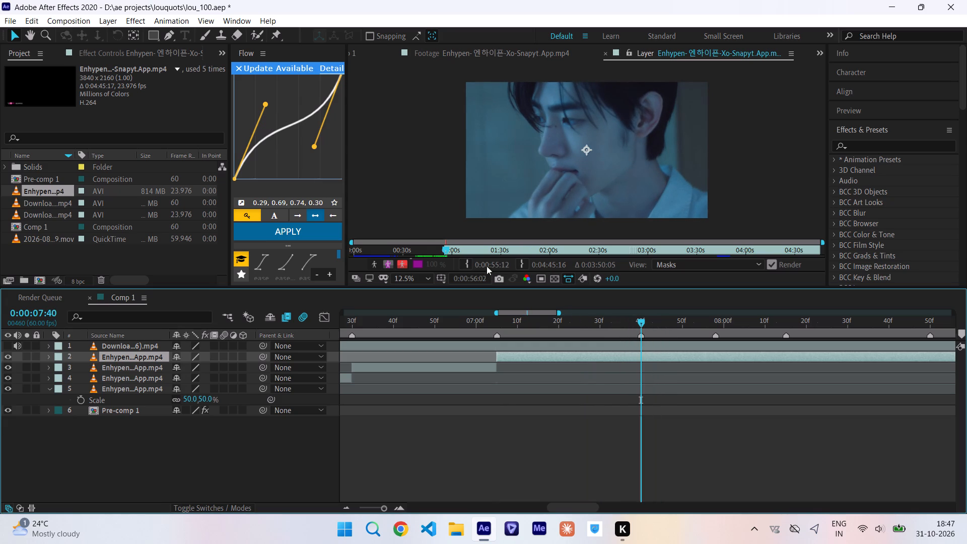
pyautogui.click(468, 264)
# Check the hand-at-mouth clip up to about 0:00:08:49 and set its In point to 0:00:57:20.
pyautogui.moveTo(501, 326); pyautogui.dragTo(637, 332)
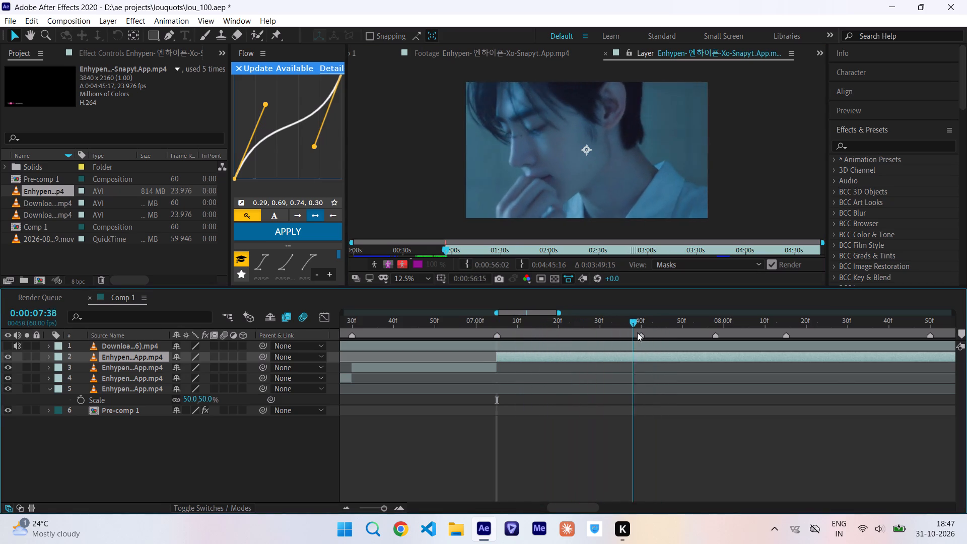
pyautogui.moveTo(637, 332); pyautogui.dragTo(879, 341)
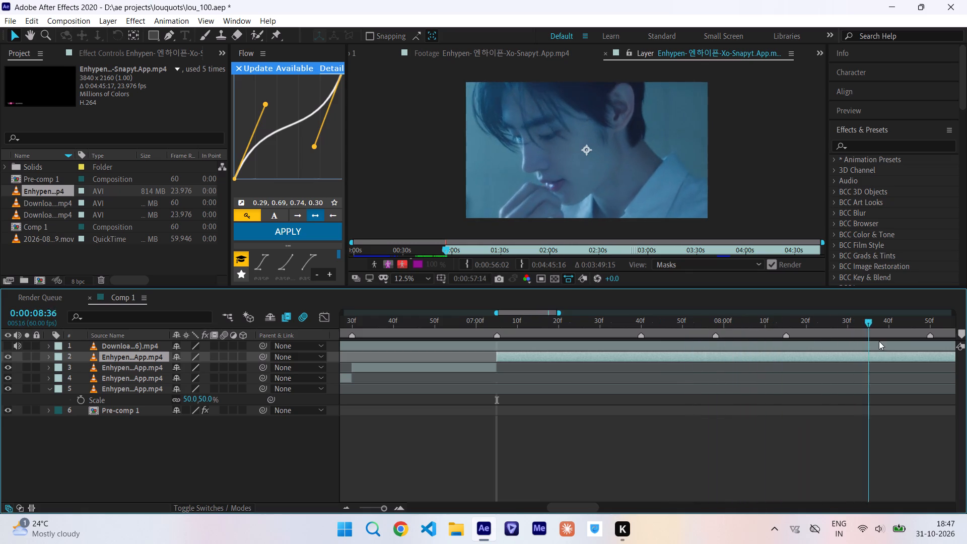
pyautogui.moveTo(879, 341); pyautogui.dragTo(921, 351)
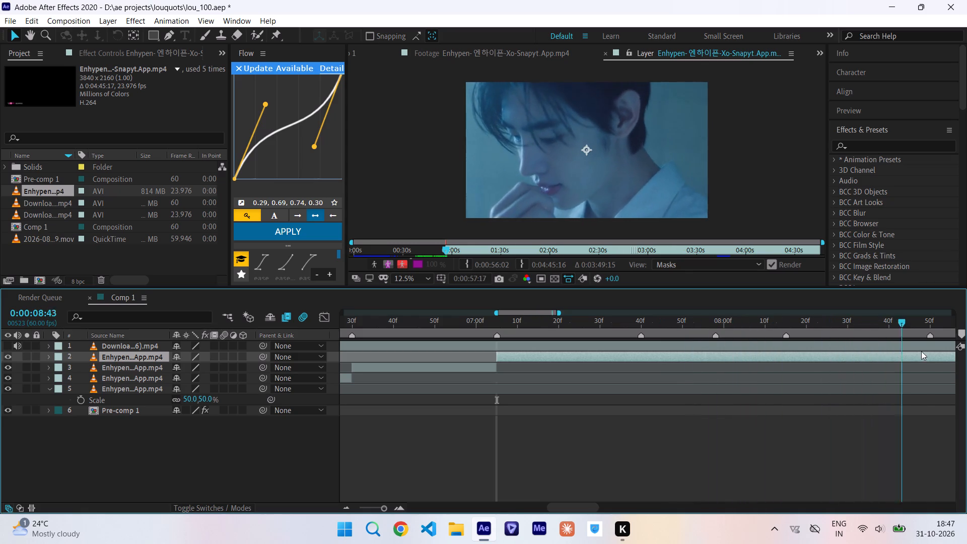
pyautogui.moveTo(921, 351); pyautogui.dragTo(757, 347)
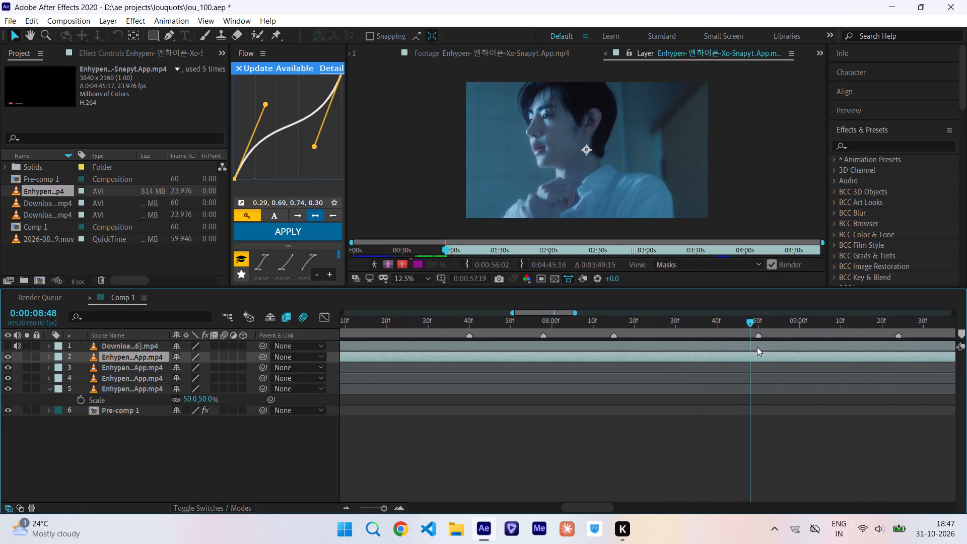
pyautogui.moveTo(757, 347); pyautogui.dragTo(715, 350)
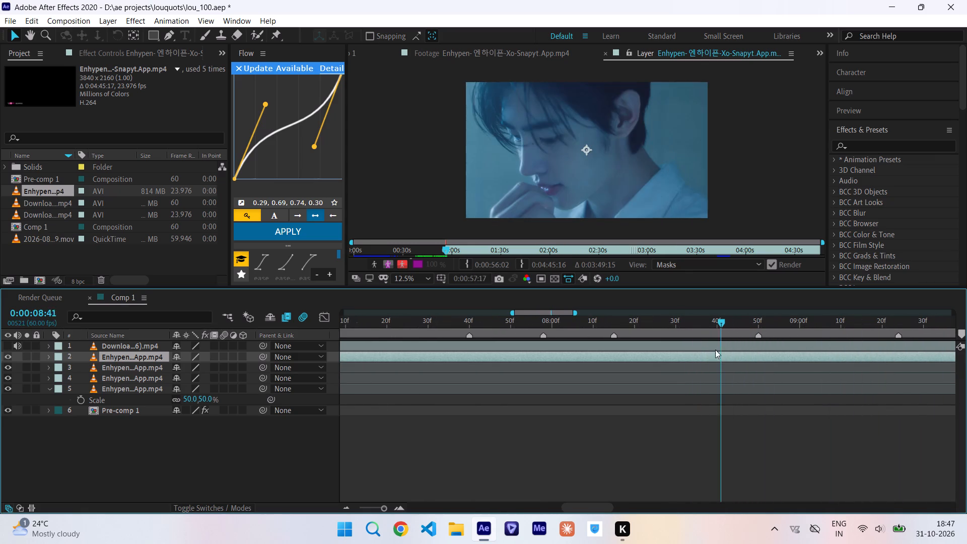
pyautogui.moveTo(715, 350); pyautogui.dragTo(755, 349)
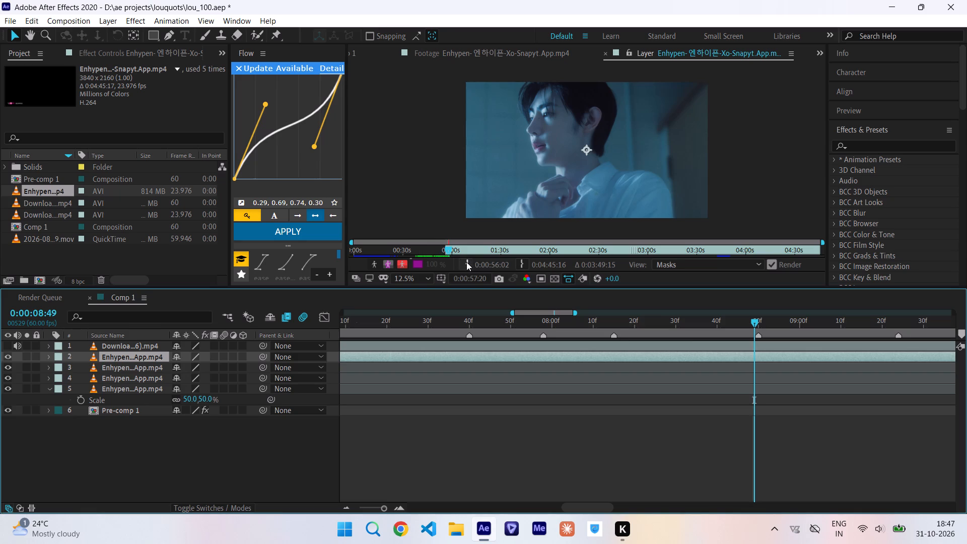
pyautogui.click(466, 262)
# Check the clip from the 0:00:07:05 marker and set its In point to 0:01:00:22, on the white-shirt shot by the wall.
pyautogui.hscroll(2, 489, 369)
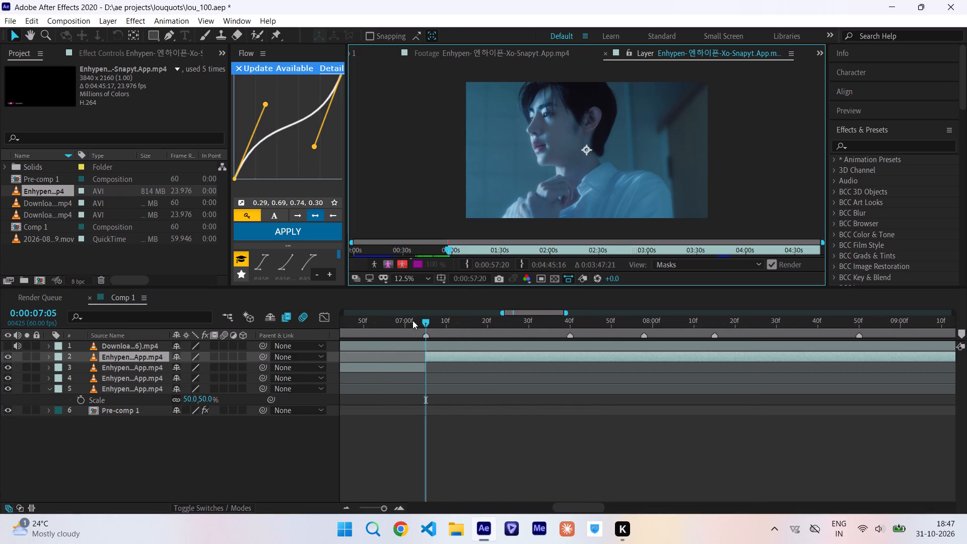
pyautogui.moveTo(429, 325); pyautogui.dragTo(504, 319)
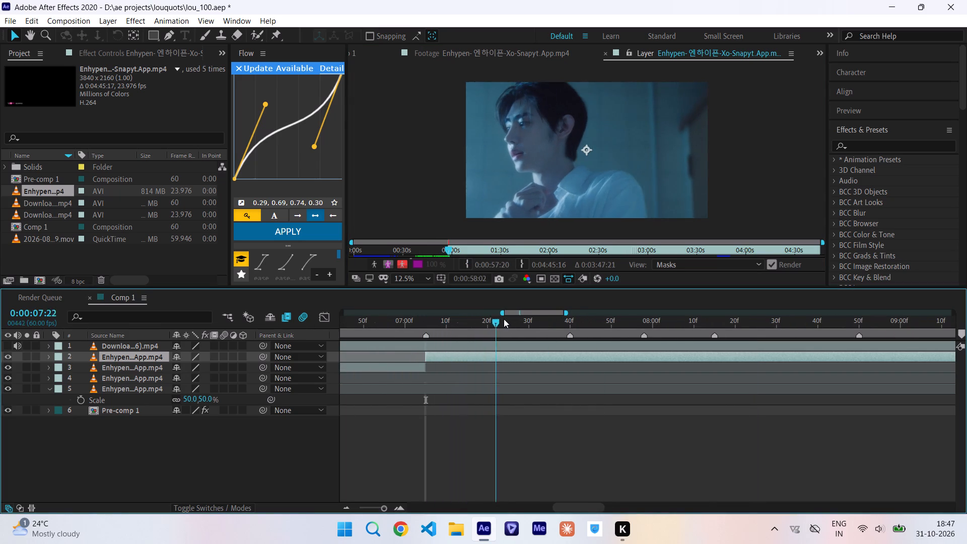
pyautogui.moveTo(504, 319); pyautogui.dragTo(844, 342)
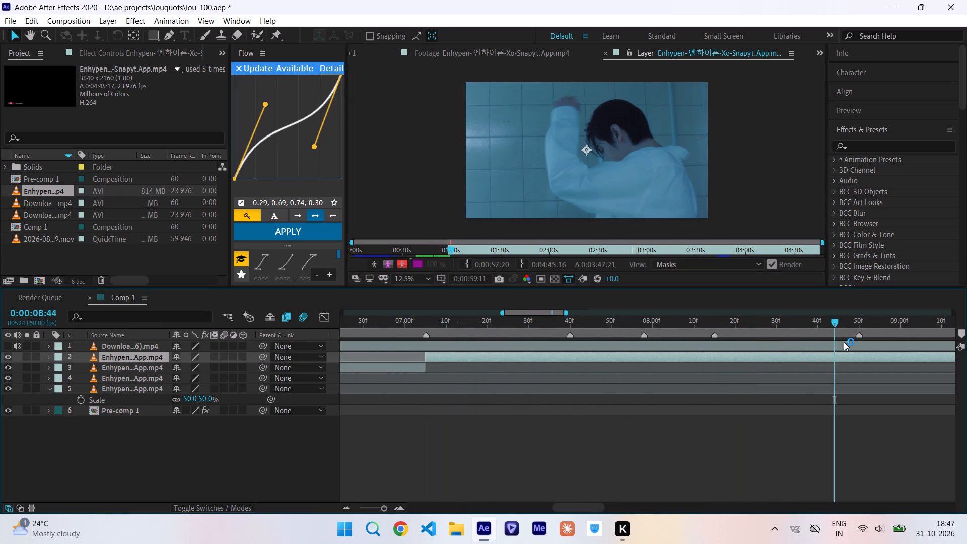
pyautogui.click(451, 250)
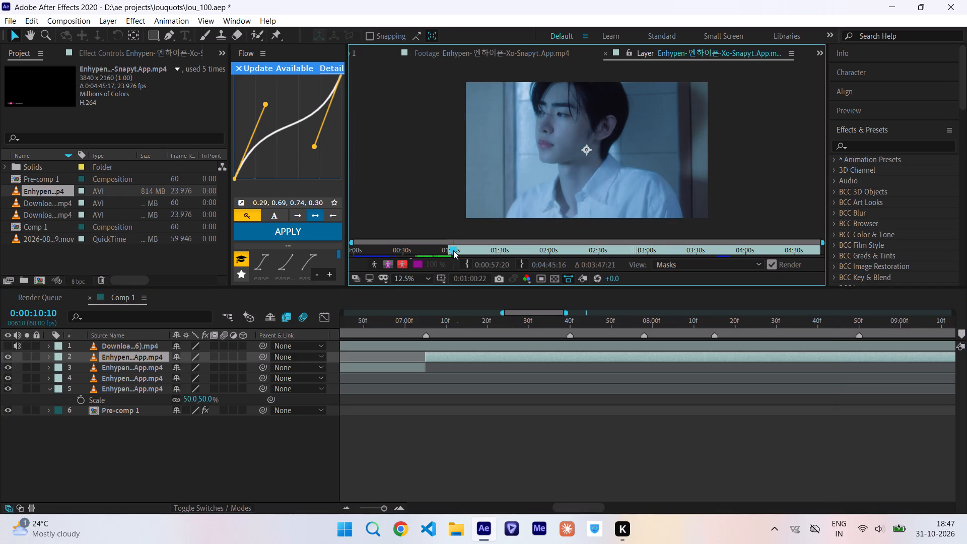
pyautogui.click(469, 266)
# Preview the white-shirt clip from its start and split it at the 0:00:07:40 marker.
pyautogui.moveTo(426, 321); pyautogui.dragTo(533, 323)
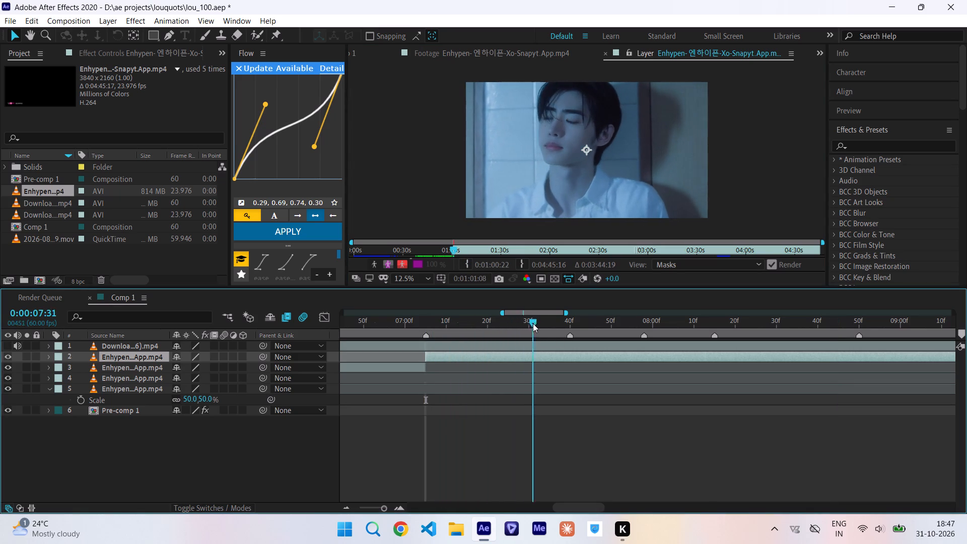
pyautogui.moveTo(533, 323); pyautogui.dragTo(656, 331)
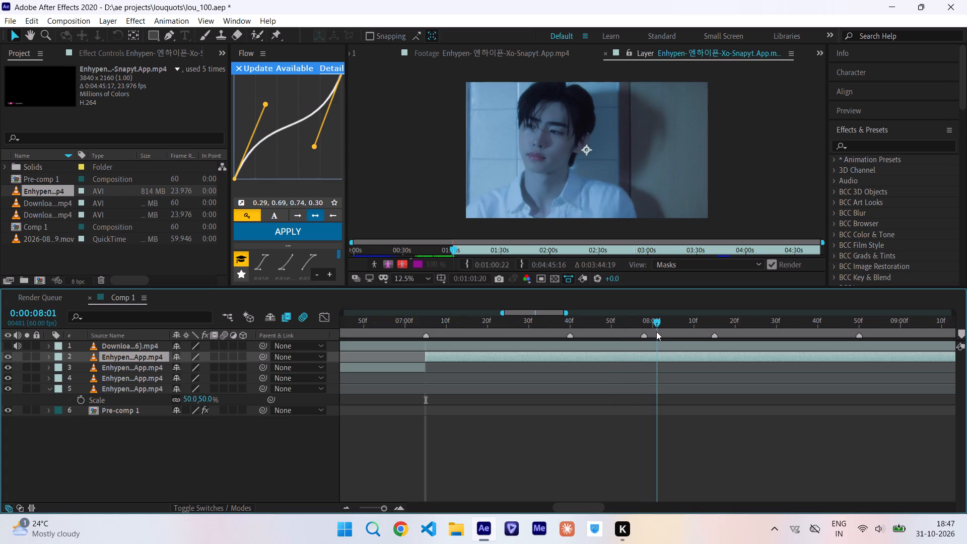
pyautogui.moveTo(656, 331); pyautogui.dragTo(574, 339)
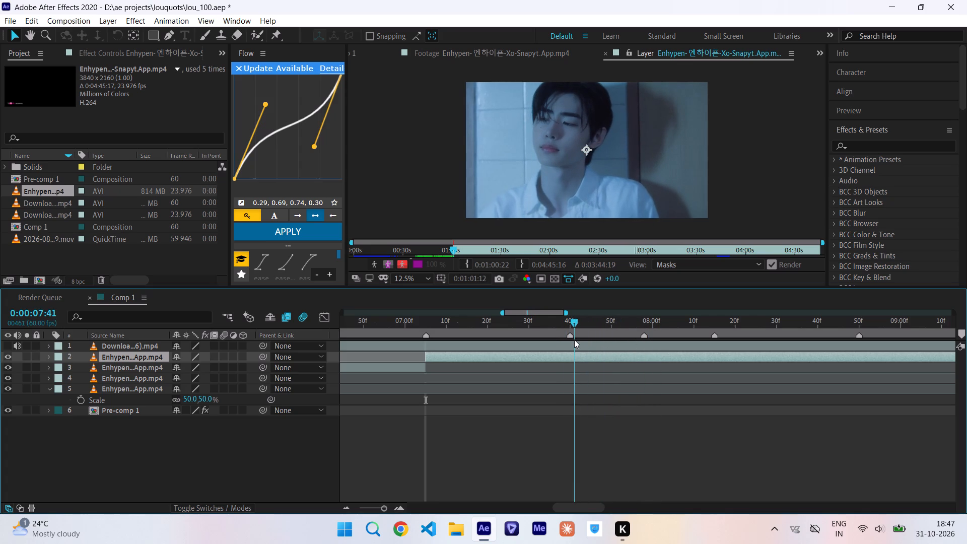
pyautogui.moveTo(574, 339); pyautogui.dragTo(570, 342)
pyautogui.hotkey('ctrl', 'shift', 'd')
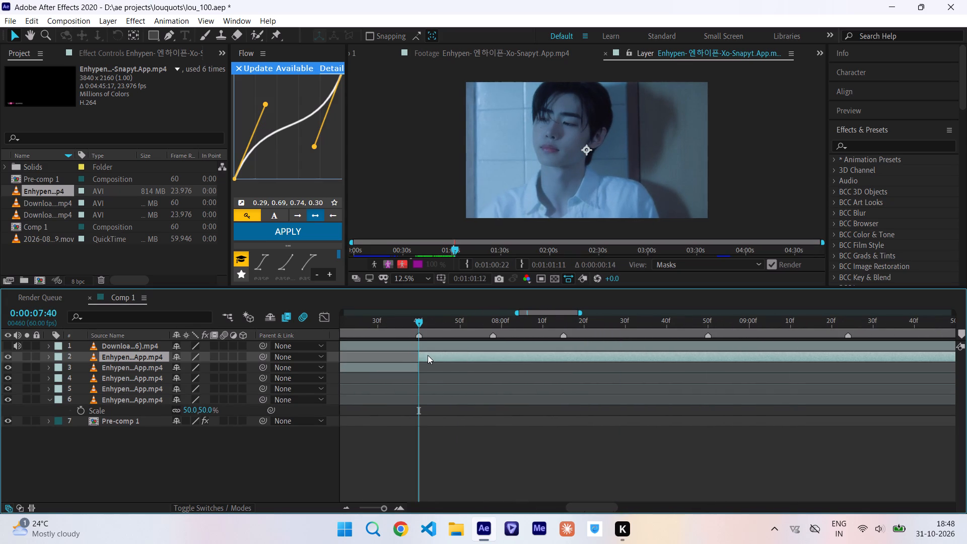
# Move the new split layer to start at the 0:00:08:15 marker and bring the playhead to its In point.
pyautogui.moveTo(427, 355); pyautogui.dragTo(573, 371)
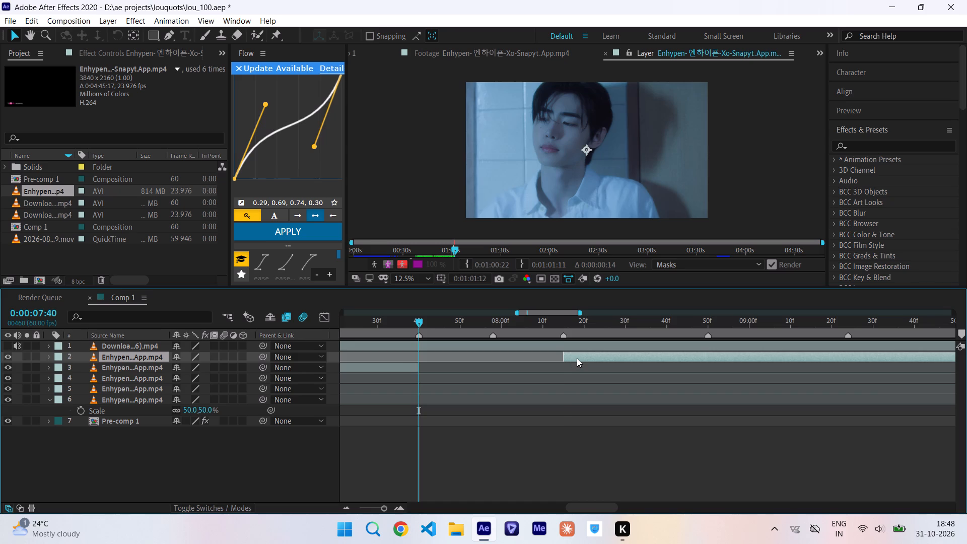
pyautogui.press('i')
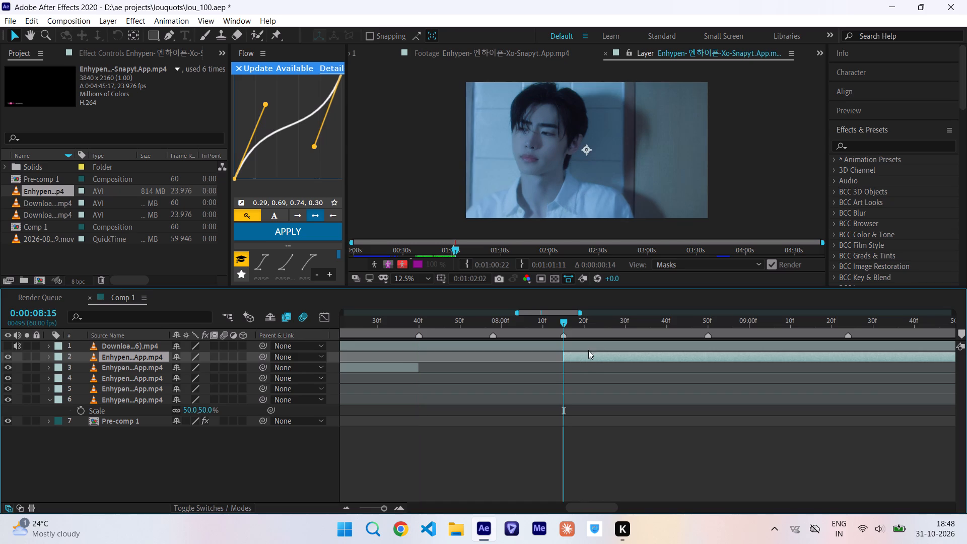
# Open the moved layer in the Layer viewer and set its In point at 0:01:02:11, on the white-shirt figure looking down.
pyautogui.doubleClick(593, 359)
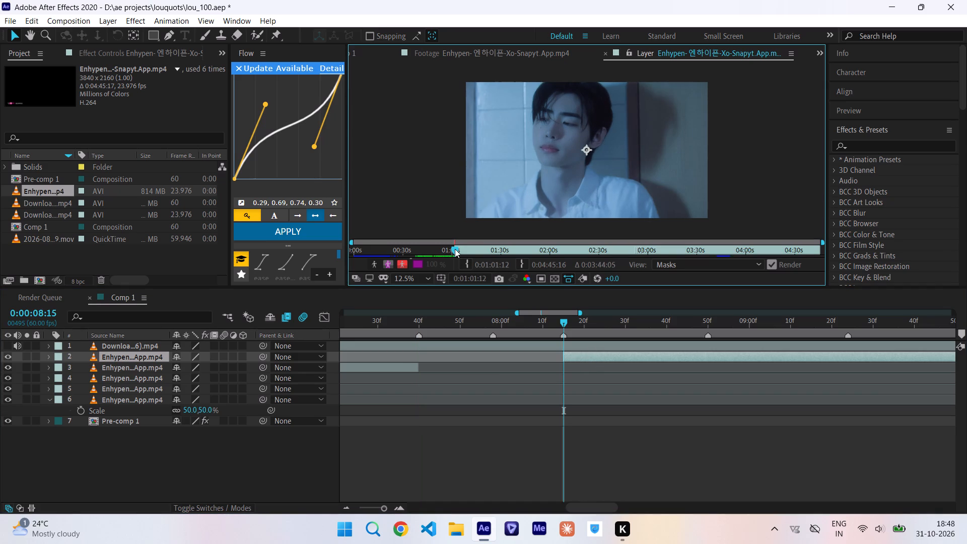
pyautogui.click(455, 249)
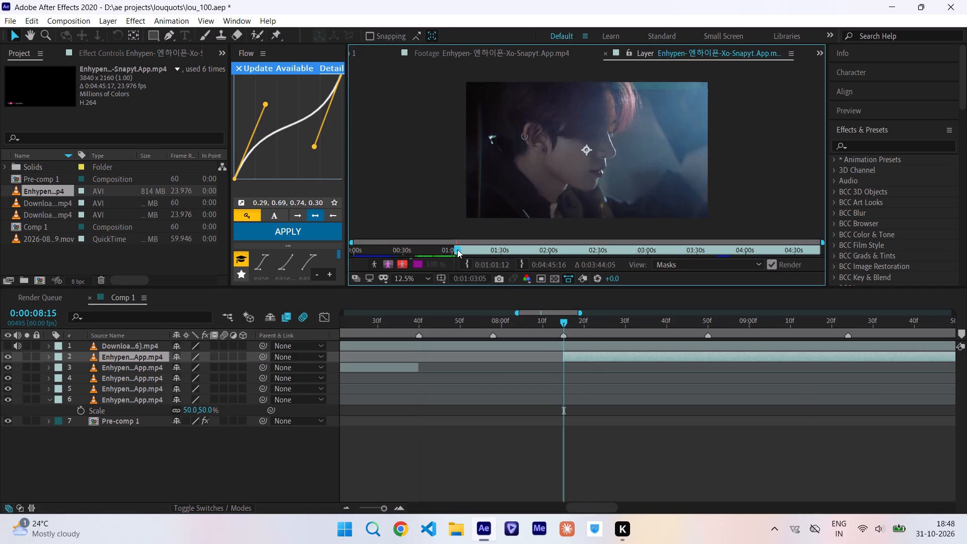
pyautogui.click(467, 265)
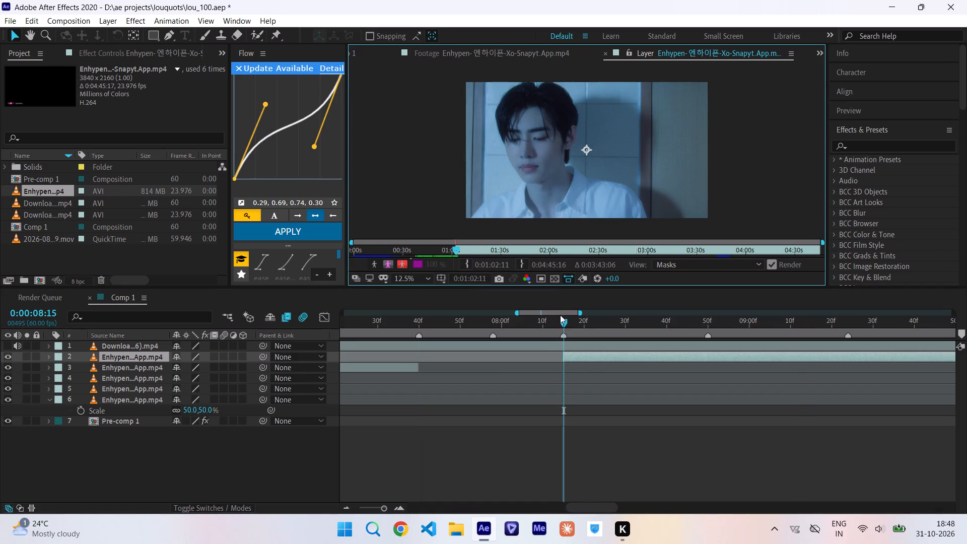
# Scrub ahead in the open layer and set its In point to 0:01:03:14, on the dark-jacket figure in profile.
pyautogui.moveTo(567, 326); pyautogui.dragTo(780, 362)
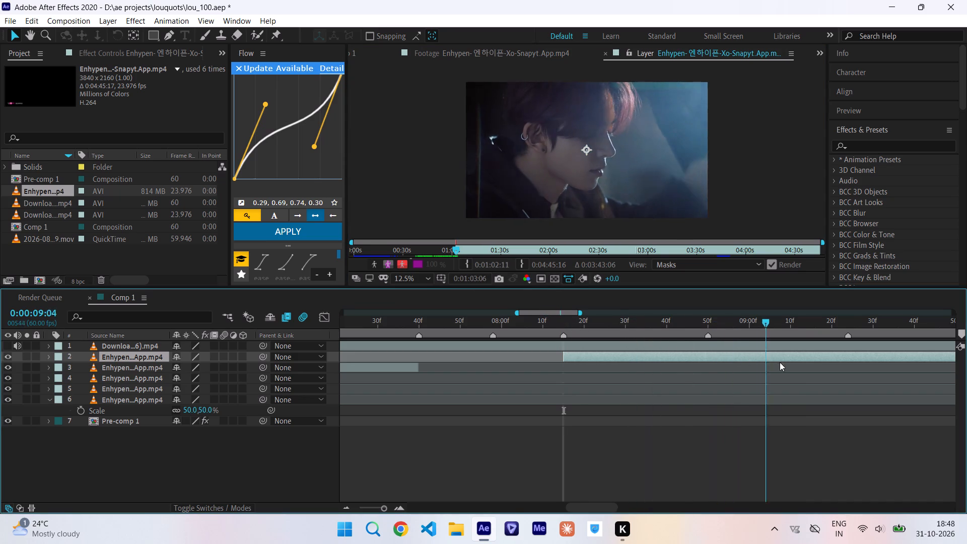
pyautogui.moveTo(780, 362); pyautogui.dragTo(845, 407)
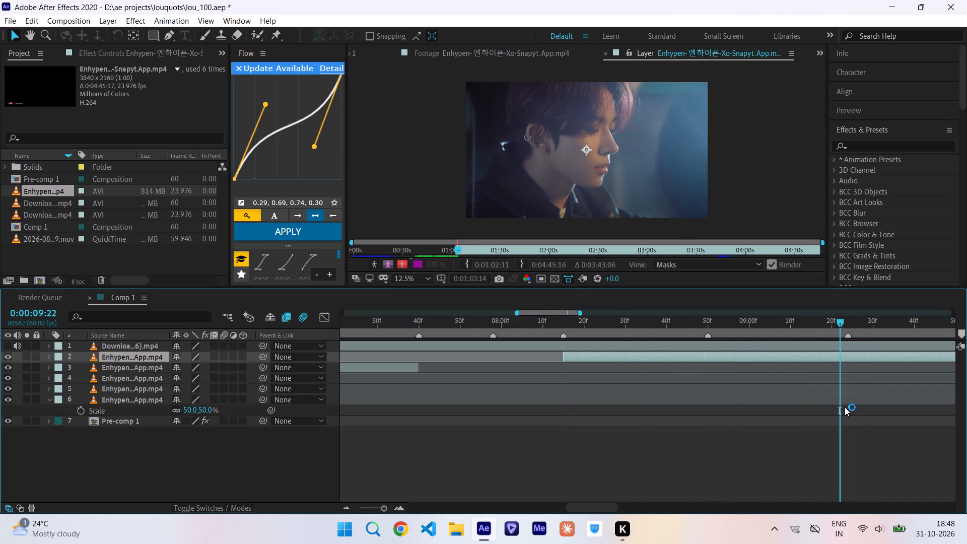
pyautogui.click(467, 265)
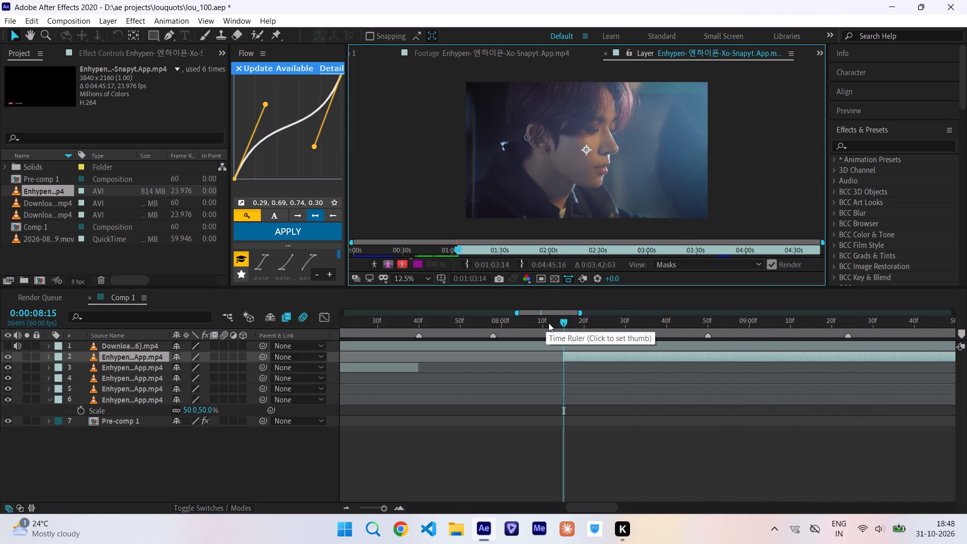
# Preview the profile clip from its start and split it at the 0:00:08:50 marker.
pyautogui.moveTo(565, 322); pyautogui.dragTo(640, 328)
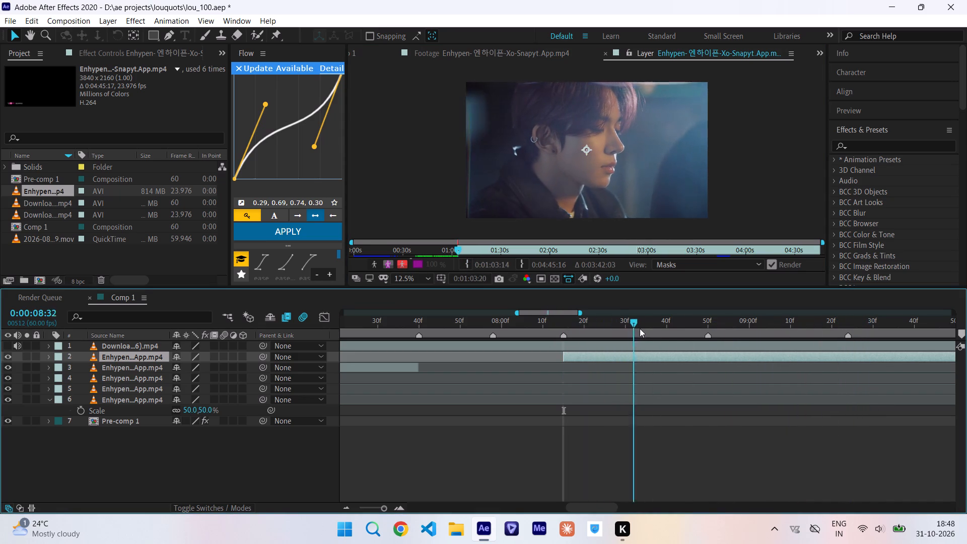
pyautogui.moveTo(640, 328); pyautogui.dragTo(709, 344)
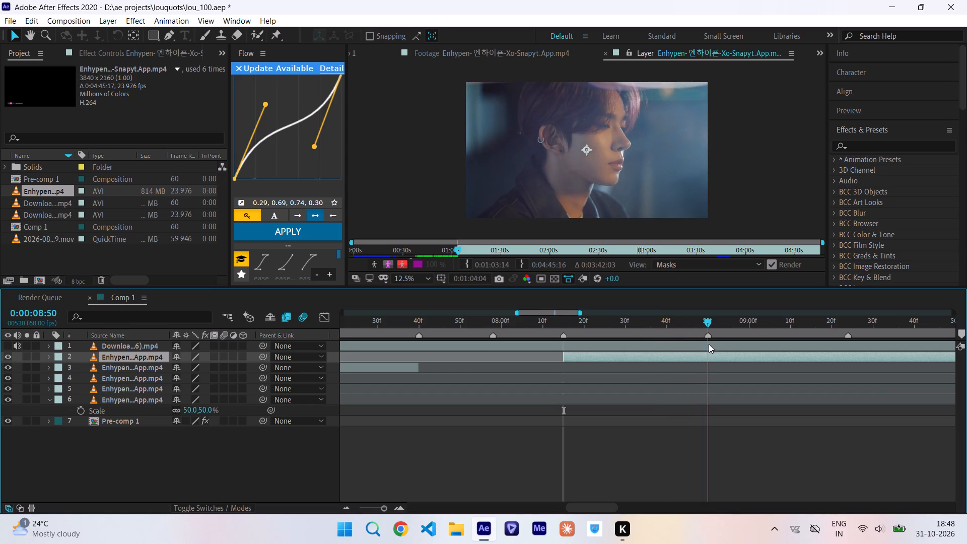
pyautogui.moveTo(709, 344); pyautogui.dragTo(710, 348)
pyautogui.hotkey('ctrl', 'shift', 'd')
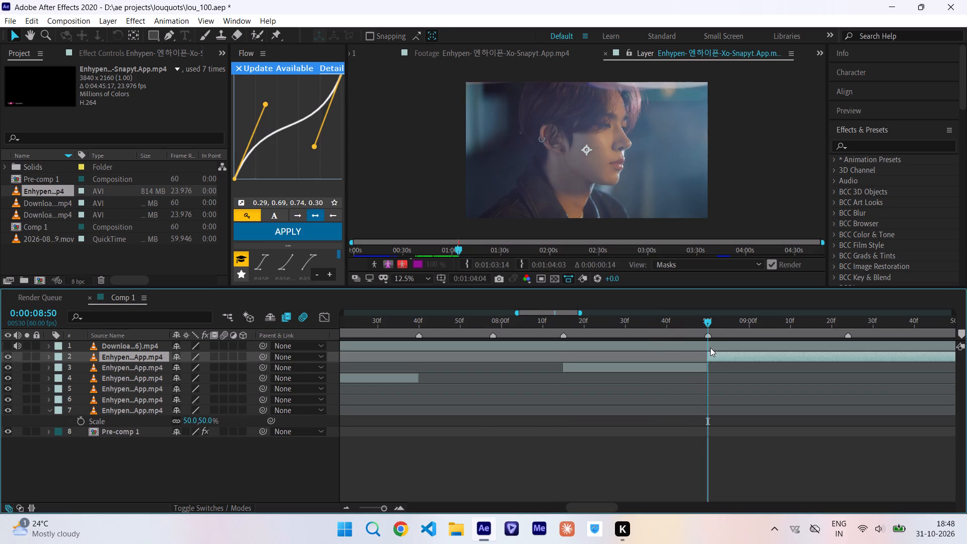
# Open the new split layer in the Layer viewer and set its In point at 0:01:05:13, on the night motorcycle shot.
pyautogui.hscroll(-1, 710, 348)
pyautogui.doubleClick(505, 355)
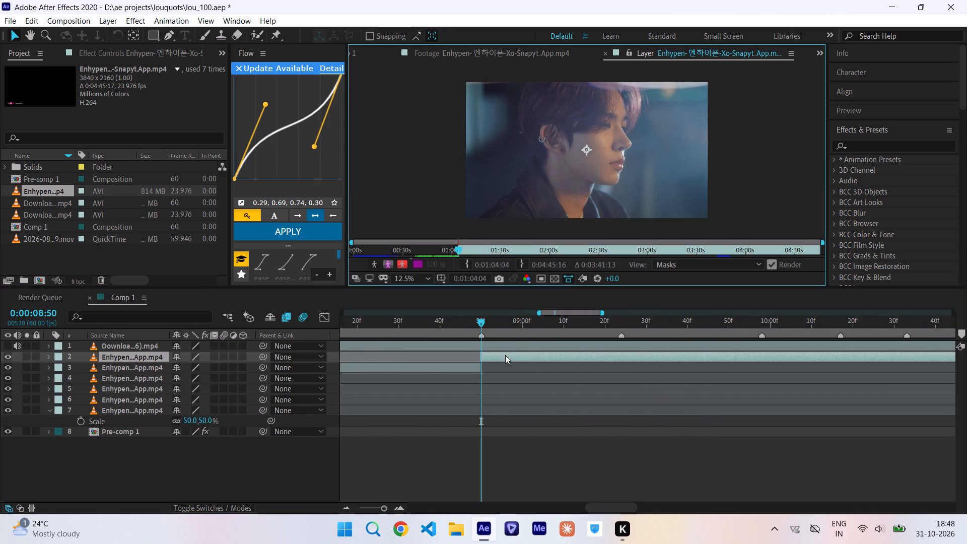
pyautogui.click(458, 249)
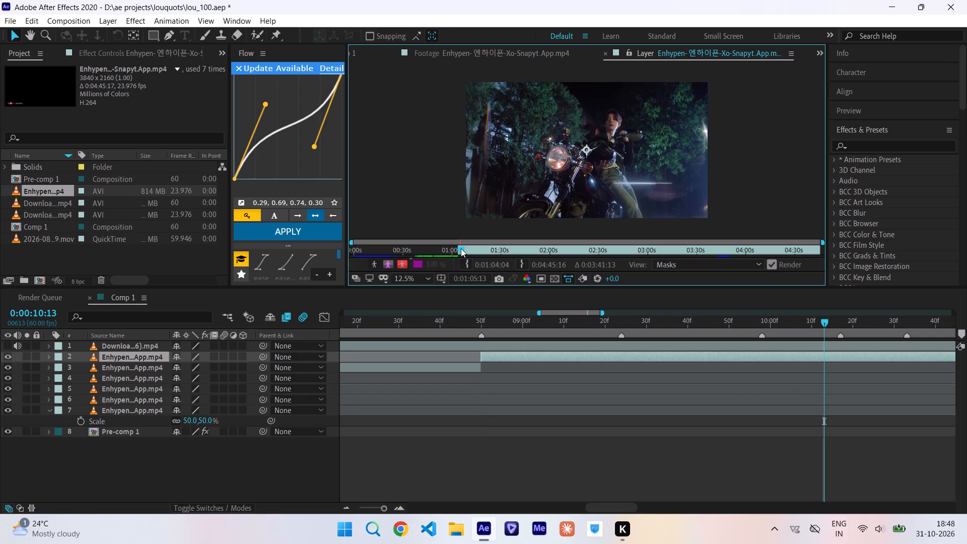
pyautogui.click(469, 265)
# Preview the motorcycle clip from its start and split it at the 0:00:09:24 marker.
pyautogui.moveTo(485, 324); pyautogui.dragTo(488, 324)
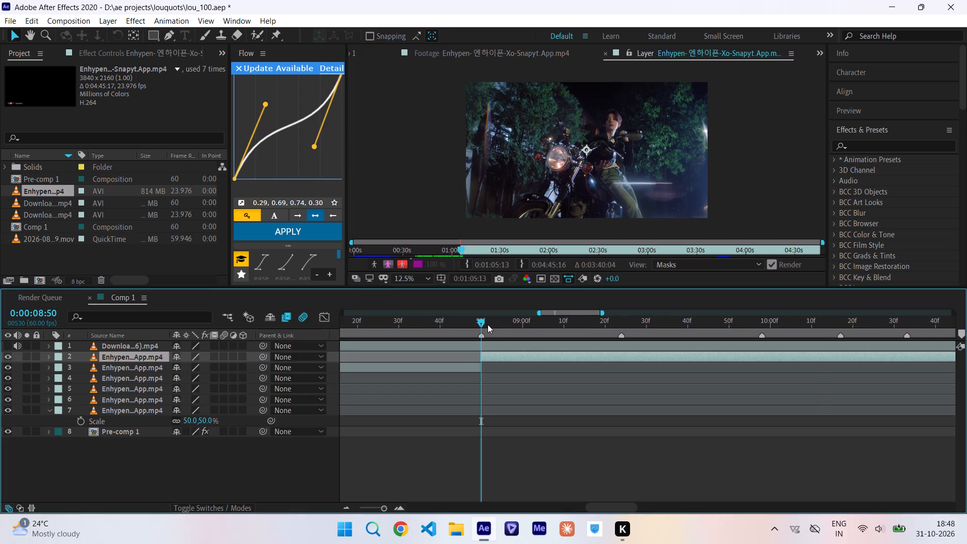
pyautogui.moveTo(488, 324); pyautogui.dragTo(624, 326)
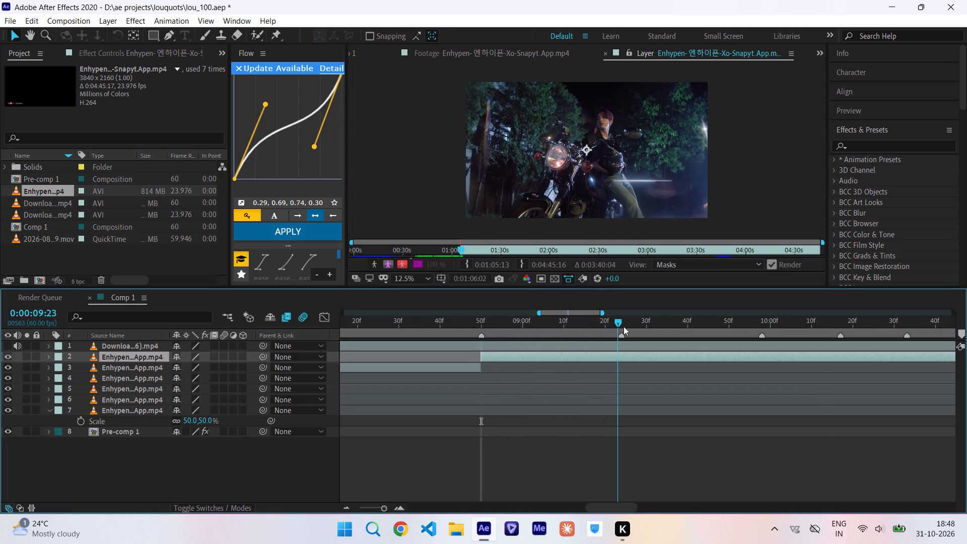
pyautogui.moveTo(624, 326); pyautogui.dragTo(625, 331)
pyautogui.hotkey('ctrl', 'shift', 'd')
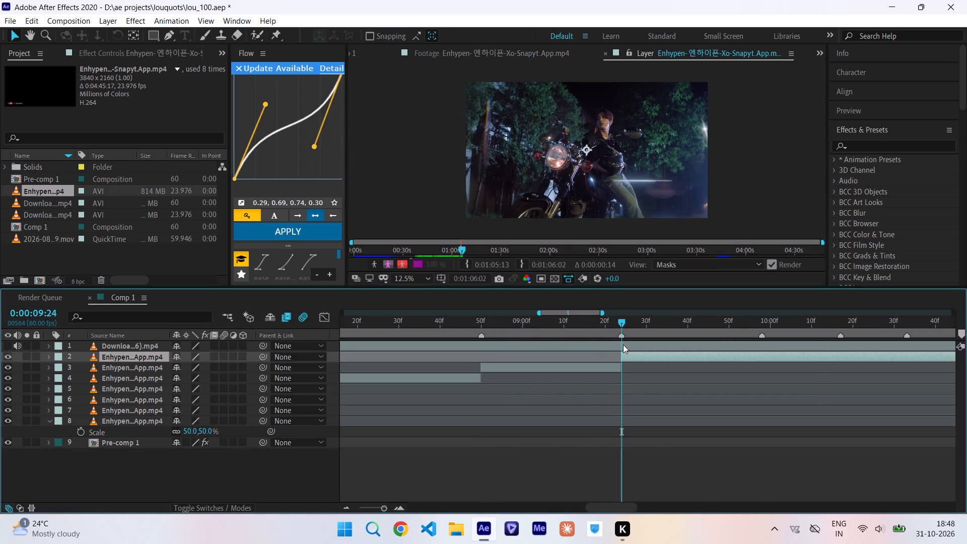
# Open the new split layer in the Layer viewer and set its In point at 0:01:07:23, on the sweater-clad figure leaning on the table.
pyautogui.doubleClick(629, 356)
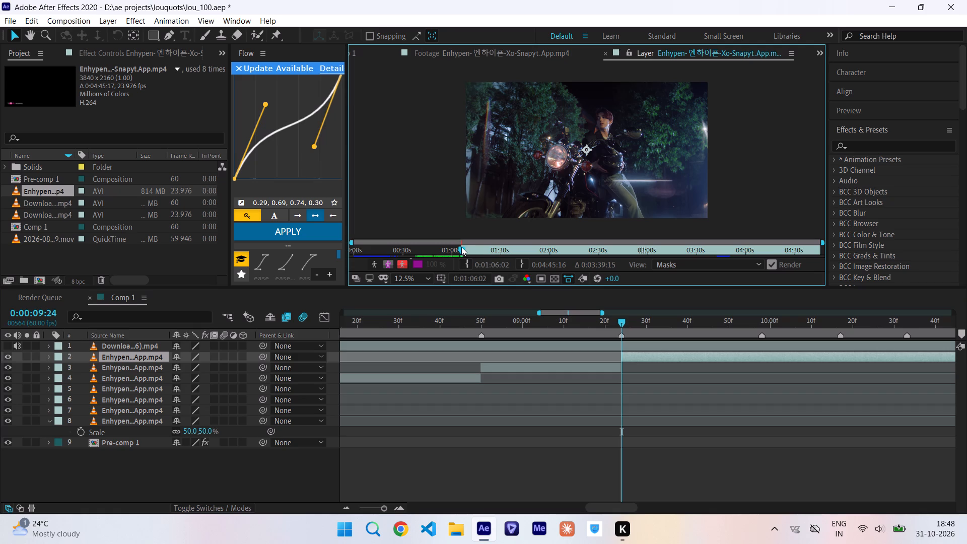
pyautogui.click(461, 247)
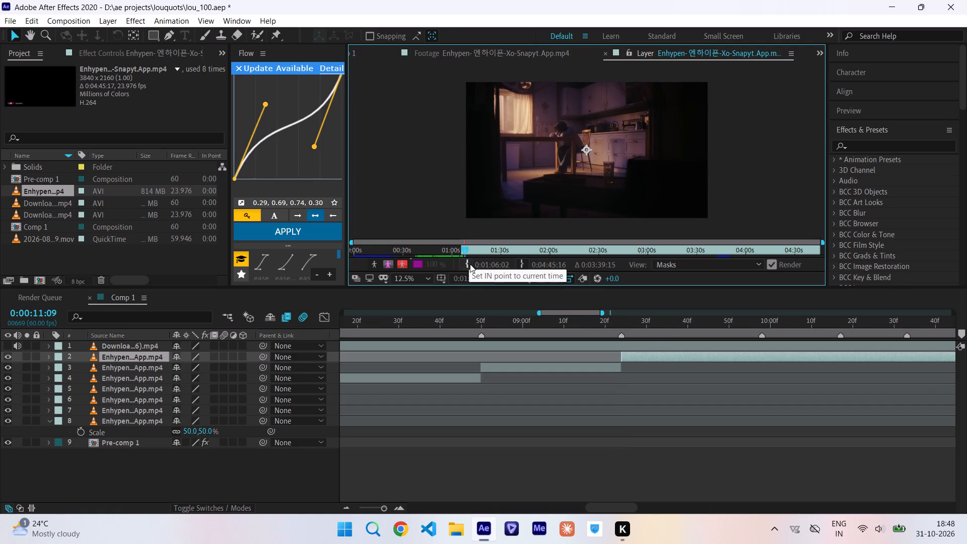
pyautogui.click(470, 264)
pyautogui.moveTo(627, 324); pyautogui.dragTo(648, 326)
pyautogui.click(471, 263)
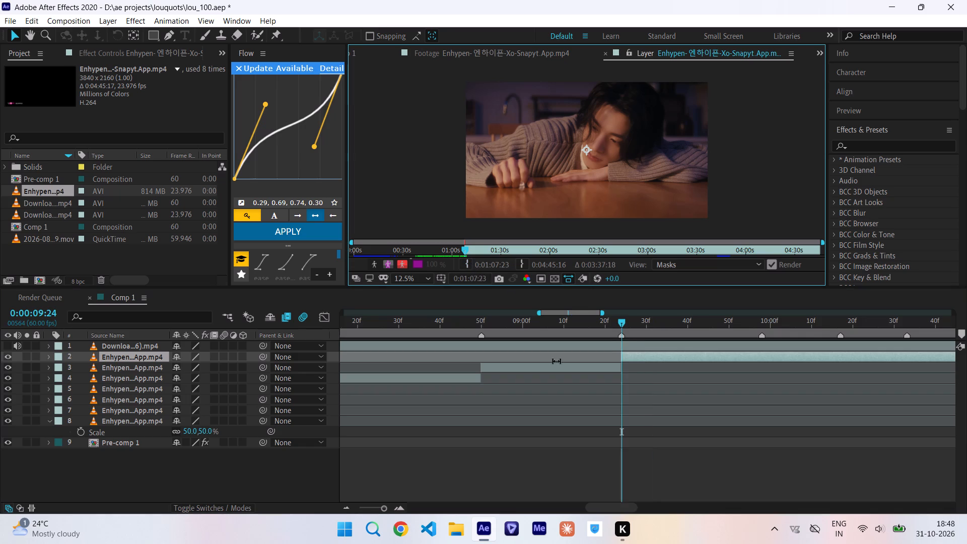
# Preview the table clip from its start and split it at the 0:00:09:58 marker.
pyautogui.hscroll(-1, 557, 361)
pyautogui.moveTo(399, 325); pyautogui.dragTo(419, 325)
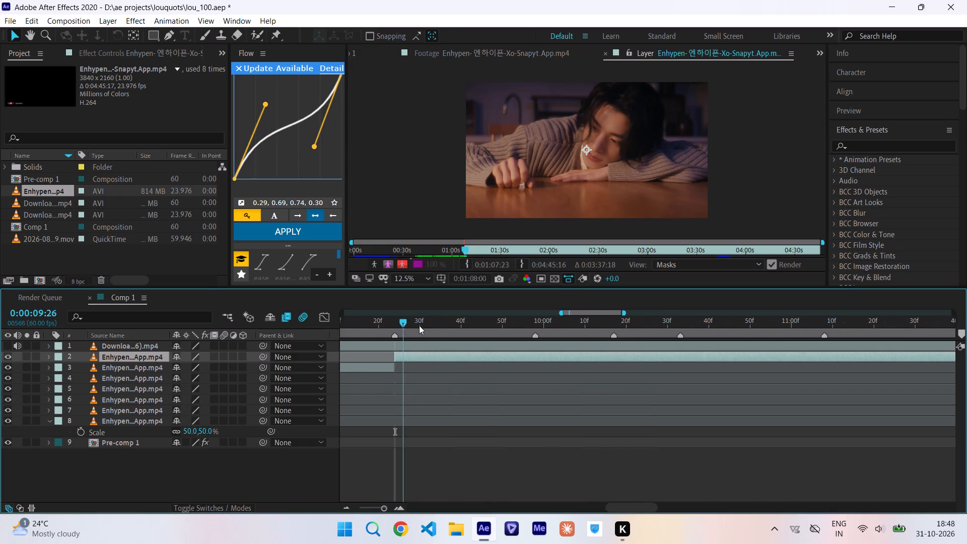
pyautogui.moveTo(419, 325); pyautogui.dragTo(534, 345)
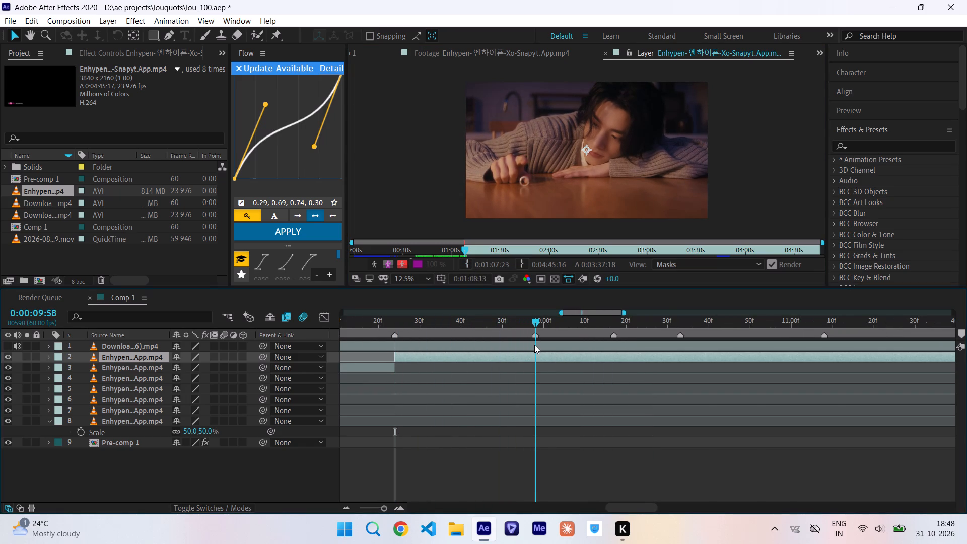
pyautogui.hotkey('ctrl', 'shift', 'd')
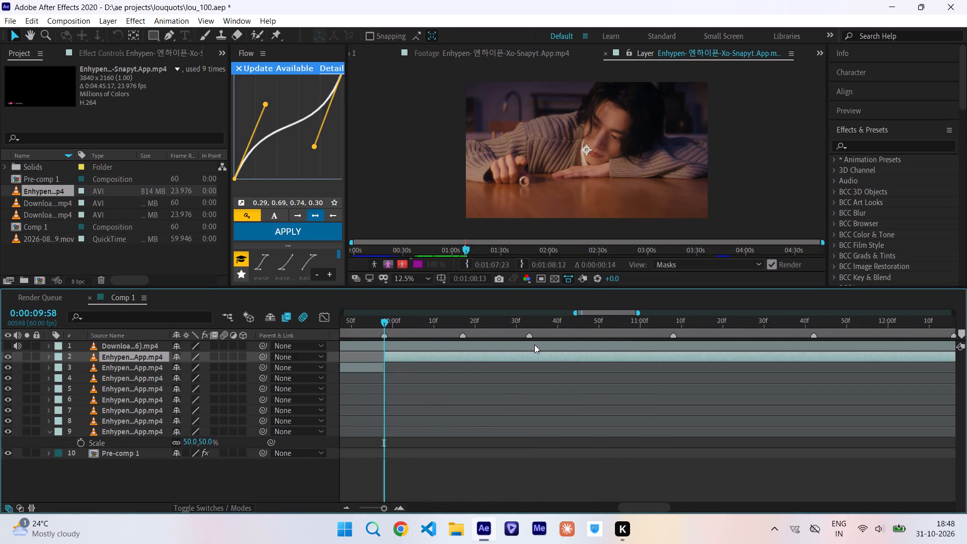
# Move the new split layer to start at the 0:00:10:33 marker and bring the playhead to its In point.
pyautogui.moveTo(394, 357); pyautogui.dragTo(541, 372)
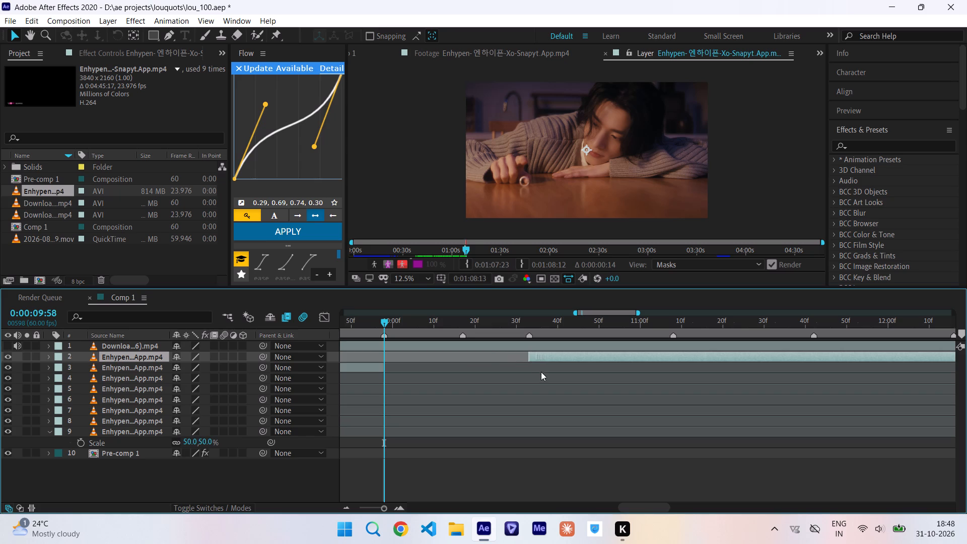
pyautogui.moveTo(541, 372); pyautogui.dragTo(538, 370)
pyautogui.press('i')
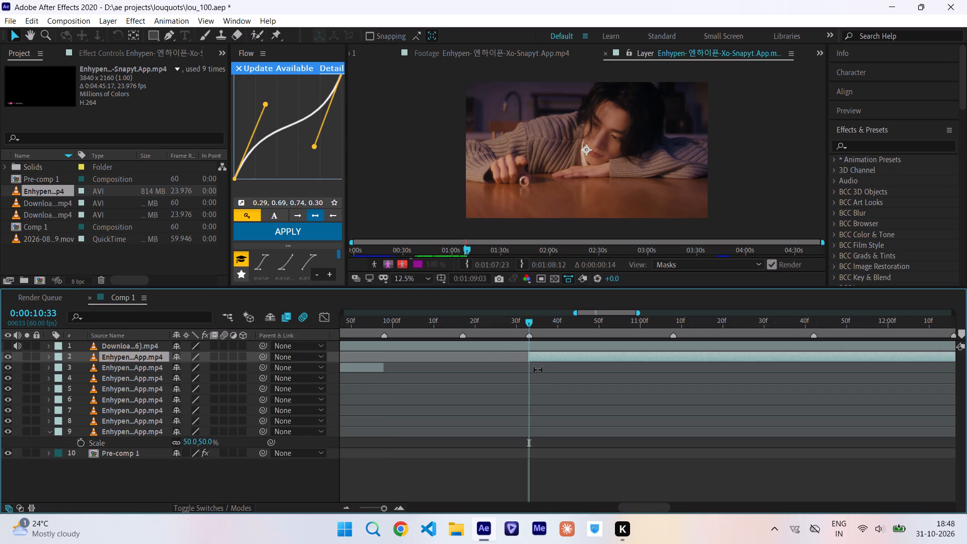
# Open the moved layer in the Layer viewer and set its In point at 0:01:14:15, on the blond figure's close-up.
pyautogui.hscroll(-1, 538, 370)
pyautogui.doubleClick(572, 356)
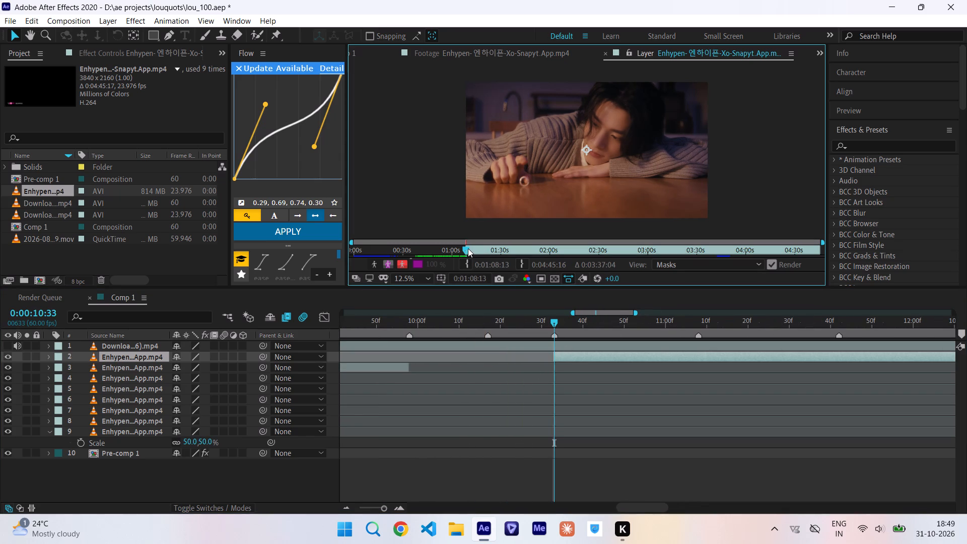
pyautogui.moveTo(468, 248); pyautogui.dragTo(471, 249)
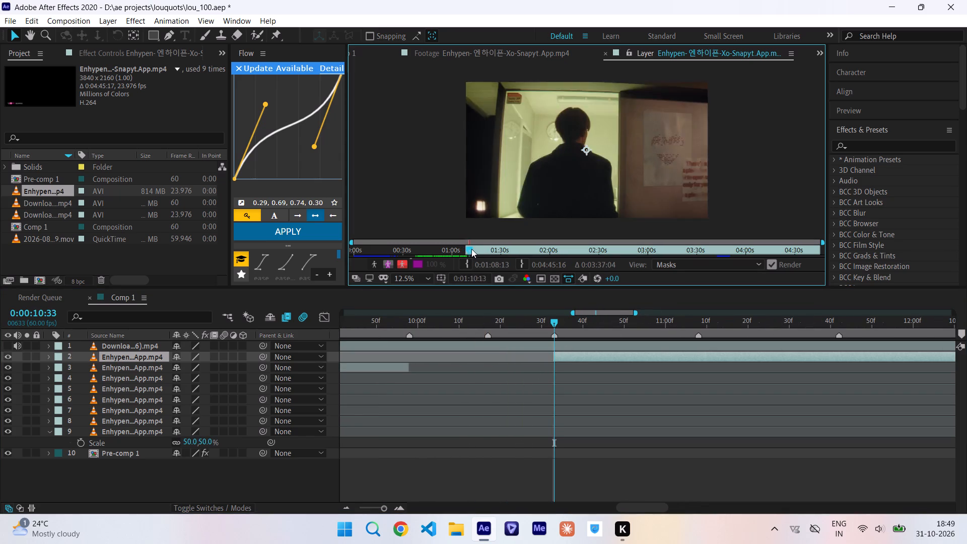
pyautogui.moveTo(471, 249); pyautogui.dragTo(478, 250)
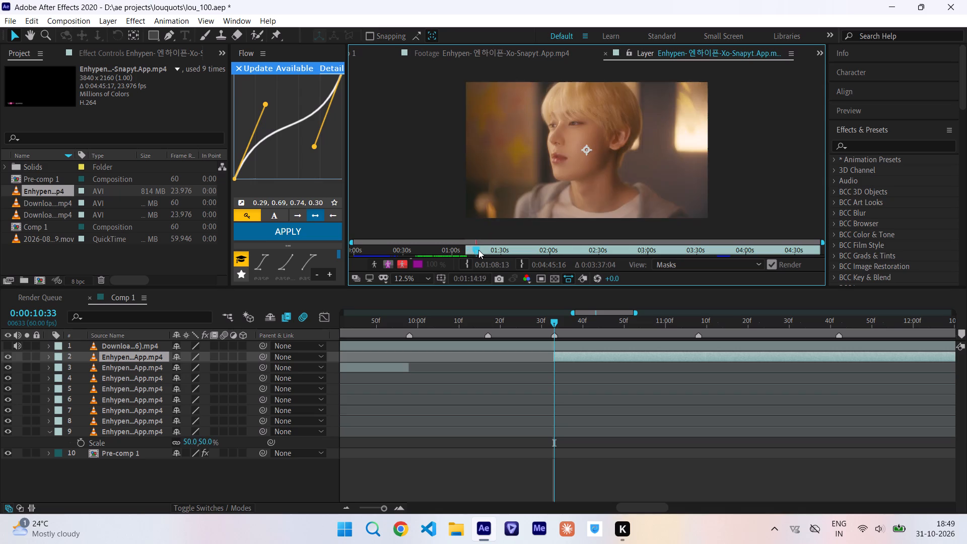
pyautogui.moveTo(478, 250); pyautogui.dragTo(477, 248)
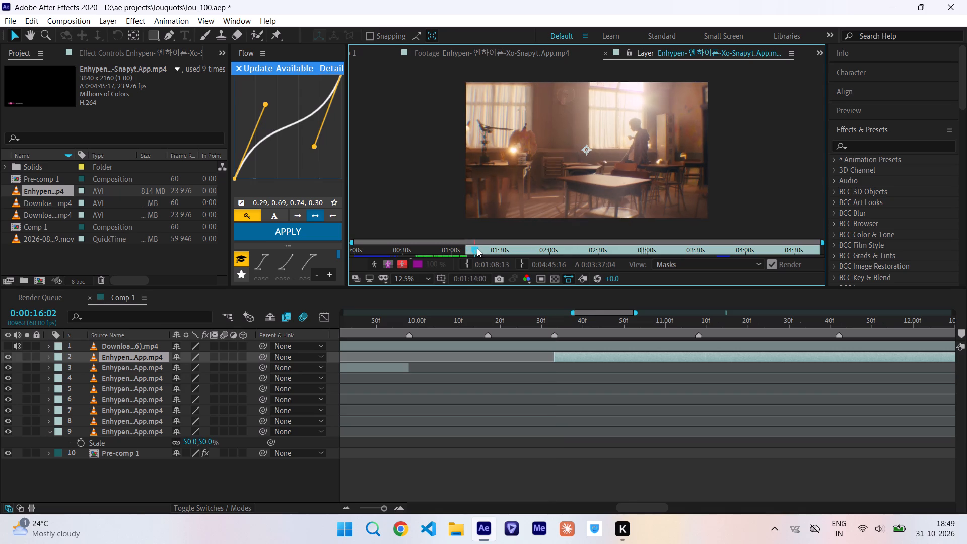
pyautogui.click(467, 264)
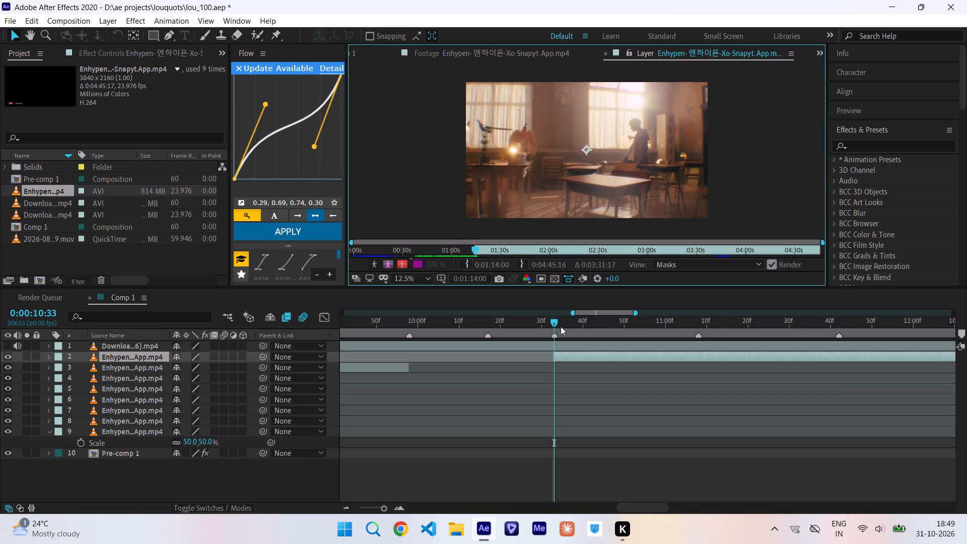
pyautogui.moveTo(561, 326); pyautogui.dragTo(724, 339)
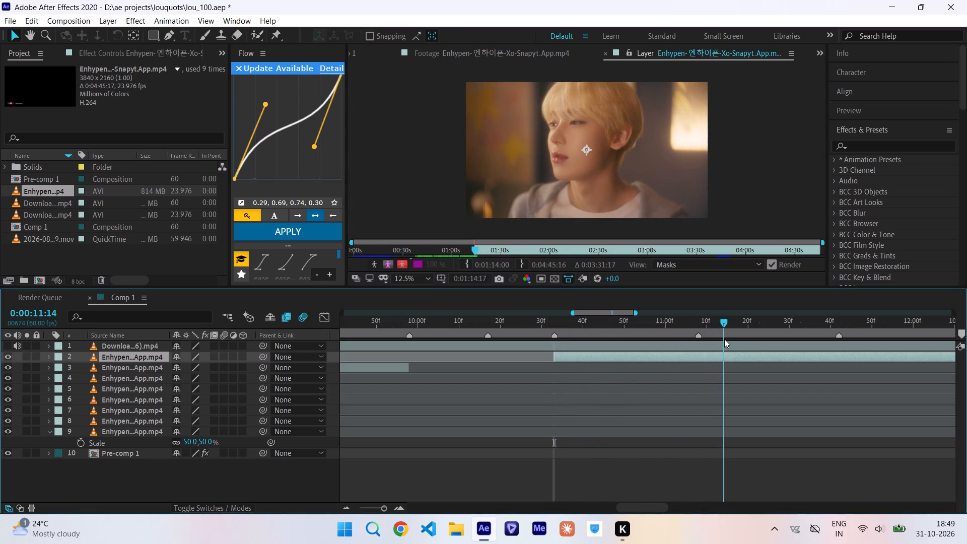
pyautogui.moveTo(724, 339); pyautogui.dragTo(710, 337)
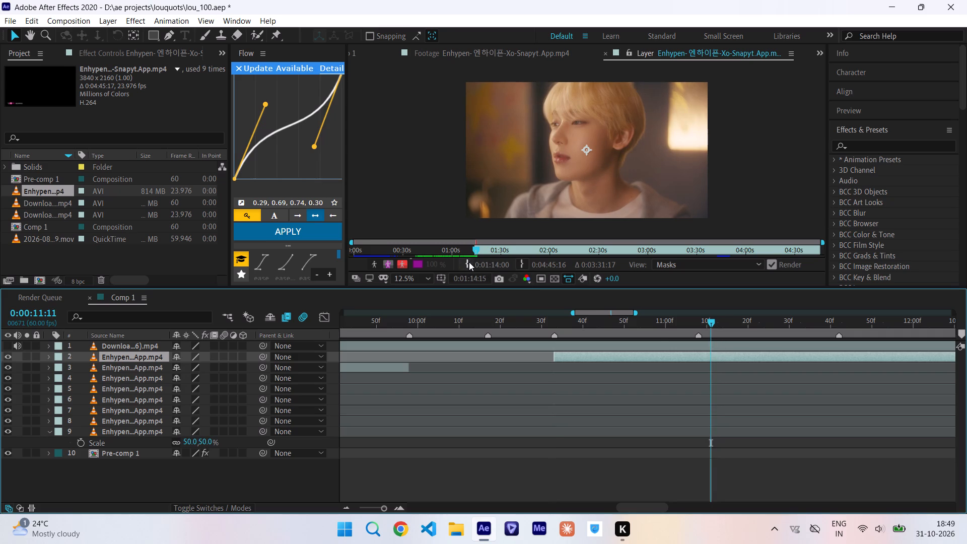
pyautogui.click(469, 262)
# Preview the blond close-up clip from its start and split it at the 0:00:11:08 marker.
pyautogui.moveTo(557, 322); pyautogui.dragTo(578, 326)
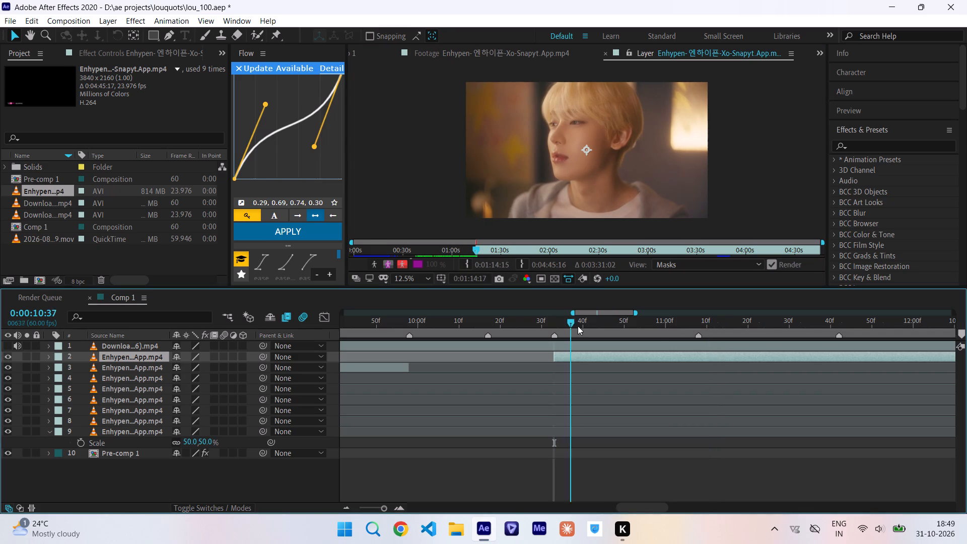
pyautogui.moveTo(578, 326); pyautogui.dragTo(674, 336)
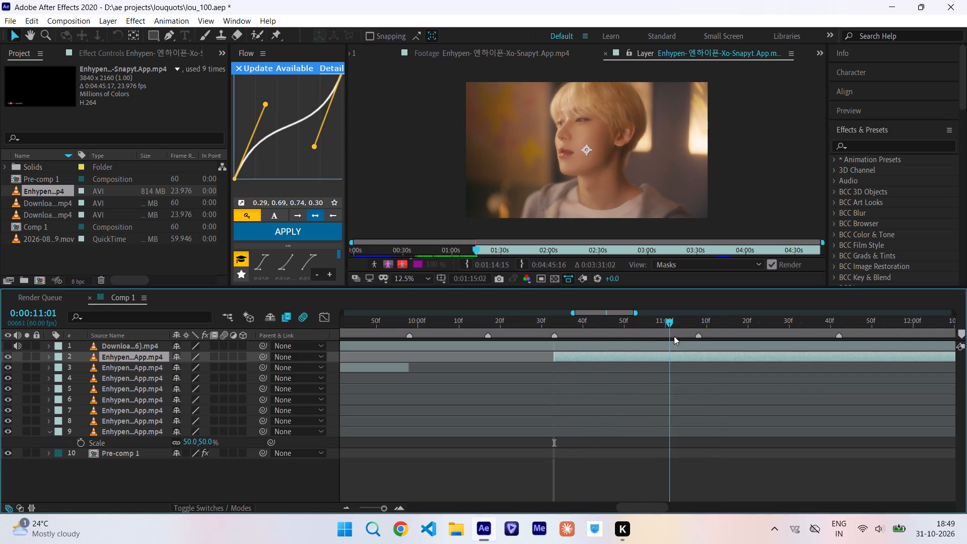
pyautogui.moveTo(674, 336); pyautogui.dragTo(700, 350)
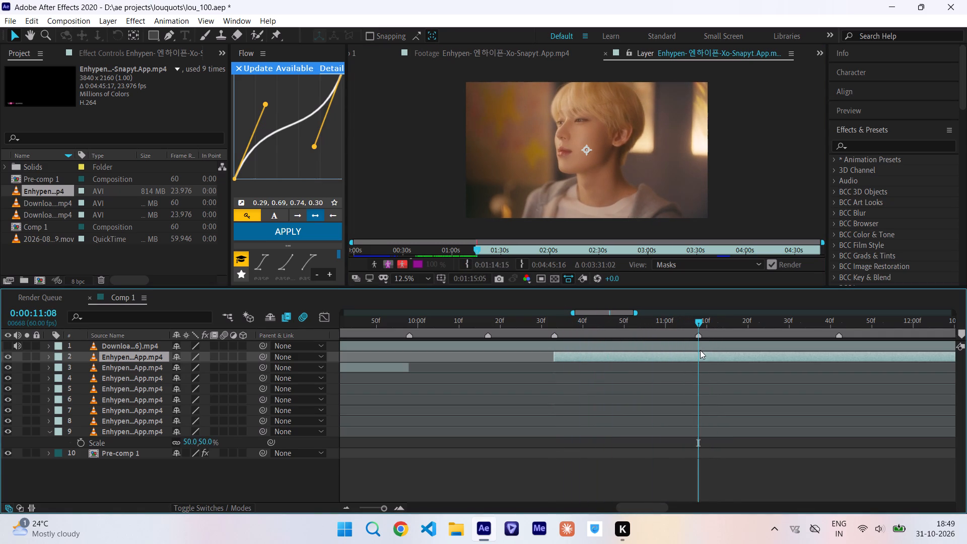
pyautogui.hotkey('ctrl', 'shift', 'd')
# Open the new split layer in the Layer viewer, check the footage ahead, and set its In point at 0:01:16:04 on the blond figure.
pyautogui.doubleClick(707, 358)
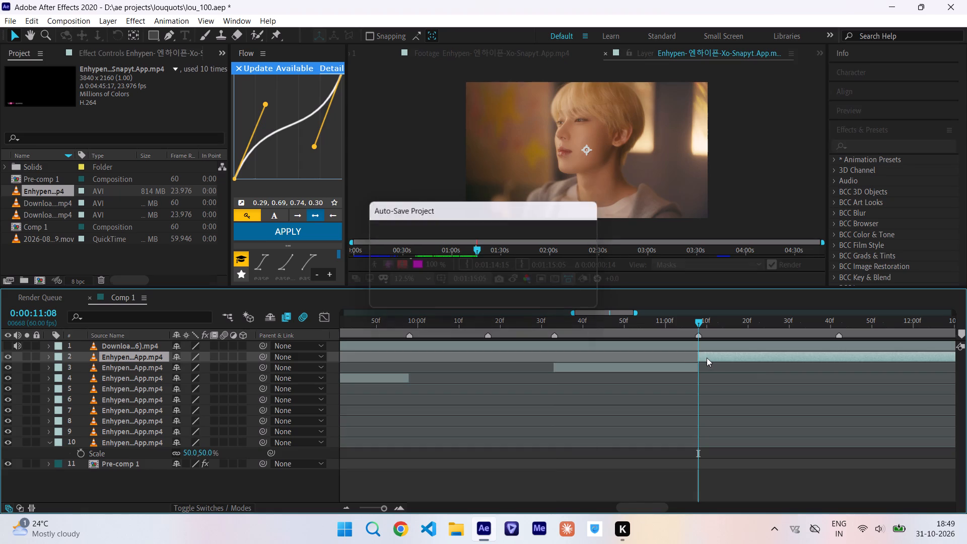
pyautogui.doubleClick(723, 357)
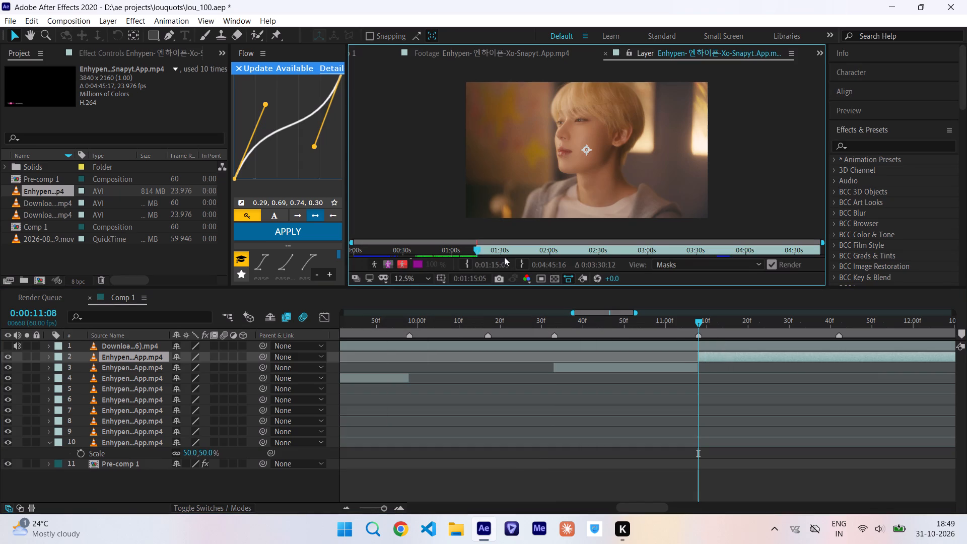
pyautogui.click(478, 249)
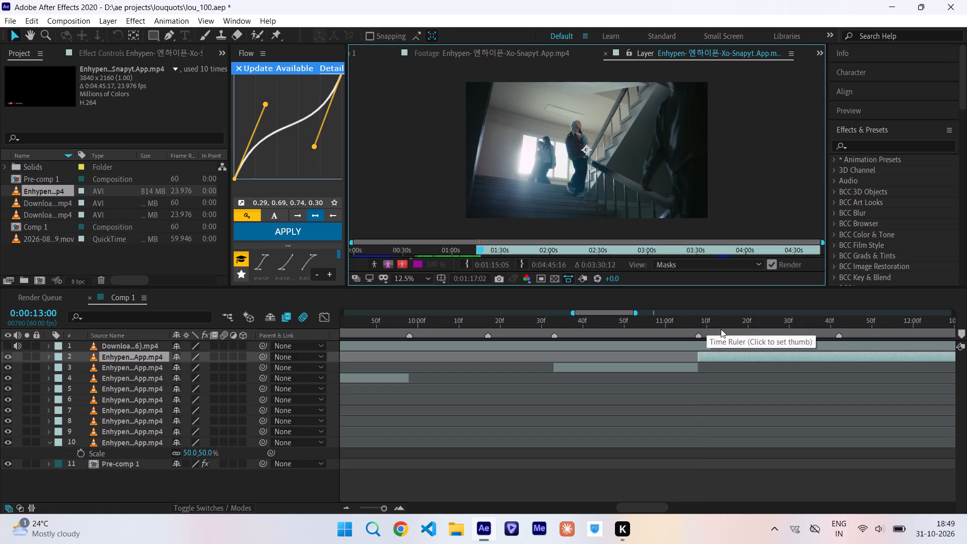
pyautogui.moveTo(702, 323); pyautogui.dragTo(916, 356)
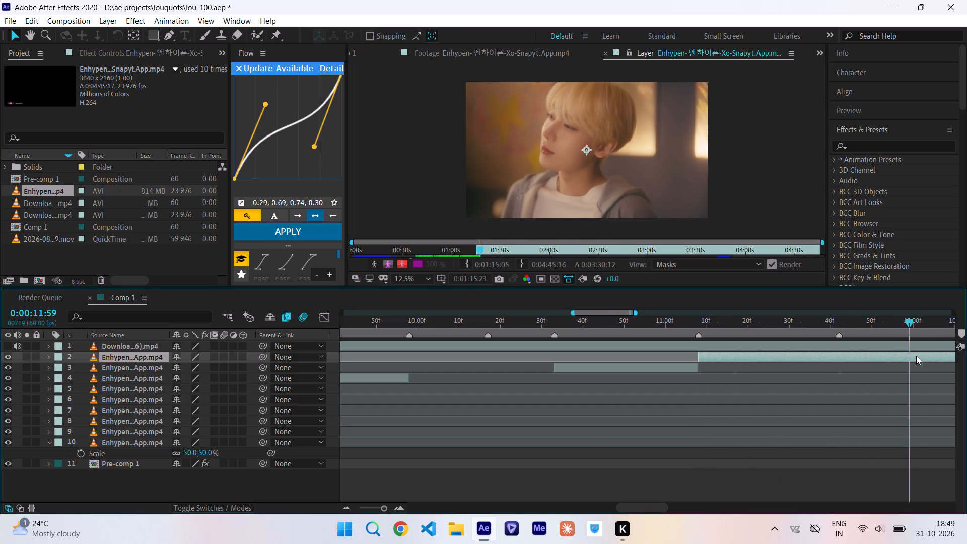
pyautogui.moveTo(916, 356); pyautogui.dragTo(936, 360)
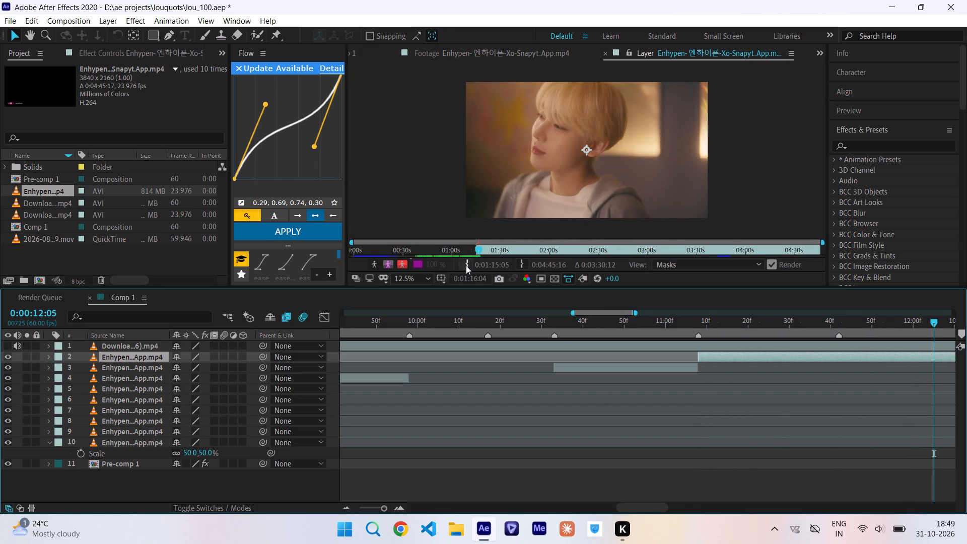
pyautogui.click(465, 263)
pyautogui.hscroll(-1, 731, 386)
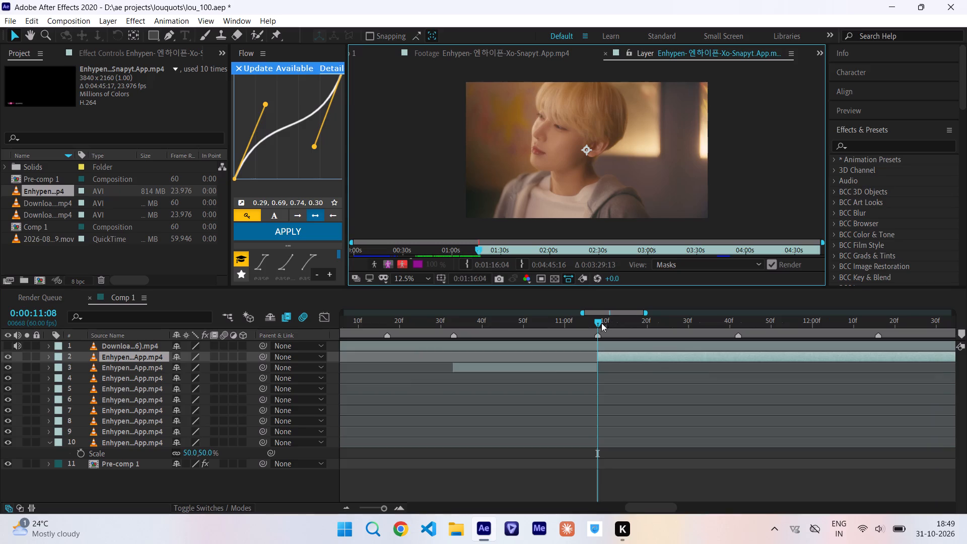
# Check the footage past the stairwell shot and set the layer's In point at 0:01:17:11, on the hooded blond figure's close-up.
pyautogui.moveTo(601, 323); pyautogui.dragTo(857, 385)
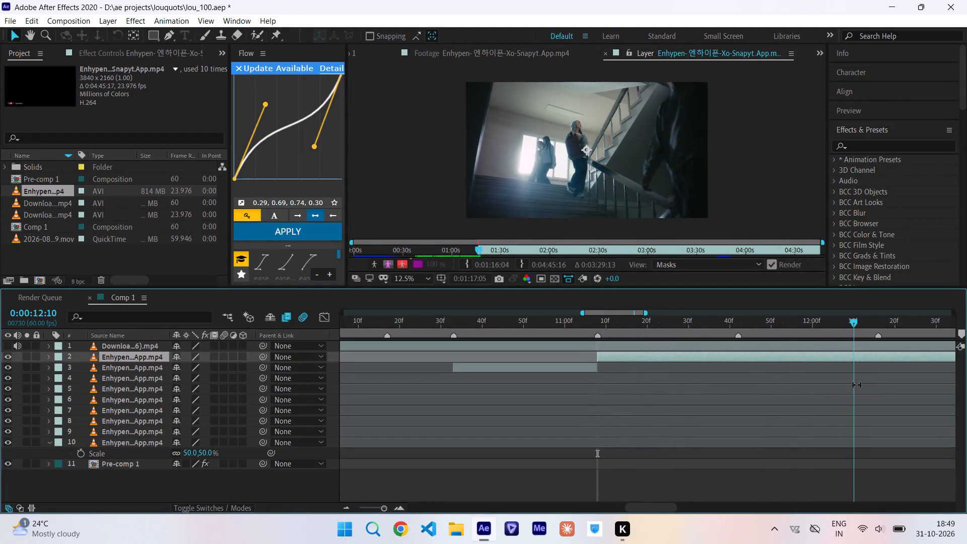
pyautogui.click(467, 265)
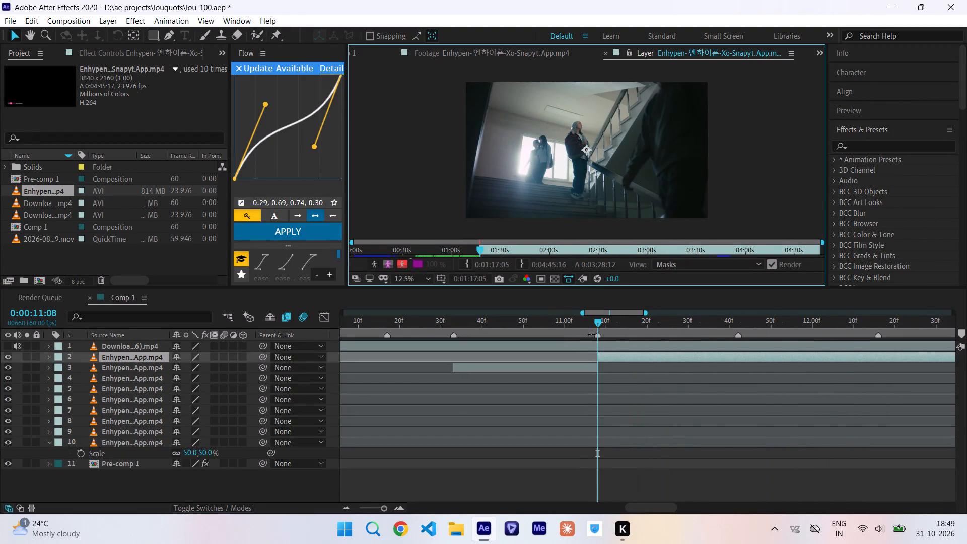
pyautogui.doubleClick(609, 357)
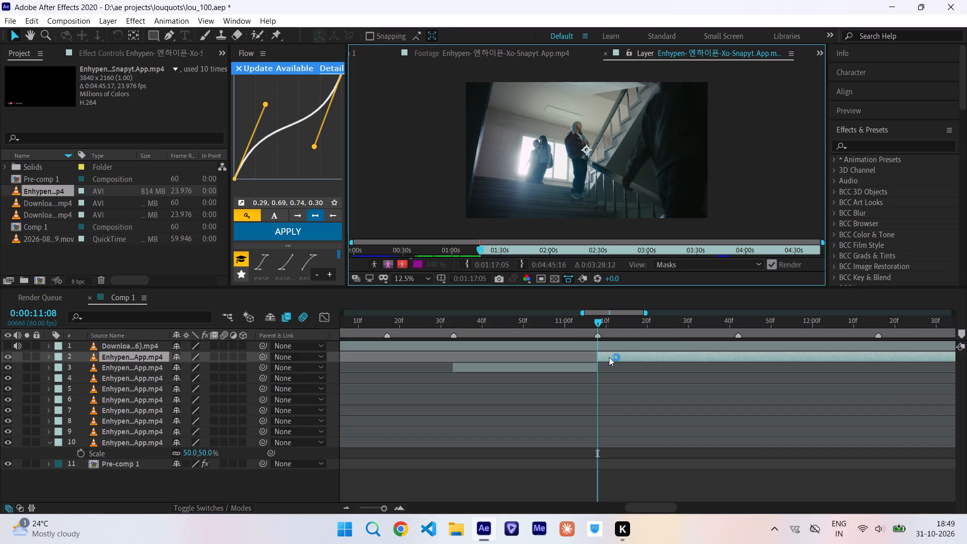
pyautogui.moveTo(603, 323); pyautogui.dragTo(661, 332)
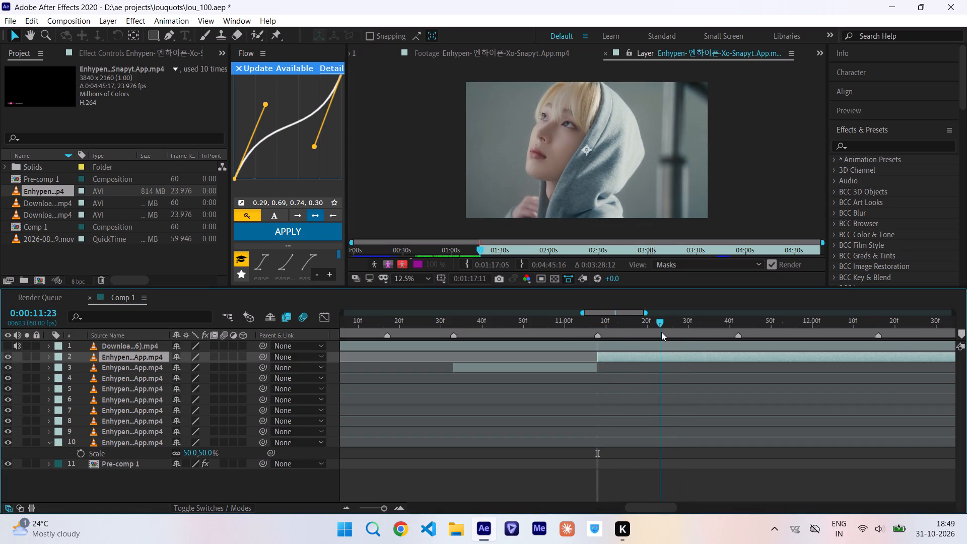
pyautogui.moveTo(661, 332); pyautogui.dragTo(661, 332)
pyautogui.click(467, 264)
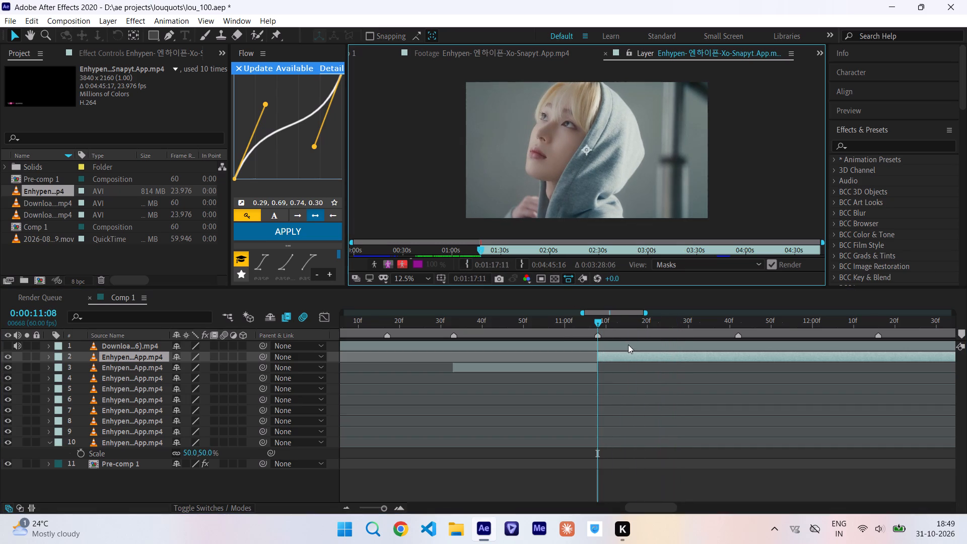
# Preview the hooded close-up clip from its start and split it at the 0:00:11:42 marker.
pyautogui.click(599, 330)
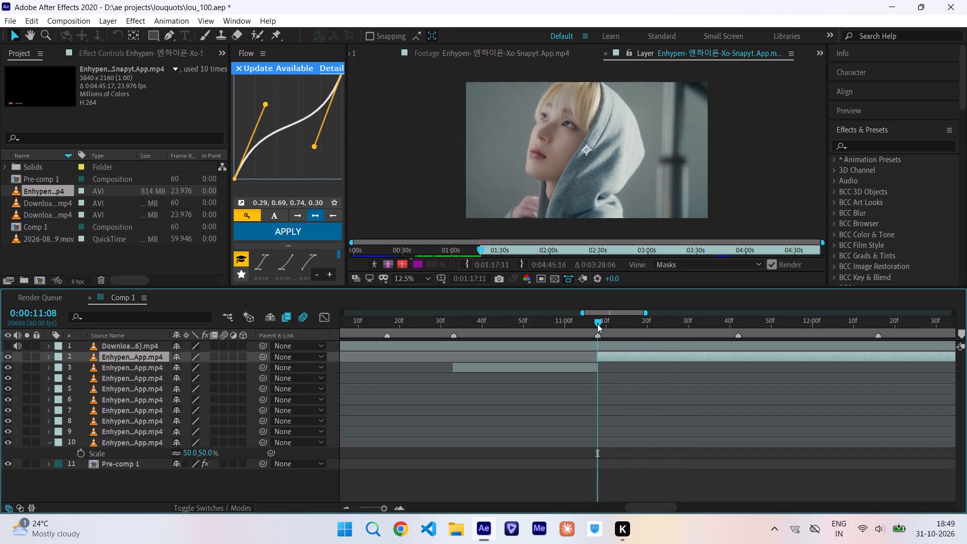
pyautogui.moveTo(597, 324); pyautogui.dragTo(723, 322)
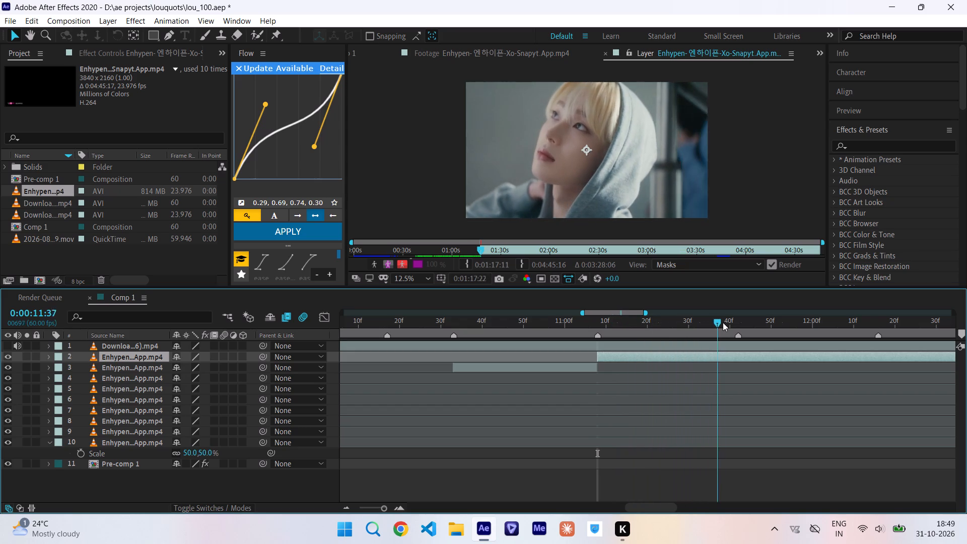
pyautogui.moveTo(723, 322); pyautogui.dragTo(738, 348)
pyautogui.hotkey('ctrl', 'shift', 'd')
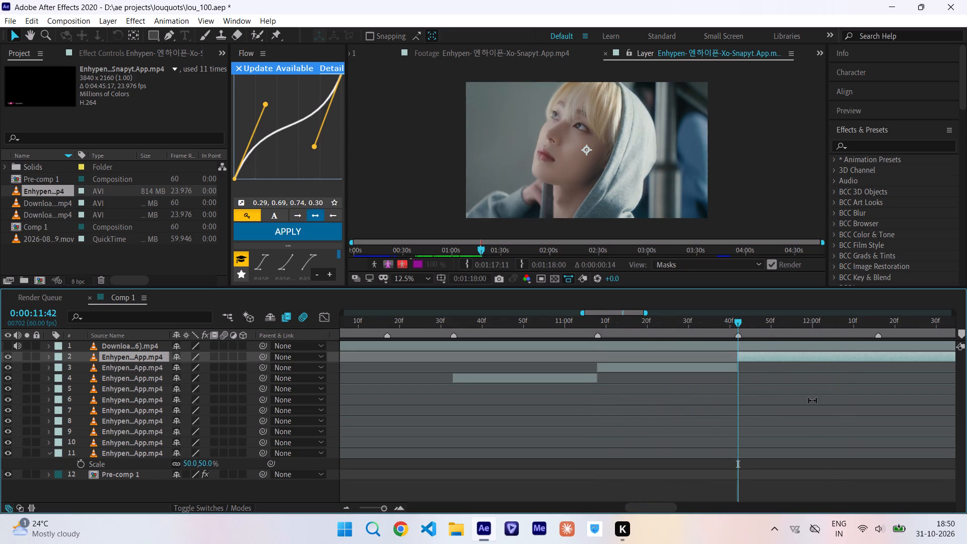
# Open the new split layer in the Layer viewer and set its In point at 0:01:21:14, on the dark-haired figure resting on his arms.
pyautogui.hscroll(-1, 812, 400)
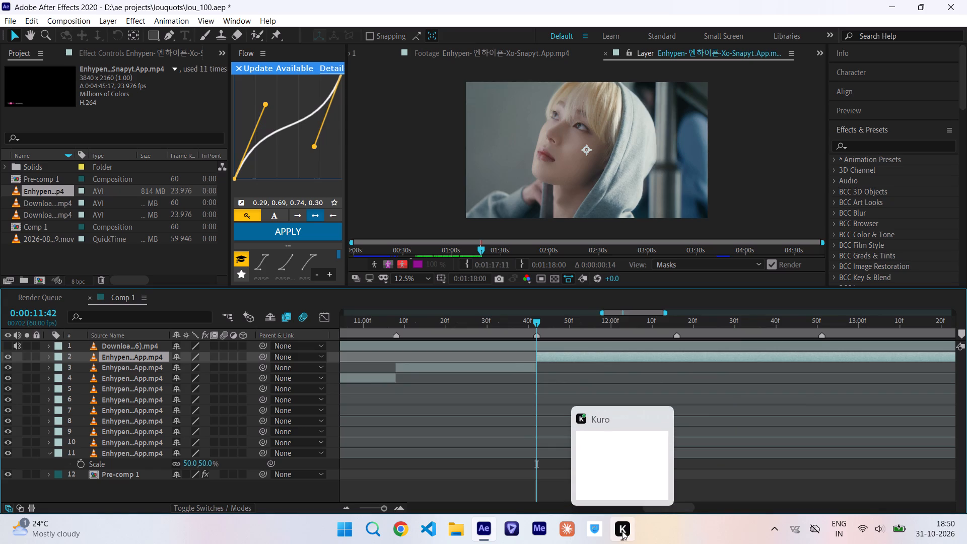
pyautogui.doubleClick(613, 353)
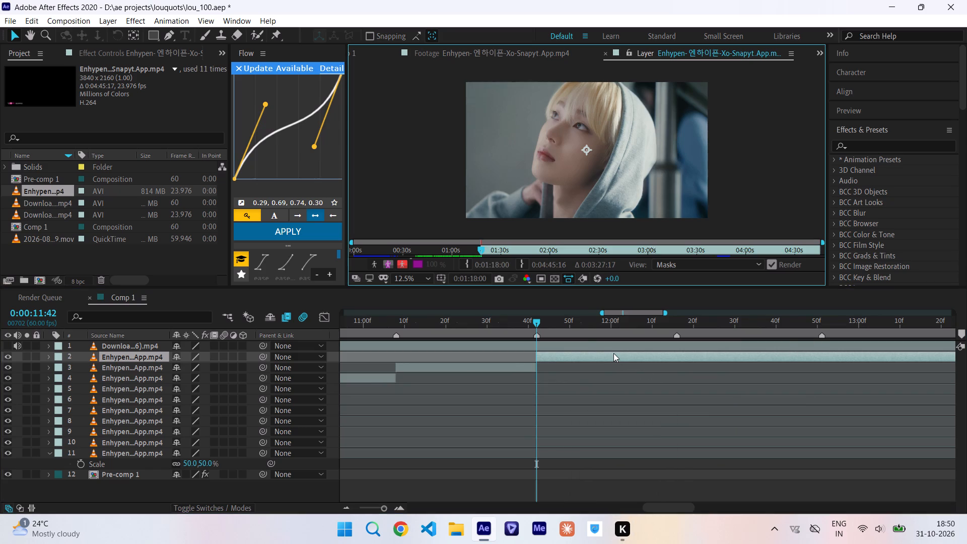
pyautogui.moveTo(540, 323); pyautogui.dragTo(744, 346)
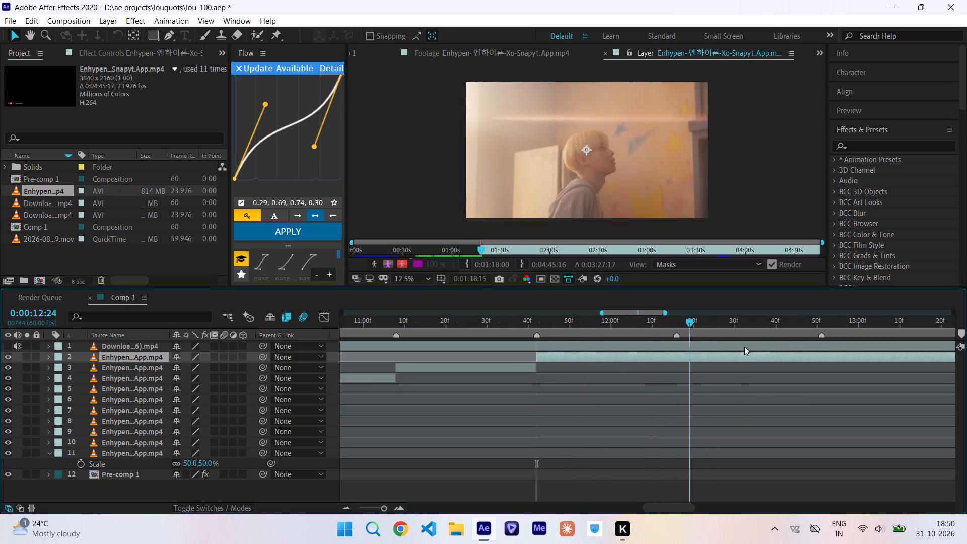
pyautogui.moveTo(744, 346); pyautogui.dragTo(848, 364)
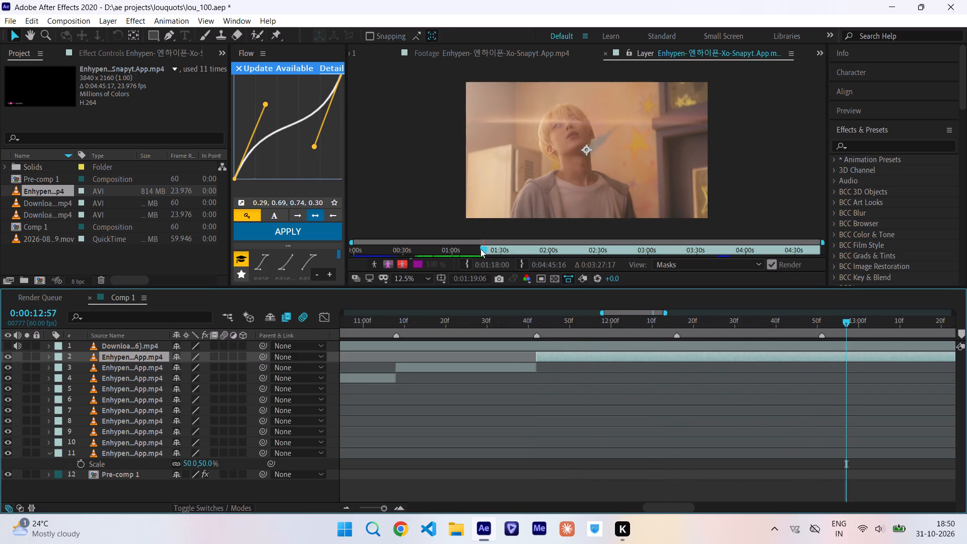
pyautogui.click(485, 253)
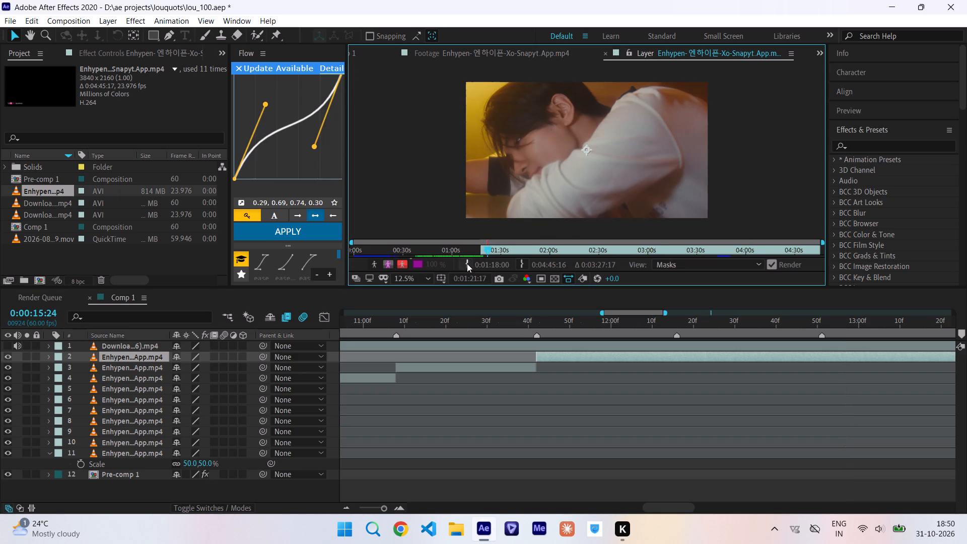
pyautogui.click(467, 263)
pyautogui.moveTo(537, 323); pyautogui.dragTo(592, 330)
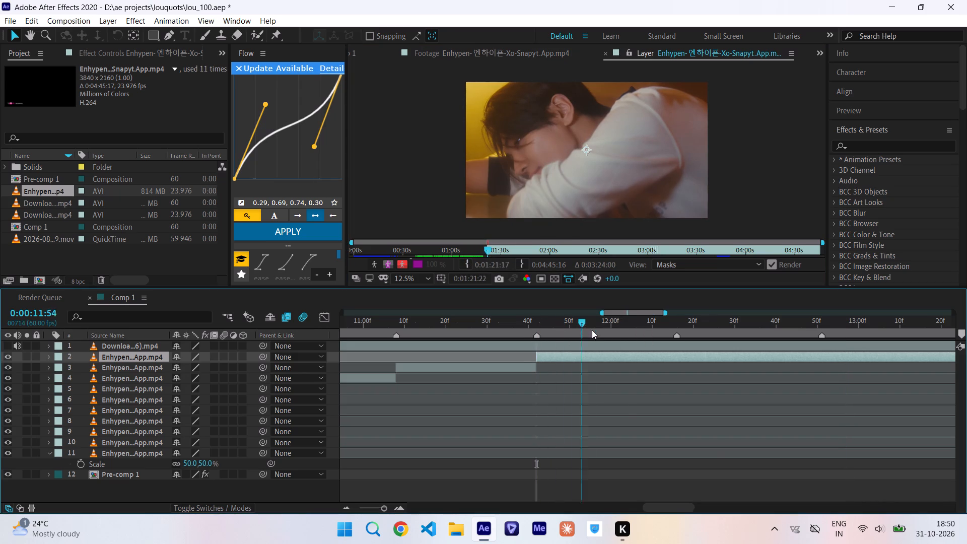
pyautogui.moveTo(592, 330); pyautogui.dragTo(448, 341)
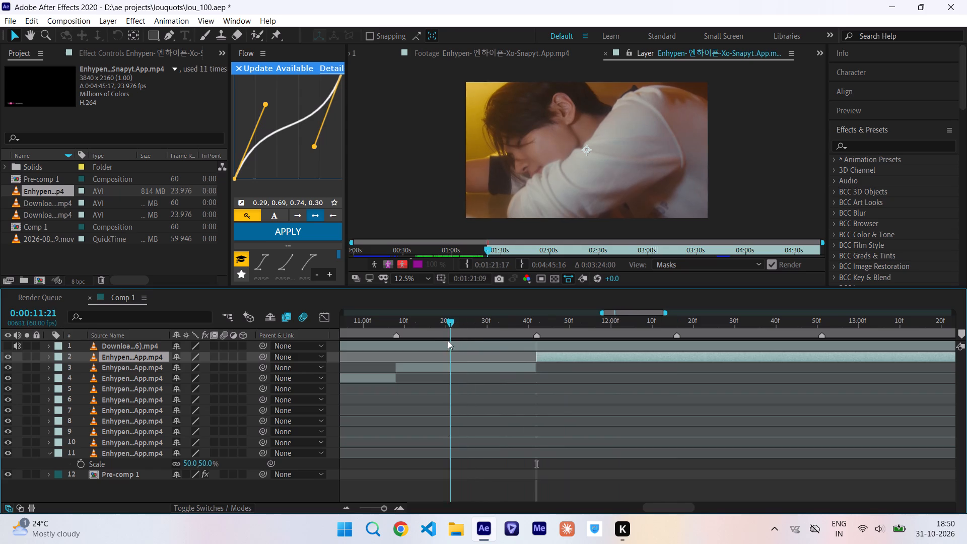
pyautogui.moveTo(448, 341); pyautogui.dragTo(505, 348)
pyautogui.click(466, 262)
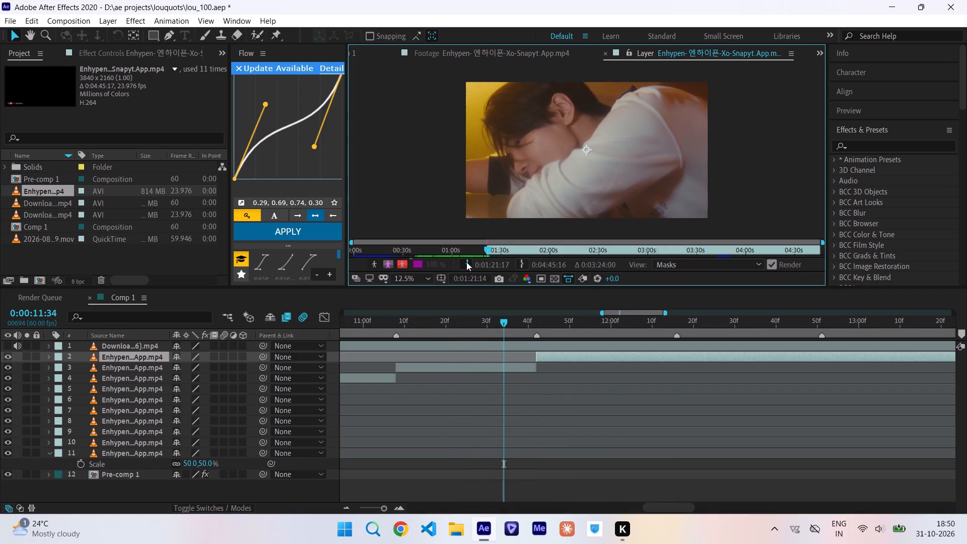
# Preview the resting dark-haired figure's clip from its start and split it at the 0:00:12:16 marker.
pyautogui.moveTo(535, 321); pyautogui.dragTo(566, 326)
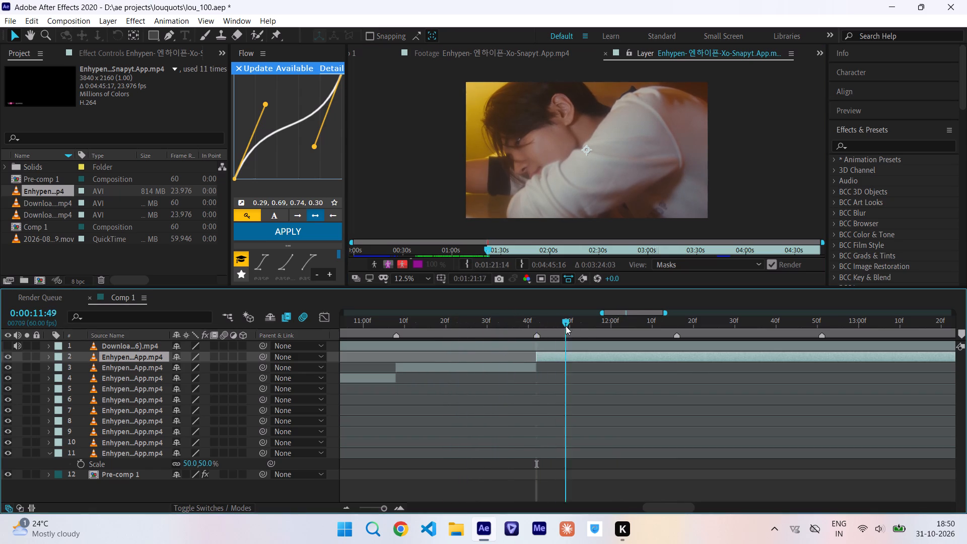
pyautogui.moveTo(566, 326); pyautogui.dragTo(676, 343)
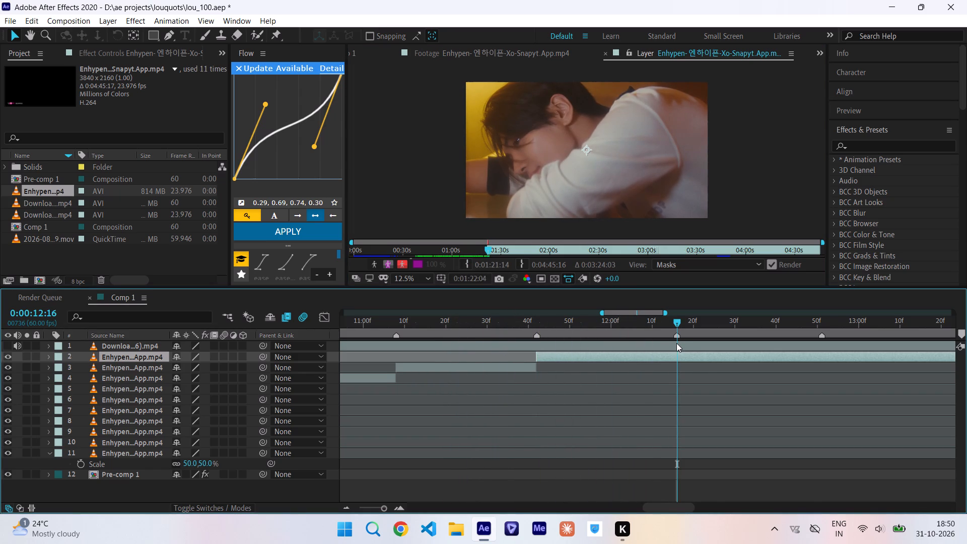
pyautogui.hotkey('ctrl', 'shift', 'd')
# Open the new split layer in the Layer viewer and set its In point at 0:01:22:10, on the dark-haired figure's side profile.
pyautogui.hscroll(-1, 676, 343)
pyautogui.doubleClick(565, 360)
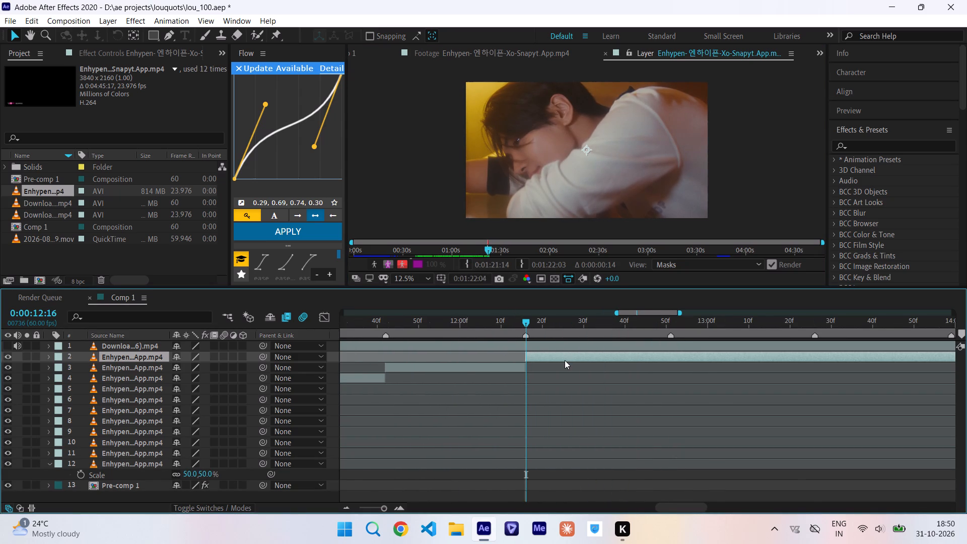
pyautogui.moveTo(530, 329); pyautogui.dragTo(644, 340)
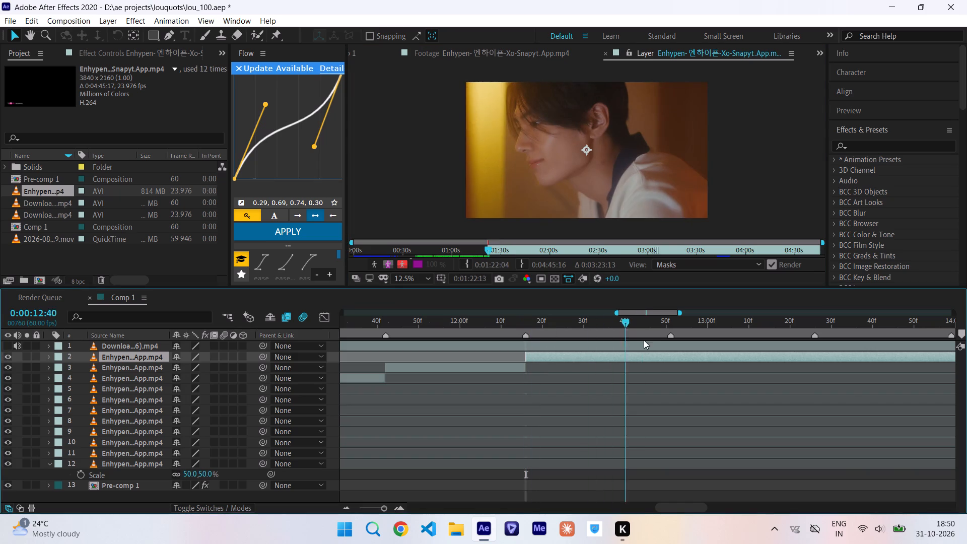
pyautogui.moveTo(644, 340); pyautogui.dragTo(591, 336)
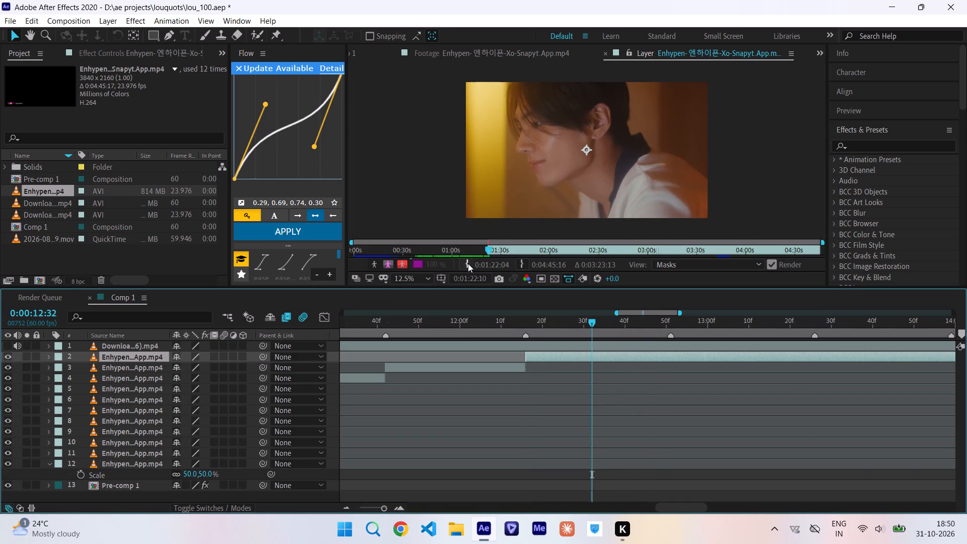
pyautogui.click(468, 263)
# Preview the side-profile clip from its start and split it at the 0:00:12:51 marker.
pyautogui.moveTo(526, 324); pyautogui.dragTo(616, 330)
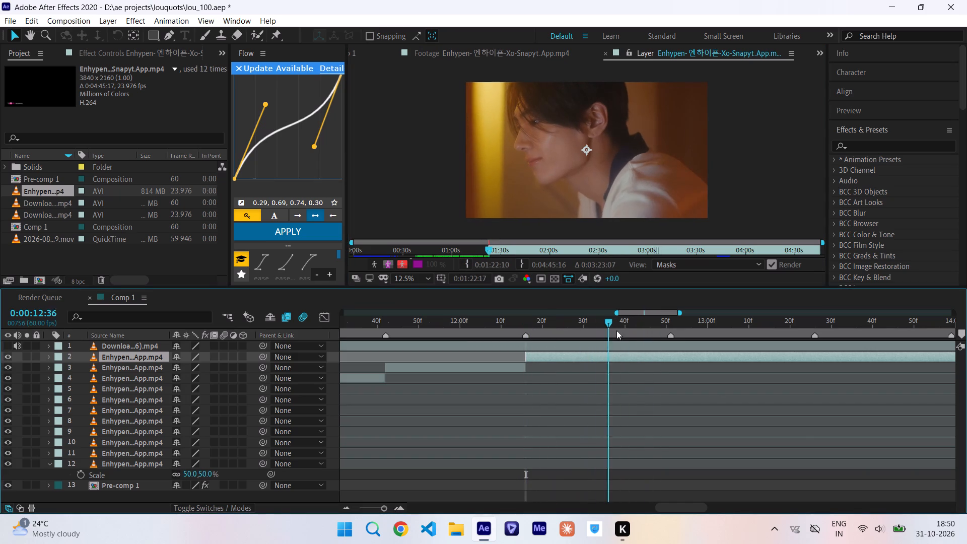
pyautogui.moveTo(616, 330); pyautogui.dragTo(671, 342)
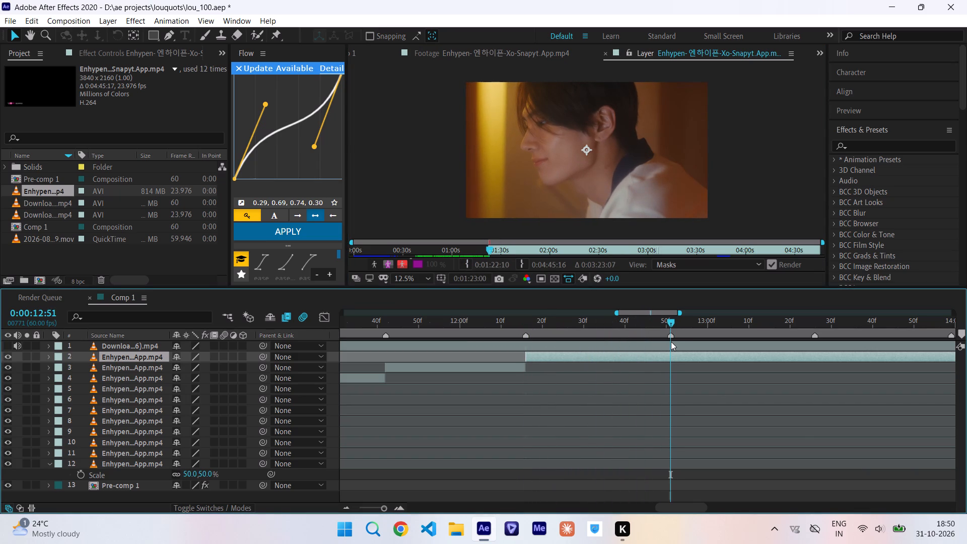
pyautogui.hotkey('ctrl', 'shift', 'd')
# Open the new split layer in the Layer viewer and set its In point at 0:01:24:01, at the flower shop shot.
pyautogui.hscroll(-1, 671, 342)
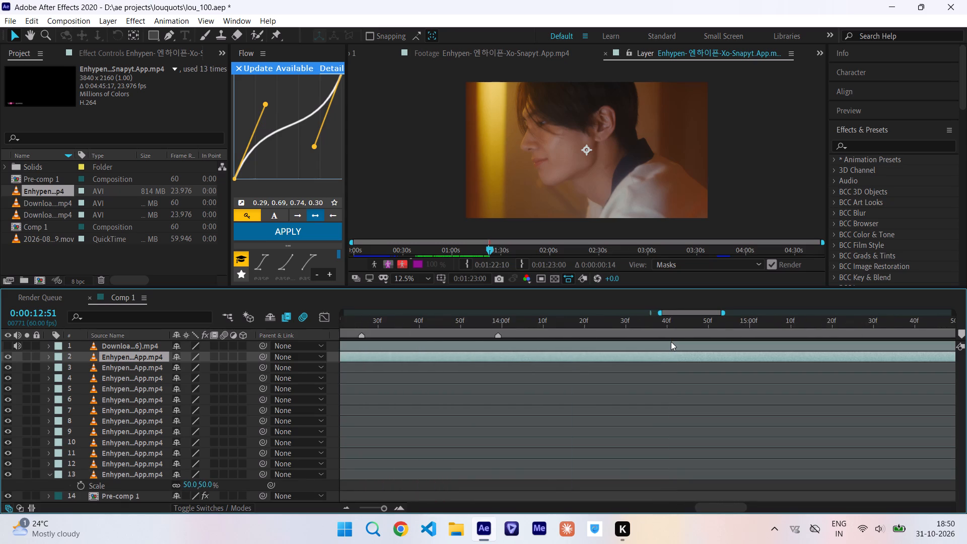
pyautogui.doubleClick(559, 356)
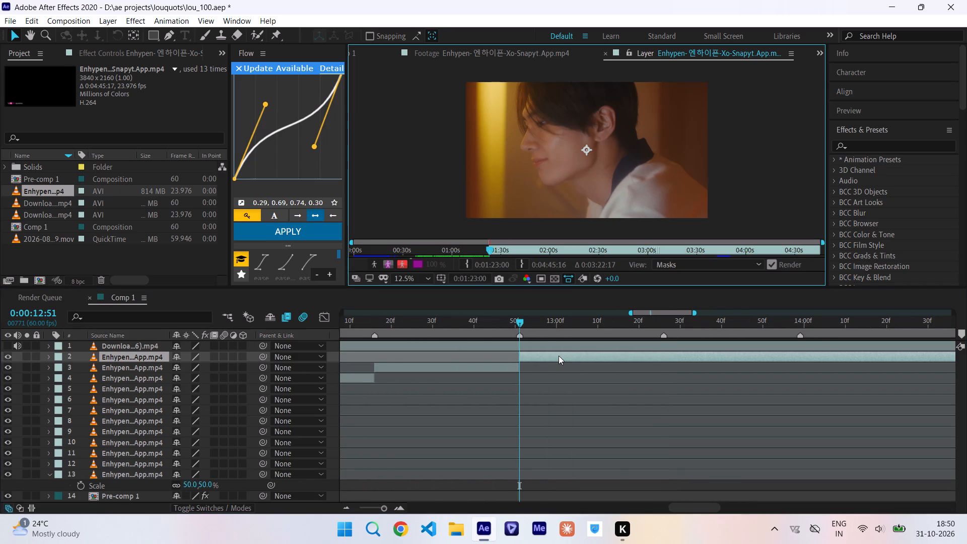
pyautogui.click(492, 252)
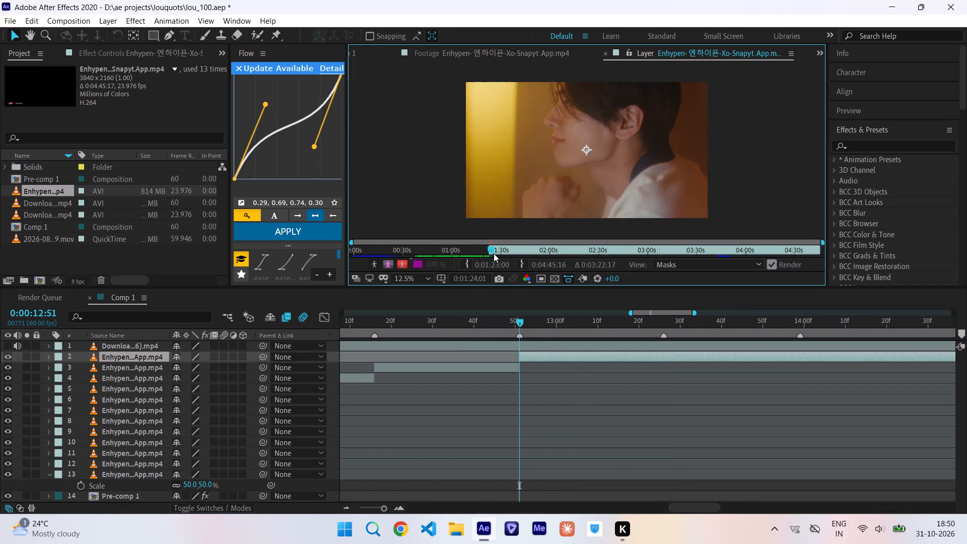
pyautogui.click(471, 263)
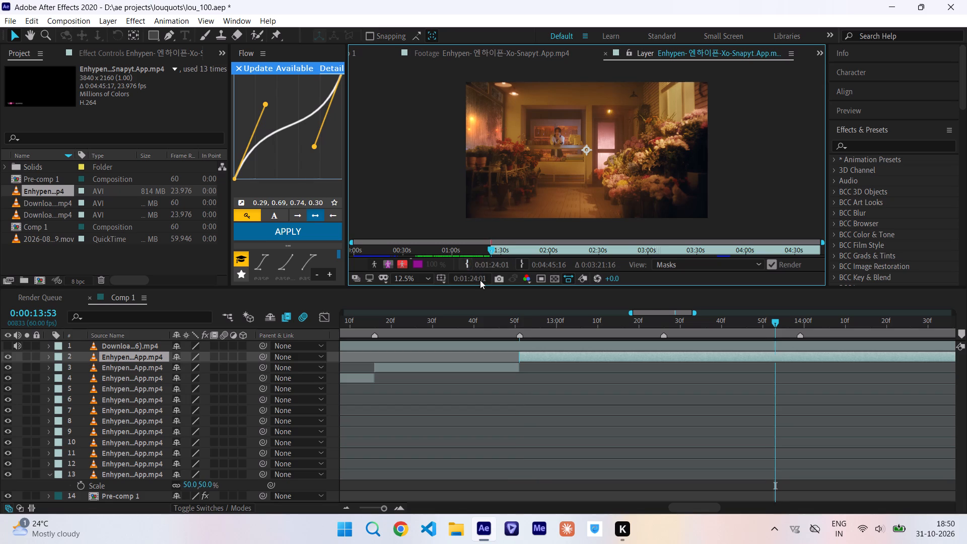
# Preview the flower shop clip from its start and split it at the 0:00:13:26 marker.
pyautogui.moveTo(520, 325); pyautogui.dragTo(643, 334)
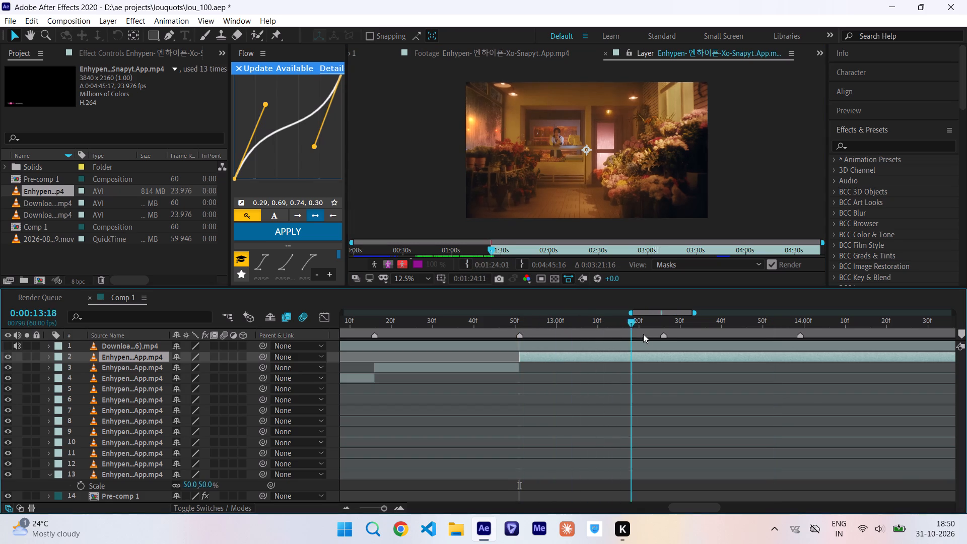
pyautogui.moveTo(643, 334); pyautogui.dragTo(663, 346)
pyautogui.hotkey('ctrl', 'shift', 'd')
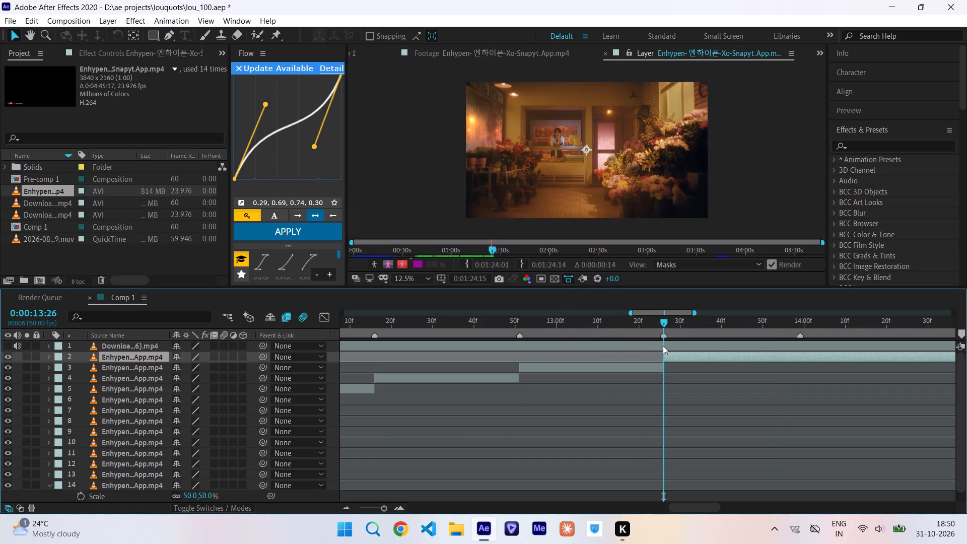
# Open the new split layer in the Layer viewer and set its In point at 0:01:33:07, on the side profile against bright lights.
pyautogui.click(346, 507)
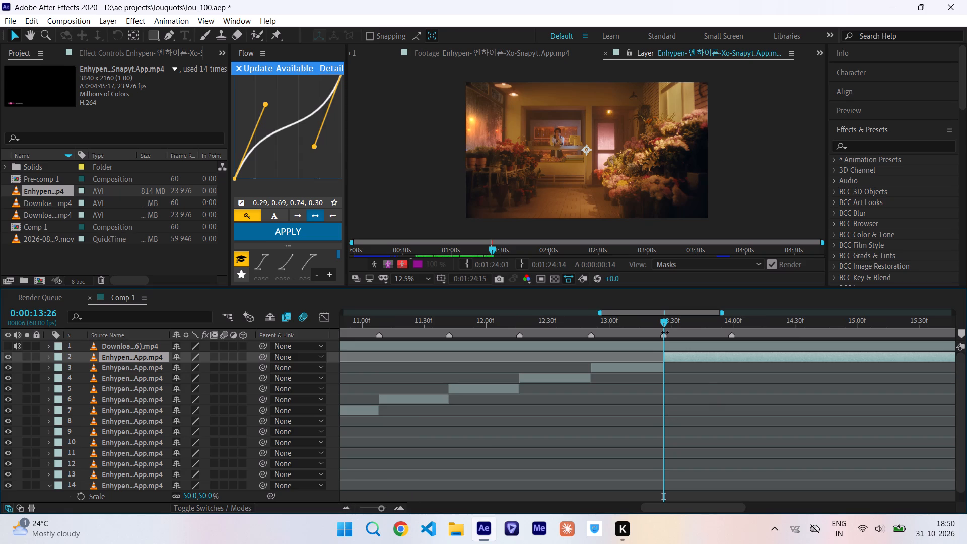
pyautogui.moveTo(664, 324); pyautogui.dragTo(748, 355)
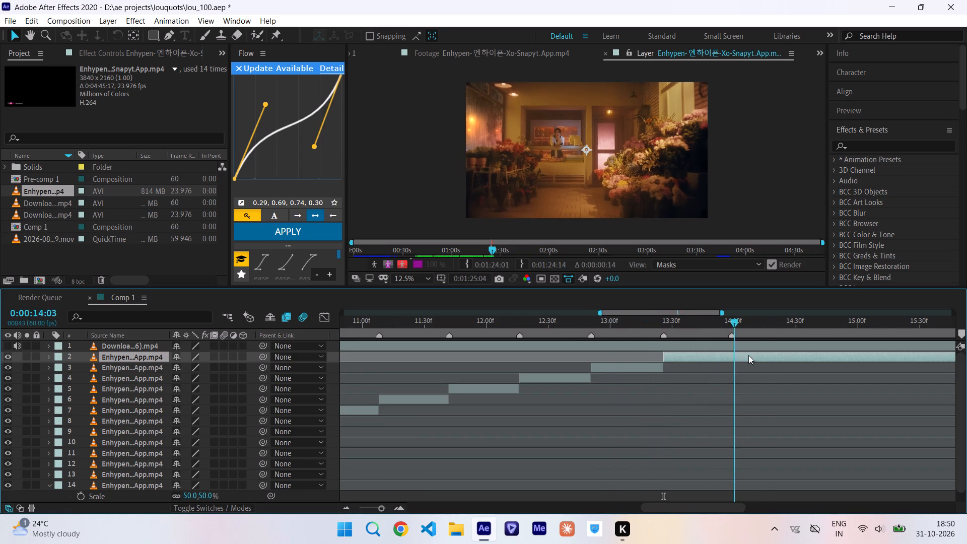
pyautogui.moveTo(748, 355); pyautogui.dragTo(769, 363)
pyautogui.doubleClick(766, 357)
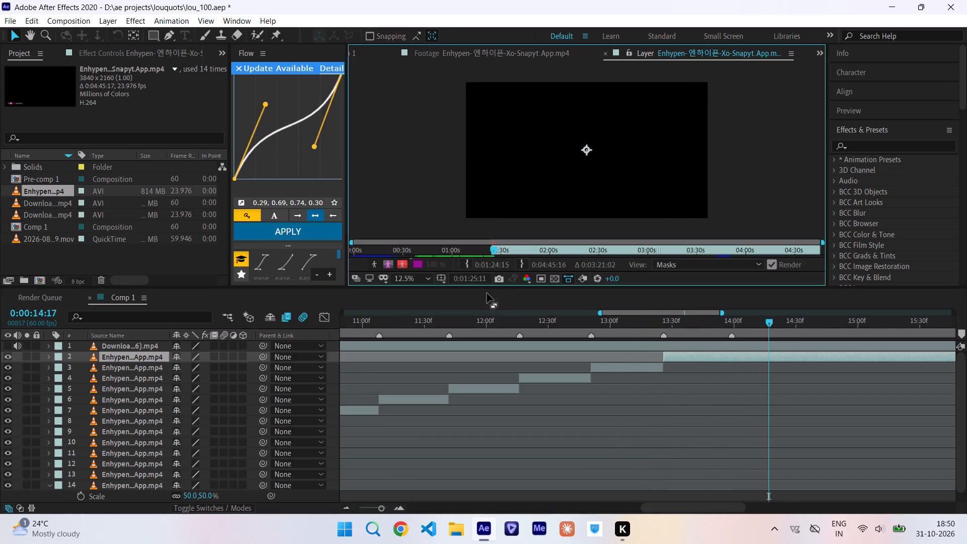
pyautogui.moveTo(494, 249); pyautogui.dragTo(498, 250)
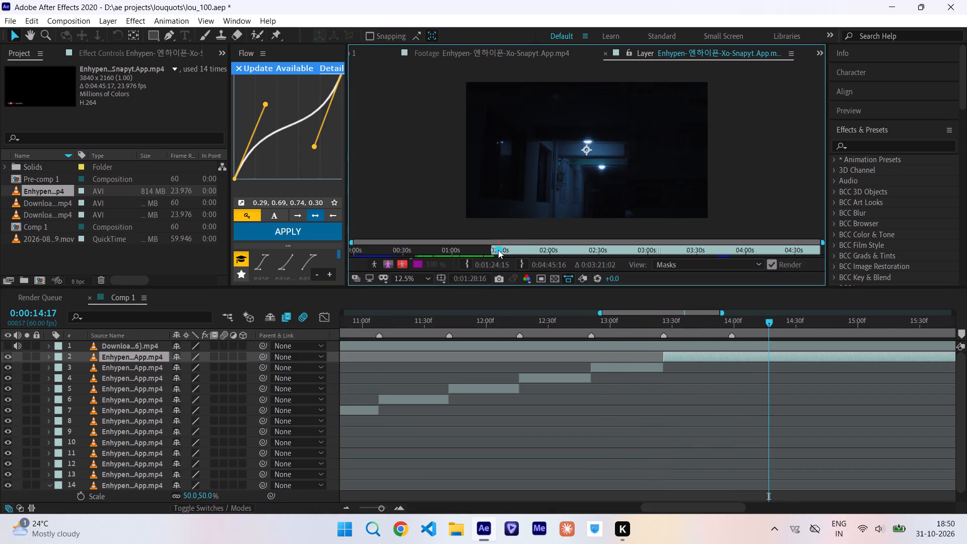
pyautogui.moveTo(498, 250); pyautogui.dragTo(501, 250)
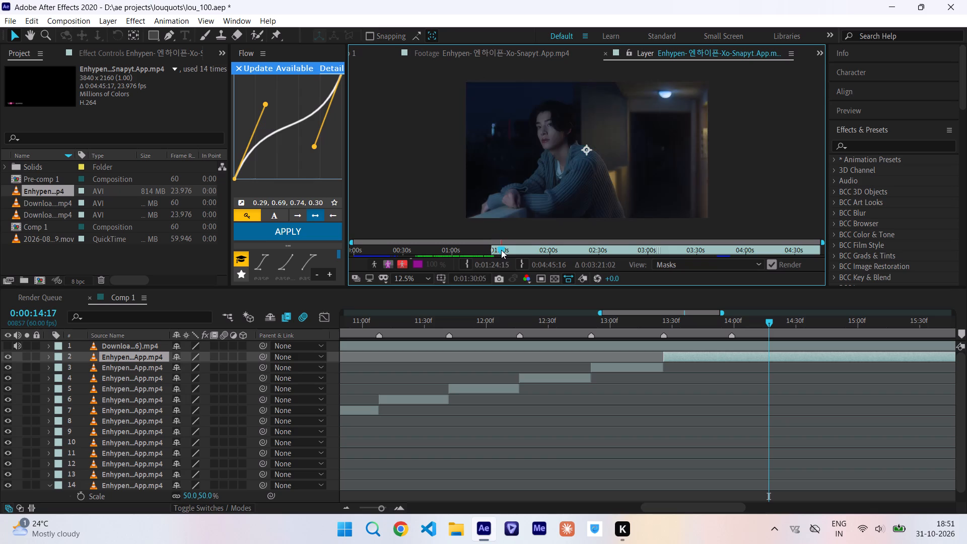
pyautogui.moveTo(501, 250); pyautogui.dragTo(506, 250)
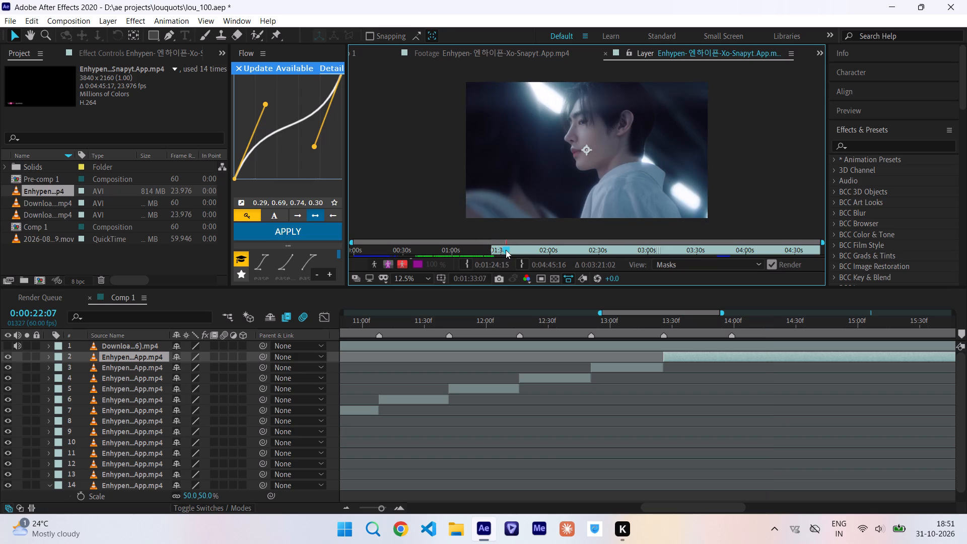
pyautogui.click(465, 264)
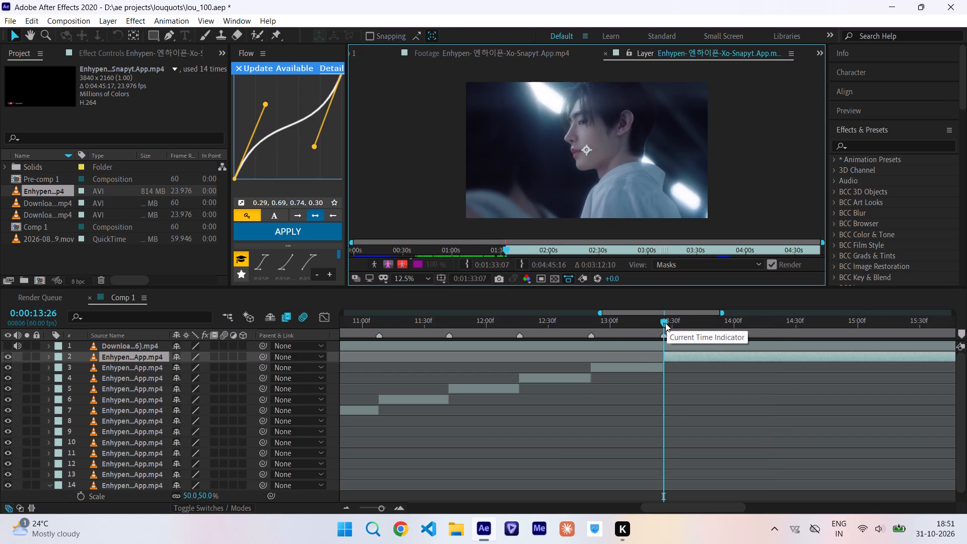
# Preview the bright-lights profile clip from its start and split it at the 0:00:13:59 marker.
pyautogui.moveTo(665, 323); pyautogui.dragTo(733, 323)
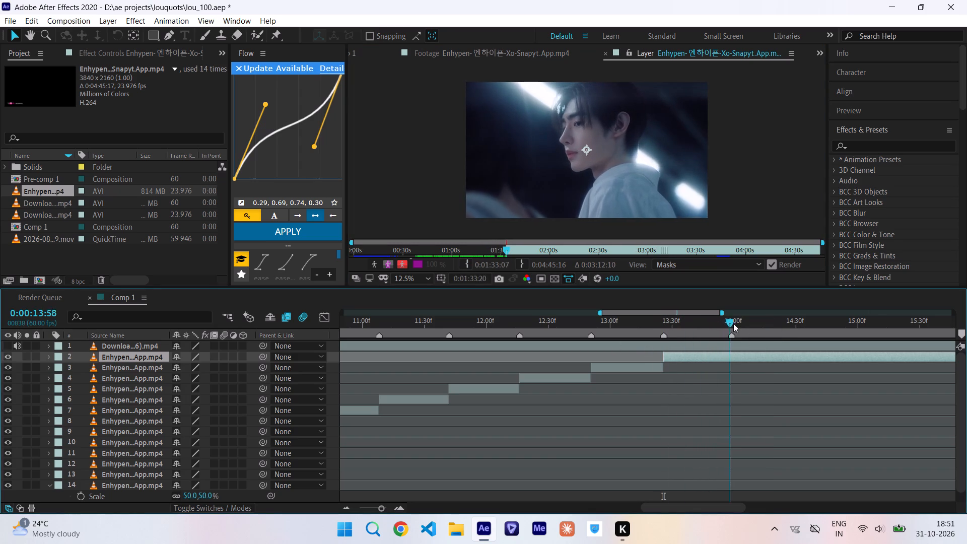
pyautogui.moveTo(733, 323); pyautogui.dragTo(695, 325)
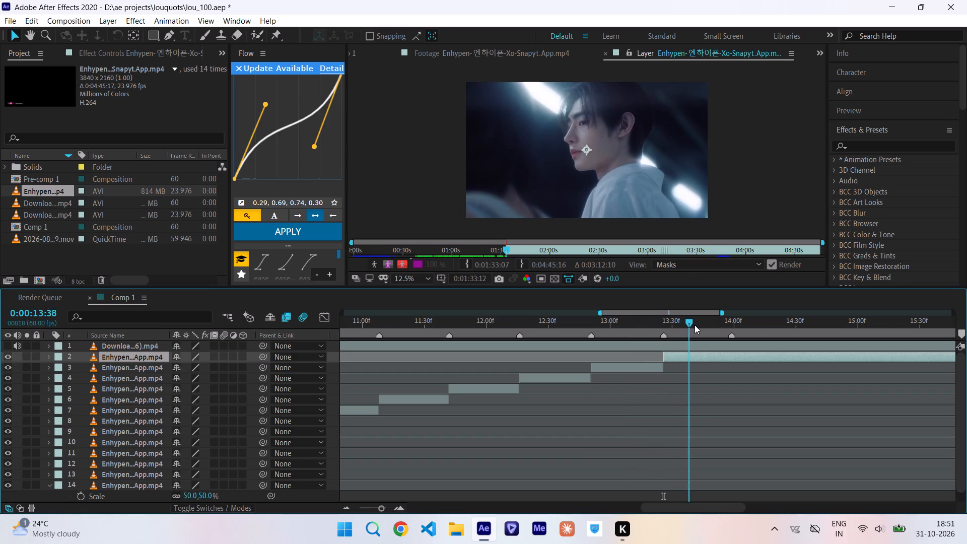
pyautogui.moveTo(695, 325); pyautogui.dragTo(719, 351)
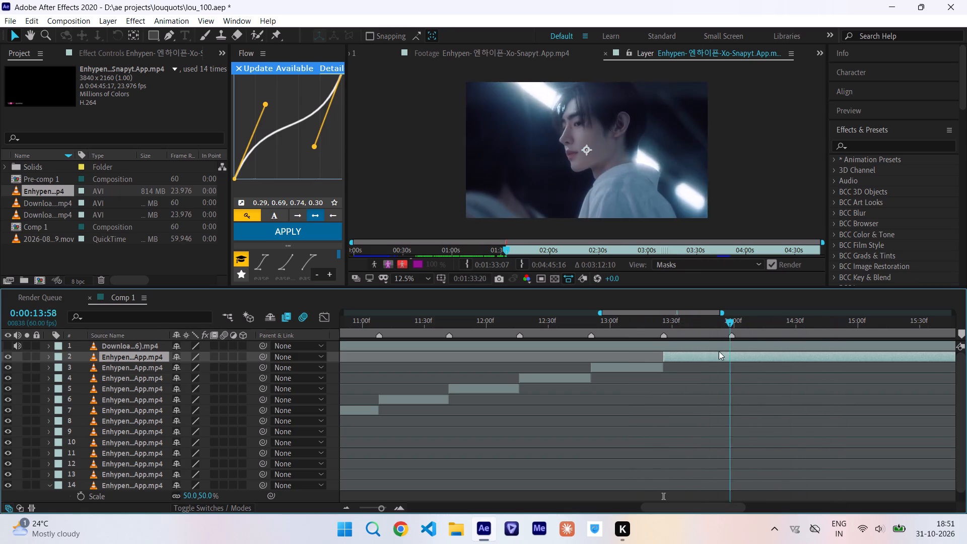
pyautogui.moveTo(719, 351); pyautogui.dragTo(679, 349)
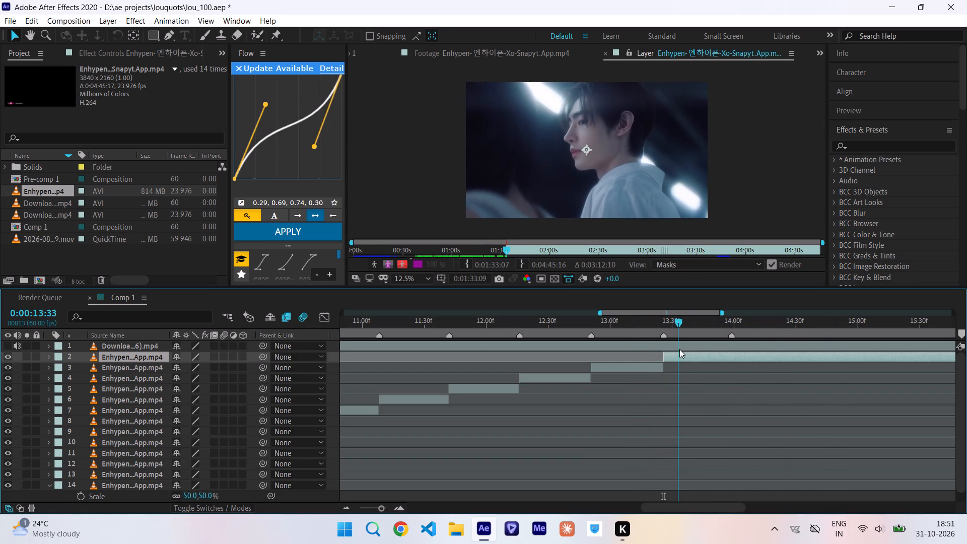
pyautogui.moveTo(679, 349); pyautogui.dragTo(663, 349)
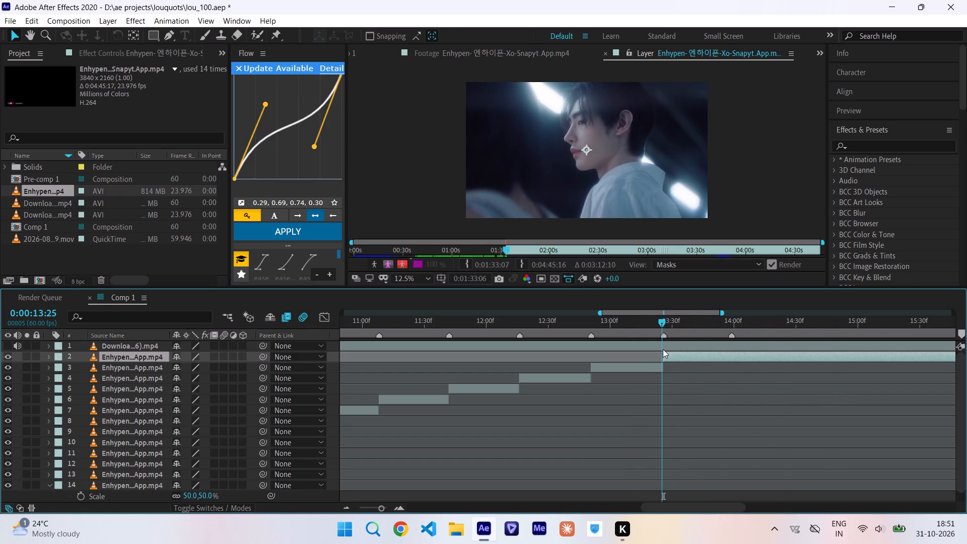
pyautogui.moveTo(663, 349); pyautogui.dragTo(670, 351)
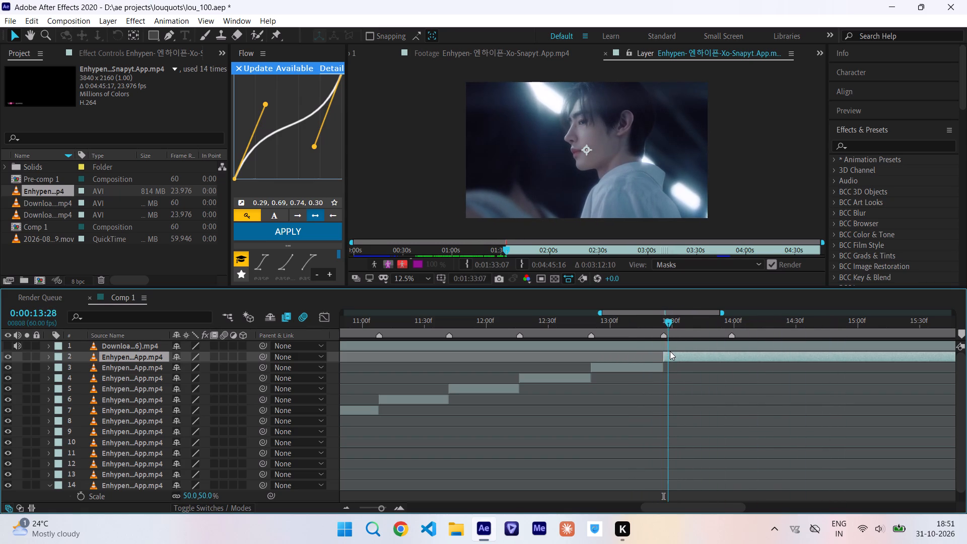
pyautogui.moveTo(670, 351); pyautogui.dragTo(733, 349)
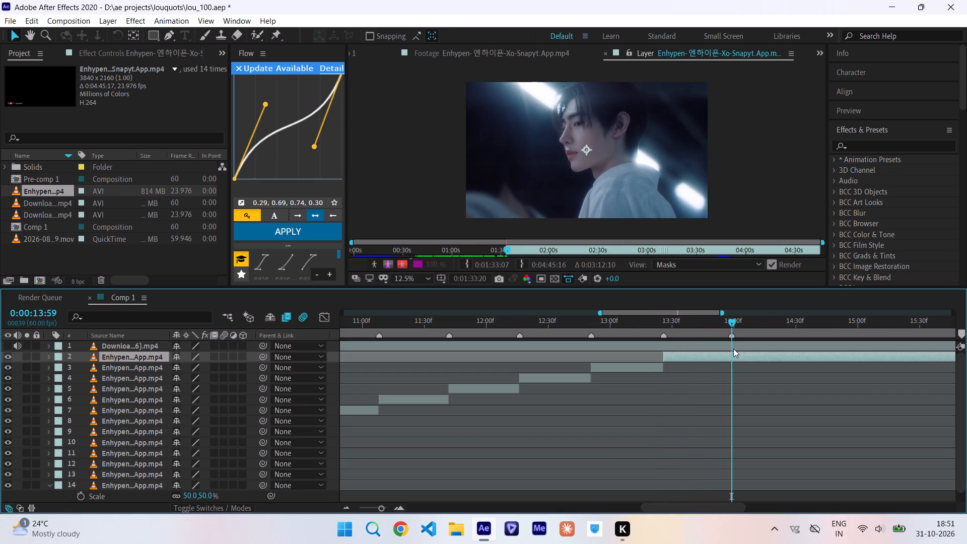
pyautogui.hotkey('ctrl', 'shift', 'd')
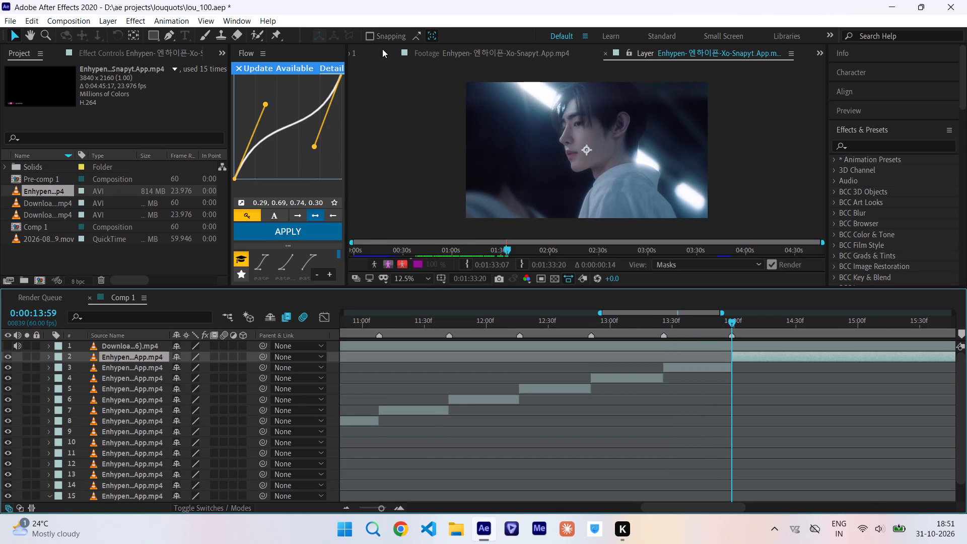
# Review the assembled cuts in the Comp 1 viewer, scrubbing through the motorcycle, table and opening group shots.
pyautogui.click(375, 50)
pyautogui.hscroll(2, 518, 333)
pyautogui.moveTo(511, 319); pyautogui.dragTo(397, 327)
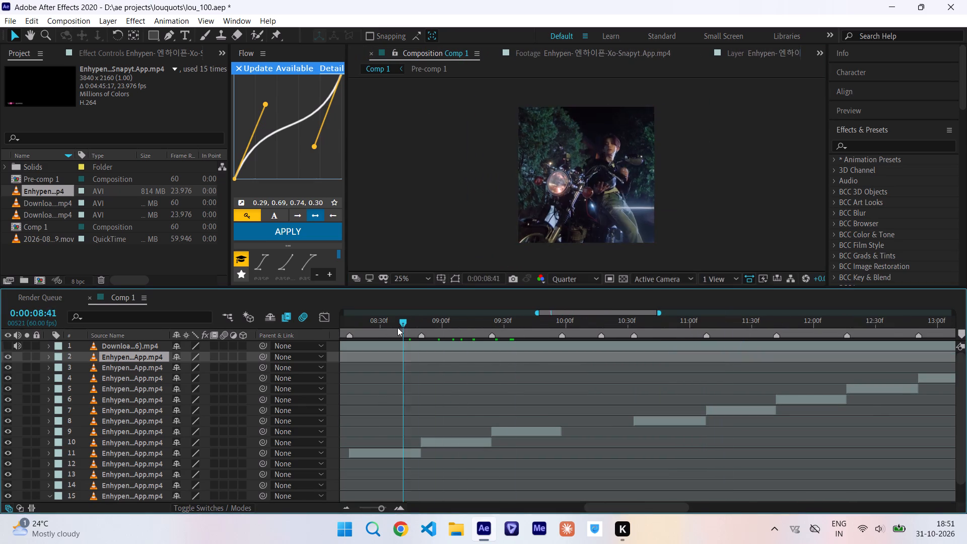
pyautogui.moveTo(397, 327); pyautogui.dragTo(514, 345)
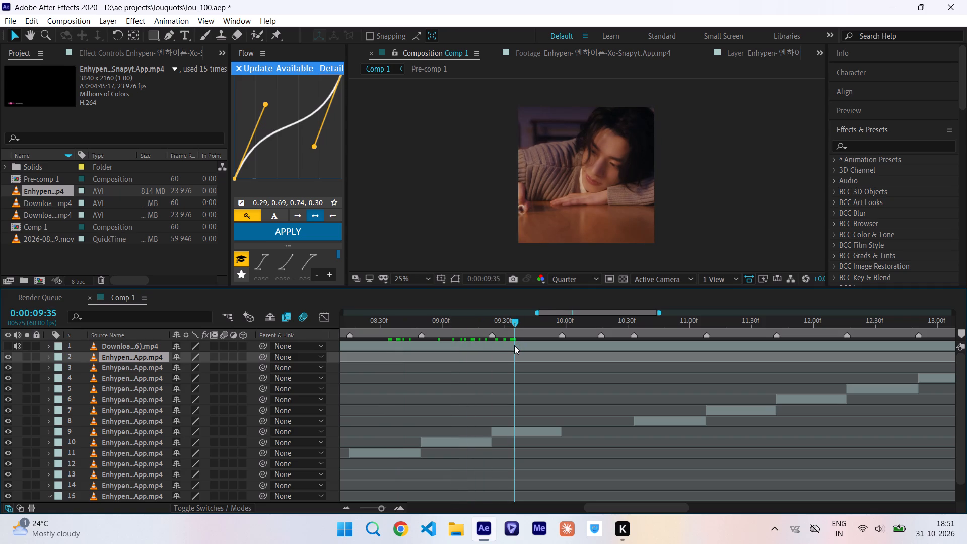
pyautogui.moveTo(514, 345); pyautogui.dragTo(545, 349)
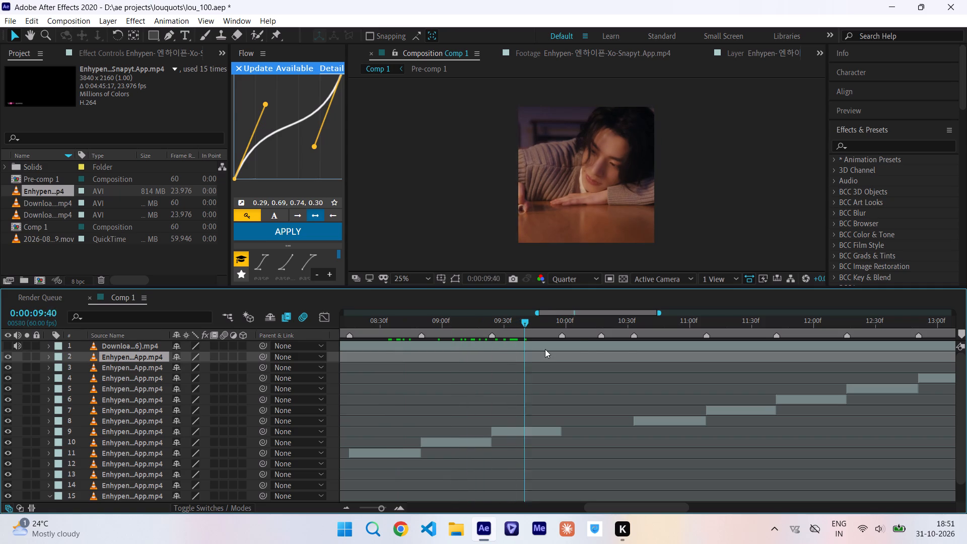
pyautogui.moveTo(545, 349); pyautogui.dragTo(393, 344)
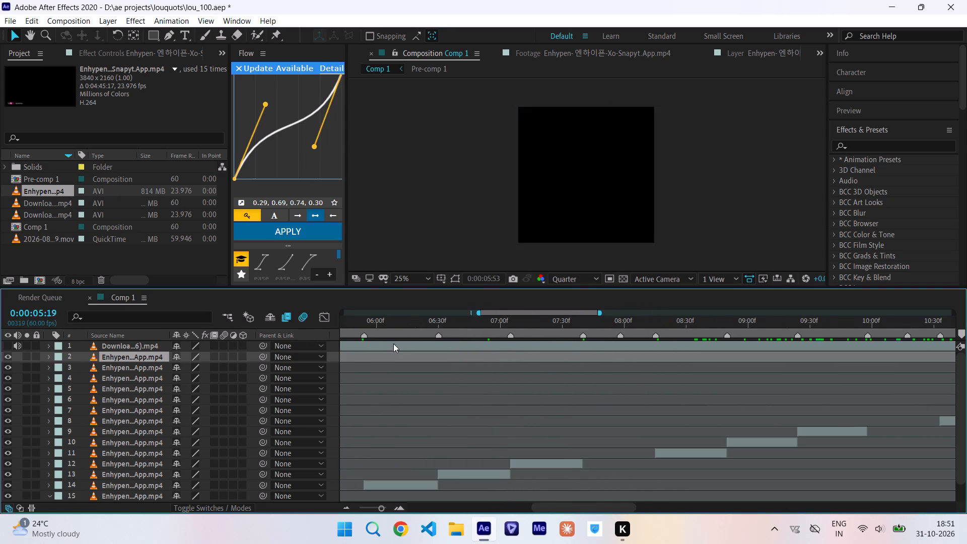
pyautogui.moveTo(393, 344); pyautogui.dragTo(584, 370)
pyautogui.hscroll(-1, 584, 370)
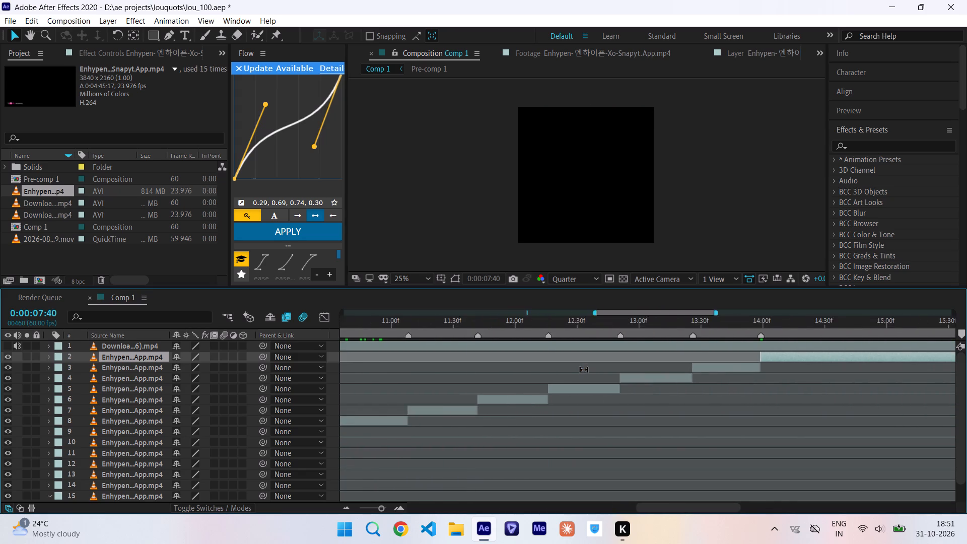
pyautogui.hscroll(-1, 584, 370)
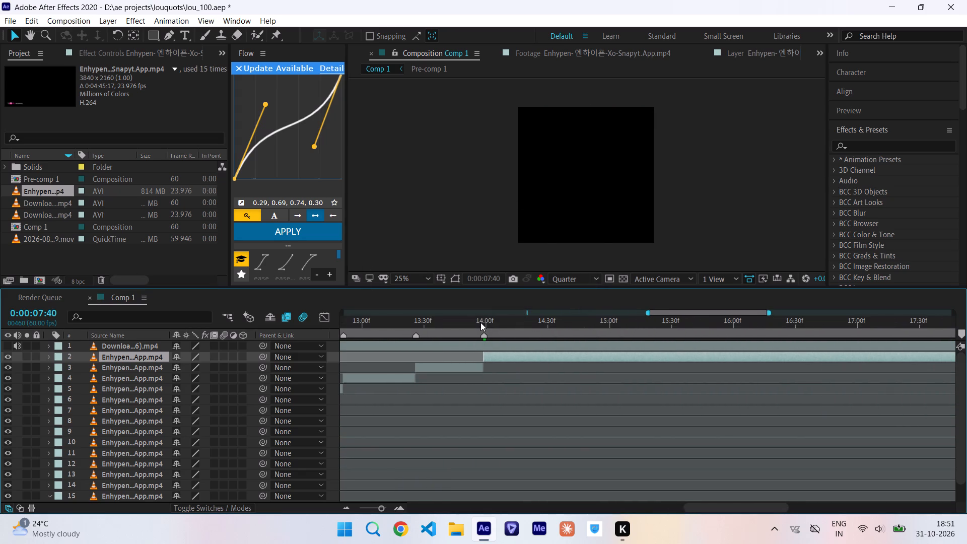
pyautogui.click(480, 322)
pyautogui.moveTo(480, 322); pyautogui.dragTo(262, 340)
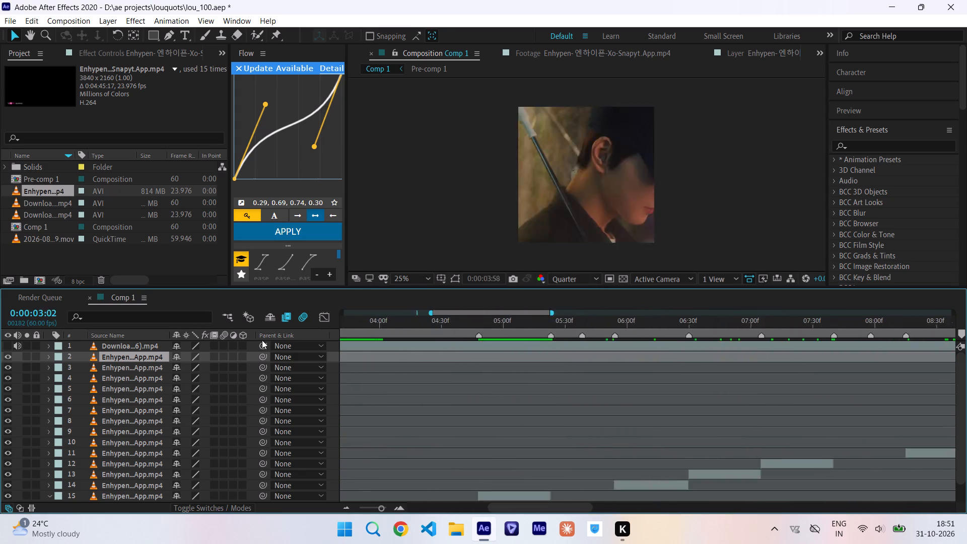
pyautogui.moveTo(262, 340); pyautogui.dragTo(689, 364)
pyautogui.hscroll(-1, 689, 364)
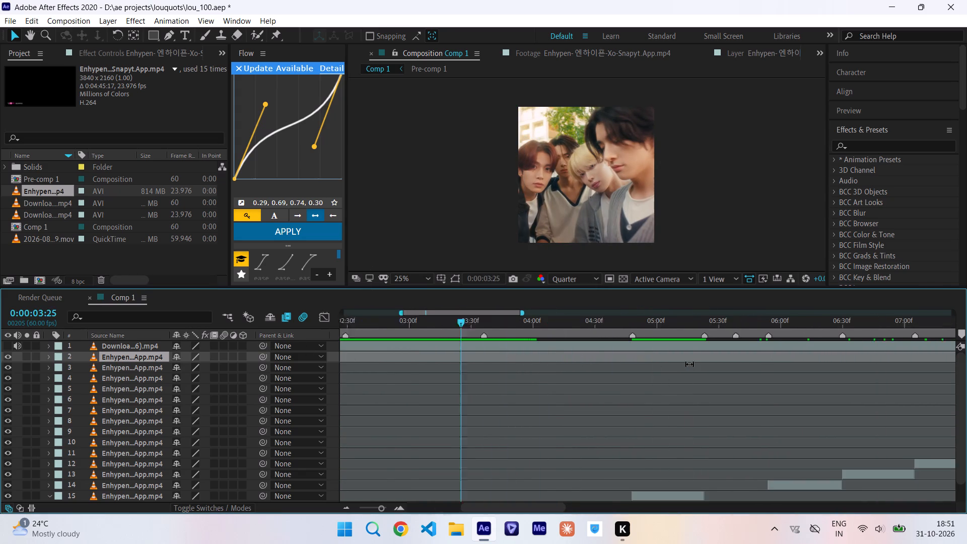
pyautogui.hscroll(-1, 689, 364)
pyautogui.moveTo(463, 322); pyautogui.dragTo(536, 326)
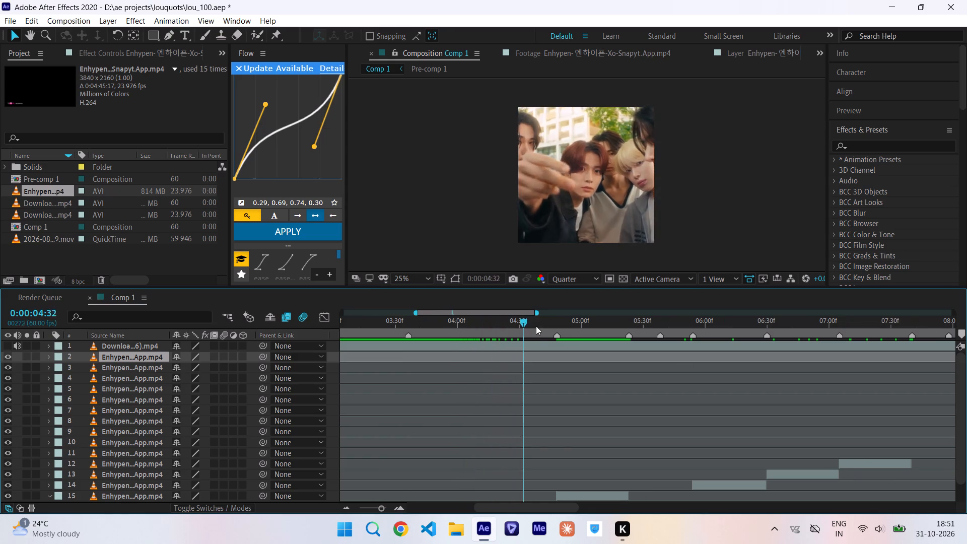
pyautogui.moveTo(536, 326); pyautogui.dragTo(545, 338)
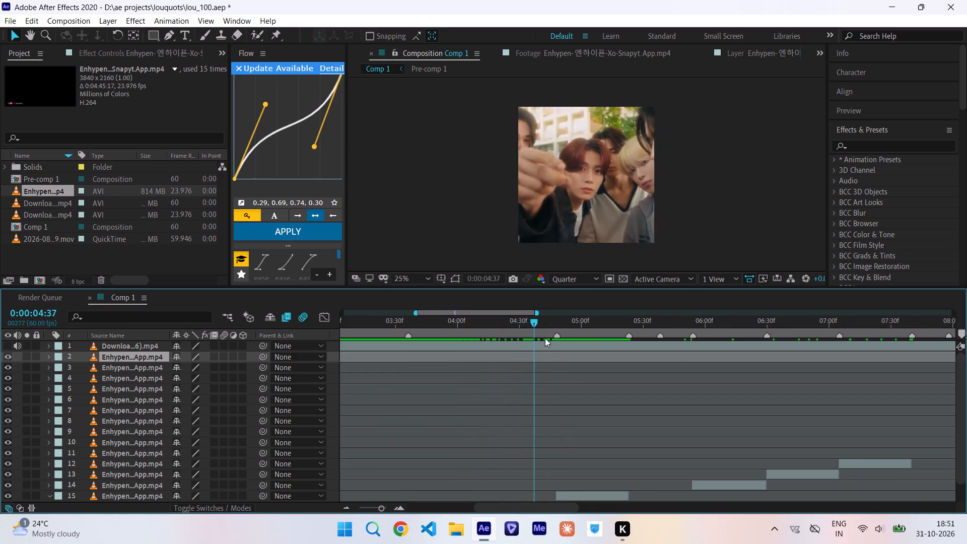
# Select the Download (16).mp4 layer and add layer markers to it at 0:00:04:48 and 0:00:05:23.
pyautogui.moveTo(545, 338); pyautogui.dragTo(557, 342)
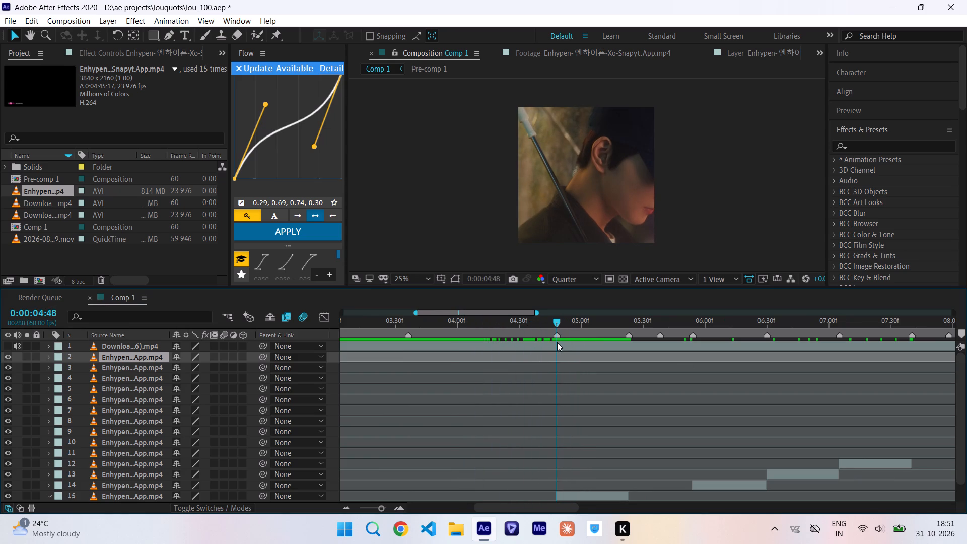
pyautogui.doubleClick(558, 347)
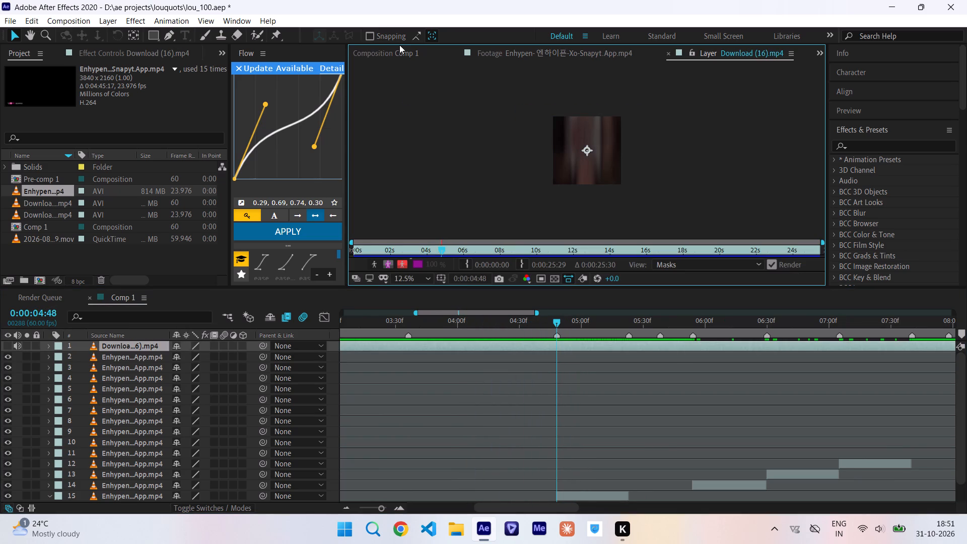
pyautogui.click(402, 53)
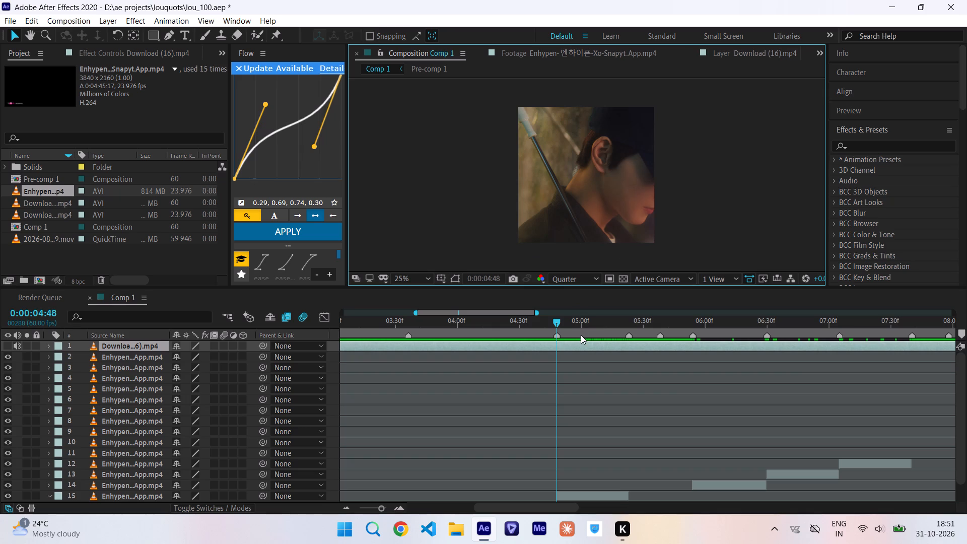
pyautogui.press('*')
pyautogui.click(629, 320)
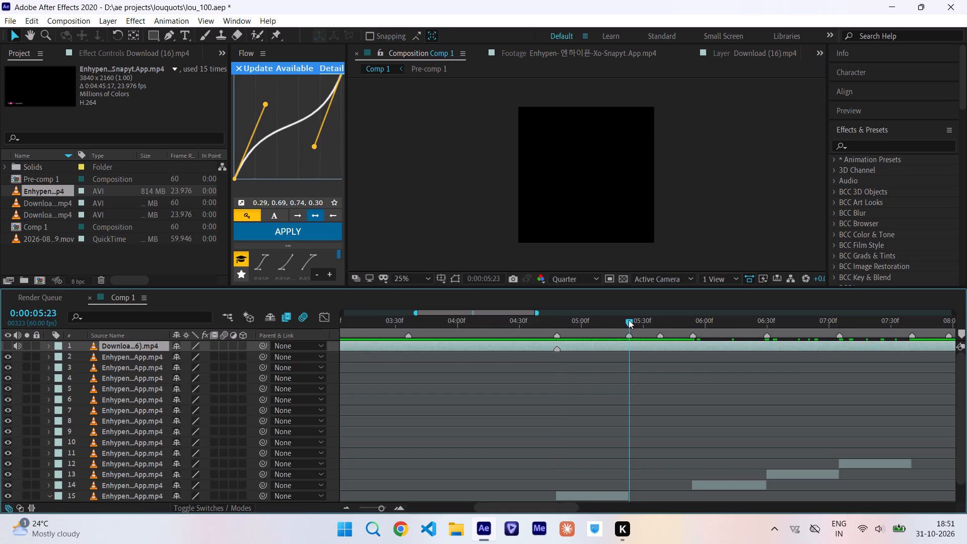
pyautogui.press('*')
# Add two more layer markers to Download (16).mp4, at 0:00:05:38 and 0:00:05:54, matching the composition markers.
pyautogui.hscroll(-1, 629, 320)
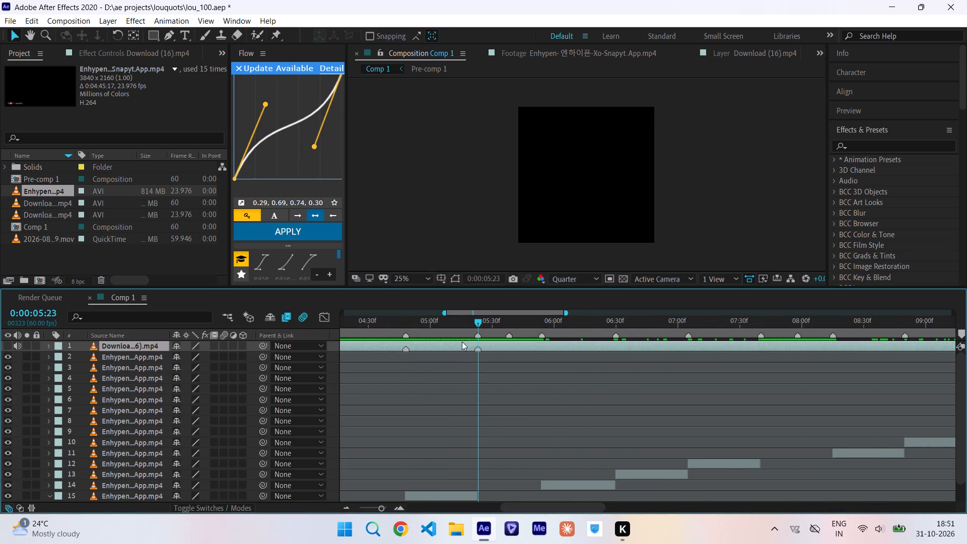
pyautogui.click(508, 325)
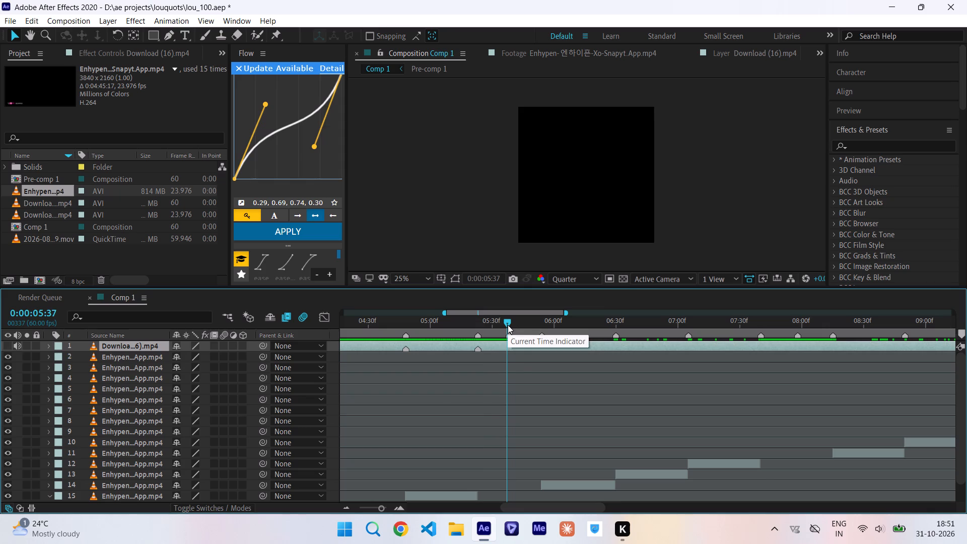
pyautogui.hotkey('ctrl', 'Right')
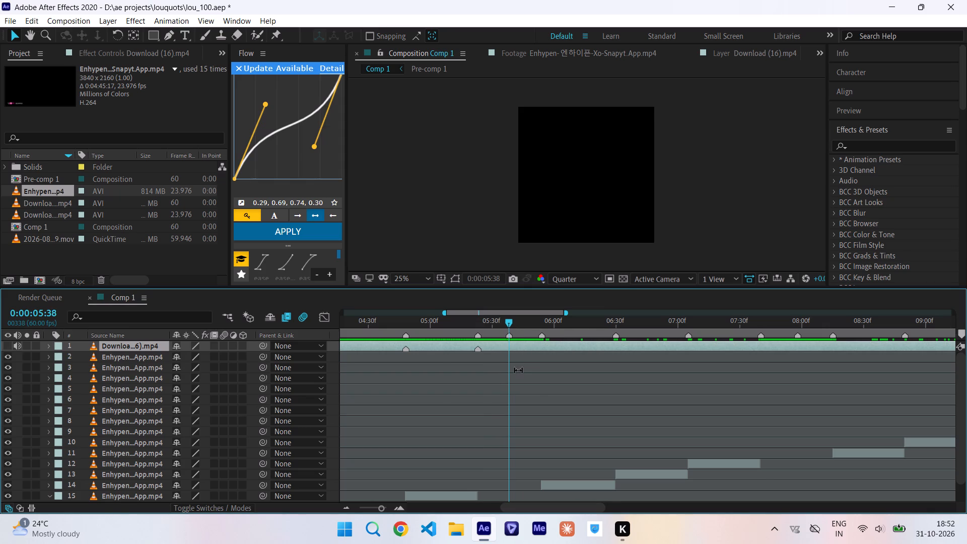
pyautogui.press('*')
pyautogui.moveTo(508, 321); pyautogui.dragTo(524, 323)
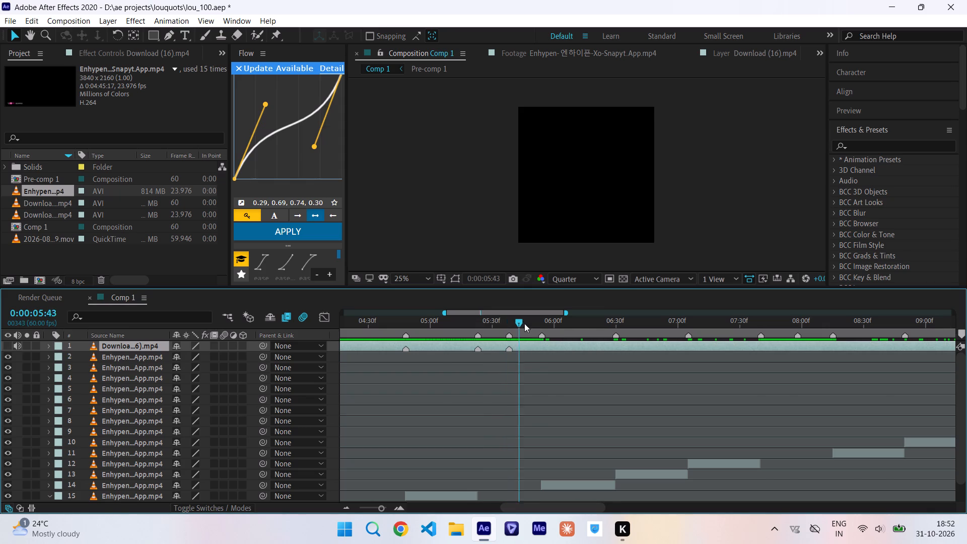
pyautogui.moveTo(524, 323); pyautogui.dragTo(540, 336)
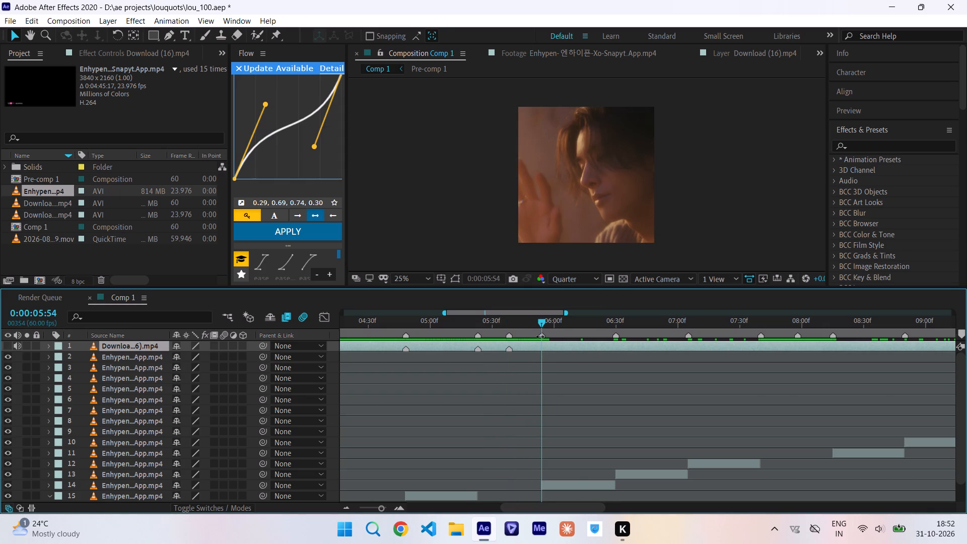
pyautogui.press('*')
# Add layer markers to Download (16).mp4 at 0:00:06:30, 0:00:07:05 and 0:00:07:40, matching the composition markers.
pyautogui.click(614, 320)
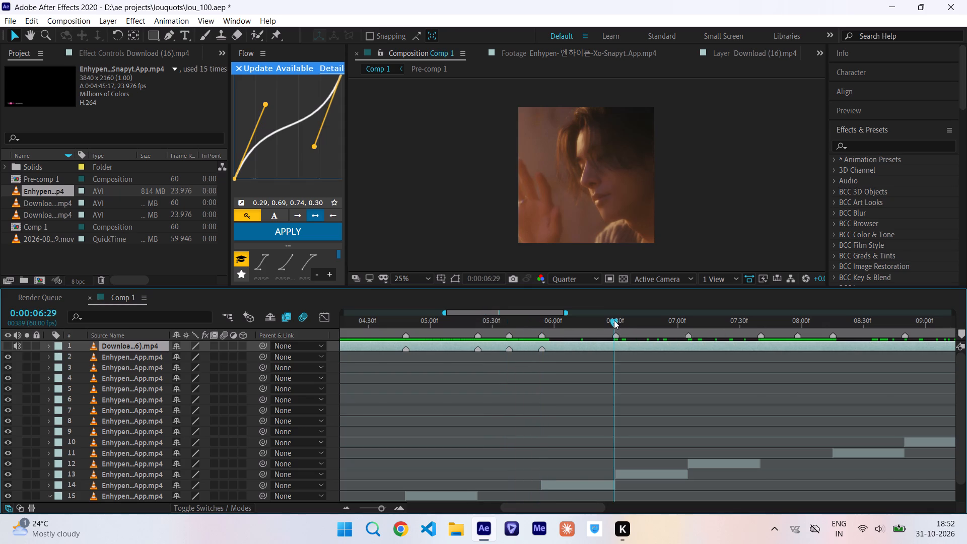
pyautogui.click(614, 320)
pyautogui.press('*')
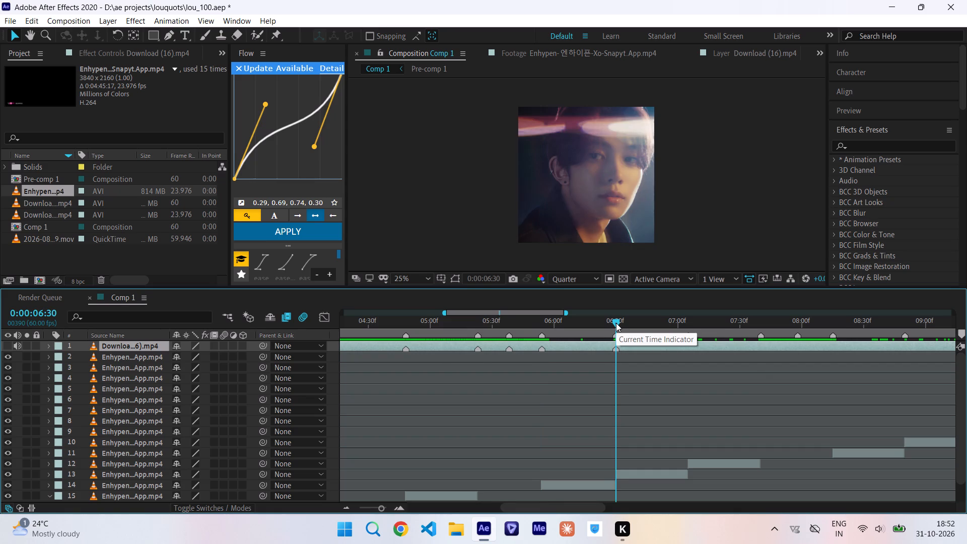
pyautogui.hscroll(-1, 616, 323)
pyautogui.click(512, 320)
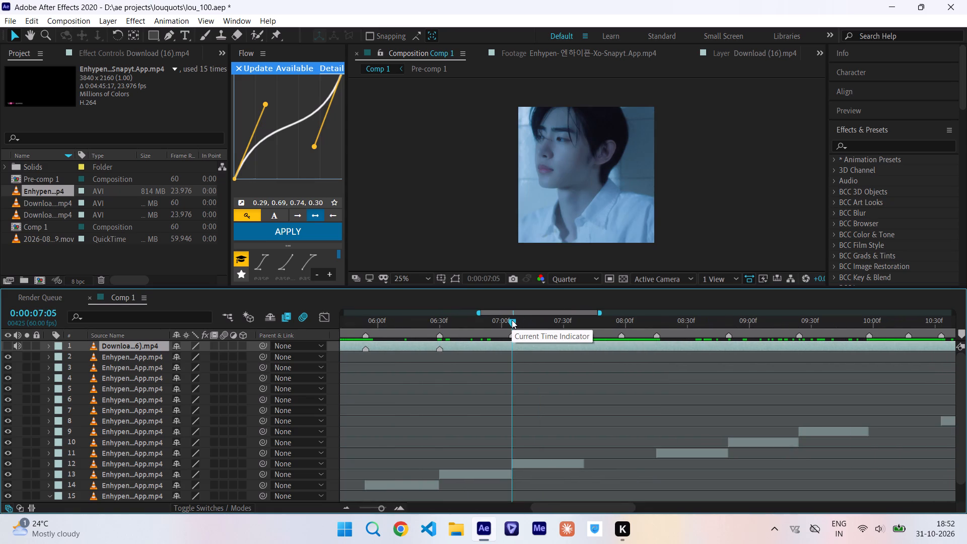
pyautogui.press('*')
pyautogui.hscroll(-1, 512, 320)
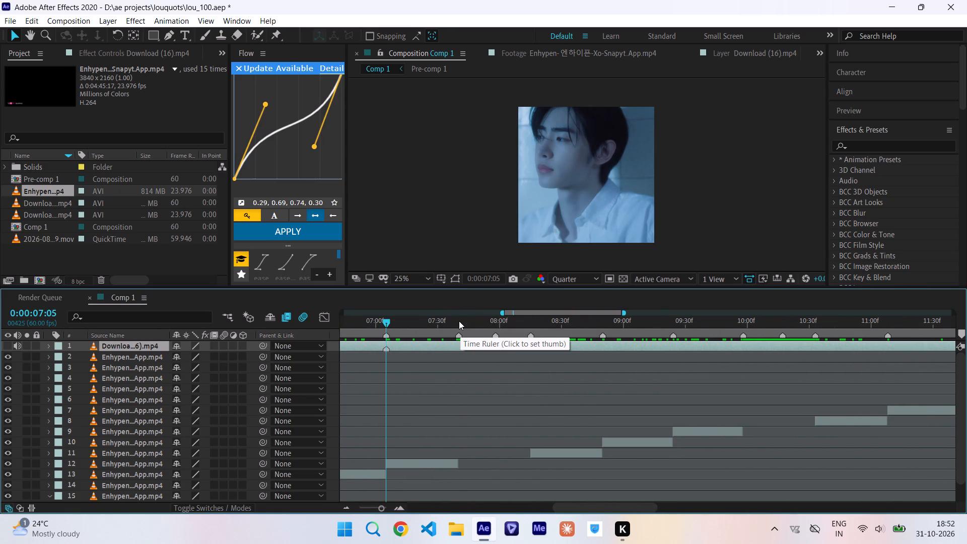
pyautogui.click(459, 321)
pyautogui.press('*')
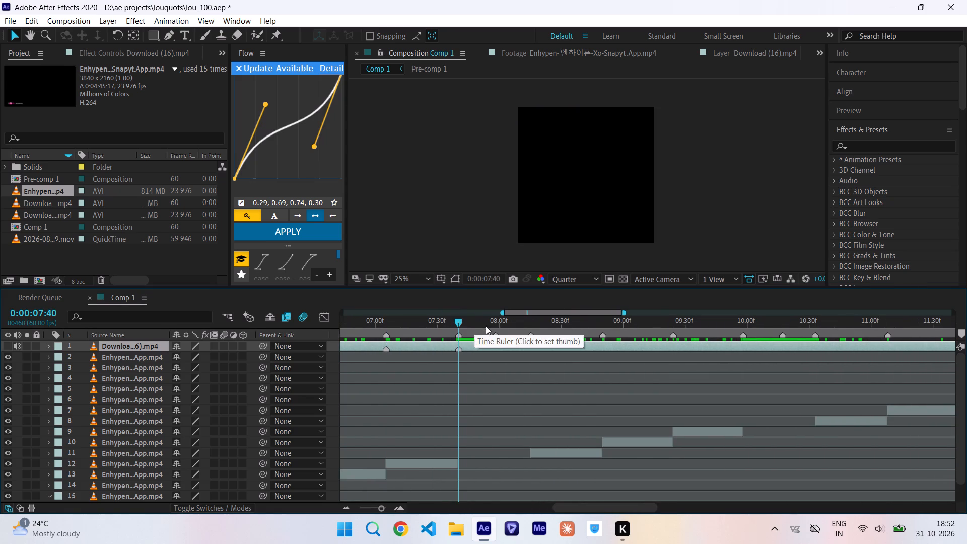
# Add layer markers to Download (16).mp4 at the composition markers at 0:00:07:58, 0:00:08:15 and 0:00:08:50.
pyautogui.click(496, 324)
pyautogui.press('*')
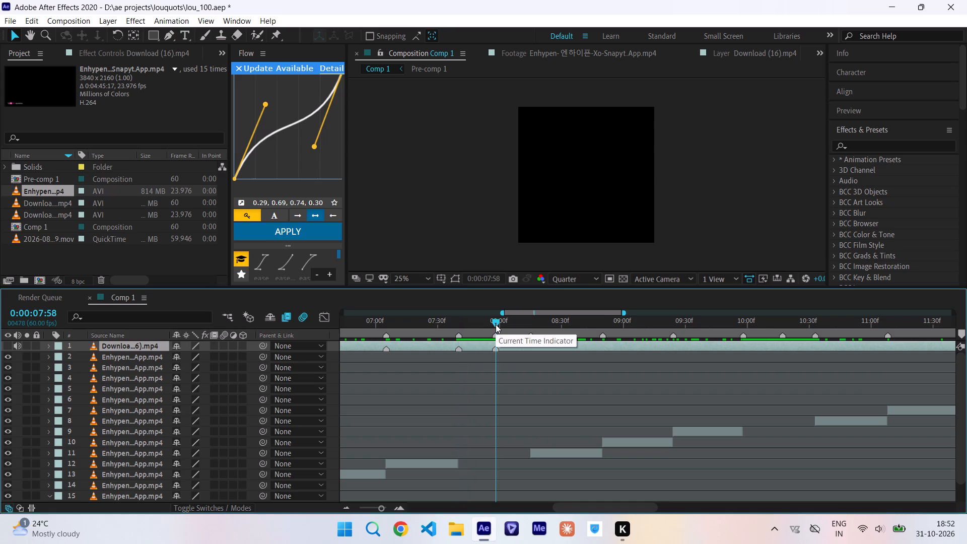
pyautogui.click(533, 321)
pyautogui.click(533, 321)
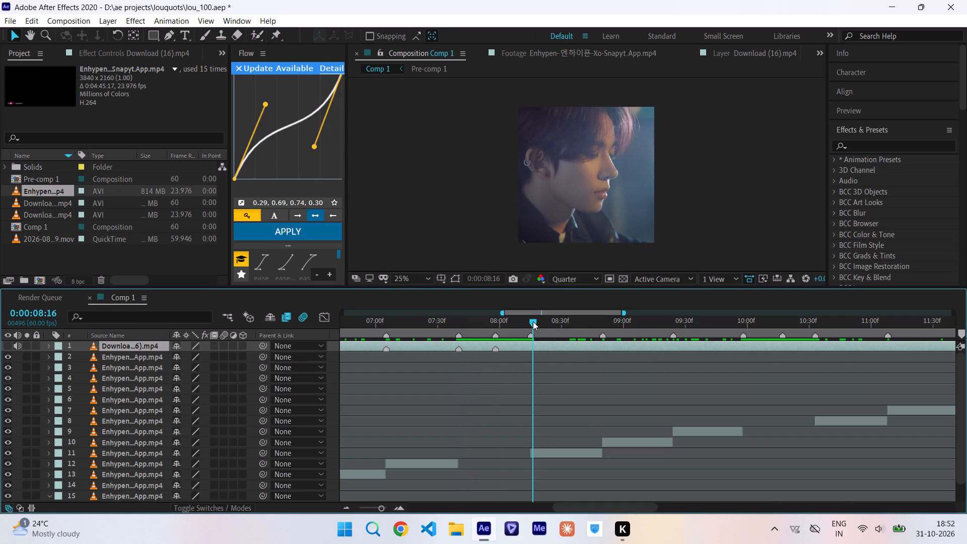
pyautogui.press('*')
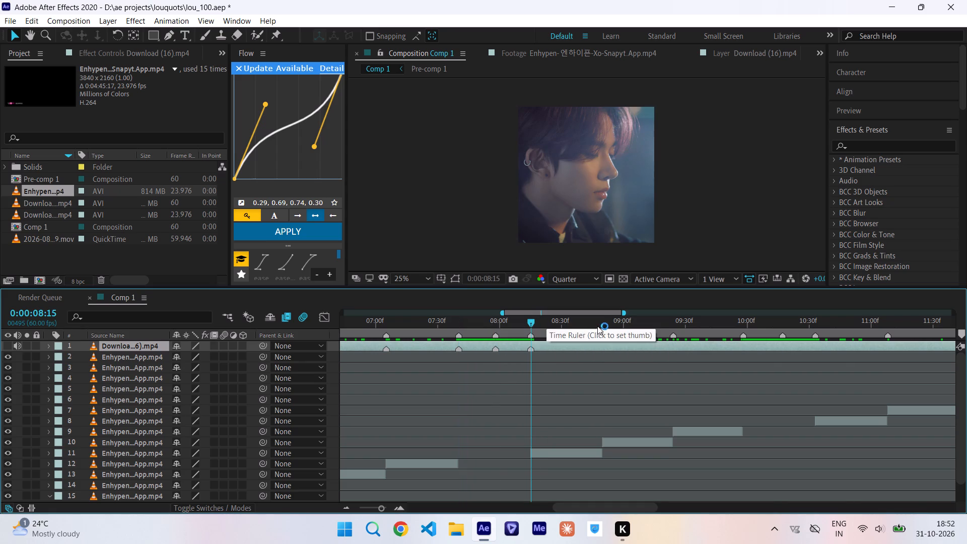
pyautogui.click(605, 328)
pyautogui.click(603, 322)
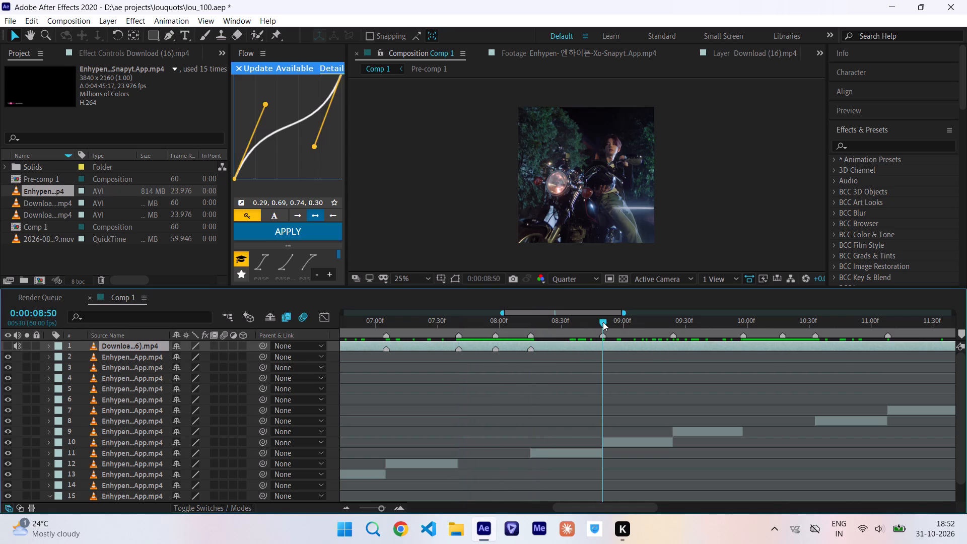
pyautogui.press('*')
# Mark the Download (16).mp4 layer at 0:00:09:24, 0:00:09:58 and 0:00:10:17, in line with the composition markers.
pyautogui.hscroll(-1, 603, 322)
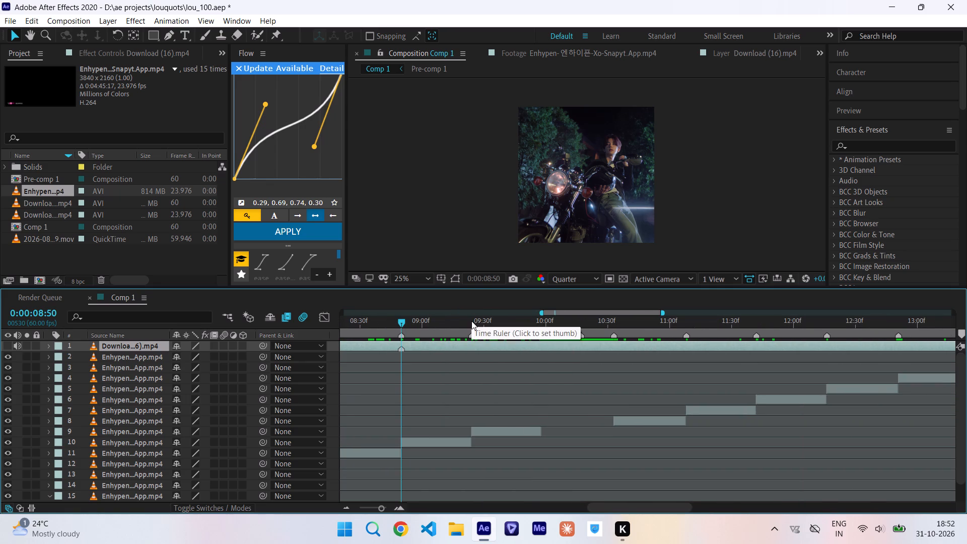
pyautogui.click(471, 323)
pyautogui.press('*')
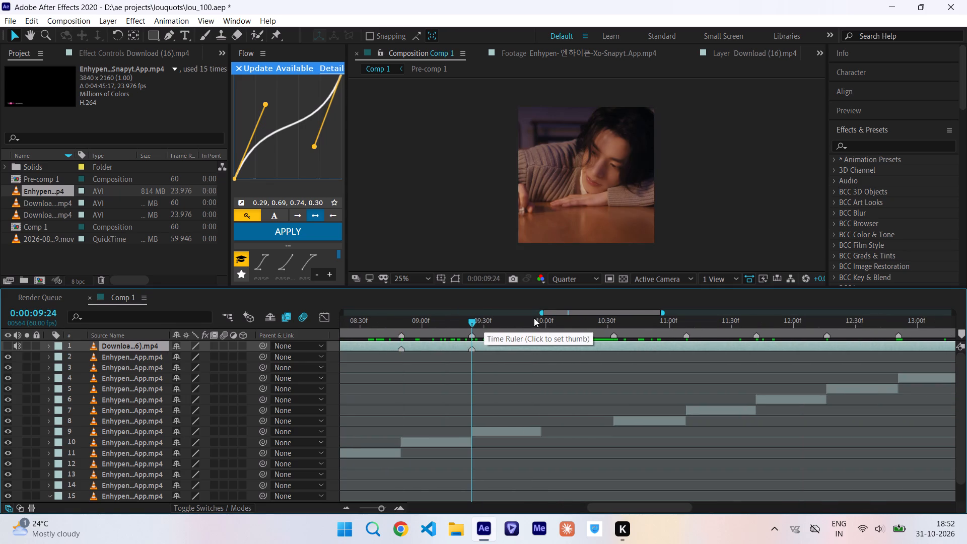
pyautogui.click(547, 321)
pyautogui.moveTo(547, 321); pyautogui.dragTo(541, 324)
pyautogui.press('*')
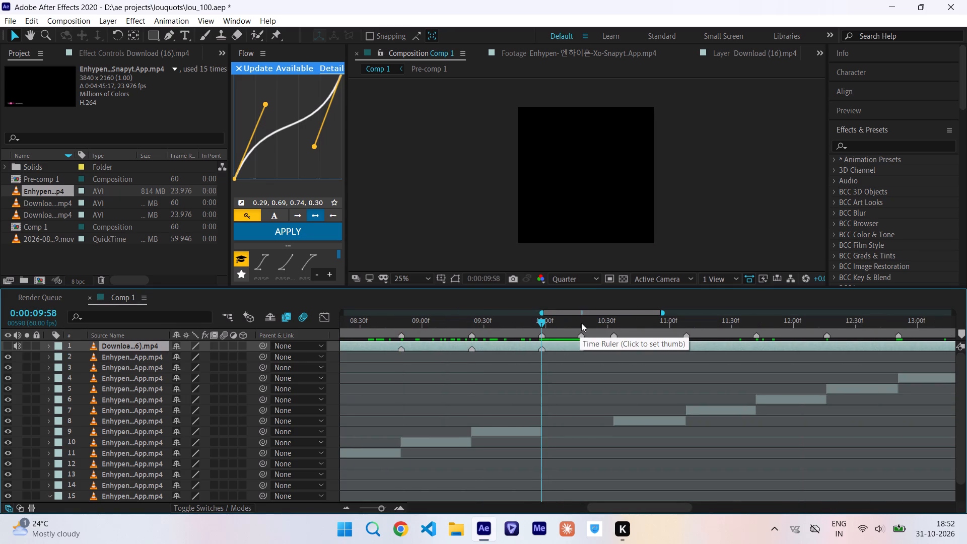
pyautogui.click(580, 317)
pyautogui.press('*')
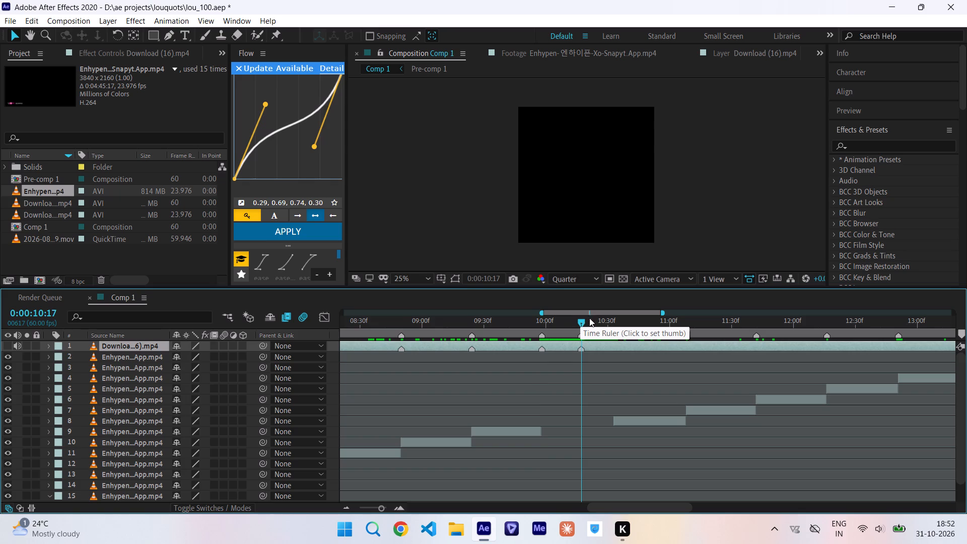
# Add layer markers to Download (16).mp4 at 0:00:10:33, 0:00:11:08 and 0:00:11:42, matching the composition markers.
pyautogui.click(613, 320)
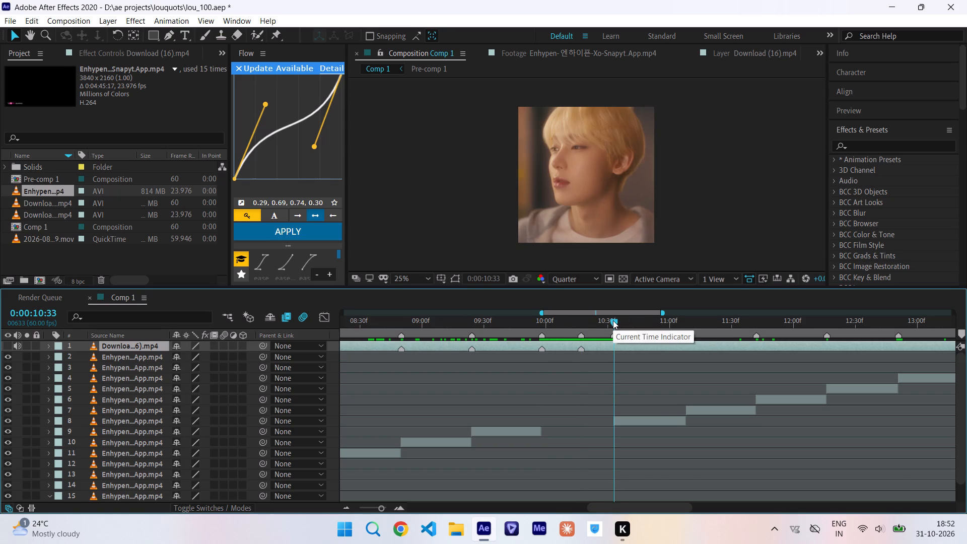
pyautogui.press('*')
pyautogui.hscroll(-1, 613, 320)
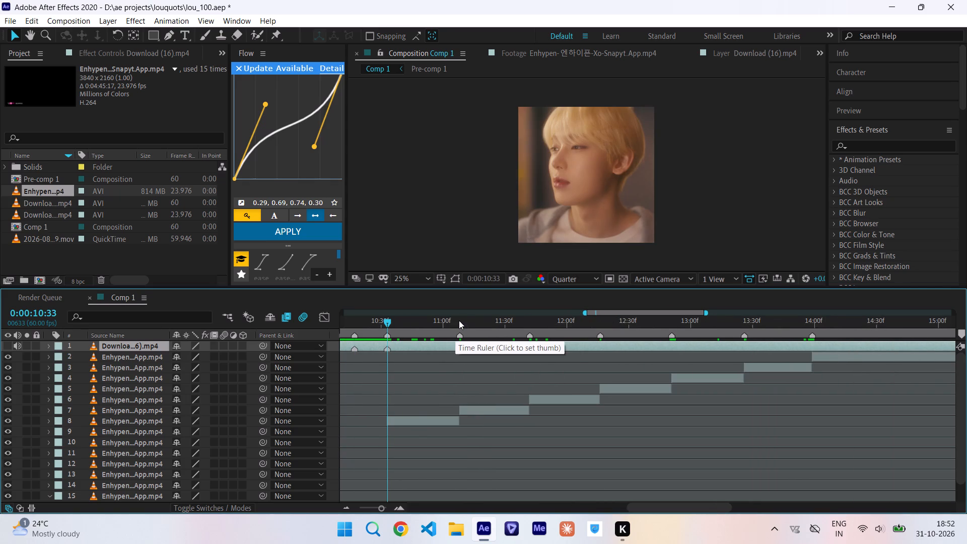
pyautogui.click(458, 320)
pyautogui.hotkey('ctrl', 'Right')
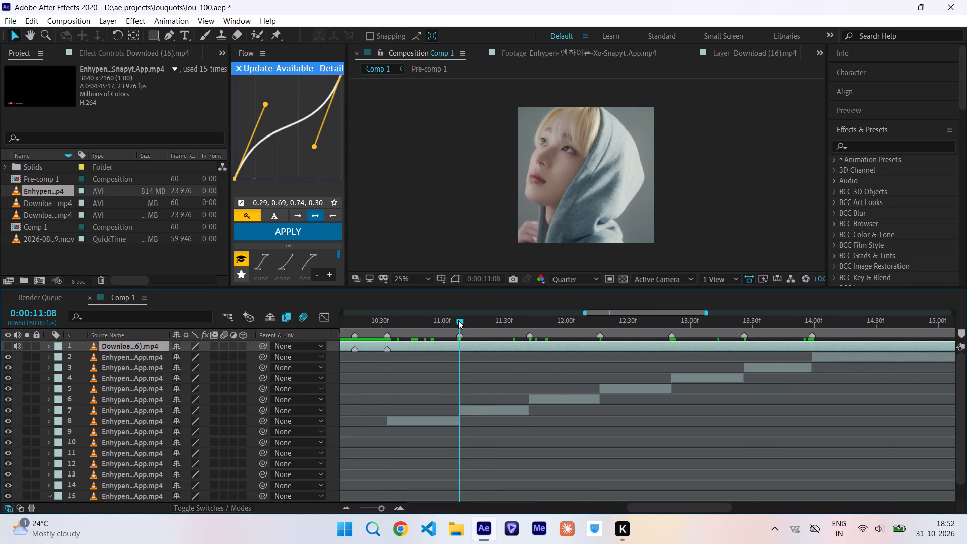
pyautogui.press('*')
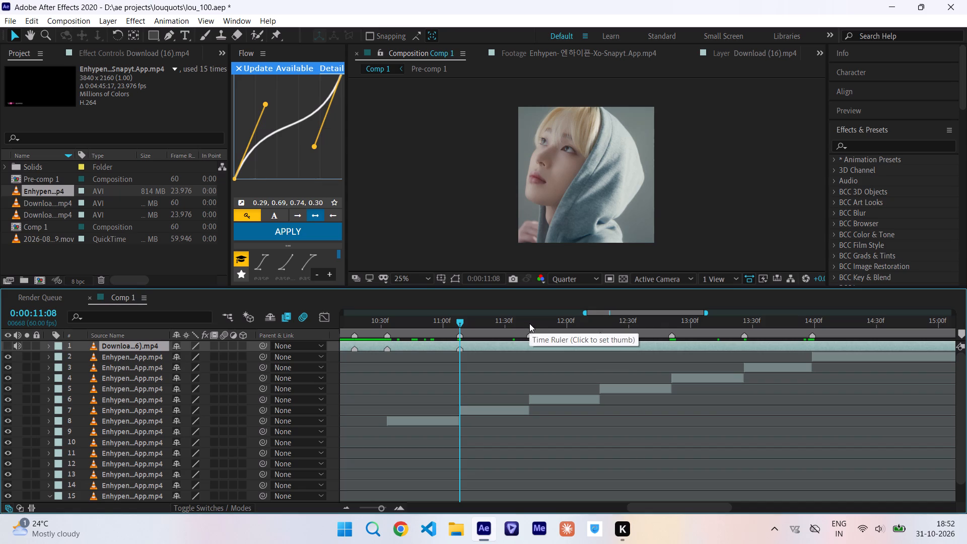
pyautogui.click(529, 323)
pyautogui.press('*')
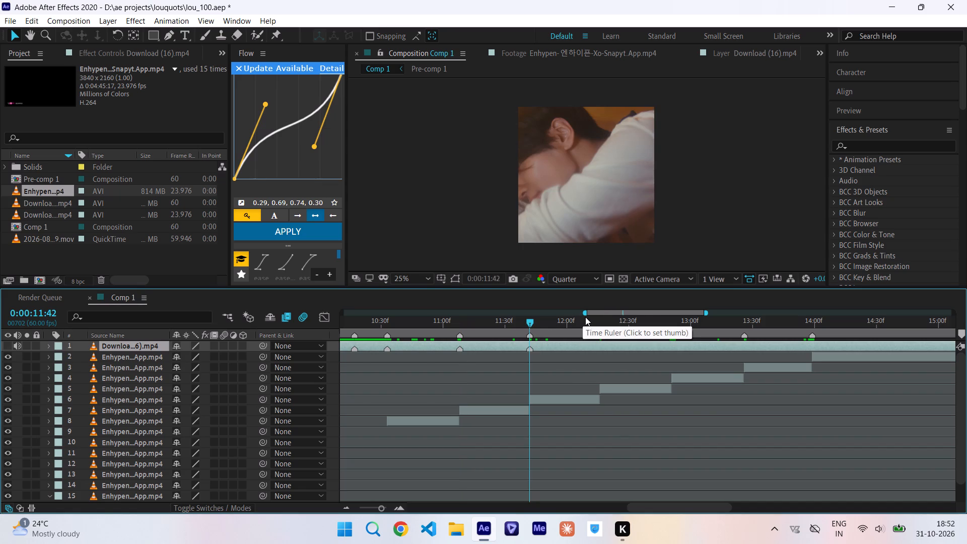
# Add the last four layer markers to Download (16).mp4, at 0:00:12:16, 0:00:12:51, 0:00:13:26 and 0:00:13:59.
pyautogui.click(601, 321)
pyautogui.click(601, 321)
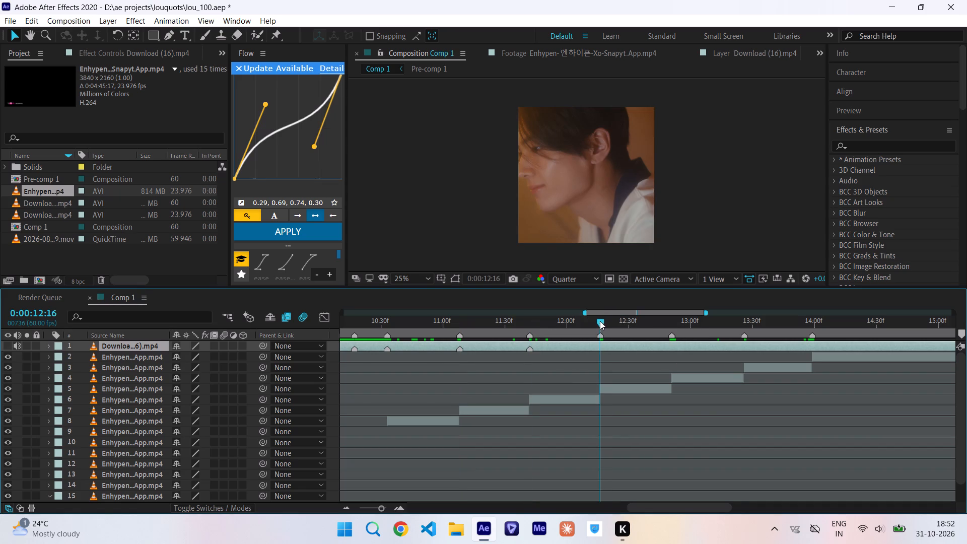
pyautogui.press('*')
pyautogui.hscroll(-1, 600, 320)
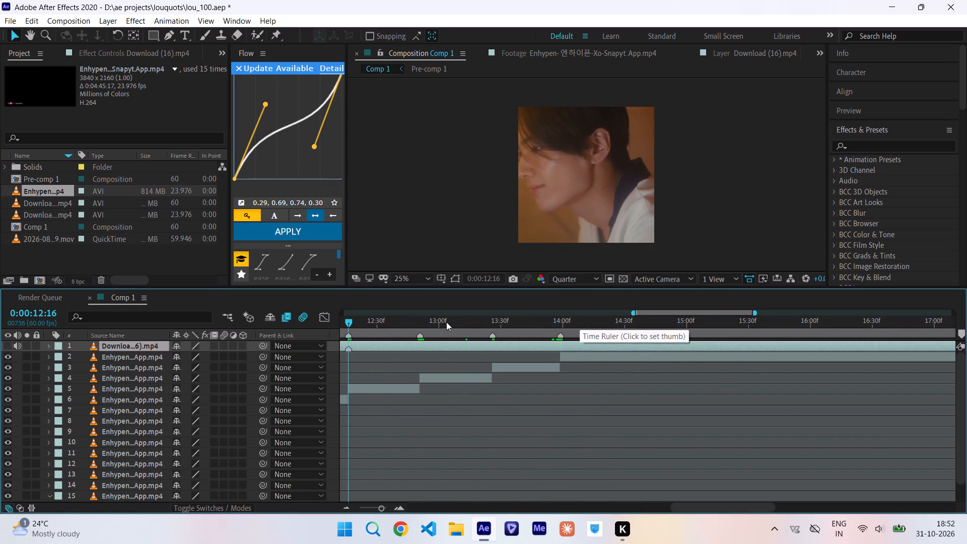
pyautogui.click(421, 316)
pyautogui.press('*')
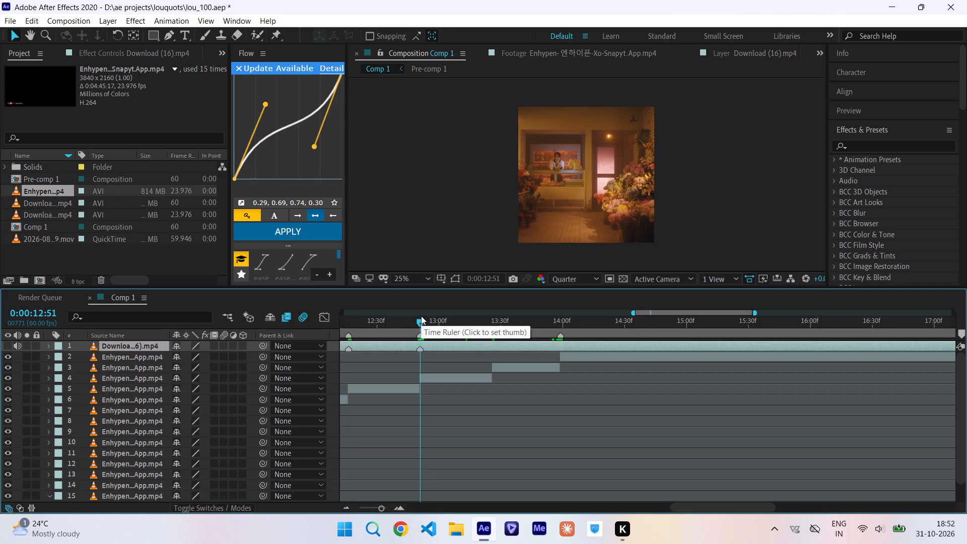
pyautogui.click(492, 318)
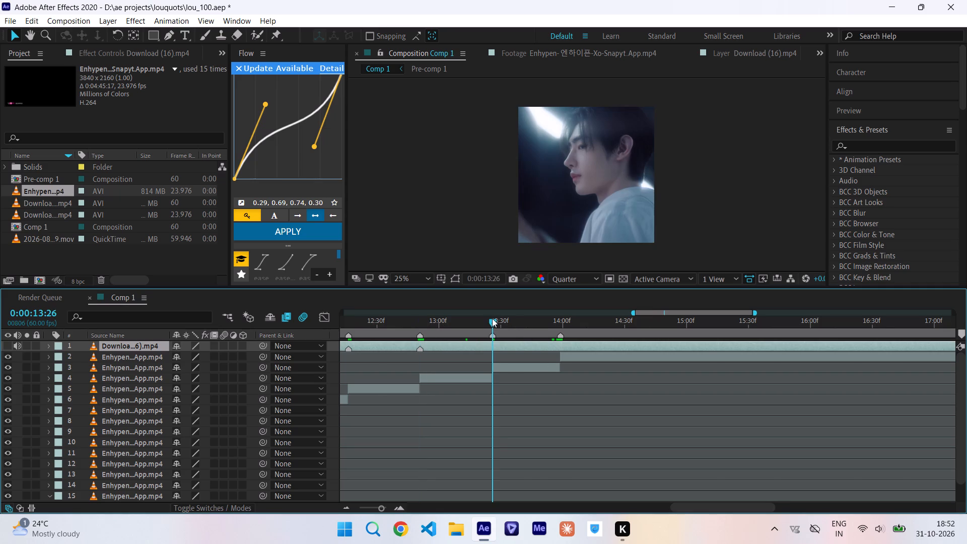
pyautogui.press('*')
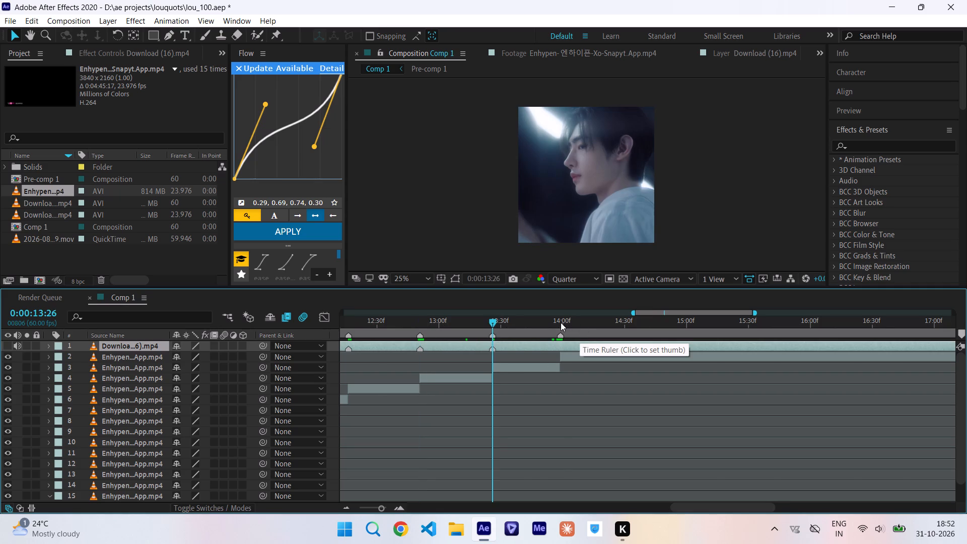
pyautogui.click(561, 322)
pyautogui.press('*')
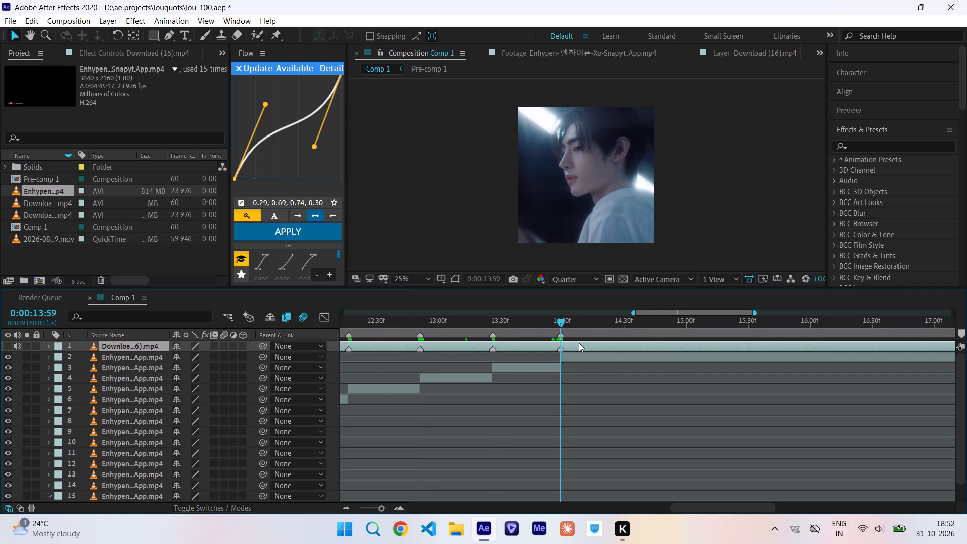
# Duplicate the marked Download (16).mp4 layer and slide the copy later until its first marker lines up with 0:00:13:59.
pyautogui.click(580, 344)
pyautogui.hotkey('ctrl', 'c')
pyautogui.hotkey('ctrl', 'v')
pyautogui.moveTo(580, 344); pyautogui.dragTo(860, 348)
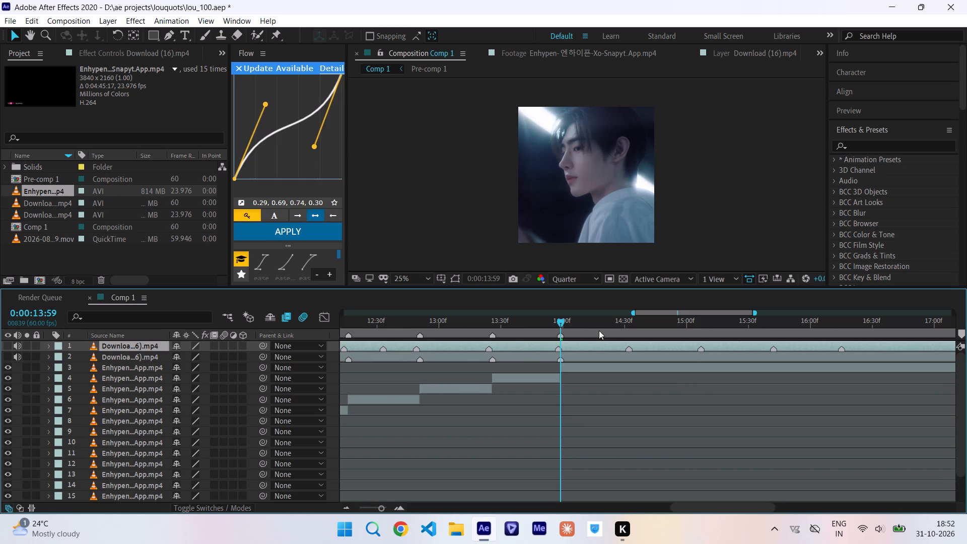
pyautogui.moveTo(519, 347); pyautogui.dragTo(780, 360)
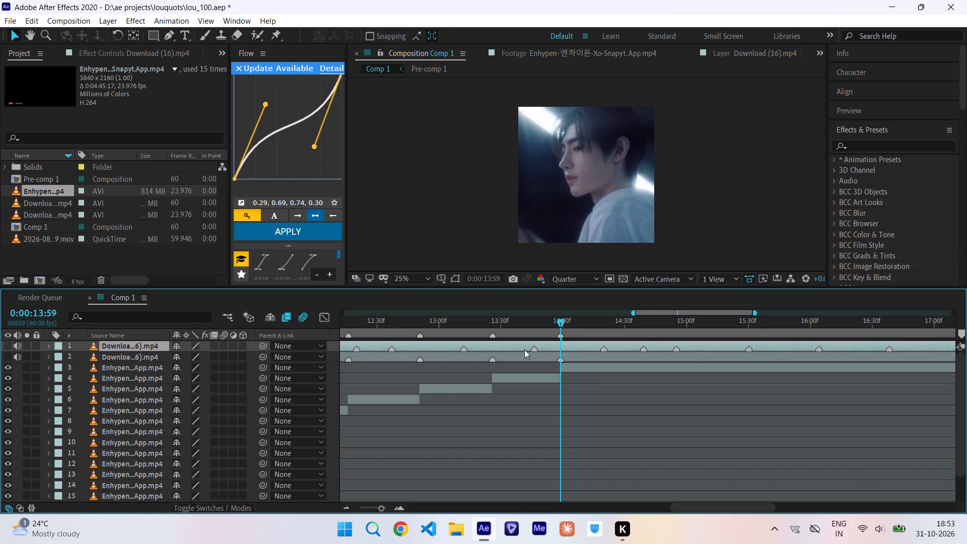
pyautogui.moveTo(494, 346); pyautogui.dragTo(762, 364)
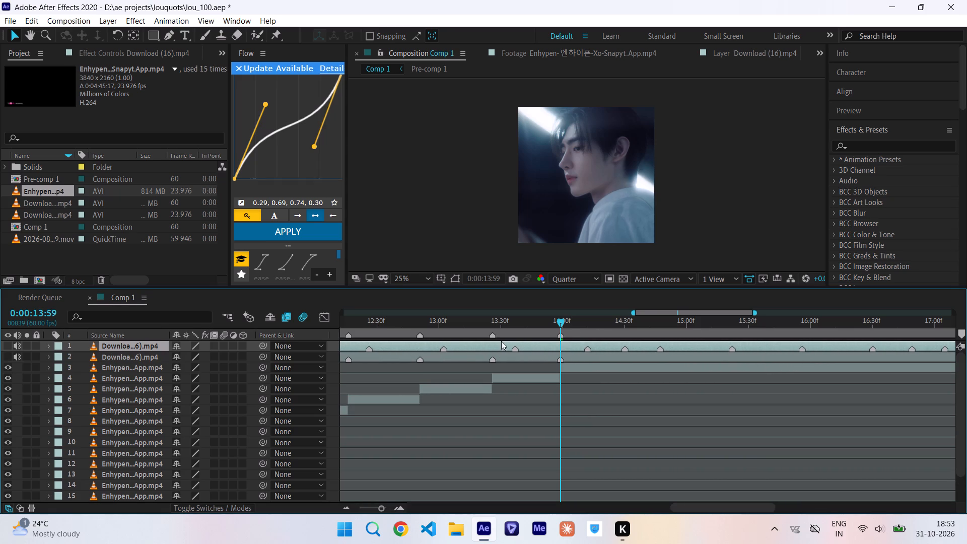
pyautogui.moveTo(480, 350); pyautogui.dragTo(765, 365)
pyautogui.moveTo(560, 347); pyautogui.dragTo(836, 348)
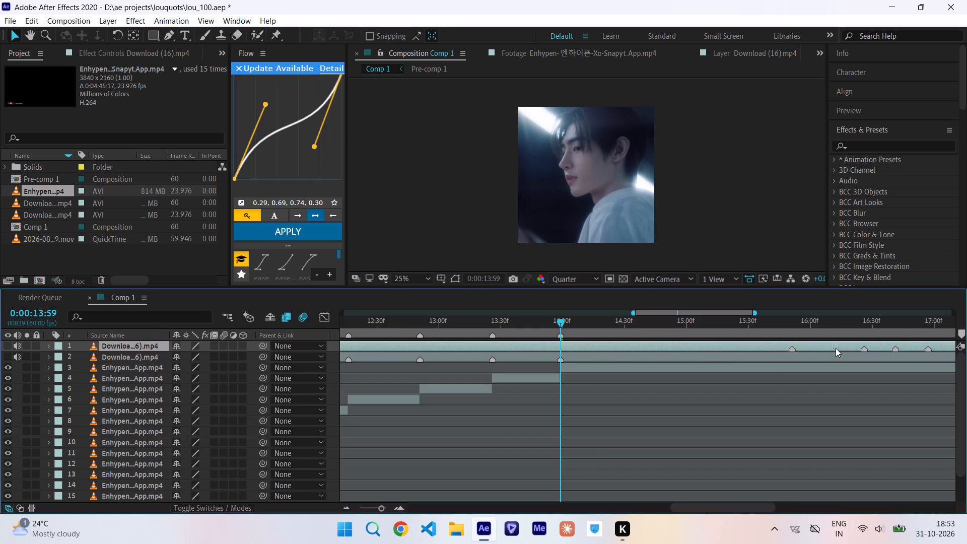
pyautogui.moveTo(728, 344); pyautogui.dragTo(821, 354)
pyautogui.moveTo(821, 354); pyautogui.dragTo(497, 372)
# Split the Download (16).mp4 copy at 0:00:13:59 and delete the part before the split.
pyautogui.hotkey('ctrl', 'shift', 'd')
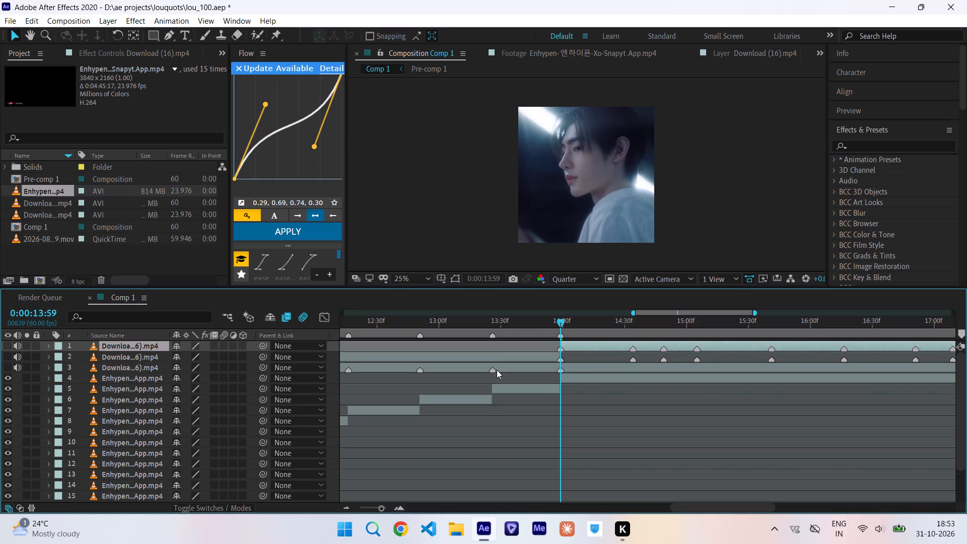
pyautogui.click(492, 357)
pyautogui.press('Delete')
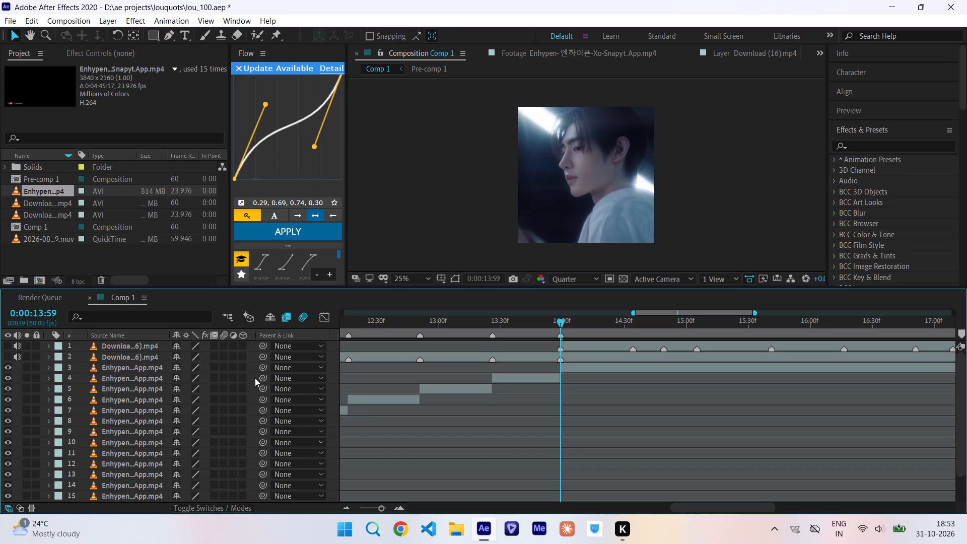
# Mute the audio of the trimmed Download (16).mp4 copy.
pyautogui.click(18, 348)
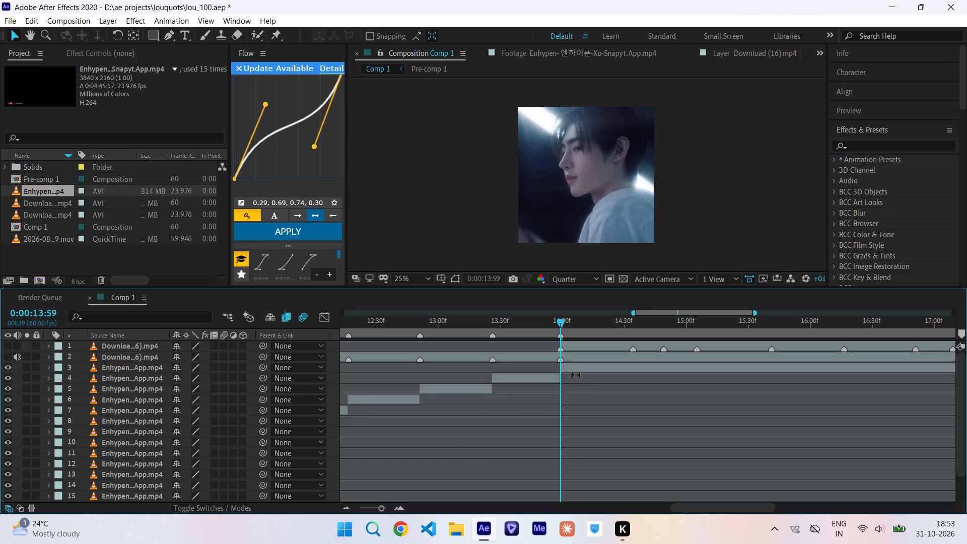
# Set the source in point of the Enhypen clip starting at 0:00:13:59 to 0:01:35:14, on the popsicle shot under the umbrella.
pyautogui.doubleClick(571, 368)
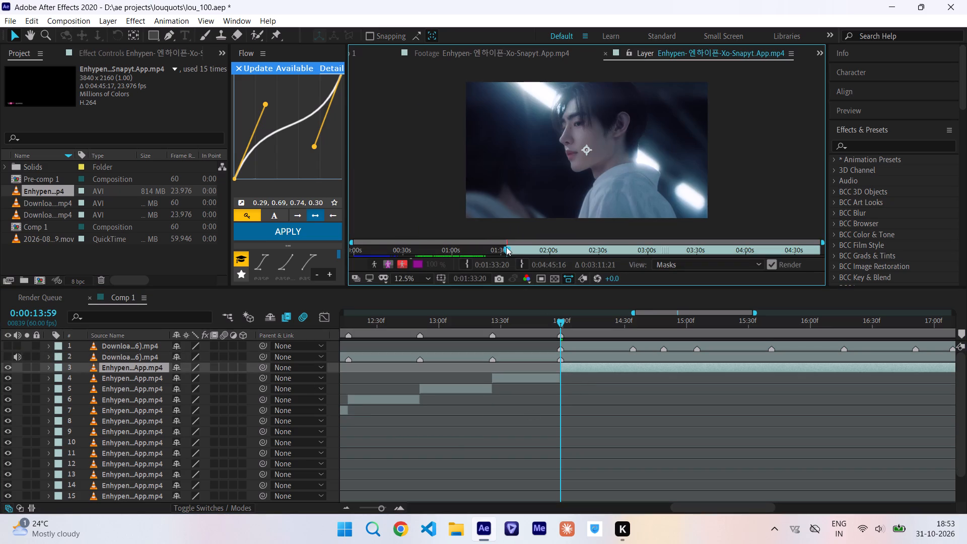
pyautogui.click(507, 247)
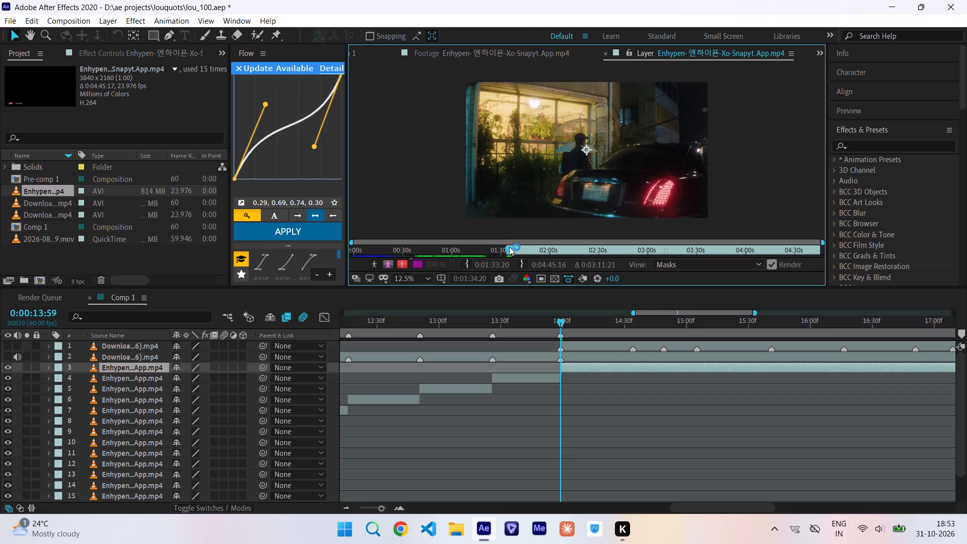
pyautogui.click(466, 264)
pyautogui.moveTo(561, 321); pyautogui.dragTo(621, 323)
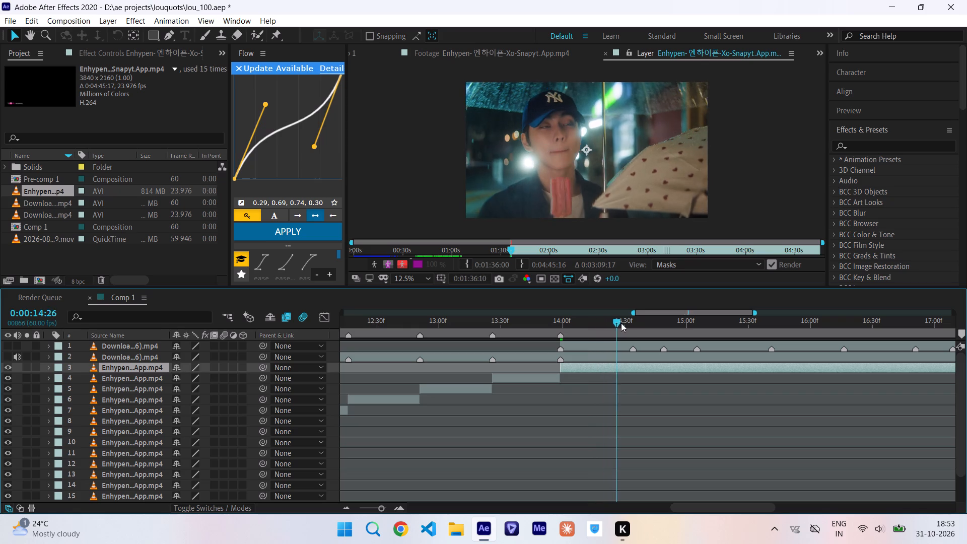
pyautogui.moveTo(621, 323); pyautogui.dragTo(540, 333)
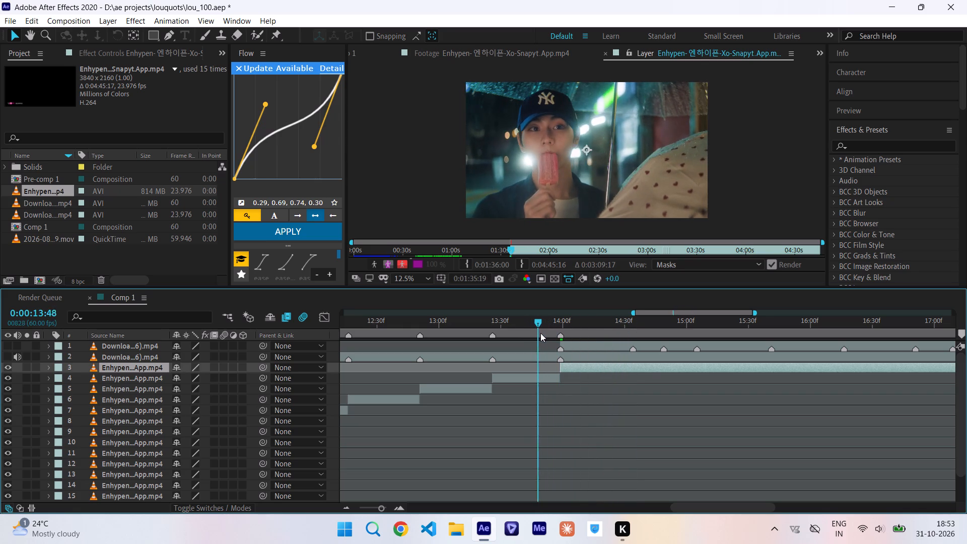
pyautogui.moveTo(540, 333); pyautogui.dragTo(506, 340)
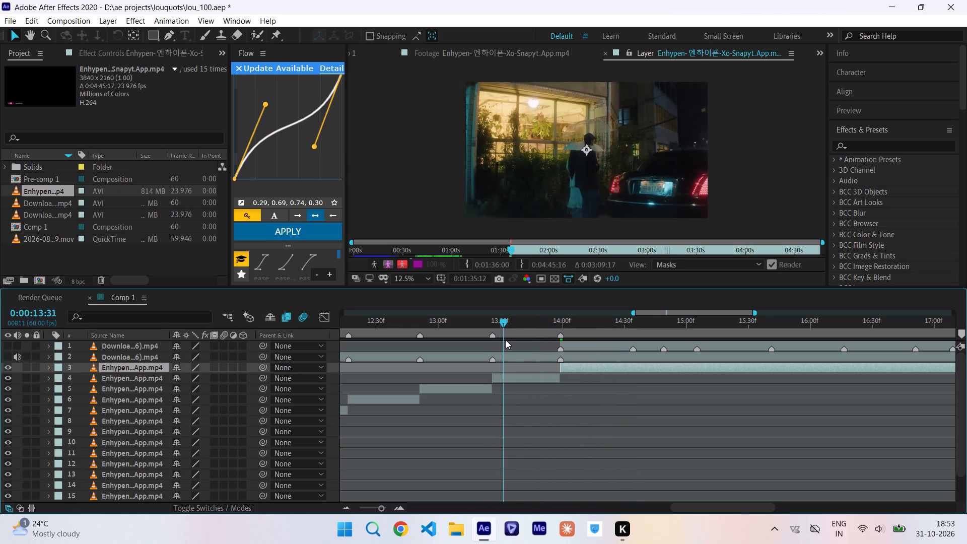
pyautogui.moveTo(506, 340); pyautogui.dragTo(513, 342)
pyautogui.click(467, 265)
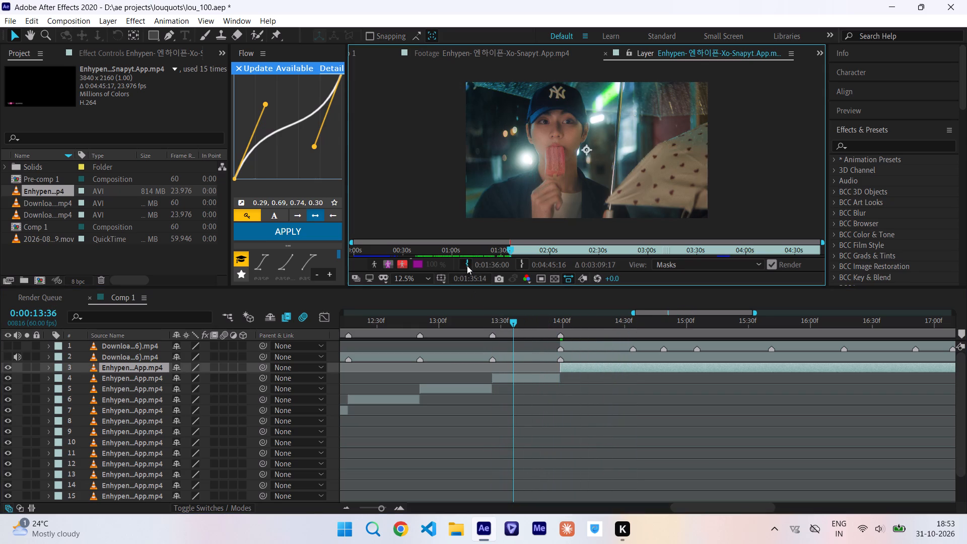
# Split the popsicle clip at the 0:00:14:34 marker and slide the remaining part so it starts at the 0:00:15:05 marker.
pyautogui.moveTo(561, 322); pyautogui.dragTo(587, 322)
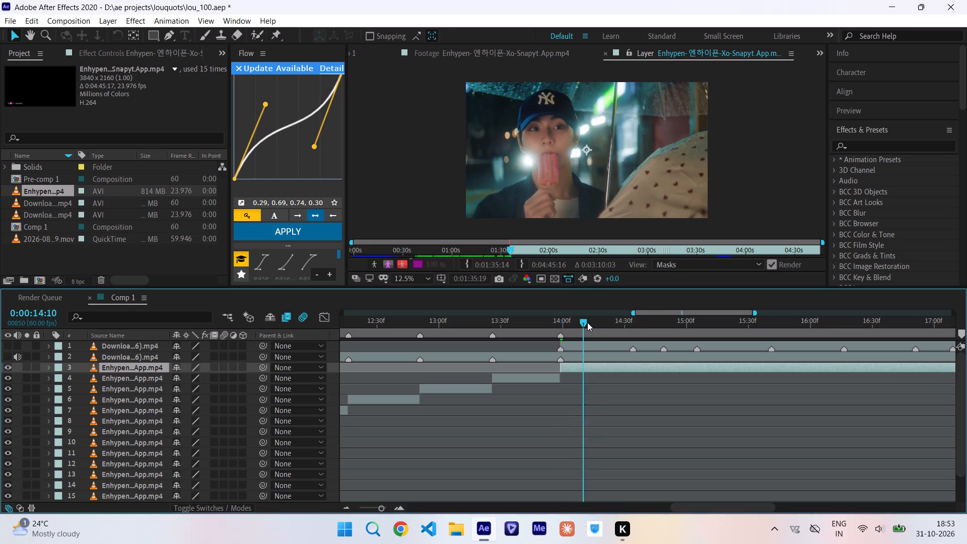
pyautogui.moveTo(587, 322); pyautogui.dragTo(634, 328)
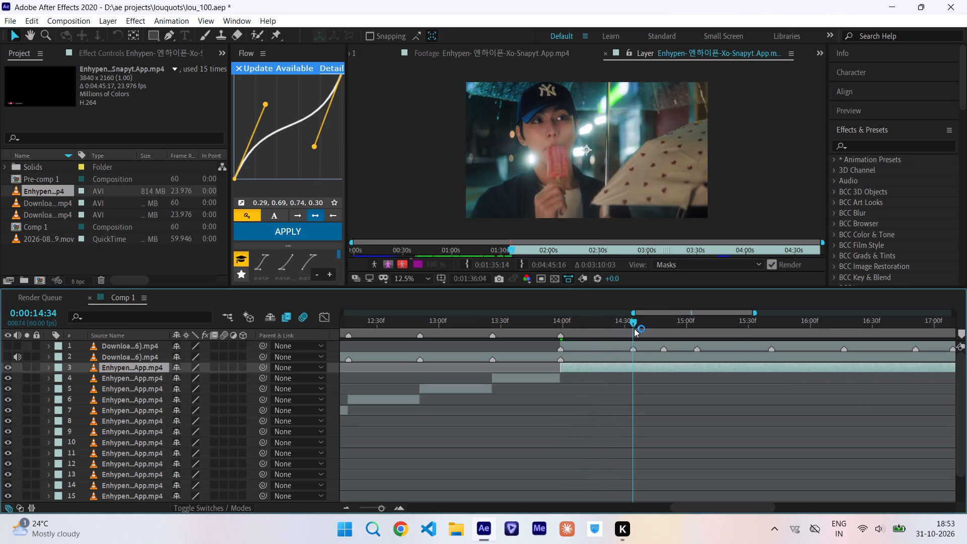
pyautogui.hotkey('ctrl', 'shift', 'd')
pyautogui.moveTo(640, 370); pyautogui.dragTo(705, 375)
pyautogui.hscroll(-1, 705, 375)
pyautogui.press('i')
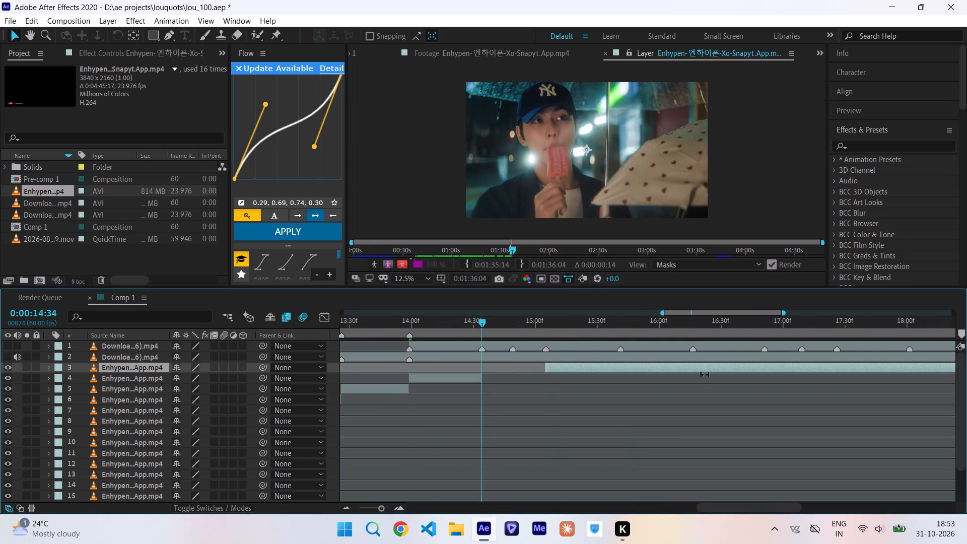
# Set the source in point of the Enhypen clip starting at 0:00:15:05 to 0:01:39:06, on the outstretched hand shot.
pyautogui.doubleClick(573, 367)
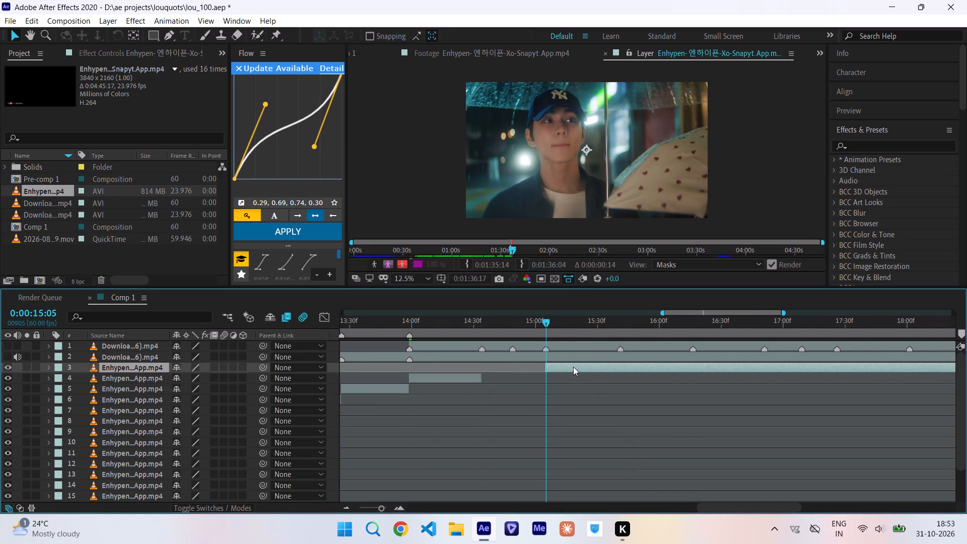
pyautogui.moveTo(549, 319); pyautogui.dragTo(613, 325)
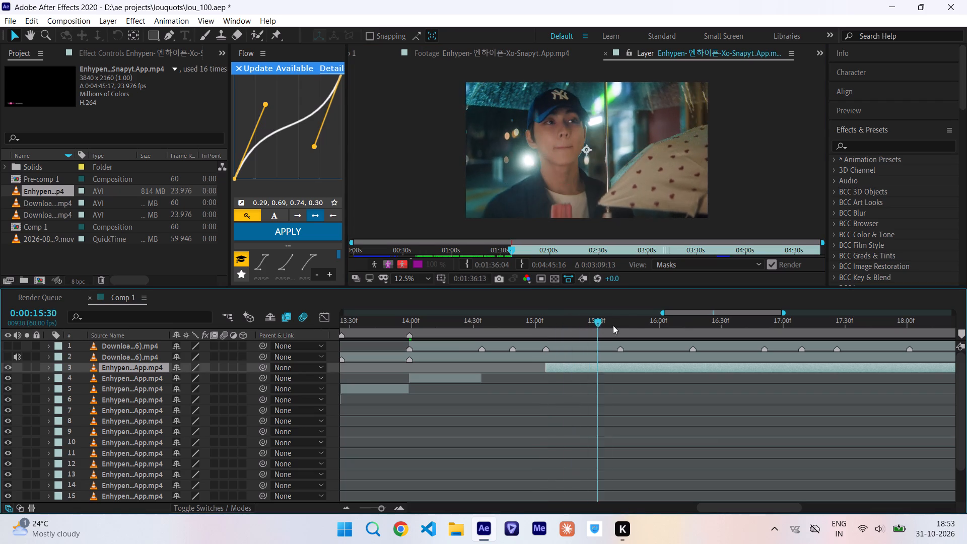
pyautogui.moveTo(613, 325); pyautogui.dragTo(772, 344)
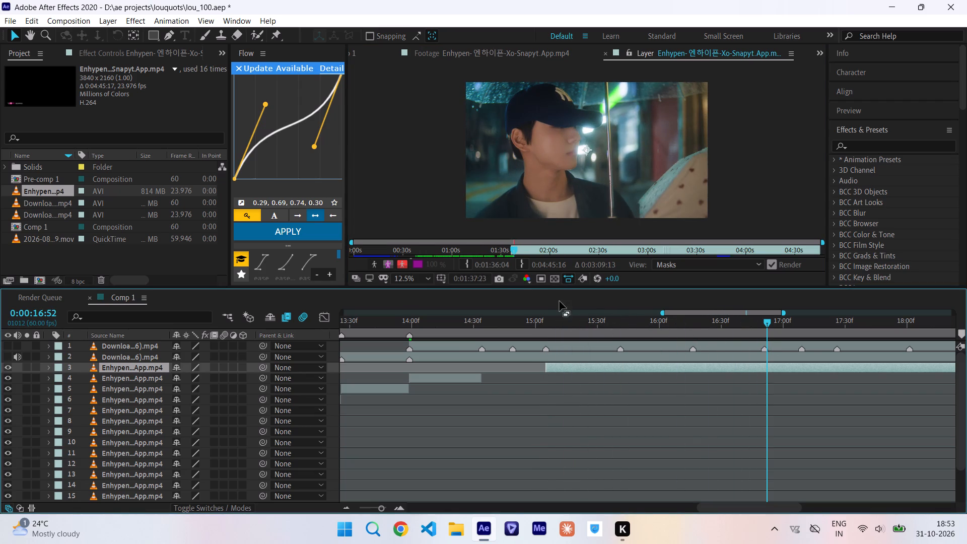
pyautogui.click(514, 249)
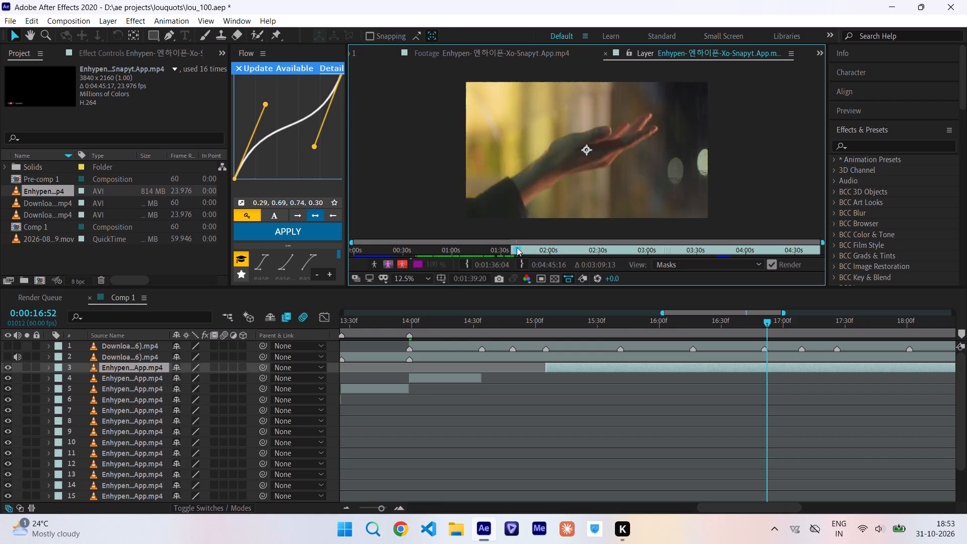
pyautogui.click(470, 261)
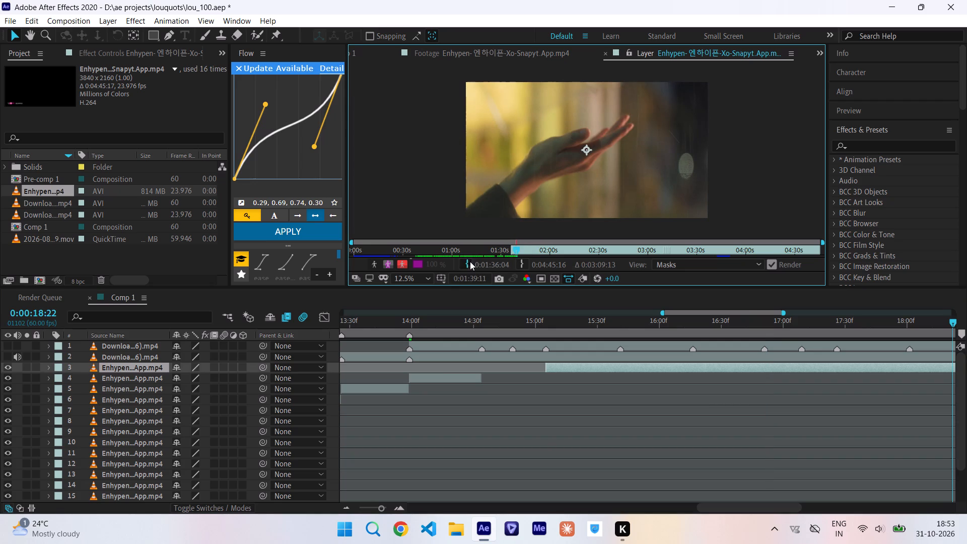
pyautogui.moveTo(545, 320); pyautogui.dragTo(518, 321)
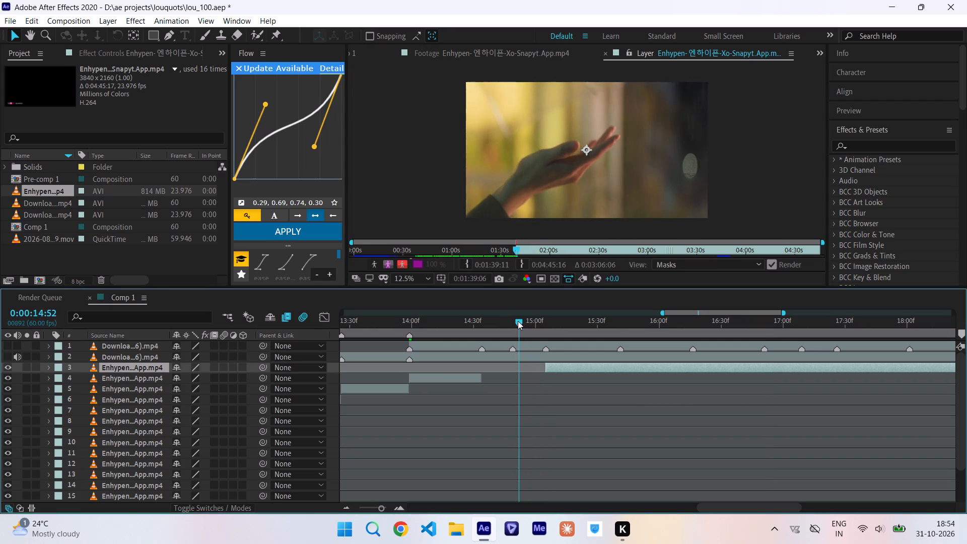
pyautogui.moveTo(518, 321); pyautogui.dragTo(529, 327)
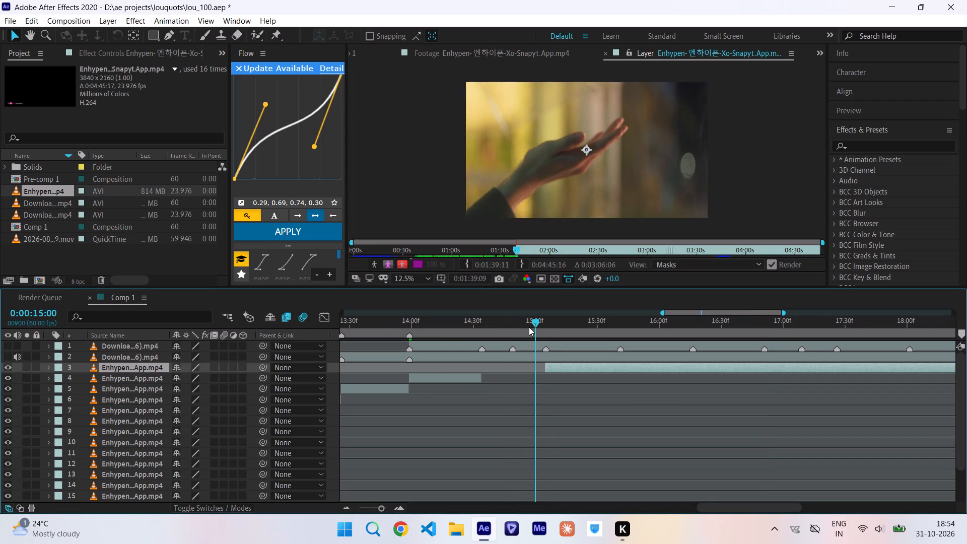
pyautogui.moveTo(529, 327); pyautogui.dragTo(519, 327)
pyautogui.click(466, 264)
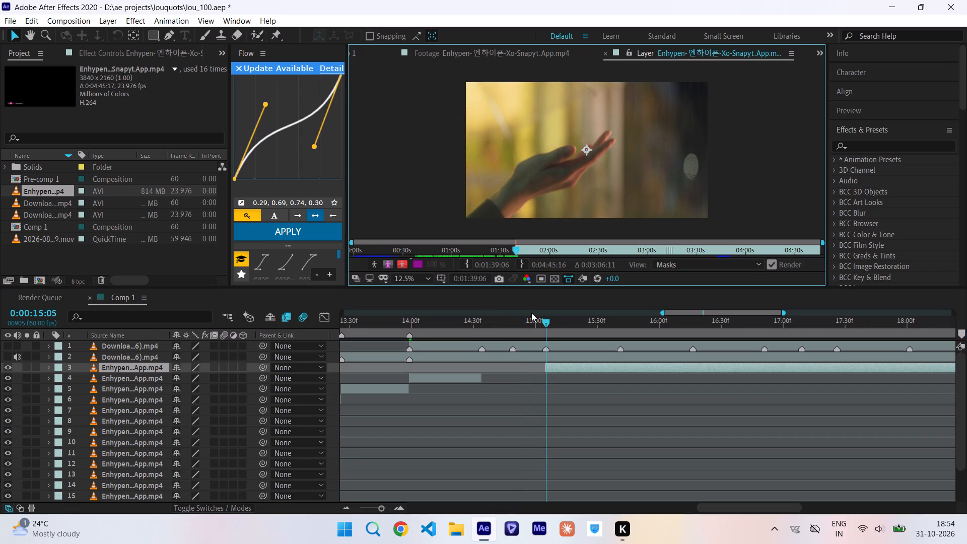
# Split the outstretched hand clip at the 0:00:15:41 marker.
pyautogui.moveTo(544, 322); pyautogui.dragTo(601, 324)
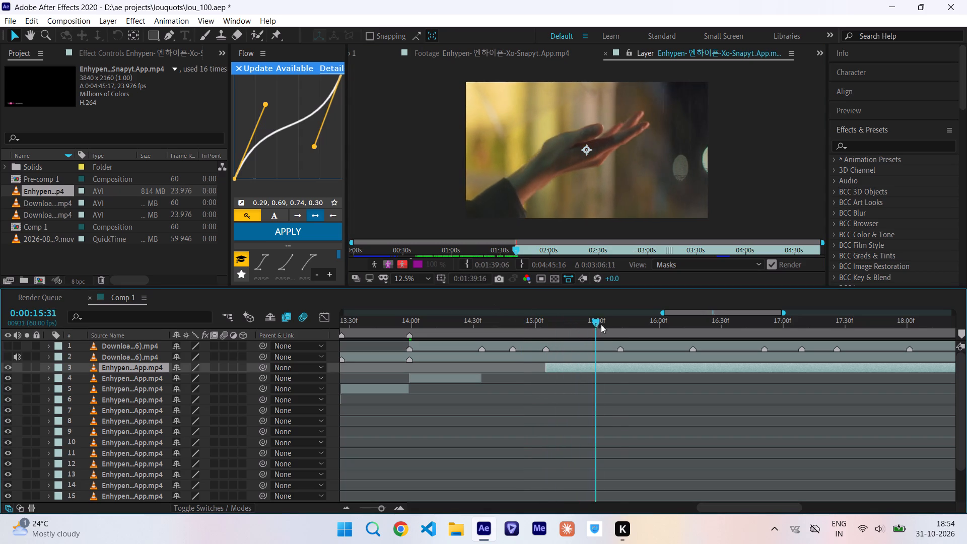
pyautogui.moveTo(601, 324); pyautogui.dragTo(619, 325)
pyautogui.hotkey('ctrl', 'shift', 'd')
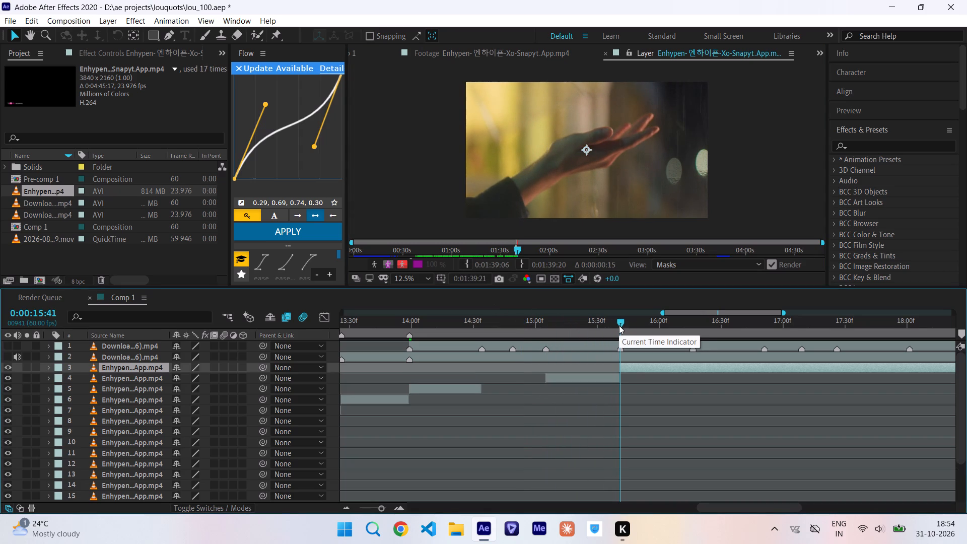
# Set the source in point of the Enhypen clip starting at 0:00:15:41 to 0:01:40:15, on the car window shot.
pyautogui.doubleClick(632, 365)
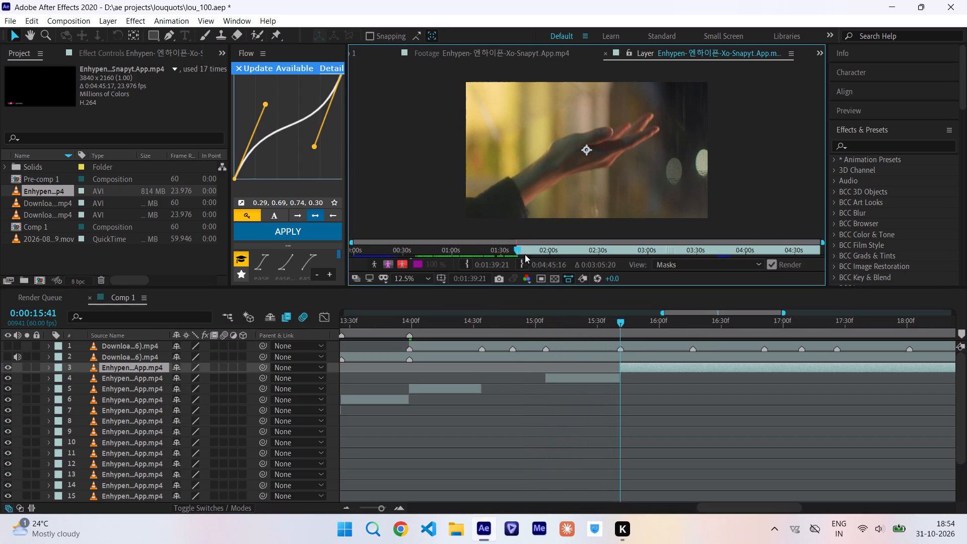
pyautogui.click(520, 251)
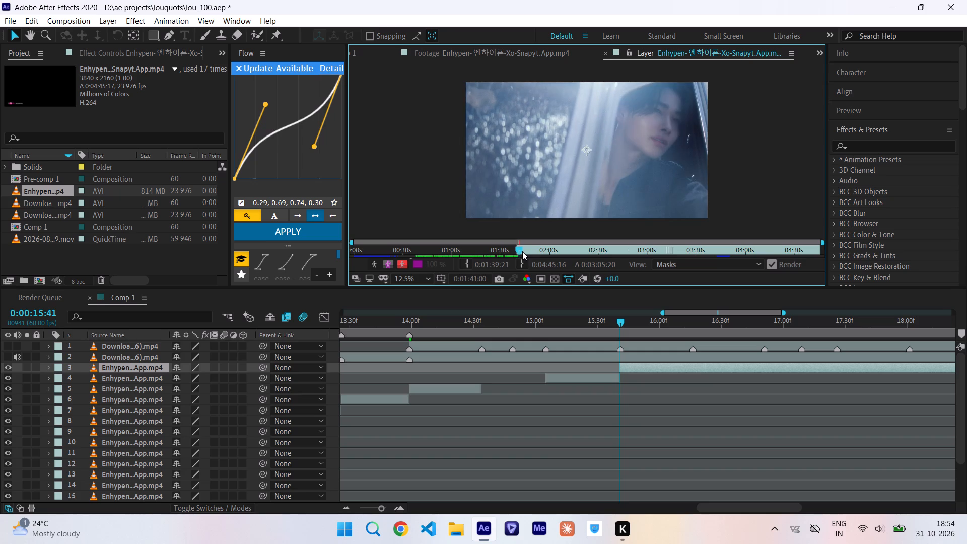
pyautogui.click(466, 264)
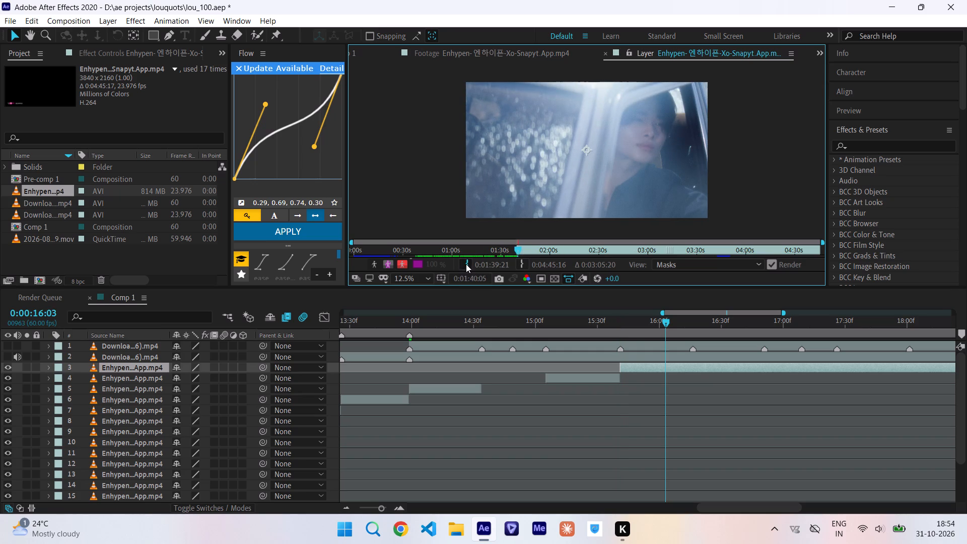
pyautogui.moveTo(622, 322); pyautogui.dragTo(657, 326)
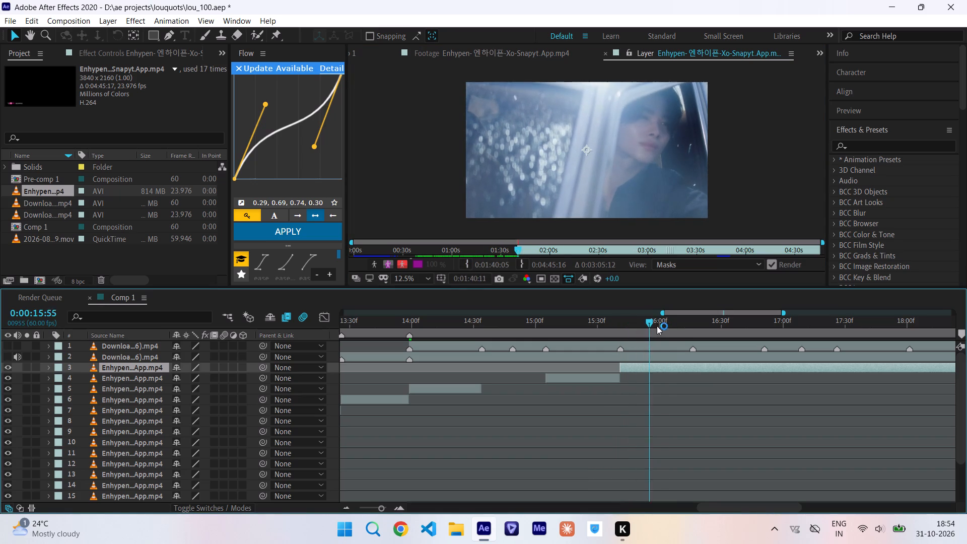
pyautogui.moveTo(657, 326); pyautogui.dragTo(667, 330)
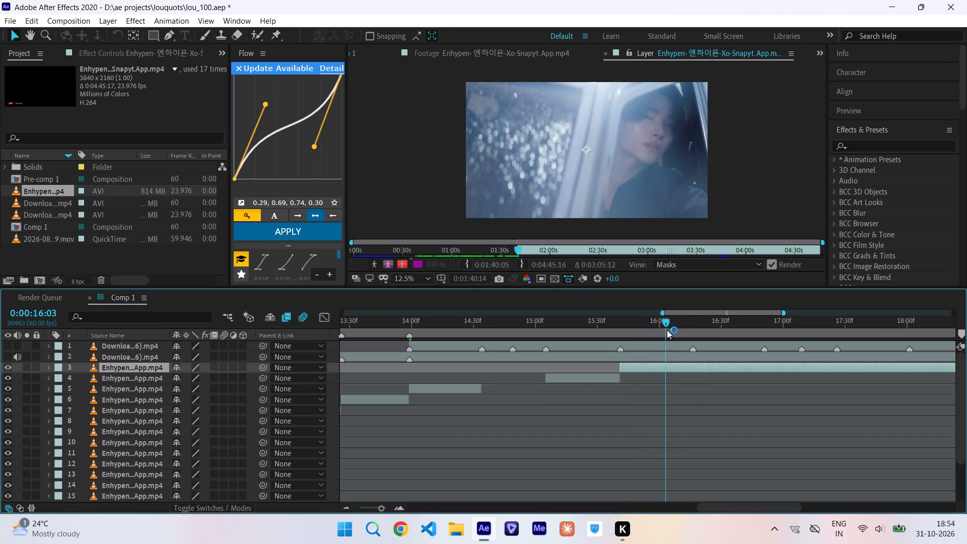
pyautogui.moveTo(667, 330); pyautogui.dragTo(672, 333)
pyautogui.click(470, 263)
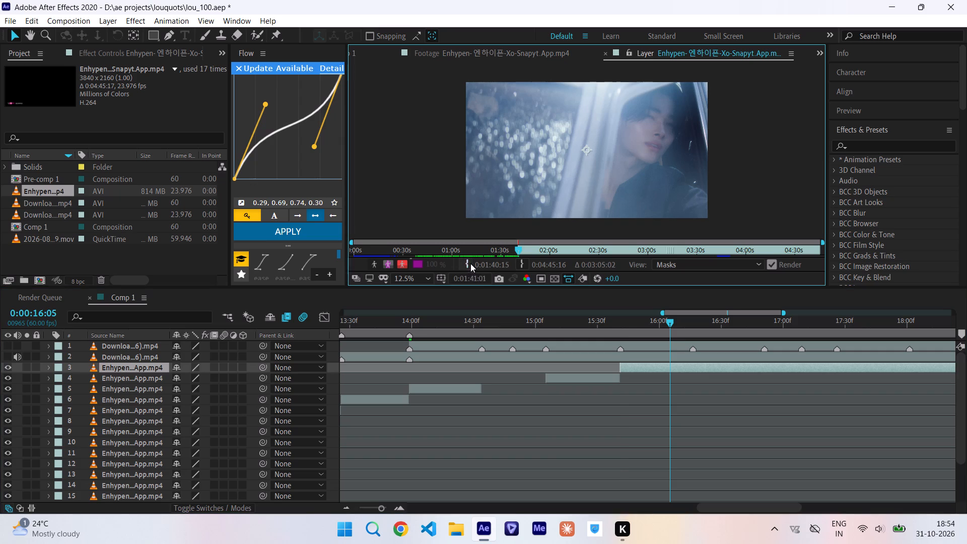
# Split the car window clip at the 0:00:16:16 marker.
pyautogui.moveTo(619, 322); pyautogui.dragTo(666, 324)
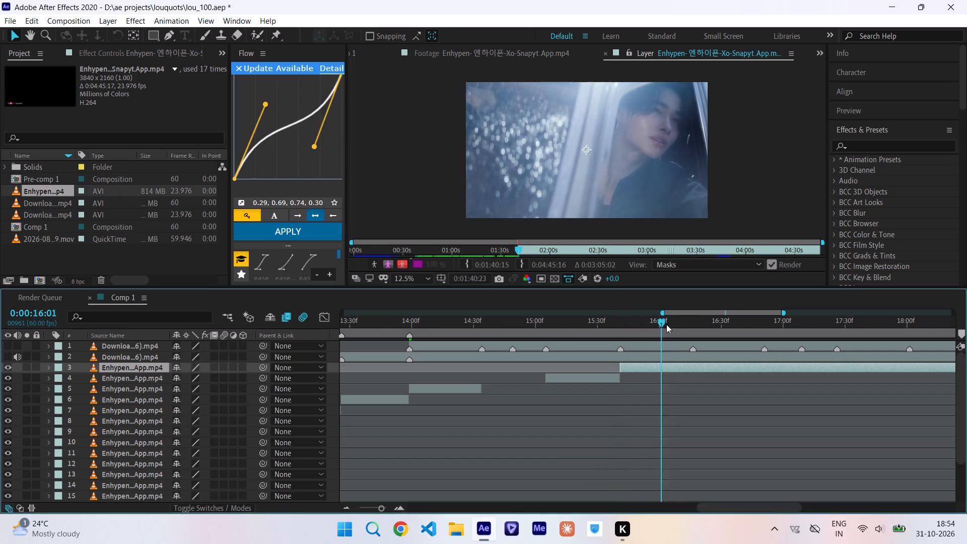
pyautogui.moveTo(666, 324); pyautogui.dragTo(691, 330)
pyautogui.hotkey('ctrl', 'shift', 'd')
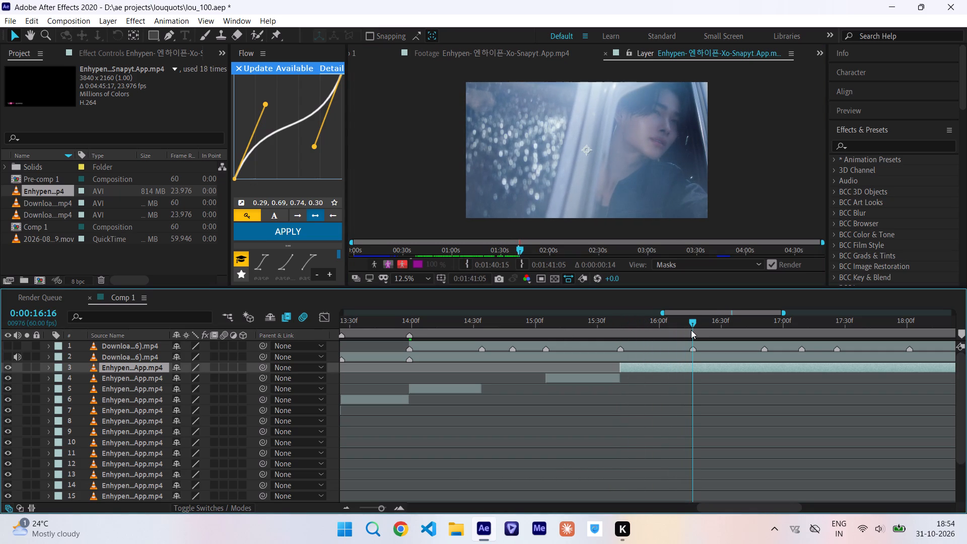
# Set the source in point of the Enhypen clip starting at 0:00:16:16 to 0:01:43:07, on the shot inside the car.
pyautogui.hscroll(-1, 691, 330)
pyautogui.doubleClick(610, 372)
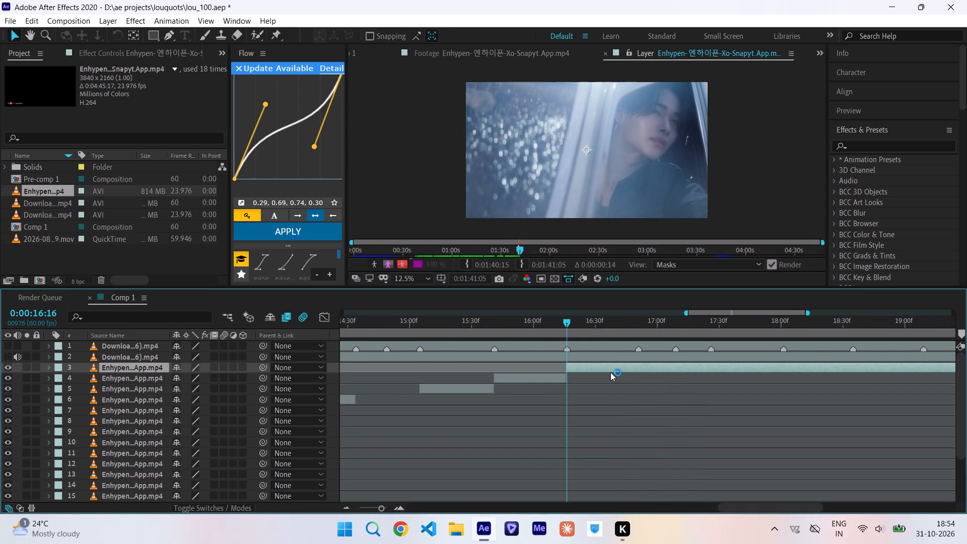
pyautogui.click(520, 250)
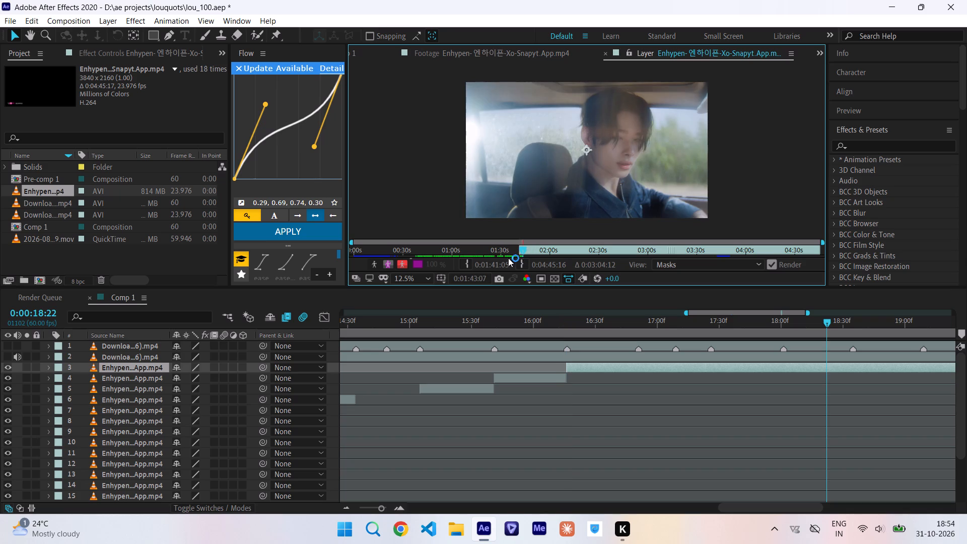
pyautogui.click(468, 263)
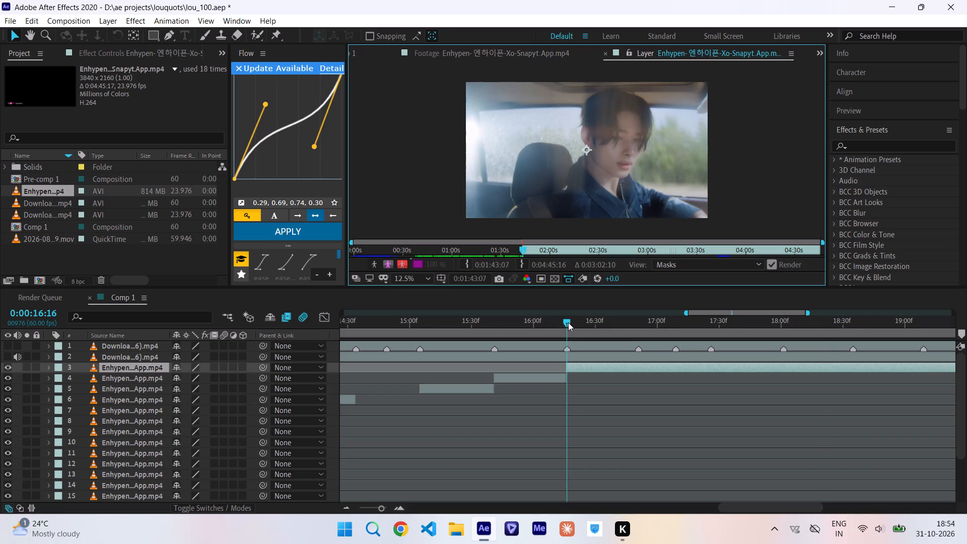
# Split the car interior clip at the 0:00:16:51 marker and slide the remaining part so it starts at the 0:00:17:26 marker.
pyautogui.moveTo(568, 322); pyautogui.dragTo(622, 323)
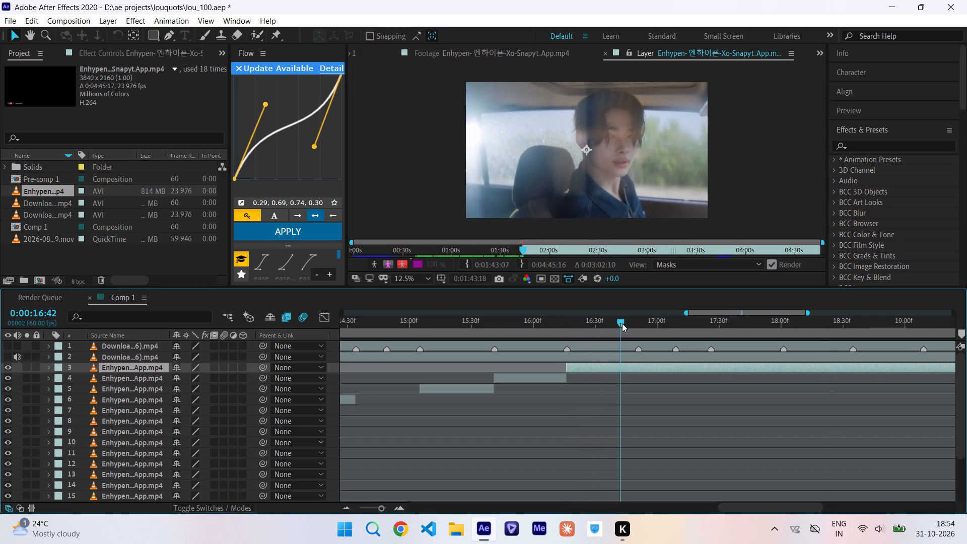
pyautogui.moveTo(622, 323); pyautogui.dragTo(640, 327)
pyautogui.hotkey('ctrl', 'shift', 'd')
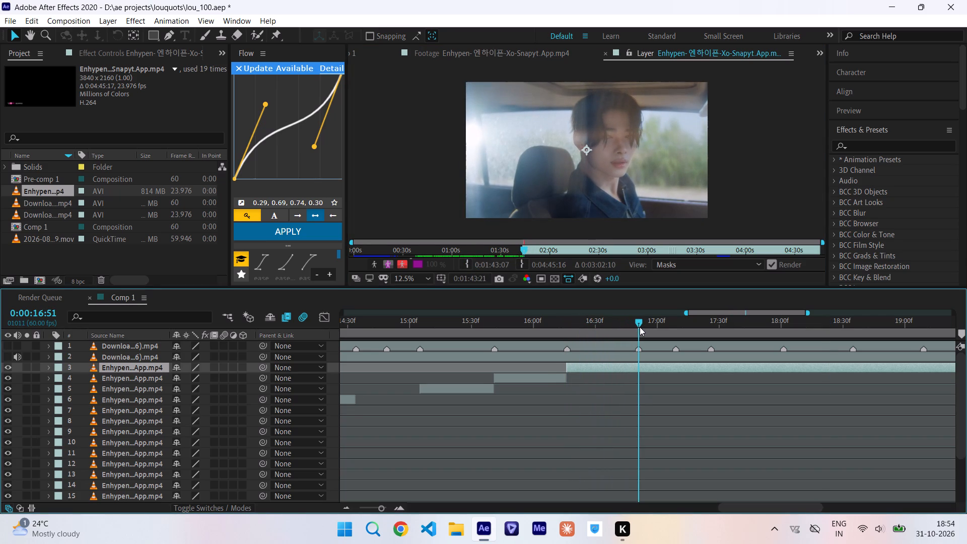
pyautogui.hscroll(-1, 640, 327)
pyautogui.moveTo(475, 367); pyautogui.dragTo(518, 372)
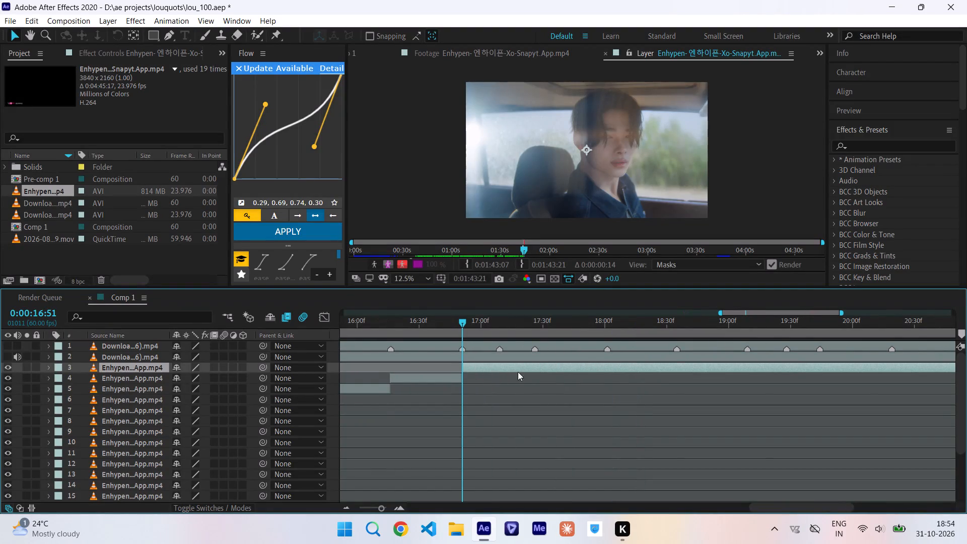
pyautogui.moveTo(518, 372); pyautogui.dragTo(548, 384)
pyautogui.press('i')
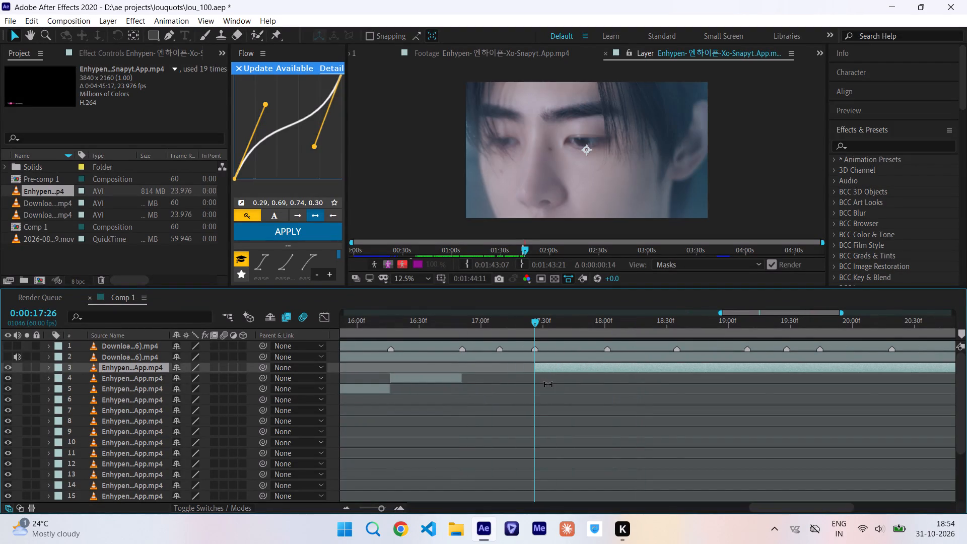
# Set the source in point of the Enhypen clip starting at 0:00:17:26 to 0:01:44:03, on the close-up of the eyes.
pyautogui.doubleClick(539, 367)
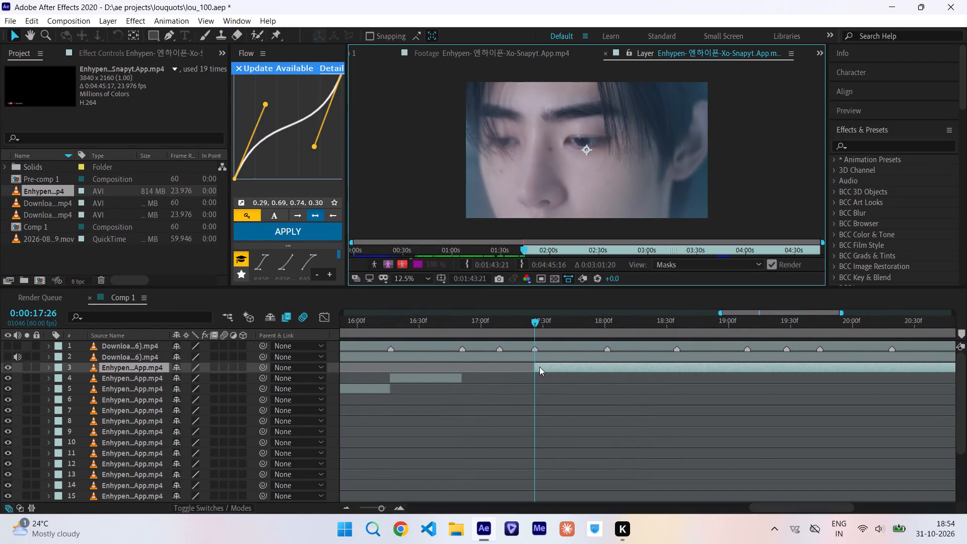
pyautogui.moveTo(534, 323); pyautogui.dragTo(598, 330)
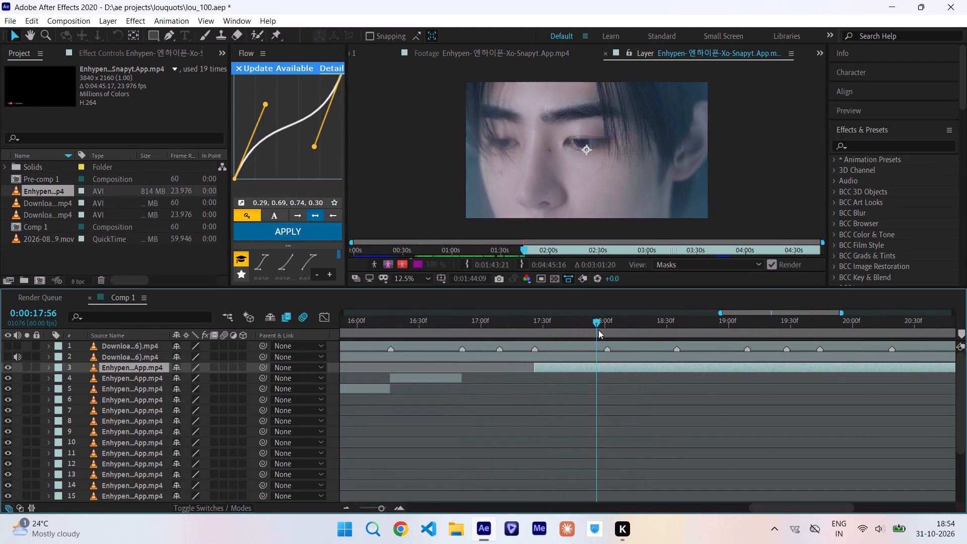
pyautogui.moveTo(598, 330); pyautogui.dragTo(699, 335)
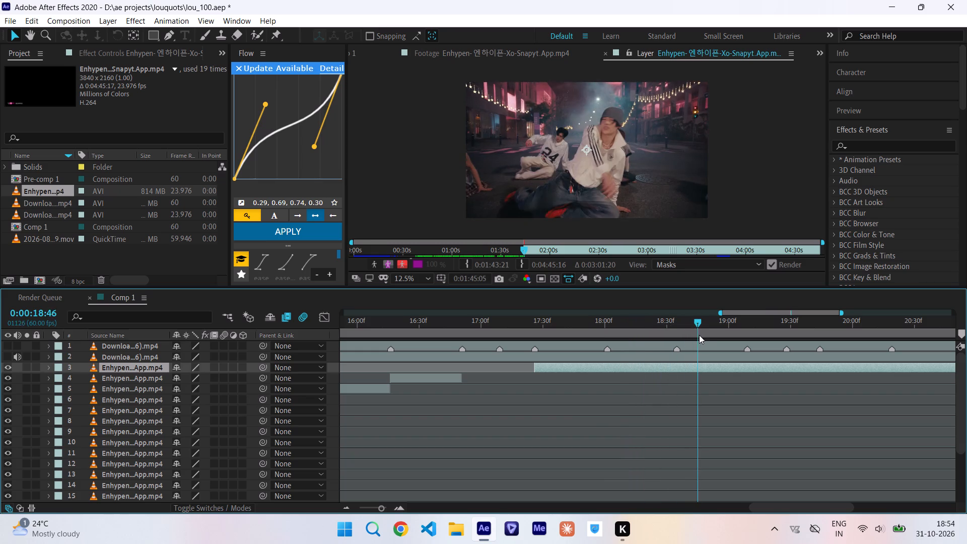
pyautogui.moveTo(699, 335); pyautogui.dragTo(585, 342)
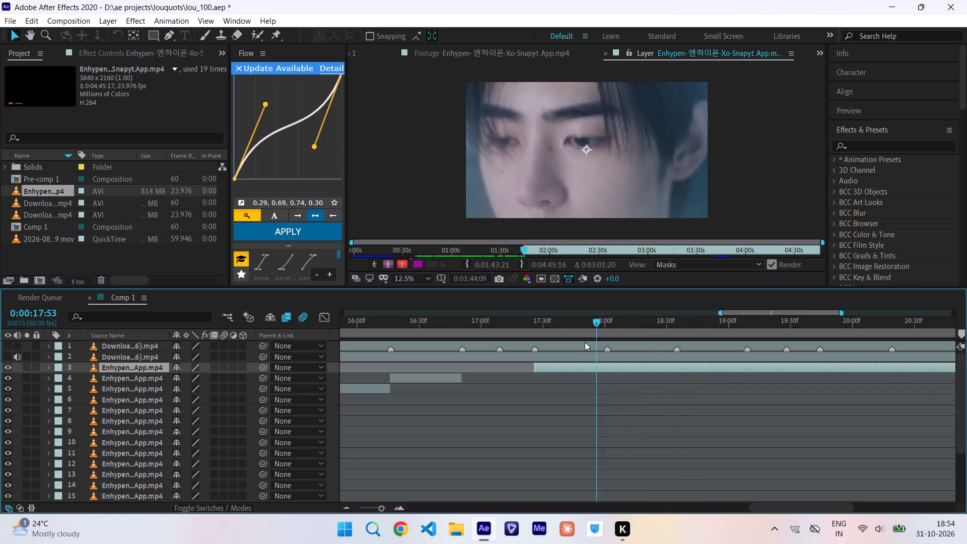
pyautogui.moveTo(585, 342); pyautogui.dragTo(562, 348)
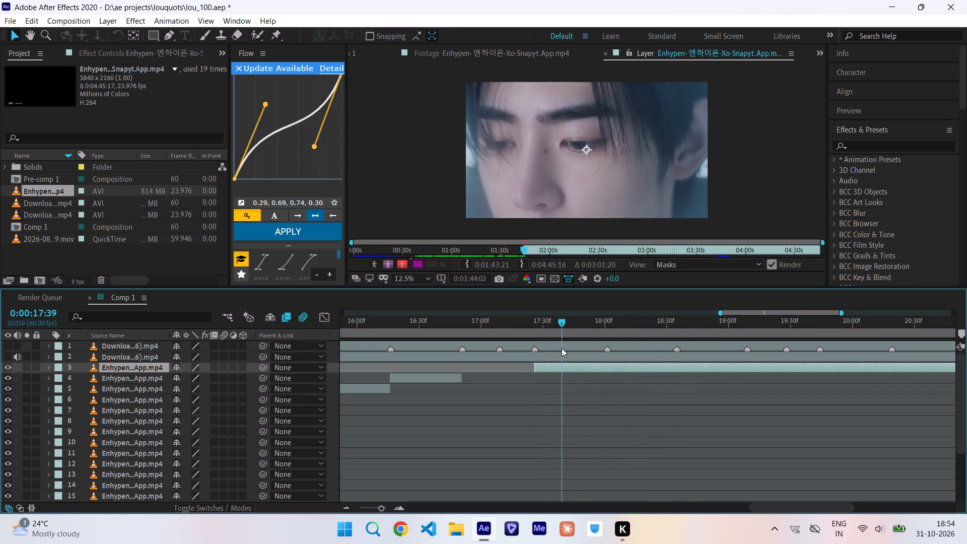
pyautogui.moveTo(562, 348); pyautogui.dragTo(562, 348)
pyautogui.click(465, 260)
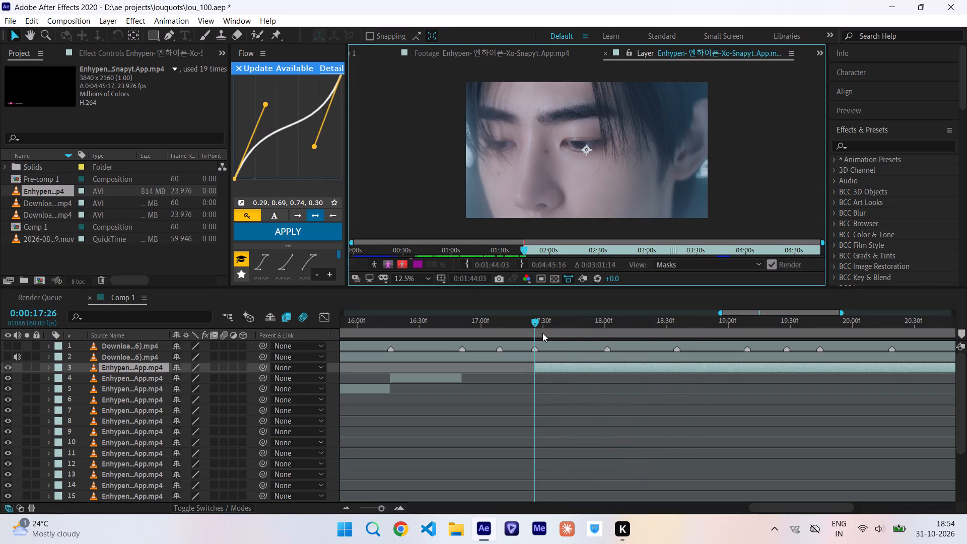
# Split the eye close-up clip at the 0:00:18:01 marker.
pyautogui.moveTo(535, 324); pyautogui.dragTo(598, 321)
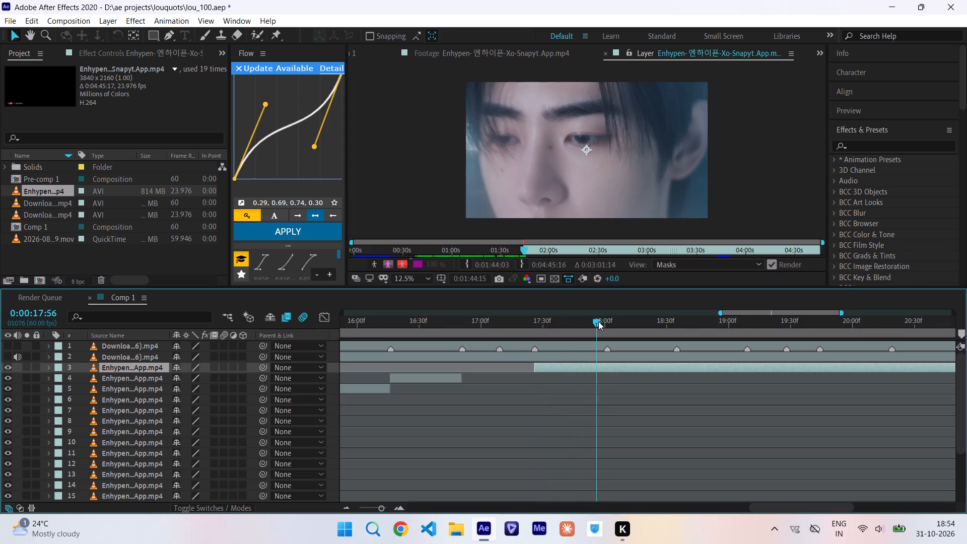
pyautogui.moveTo(598, 321); pyautogui.dragTo(608, 323)
pyautogui.hotkey('ctrl', 'shift', 'd')
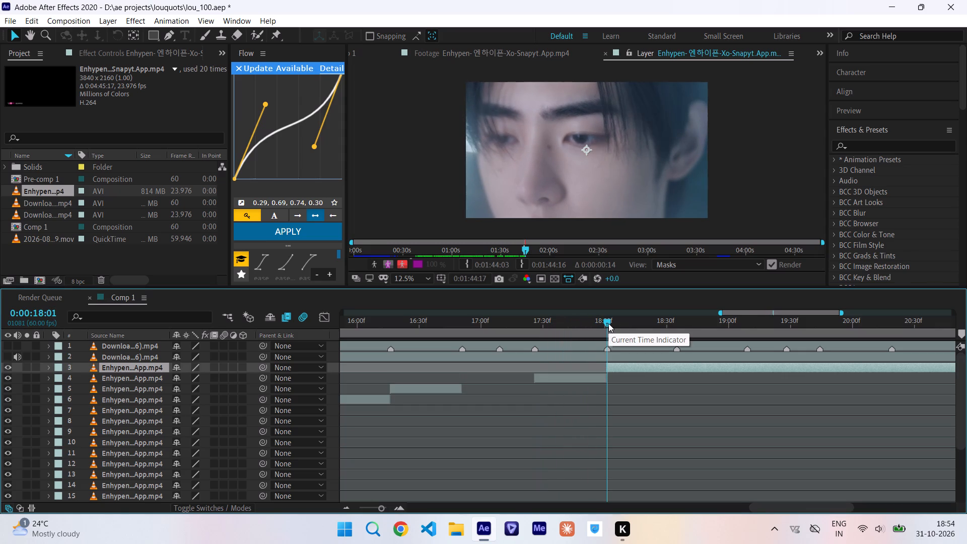
# Set the source in point of the Enhypen clip starting at 0:00:18:01 to 0:01:53:23, on the dark-haired man's angled face close-up.
pyautogui.doubleClick(617, 368)
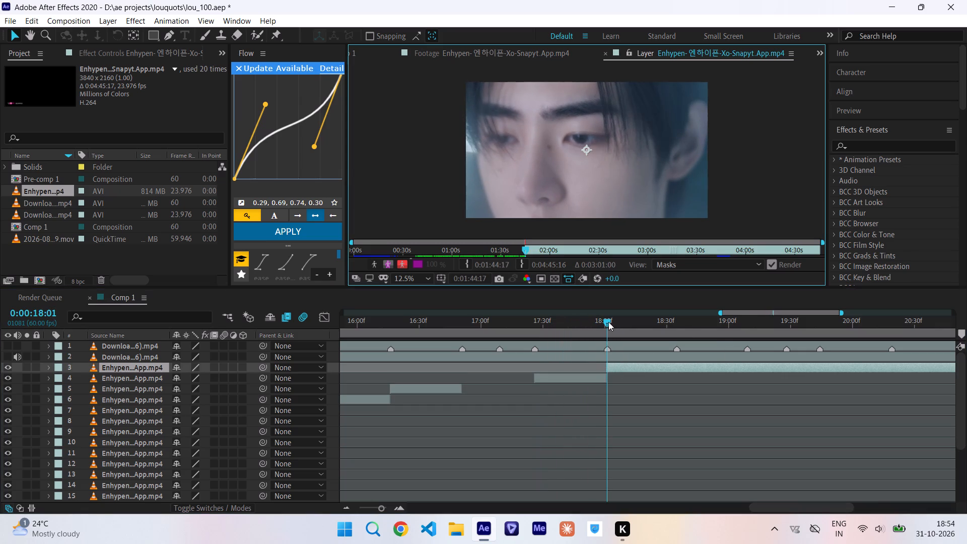
pyautogui.moveTo(608, 322); pyautogui.dragTo(789, 332)
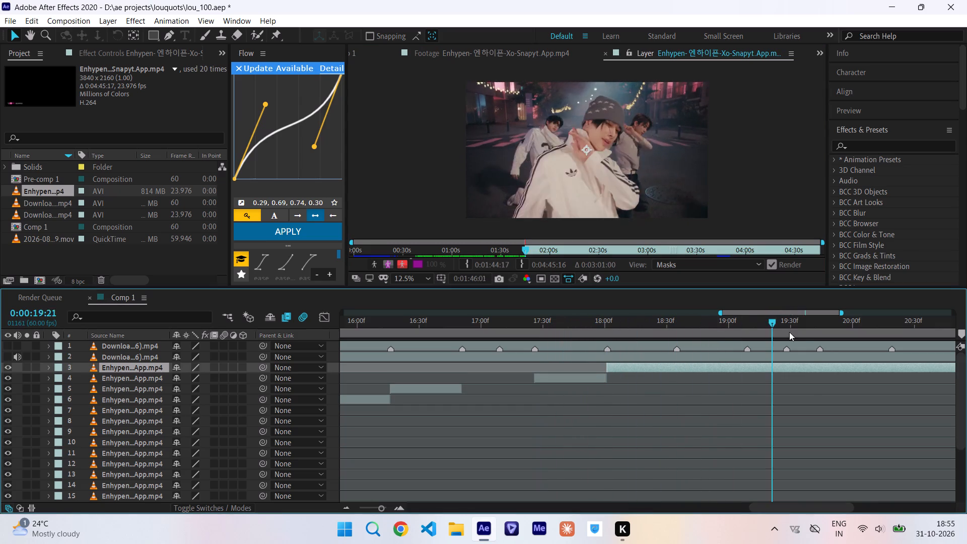
pyautogui.moveTo(789, 332); pyautogui.dragTo(832, 347)
pyautogui.hscroll(-1, 832, 347)
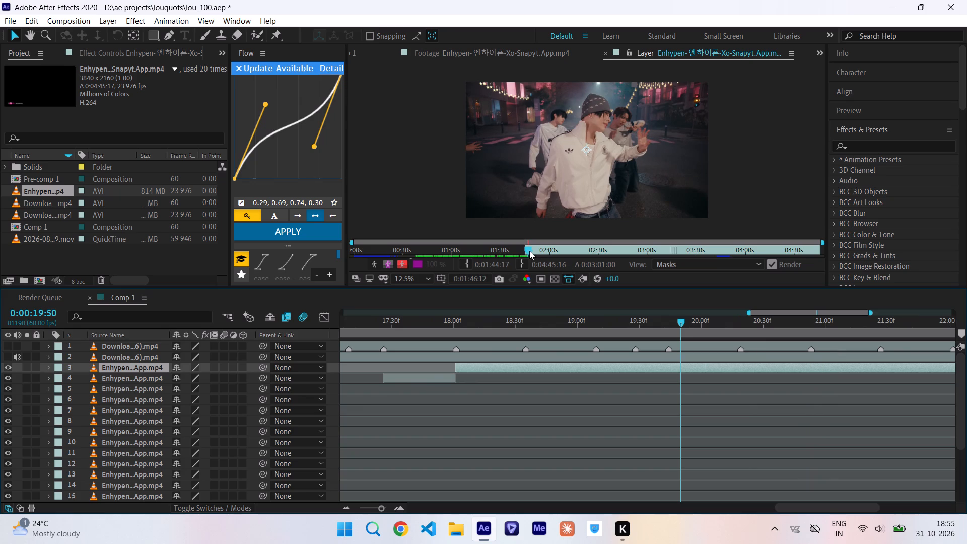
pyautogui.moveTo(529, 248); pyautogui.dragTo(530, 249)
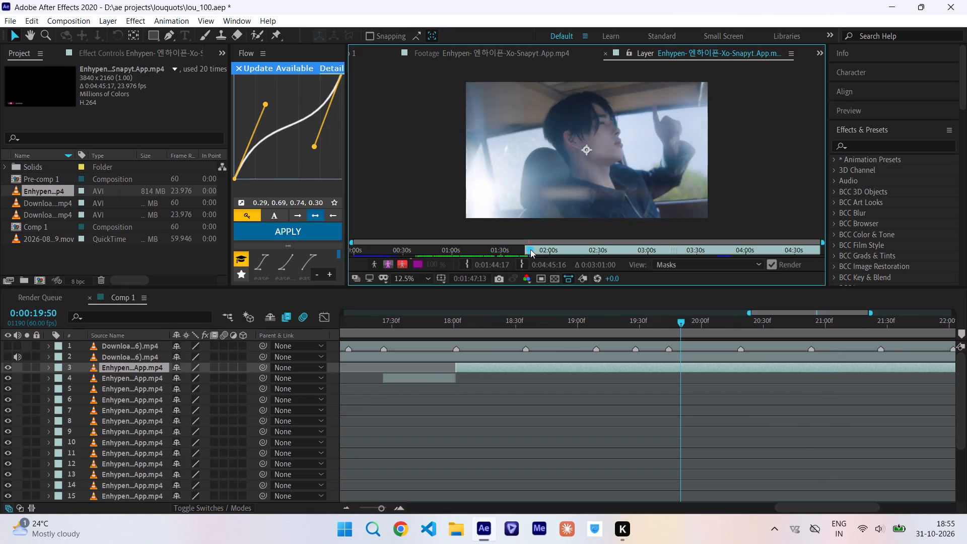
pyautogui.moveTo(530, 249); pyautogui.dragTo(533, 249)
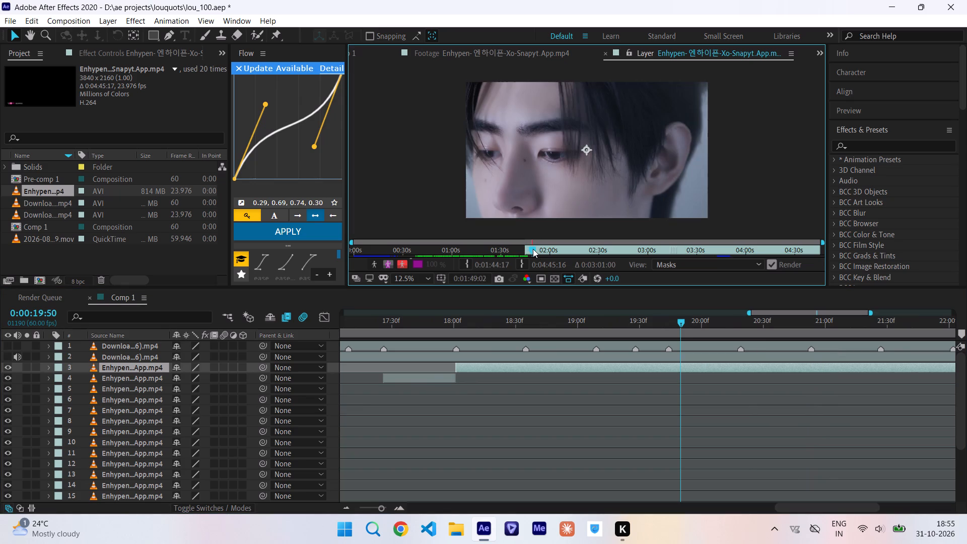
pyautogui.moveTo(533, 249); pyautogui.dragTo(535, 249)
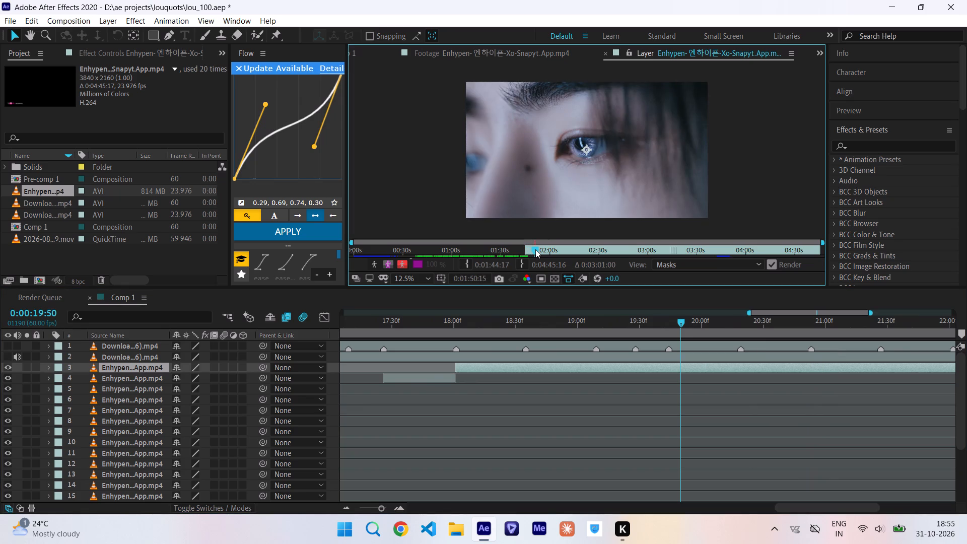
pyautogui.moveTo(535, 249); pyautogui.dragTo(542, 248)
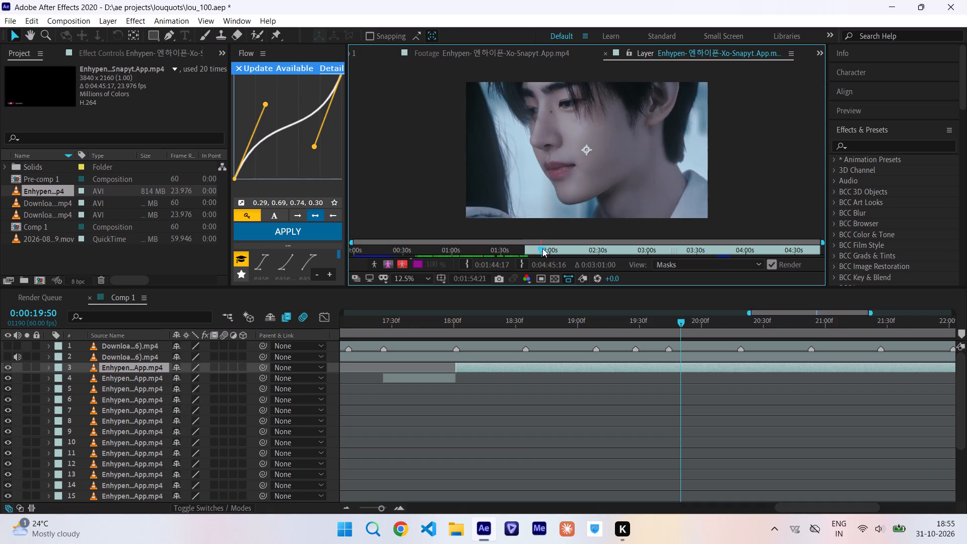
pyautogui.moveTo(542, 248); pyautogui.dragTo(541, 248)
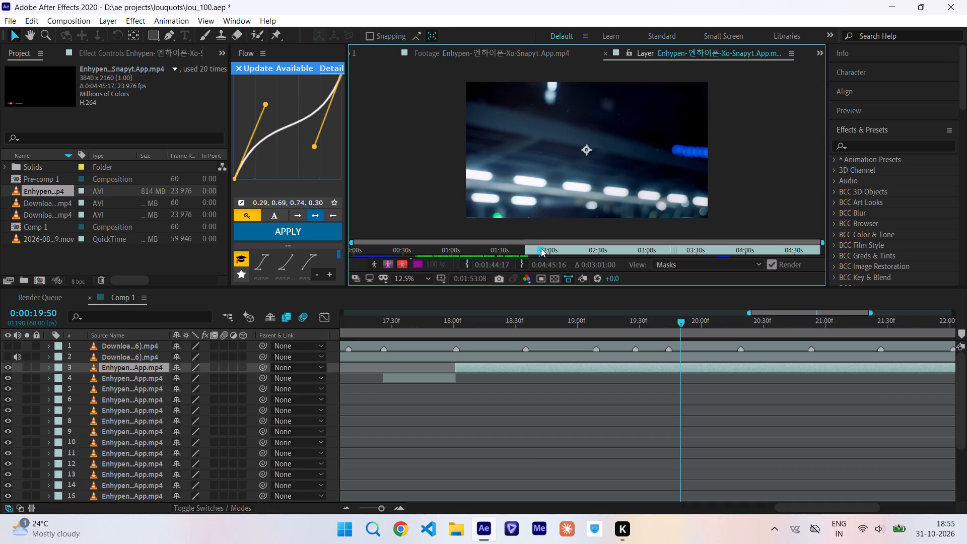
pyautogui.moveTo(541, 248); pyautogui.dragTo(541, 249)
pyautogui.click(463, 265)
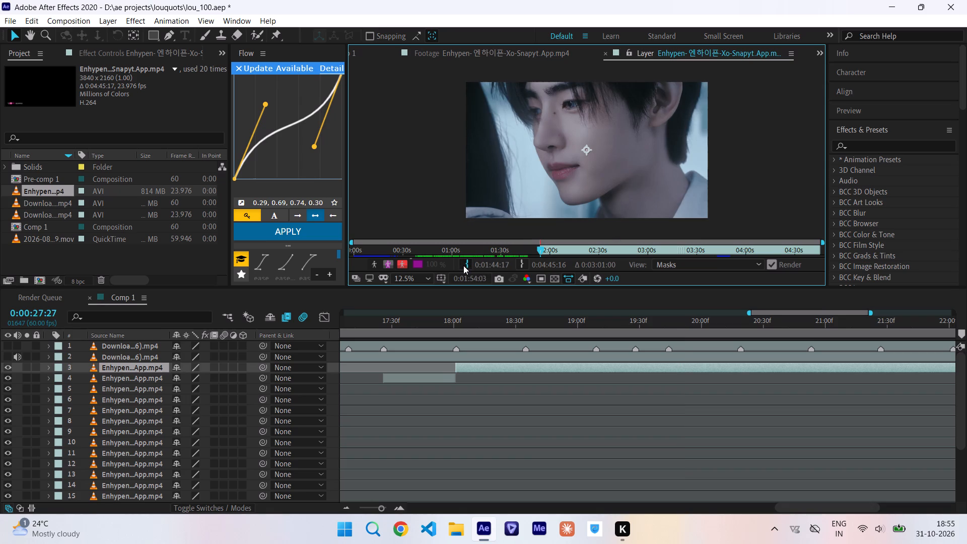
pyautogui.moveTo(459, 323); pyautogui.dragTo(427, 324)
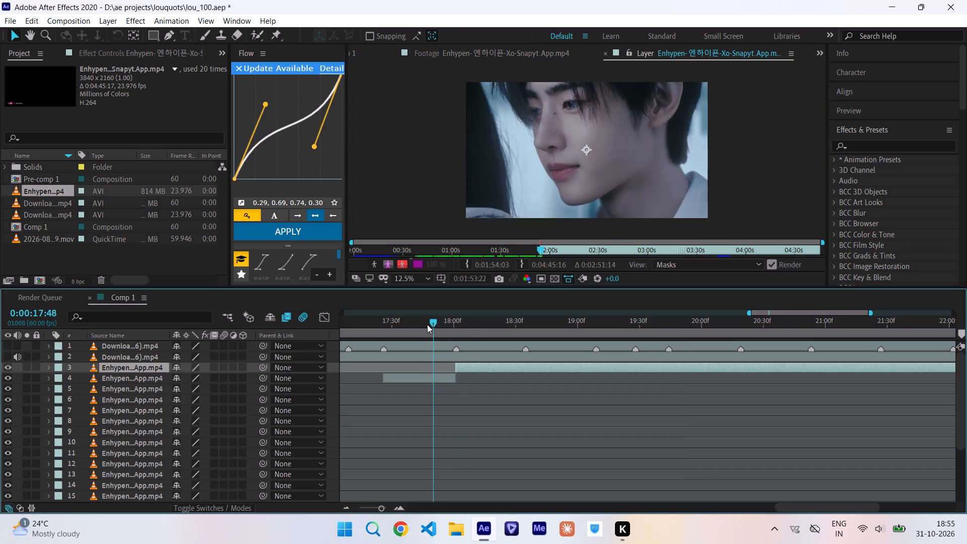
pyautogui.moveTo(427, 324); pyautogui.dragTo(441, 328)
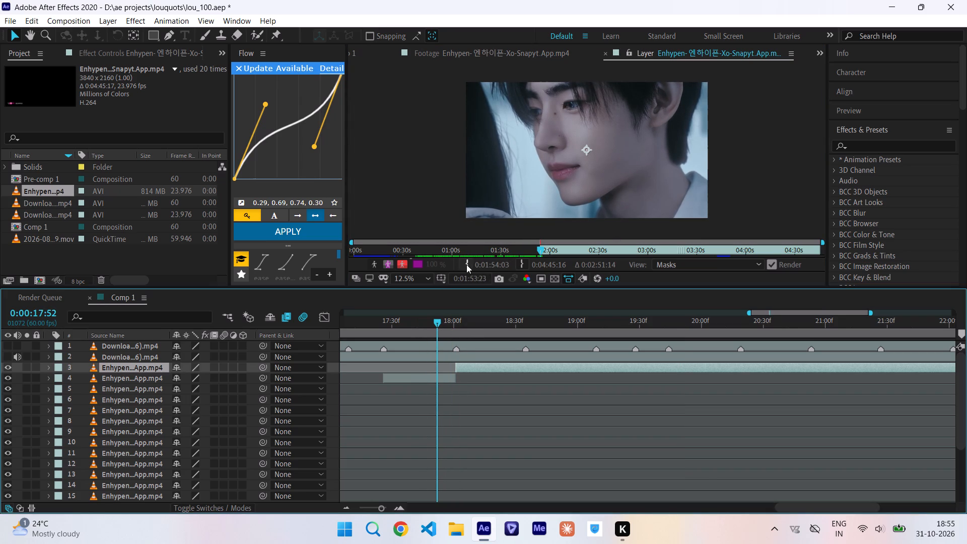
pyautogui.click(466, 264)
# Split the angled face close-up clip at the 0:00:18:35 marker.
pyautogui.moveTo(458, 324); pyautogui.dragTo(498, 326)
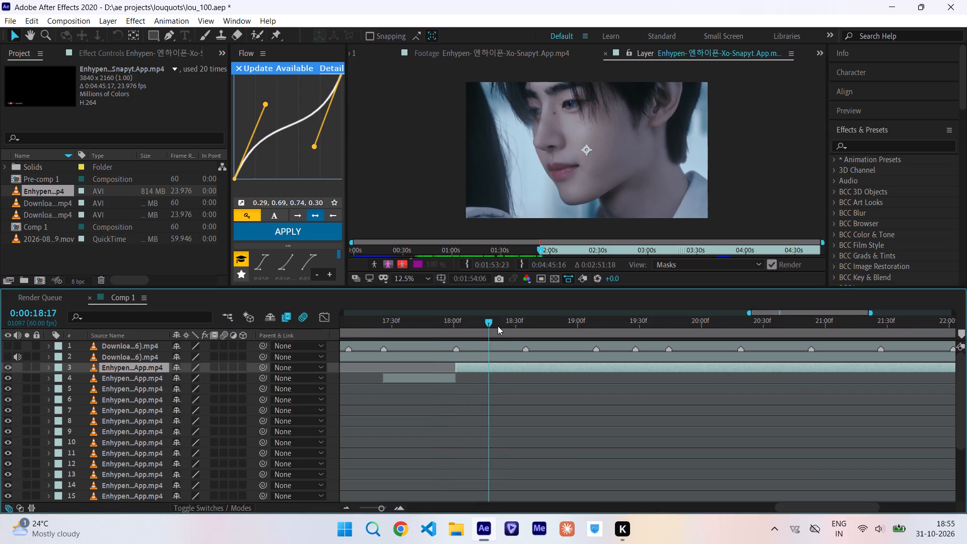
pyautogui.moveTo(498, 326); pyautogui.dragTo(494, 332)
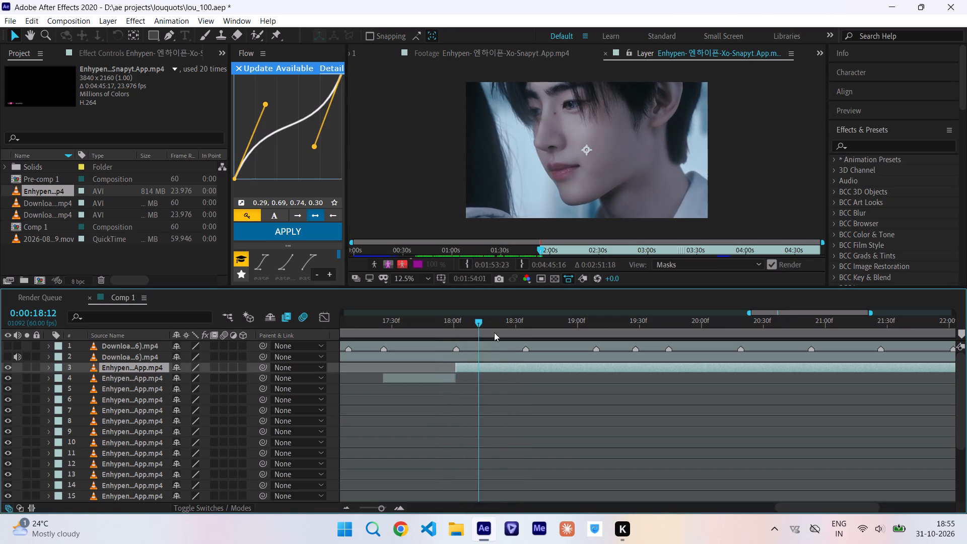
pyautogui.moveTo(494, 332); pyautogui.dragTo(528, 338)
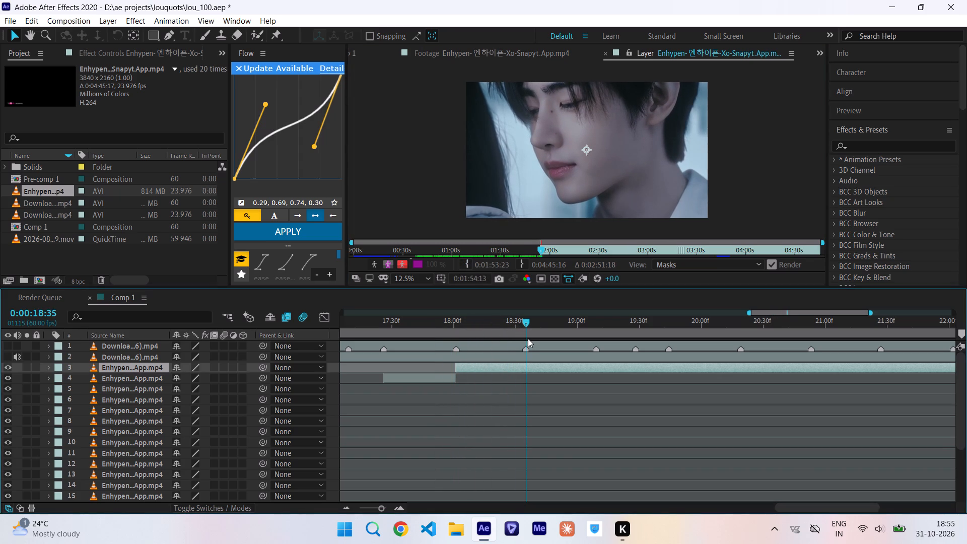
pyautogui.hotkey('ctrl', 'shift', 'd')
# Set the source in point of the Enhypen clip starting at 0:00:18:35 to 0:02:02:05, on the hooded blond man on the station platform.
pyautogui.doubleClick(553, 368)
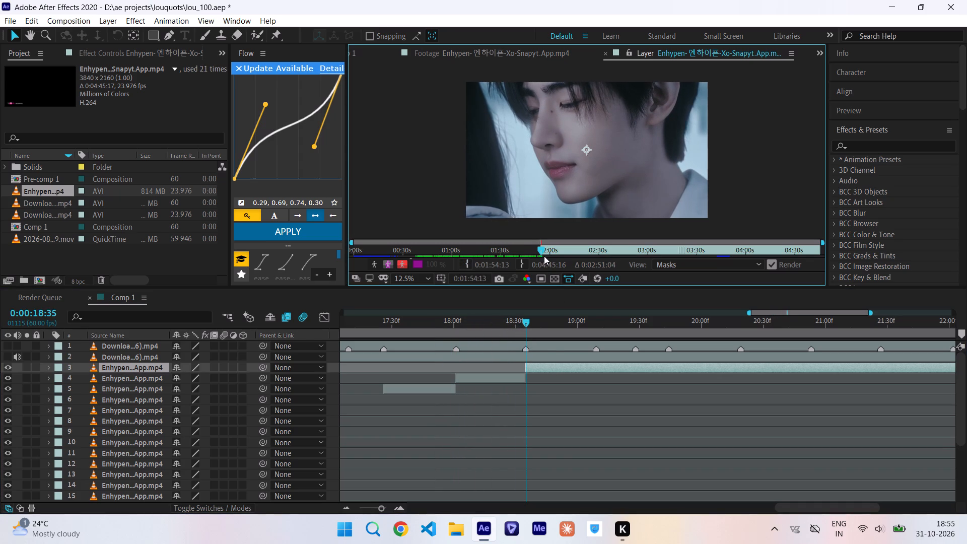
pyautogui.moveTo(544, 249); pyautogui.dragTo(559, 250)
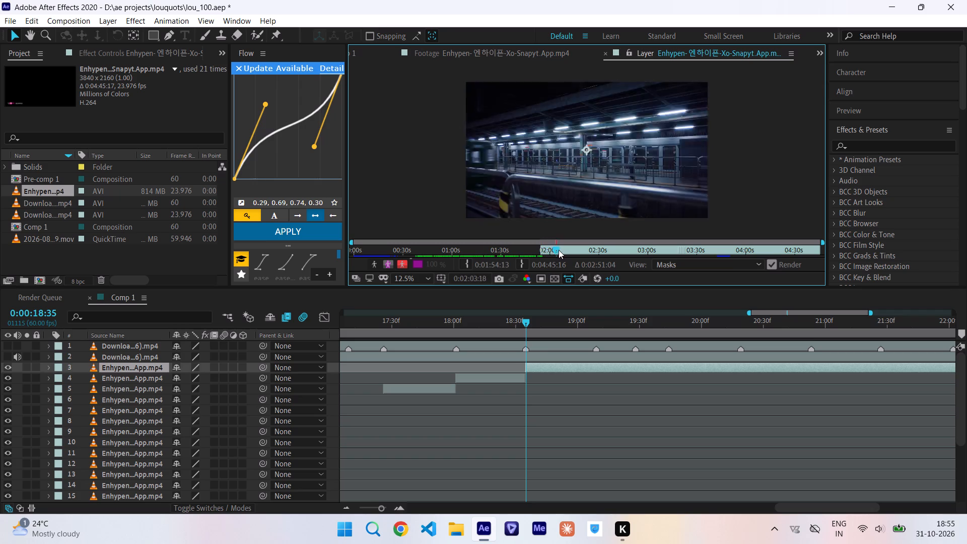
pyautogui.moveTo(559, 250); pyautogui.dragTo(554, 249)
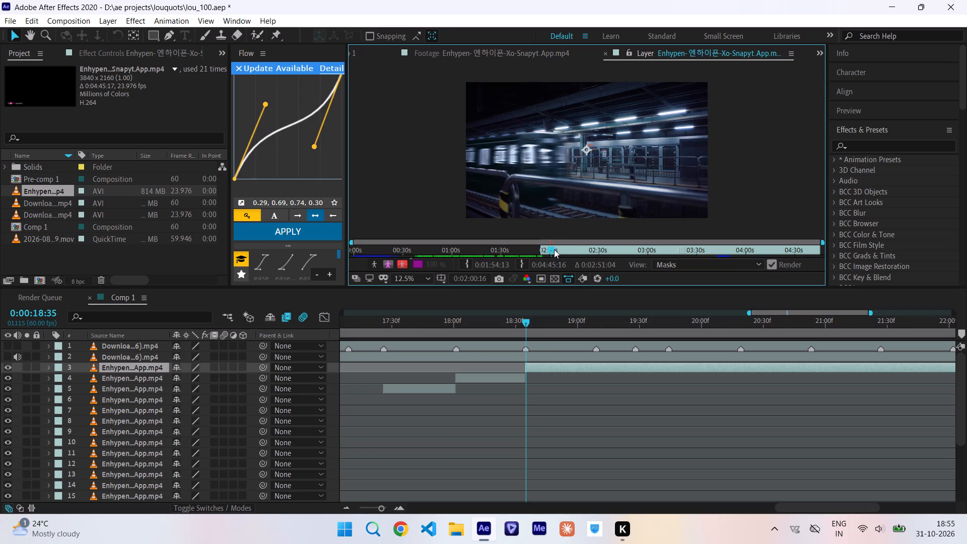
pyautogui.moveTo(554, 249); pyautogui.dragTo(556, 250)
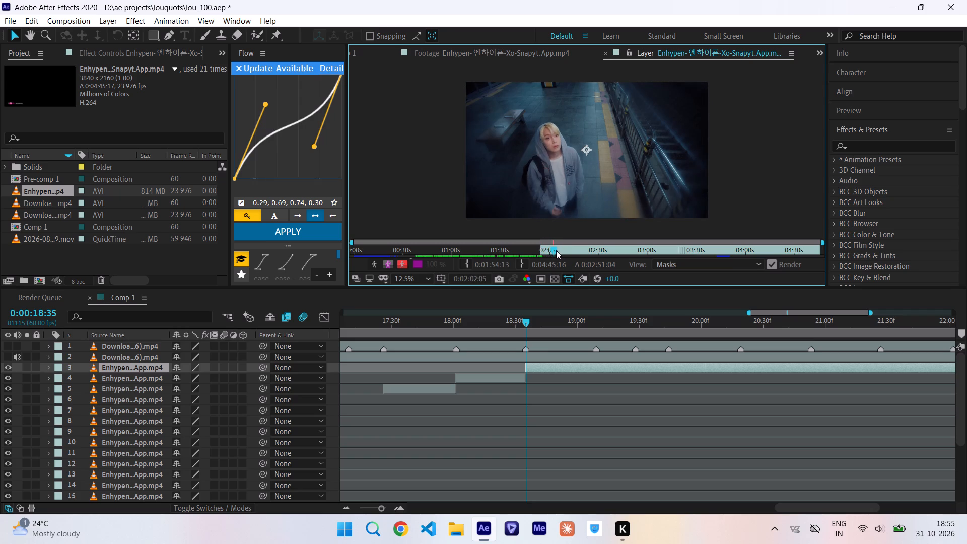
pyautogui.moveTo(556, 250); pyautogui.dragTo(556, 249)
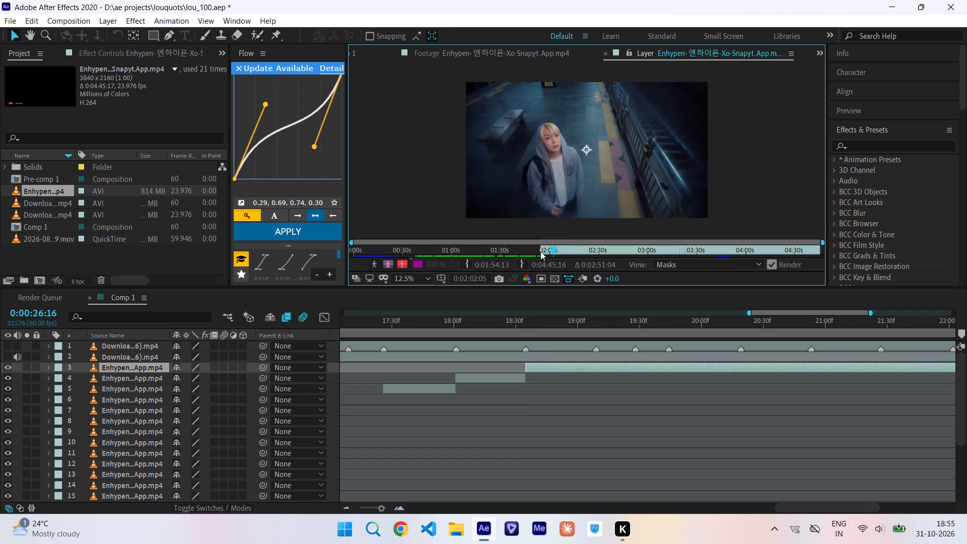
pyautogui.click(471, 264)
# Split the station platform clip at the 0:00:19:09 marker.
pyautogui.moveTo(526, 323); pyautogui.dragTo(597, 331)
pyautogui.hotkey('ctrl', 'shift', 'd')
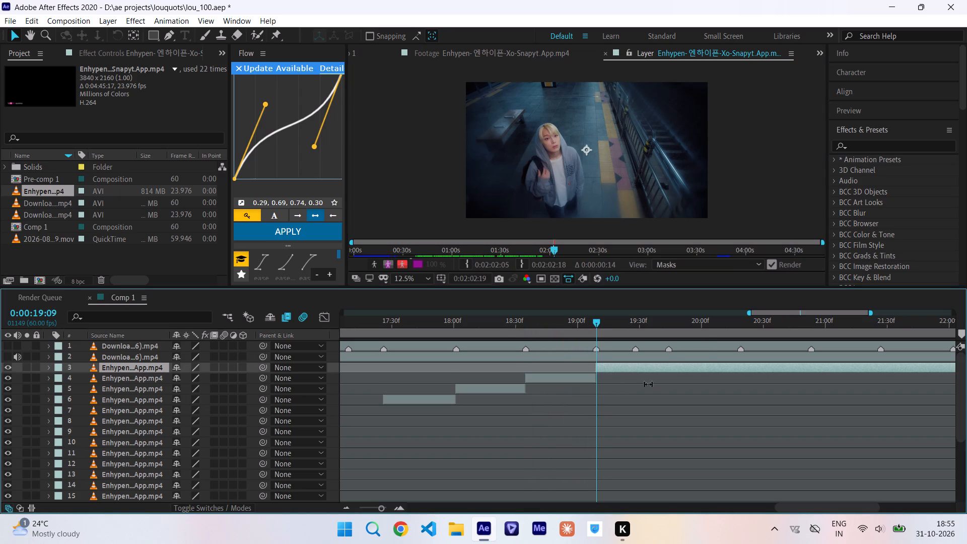
# Set the source in point of the Enhypen clip starting at 0:00:19:09 to 0:02:03:16, on the hooded figure watching fireworks.
pyautogui.doubleClick(619, 370)
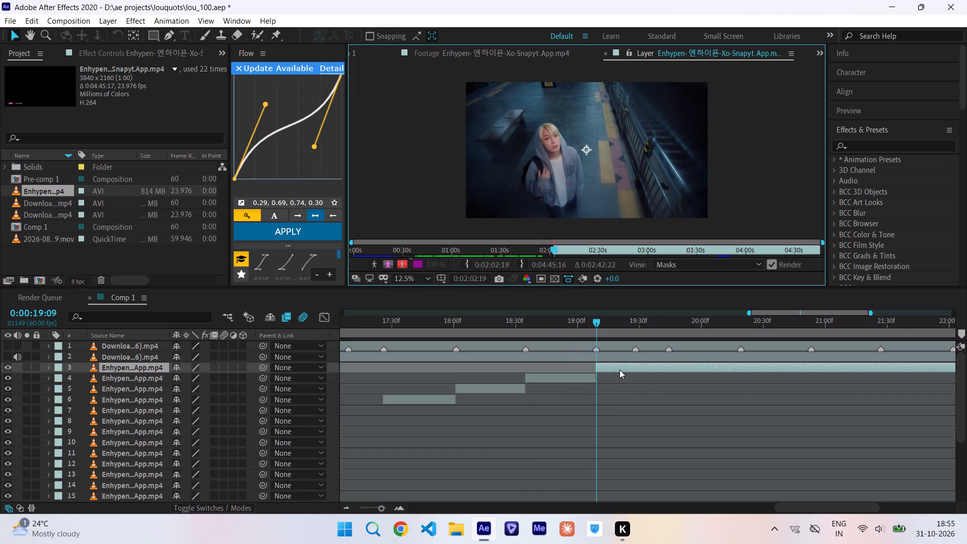
pyautogui.moveTo(600, 324); pyautogui.dragTo(664, 328)
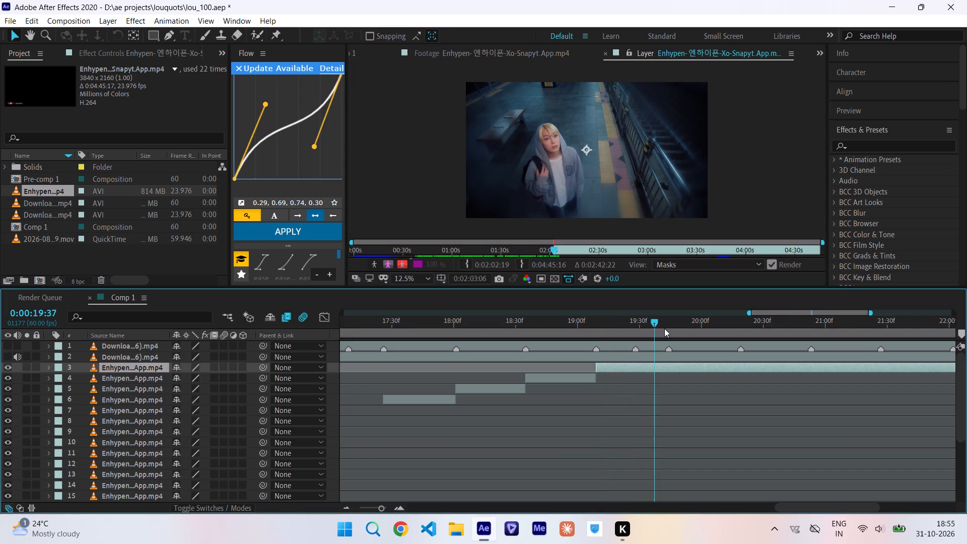
pyautogui.moveTo(664, 328); pyautogui.dragTo(699, 332)
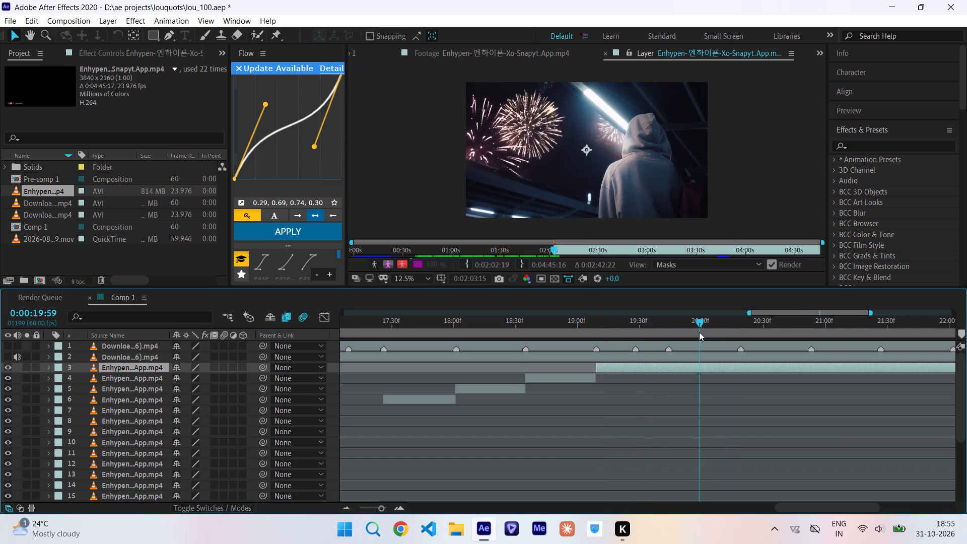
pyautogui.moveTo(699, 332); pyautogui.dragTo(707, 337)
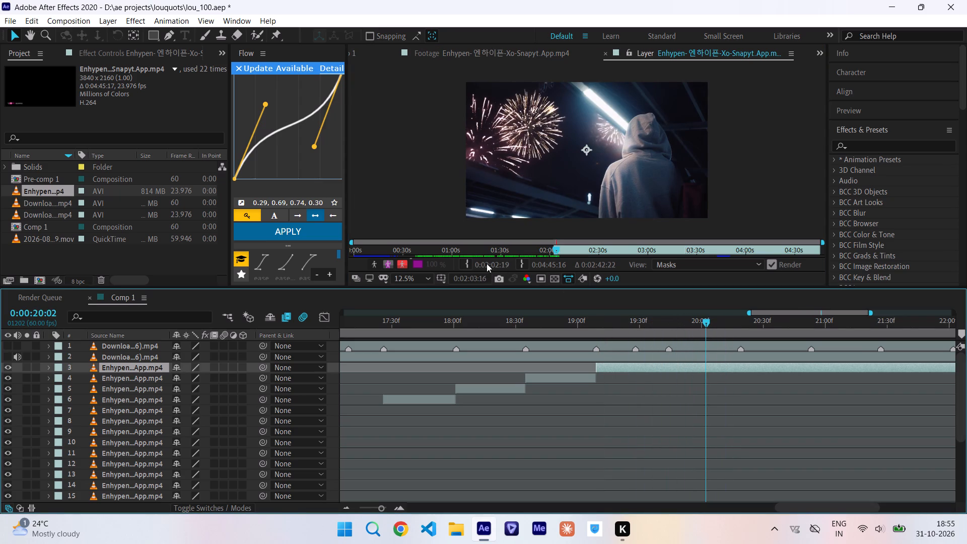
pyautogui.click(469, 263)
# Split the fireworks clip at the 0:00:19:44 marker.
pyautogui.moveTo(600, 323); pyautogui.dragTo(609, 323)
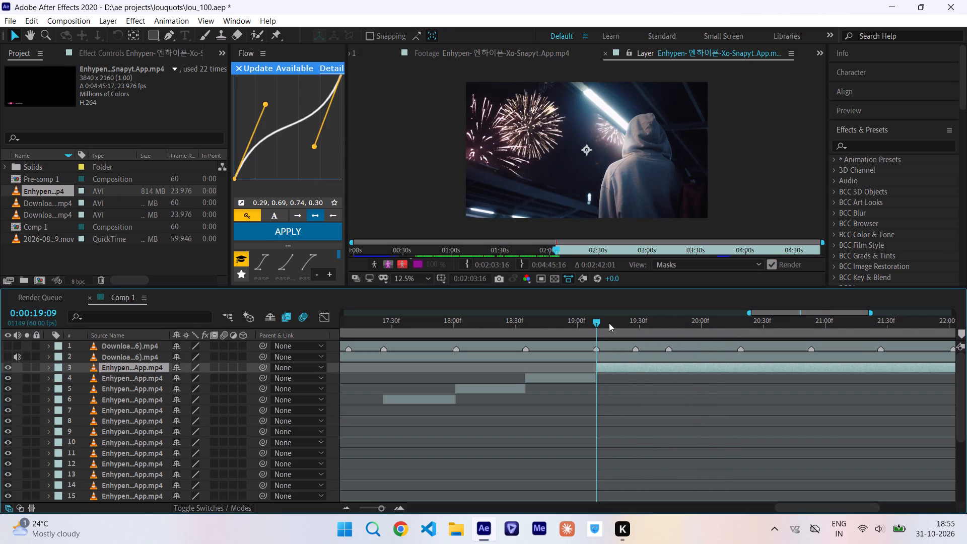
pyautogui.moveTo(609, 323); pyautogui.dragTo(671, 334)
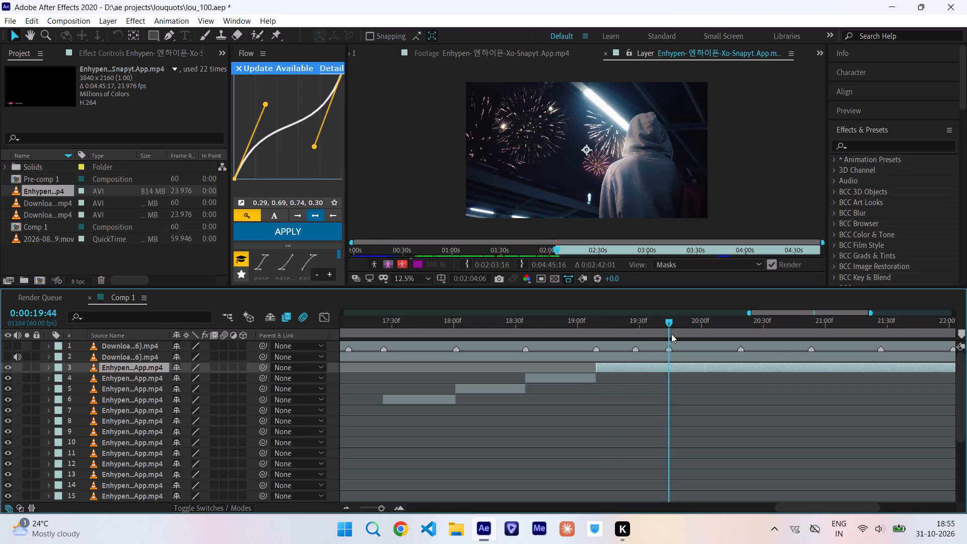
pyautogui.hotkey('ctrl', 'shift', 'd')
pyautogui.hscroll(-1, 671, 334)
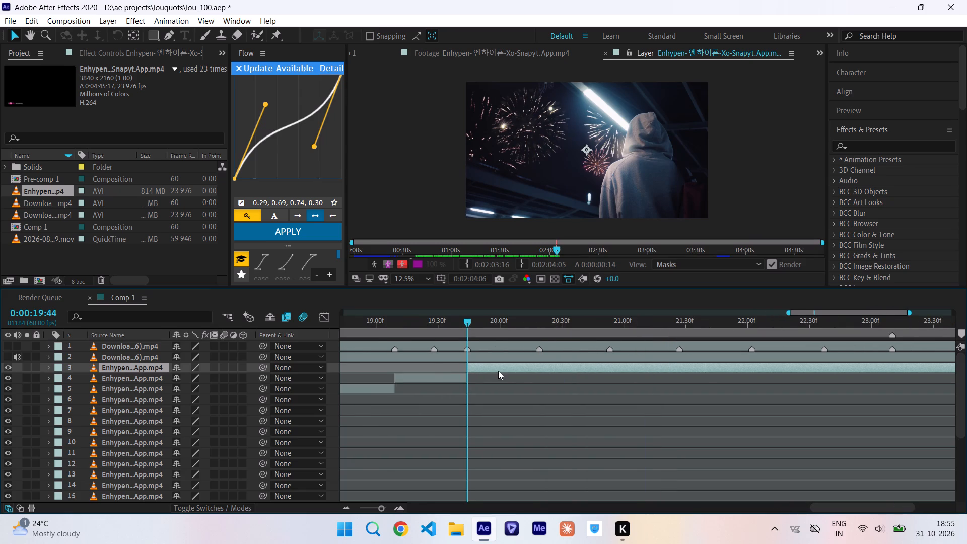
# Set the source in point of the Enhypen clip starting at 0:00:19:44 to 0:02:14:05, on the warm-lit close-up of the dark-haired man.
pyautogui.doubleClick(498, 371)
pyautogui.moveTo(560, 250); pyautogui.dragTo(562, 250)
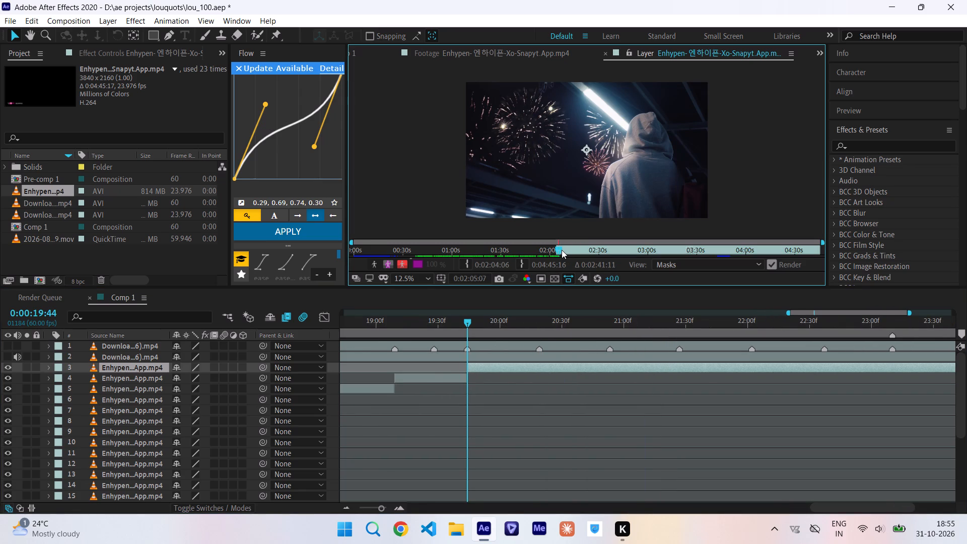
pyautogui.moveTo(562, 250); pyautogui.dragTo(565, 250)
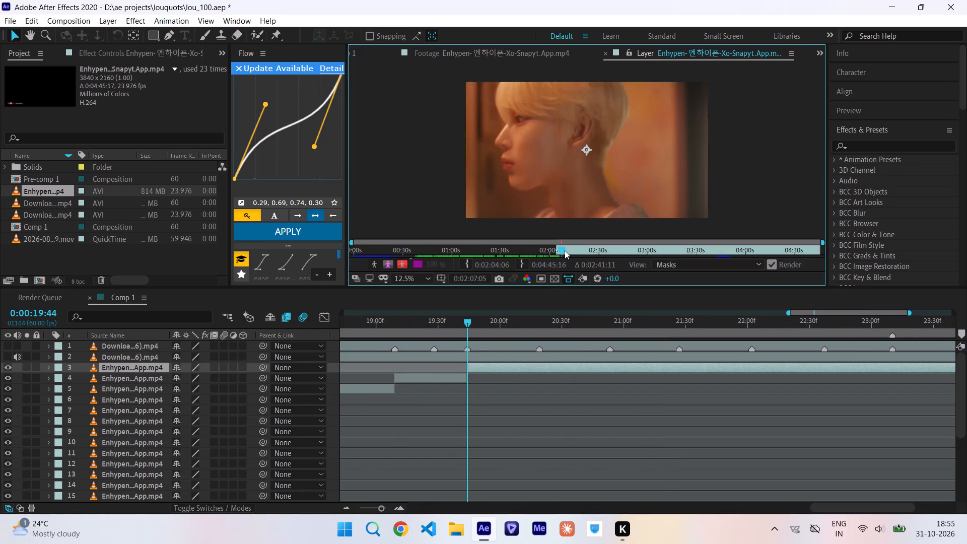
pyautogui.moveTo(565, 250); pyautogui.dragTo(568, 250)
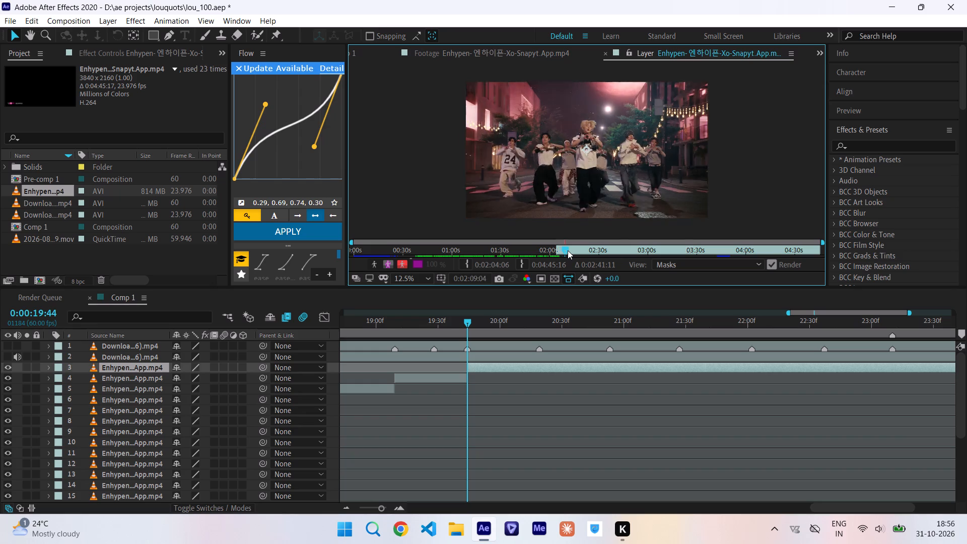
pyautogui.moveTo(568, 250); pyautogui.dragTo(580, 251)
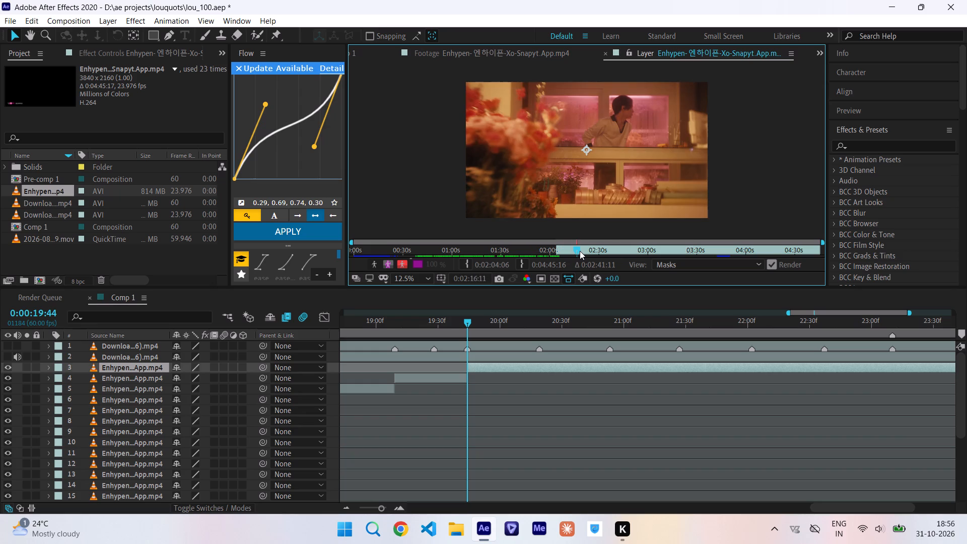
pyautogui.moveTo(580, 251); pyautogui.dragTo(576, 251)
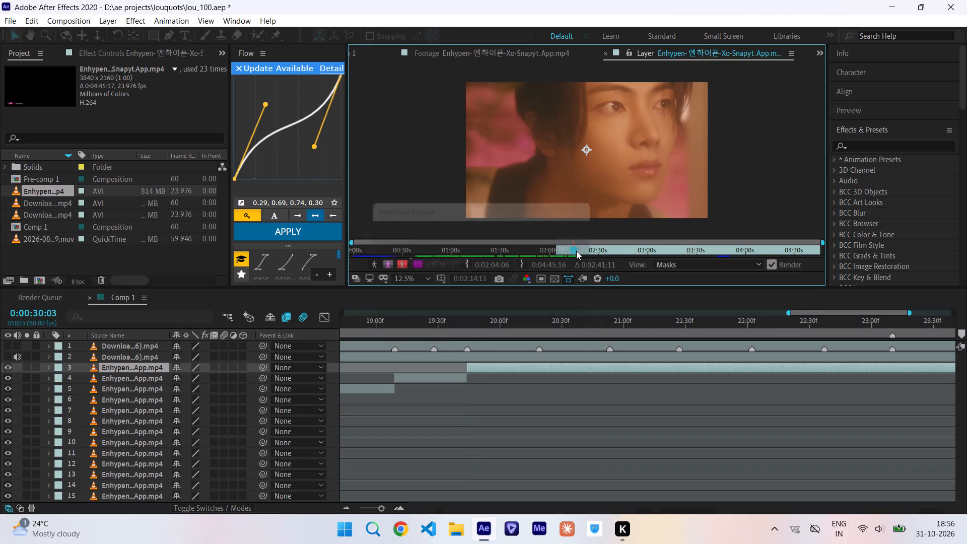
pyautogui.hotkey('ctrl', 'Left')
pyautogui.hotkey('ctrl', 'Left')
pyautogui.hotkey('ctrl', 'Left')
pyautogui.hotkey('ctrl', 'Left')
pyautogui.hotkey('ctrl', 'Left')
pyautogui.hotkey('ctrl', 'Left')
pyautogui.hotkey('ctrl', 'Left')
pyautogui.hotkey('ctrl', 'Left')
pyautogui.hotkey('ctrl', 'Left')
pyautogui.hotkey('ctrl', 'Left')
pyautogui.hotkey('ctrl', 'Left')
pyautogui.hotkey('ctrl', 'Left')
pyautogui.hotkey('ctrl', 'Left')
pyautogui.hotkey('ctrl', 'Left')
pyautogui.hotkey('ctrl', 'Left')
pyautogui.hotkey('ctrl', 'Left')
pyautogui.hotkey('ctrl', 'Left')
pyautogui.hotkey('ctrl', 'Left')
pyautogui.hotkey('ctrl', 'Left')
pyautogui.hotkey('ctrl', 'Left')
pyautogui.hotkey('ctrl', 'Left')
pyautogui.hotkey('ctrl', 'Left')
pyautogui.hotkey('ctrl', 'Left')
pyautogui.hotkey('ctrl', 'Left')
pyautogui.hotkey('ctrl', 'Left')
pyautogui.hotkey('ctrl', 'Left')
pyautogui.hotkey('ctrl', 'Left')
pyautogui.hotkey('ctrl', 'Left')
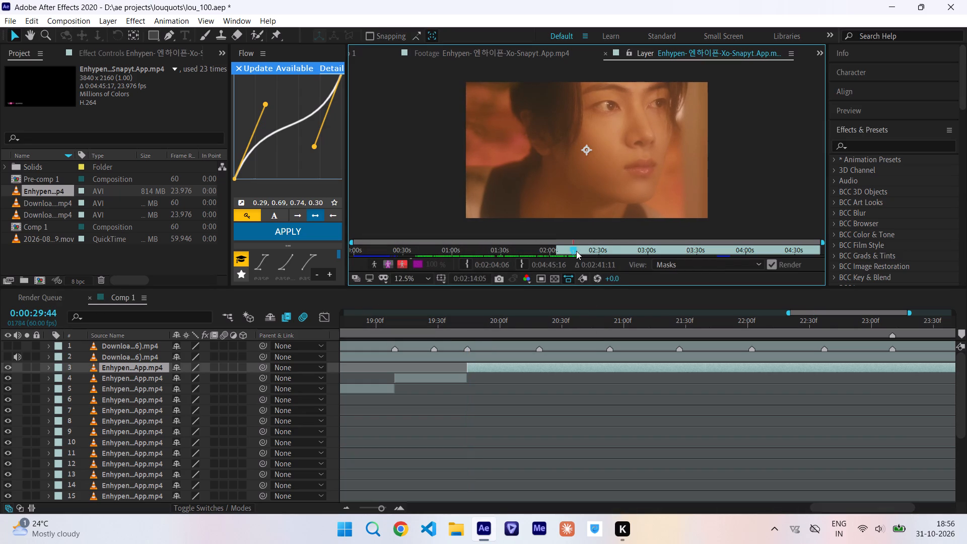
pyautogui.click(469, 261)
pyautogui.moveTo(469, 325); pyautogui.dragTo(463, 326)
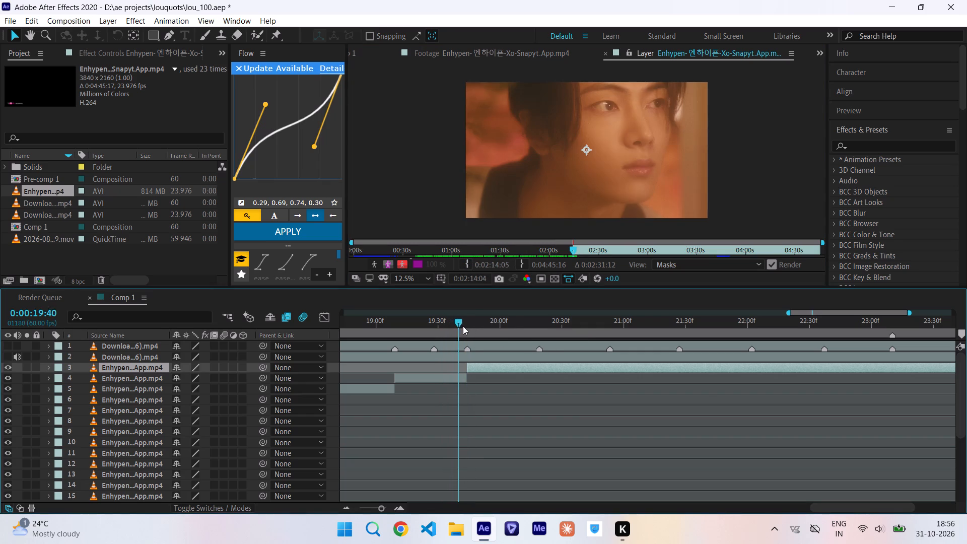
pyautogui.moveTo(463, 326); pyautogui.dragTo(465, 327)
pyautogui.click(466, 262)
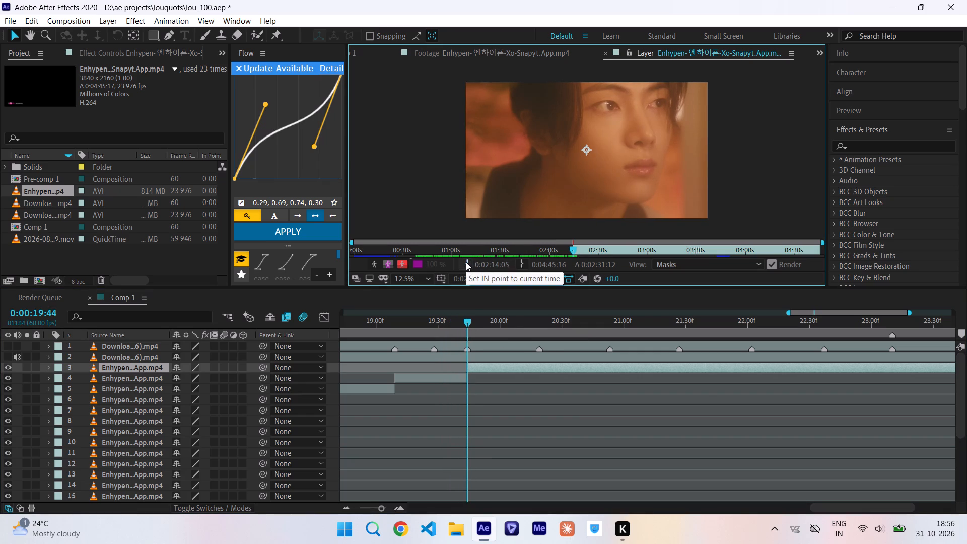
# Split the warm-lit close-up clip at the 0:00:20:19 marker.
pyautogui.moveTo(466, 322); pyautogui.dragTo(496, 326)
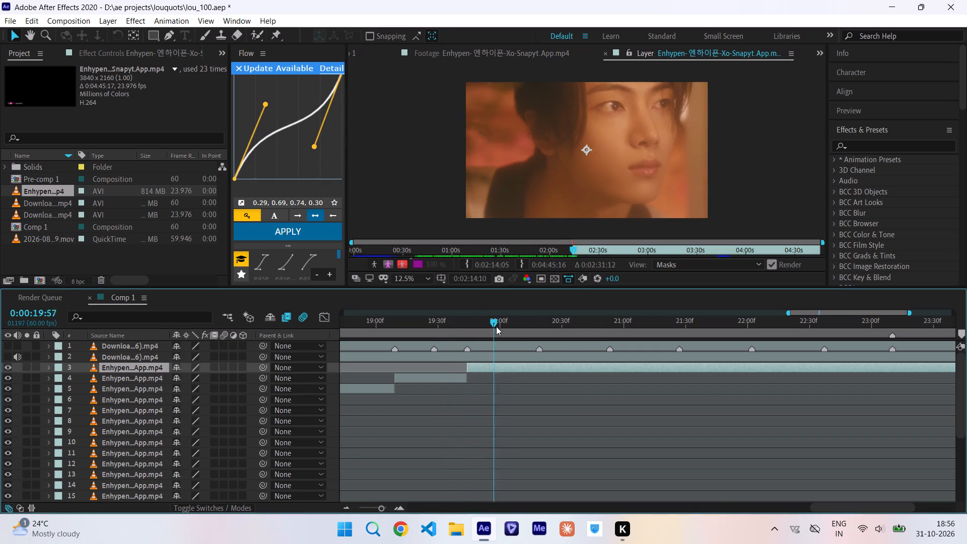
pyautogui.moveTo(496, 326); pyautogui.dragTo(539, 334)
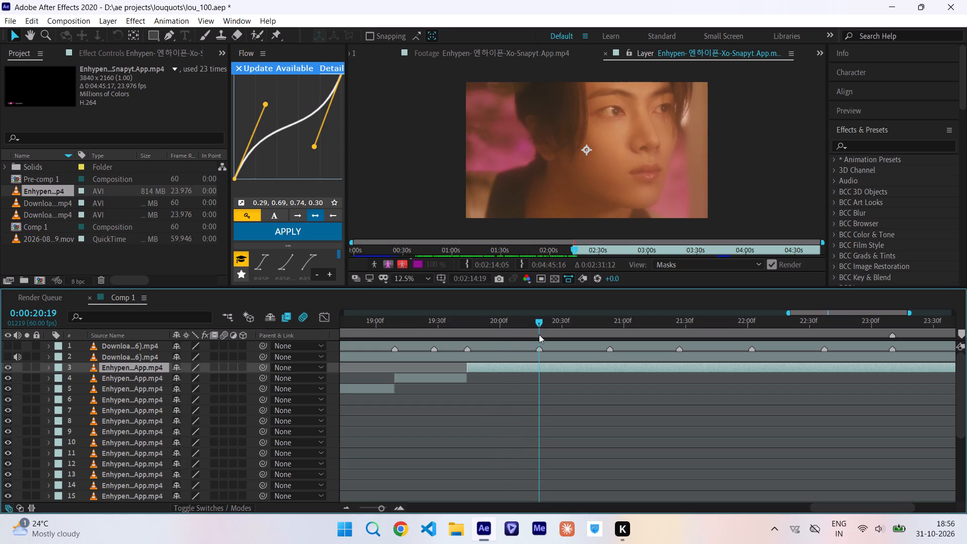
pyautogui.hotkey('ctrl', 'shift', 'd')
# Set the source in point of the Enhypen clip starting at 0:00:20:19 to 0:02:25:08, on the open hands with glowing light.
pyautogui.doubleClick(546, 368)
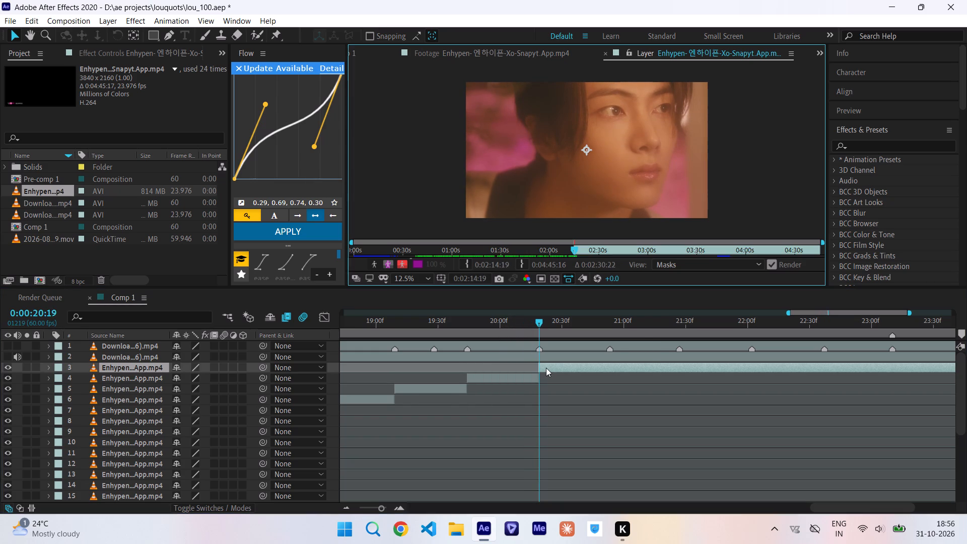
pyautogui.moveTo(545, 320); pyautogui.dragTo(627, 322)
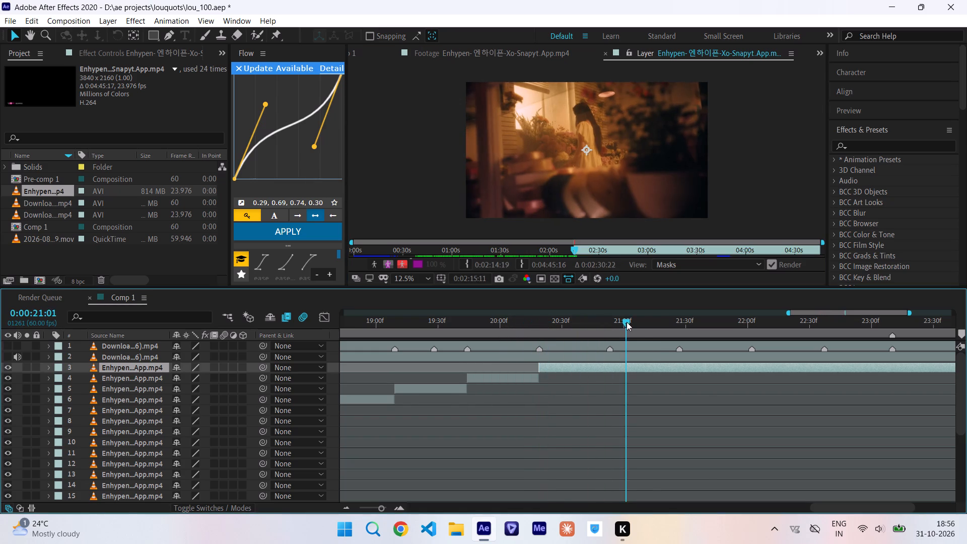
pyautogui.moveTo(627, 322); pyautogui.dragTo(782, 342)
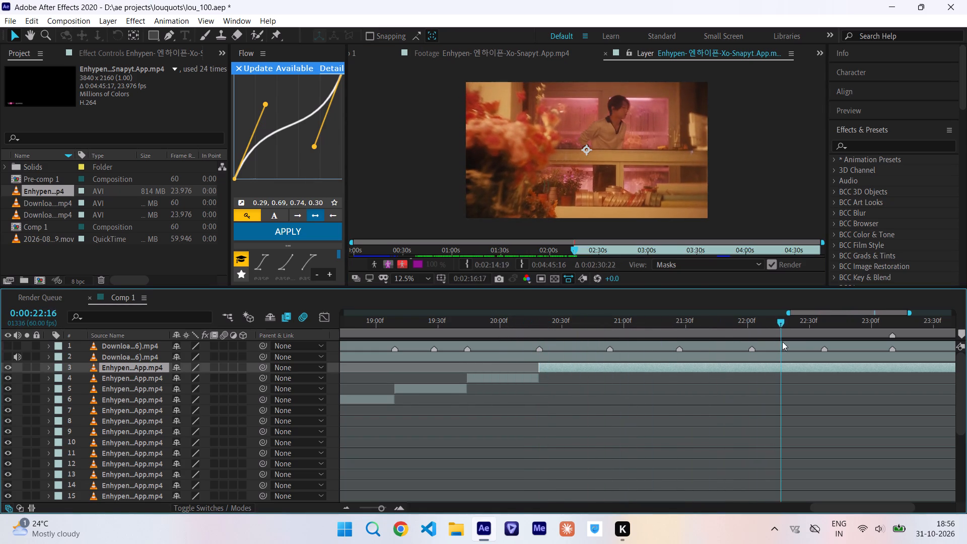
pyautogui.moveTo(782, 342); pyautogui.dragTo(901, 358)
pyautogui.hscroll(1, 791, 340)
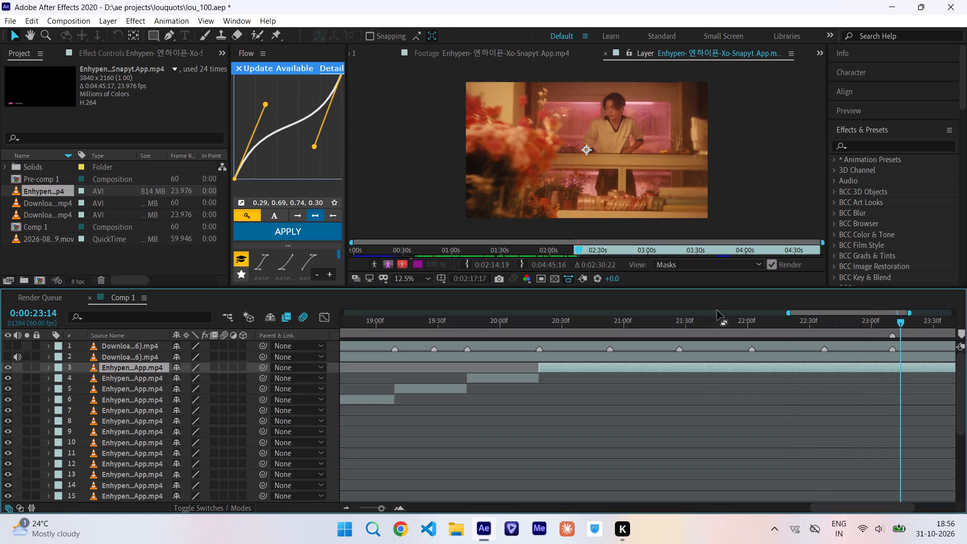
pyautogui.moveTo(581, 251); pyautogui.dragTo(583, 252)
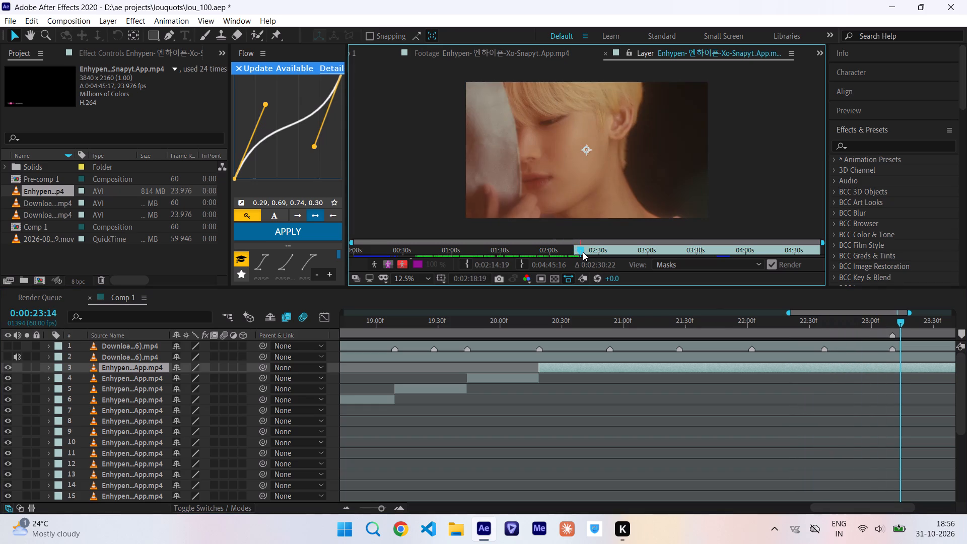
pyautogui.moveTo(583, 252); pyautogui.dragTo(591, 249)
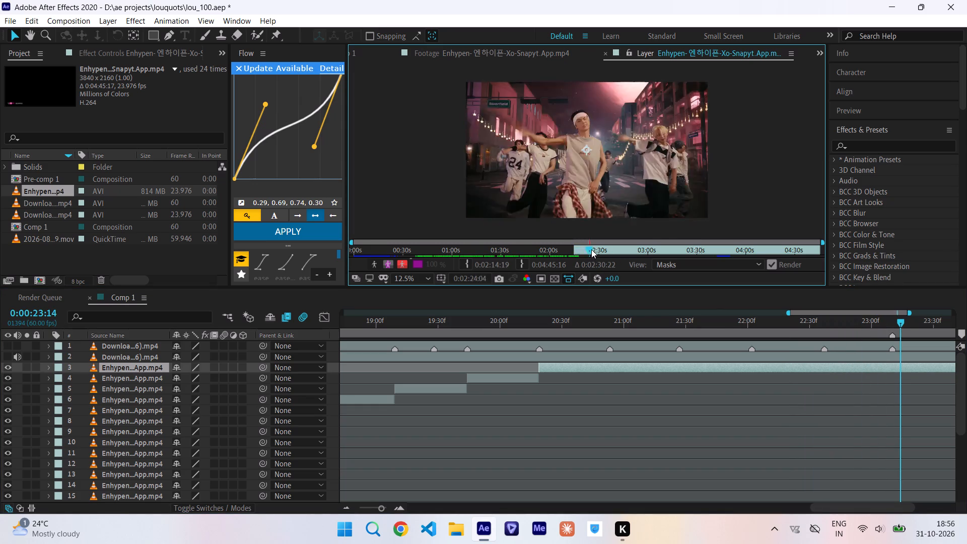
pyautogui.moveTo(591, 249); pyautogui.dragTo(594, 250)
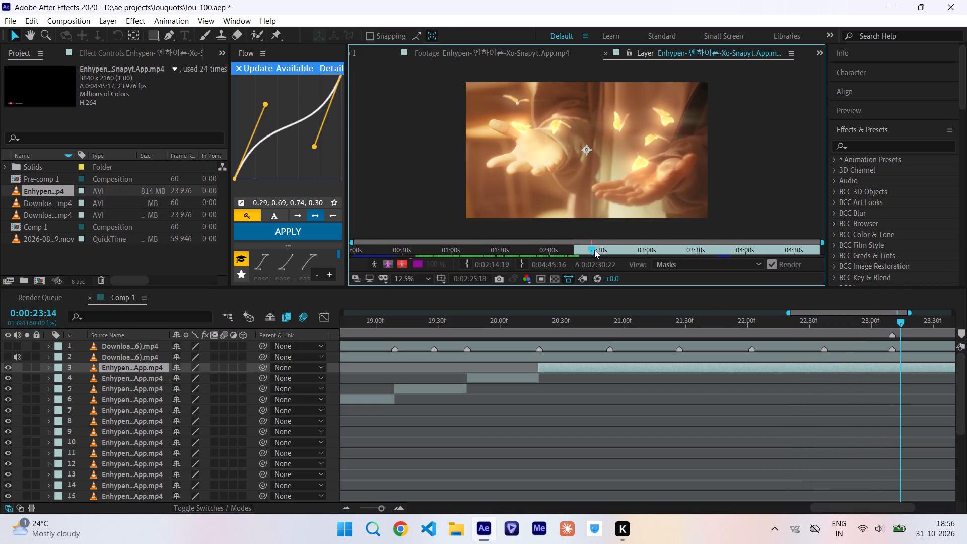
pyautogui.moveTo(594, 250); pyautogui.dragTo(593, 249)
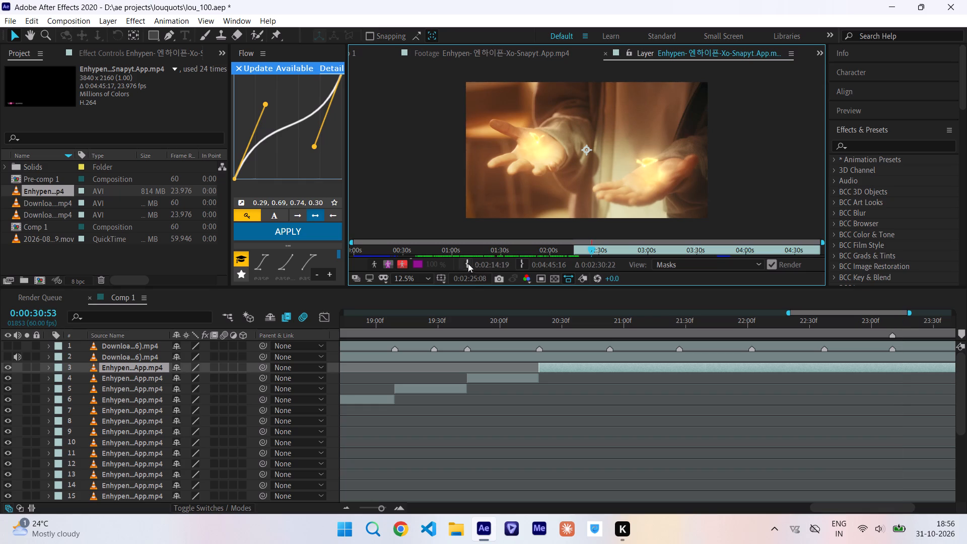
pyautogui.click(464, 261)
# Split the glowing hands clip at the 0:00:20:53 marker.
pyautogui.moveTo(541, 323); pyautogui.dragTo(543, 323)
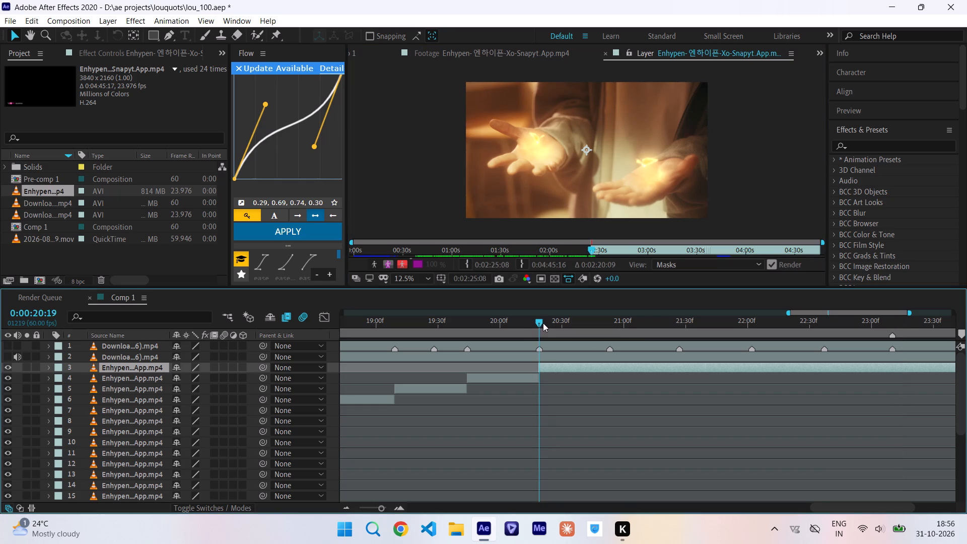
pyautogui.moveTo(543, 323); pyautogui.dragTo(601, 323)
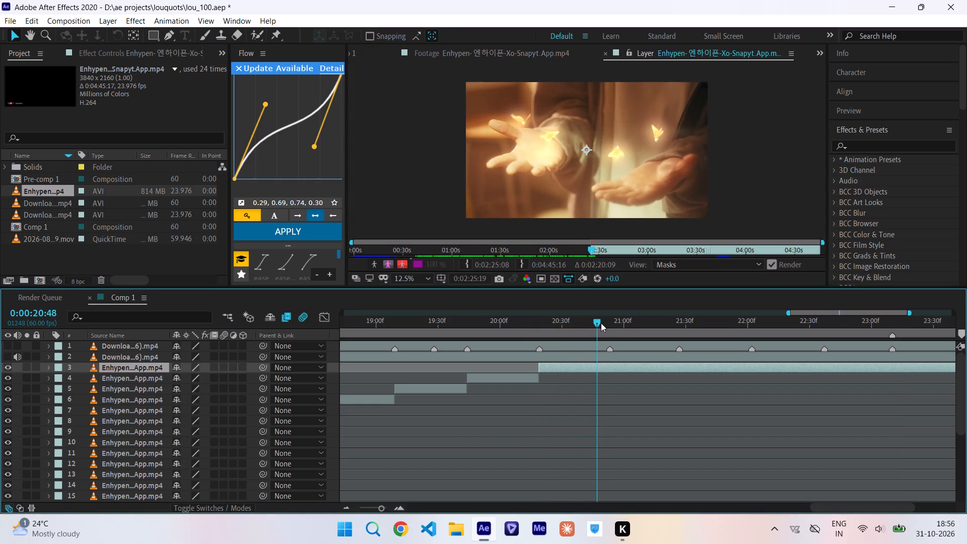
pyautogui.moveTo(601, 323); pyautogui.dragTo(612, 326)
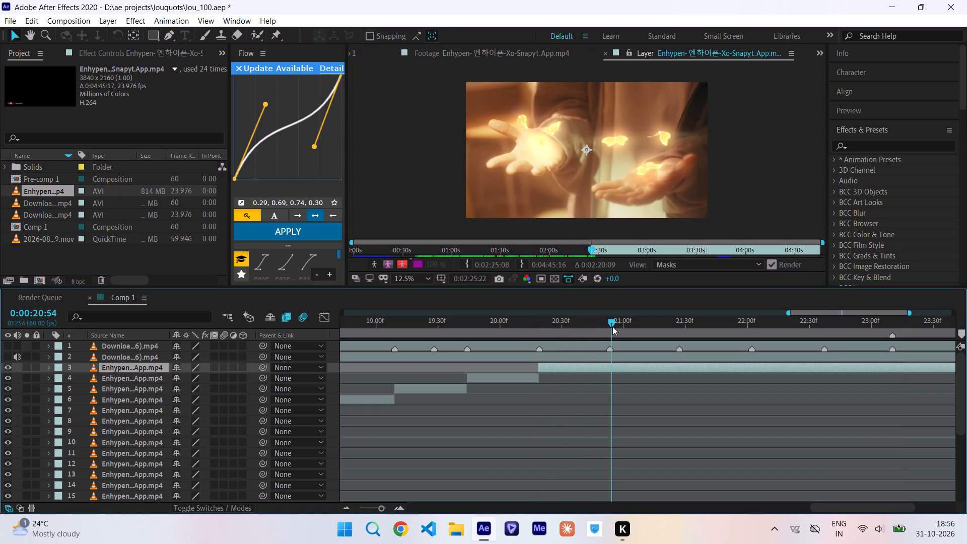
pyautogui.moveTo(612, 326); pyautogui.dragTo(610, 327)
pyautogui.hscroll(-1, 610, 327)
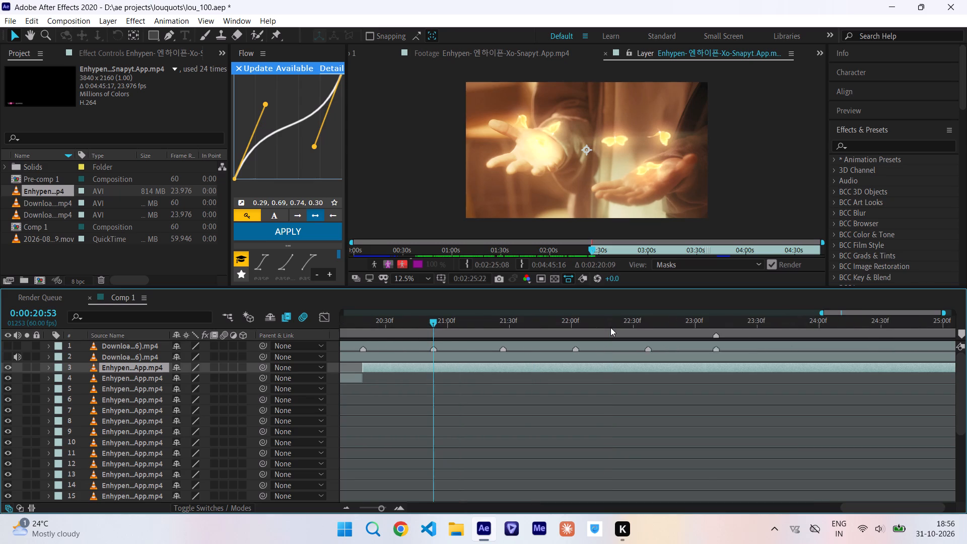
pyautogui.hscroll(-2, 610, 327)
pyautogui.hotkey('ctrl', 'shift', 'd')
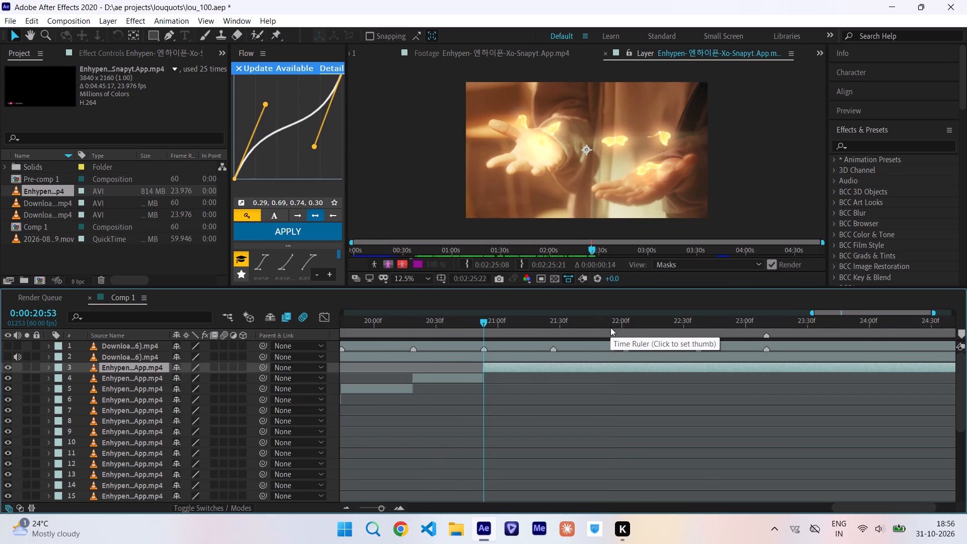
# Set the source in point of the Enhypen clip starting at 0:00:20:53 to 0:02:29:11, on the dark-haired man beside the lit window.
pyautogui.doubleClick(509, 367)
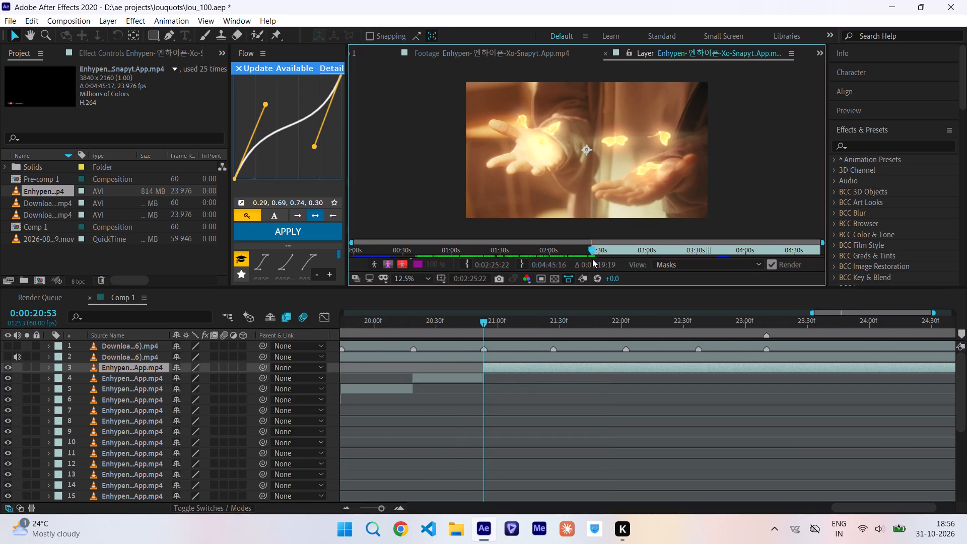
pyautogui.moveTo(592, 247); pyautogui.dragTo(597, 249)
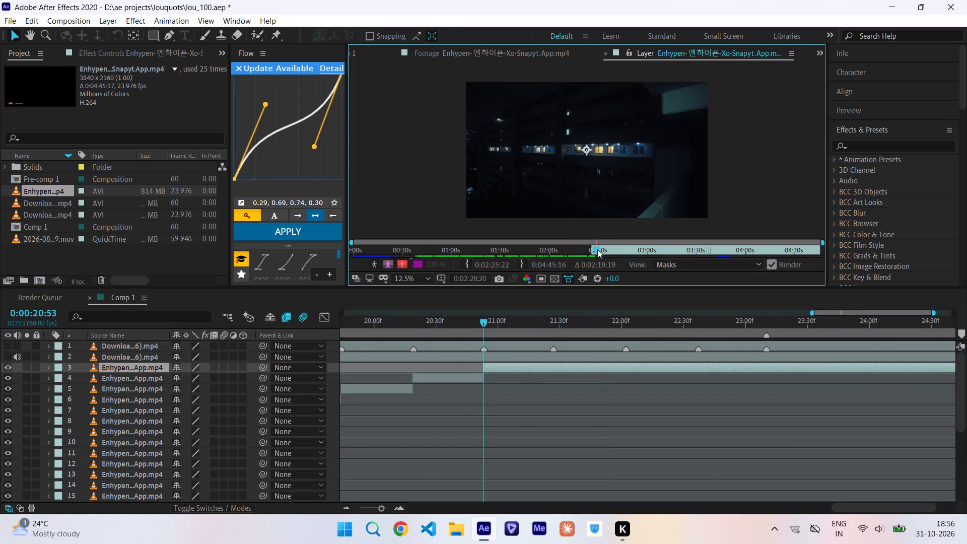
pyautogui.moveTo(597, 249); pyautogui.dragTo(599, 249)
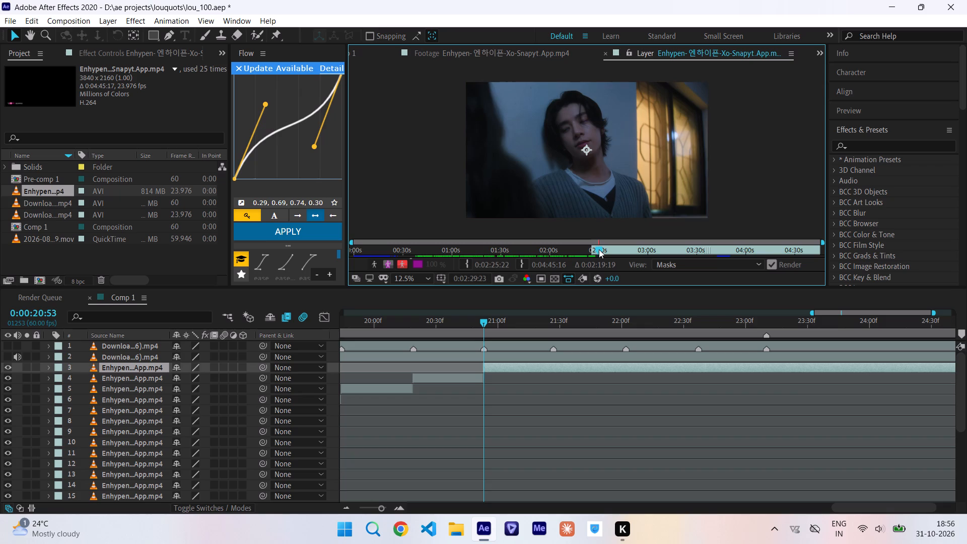
pyautogui.moveTo(599, 249); pyautogui.dragTo(598, 248)
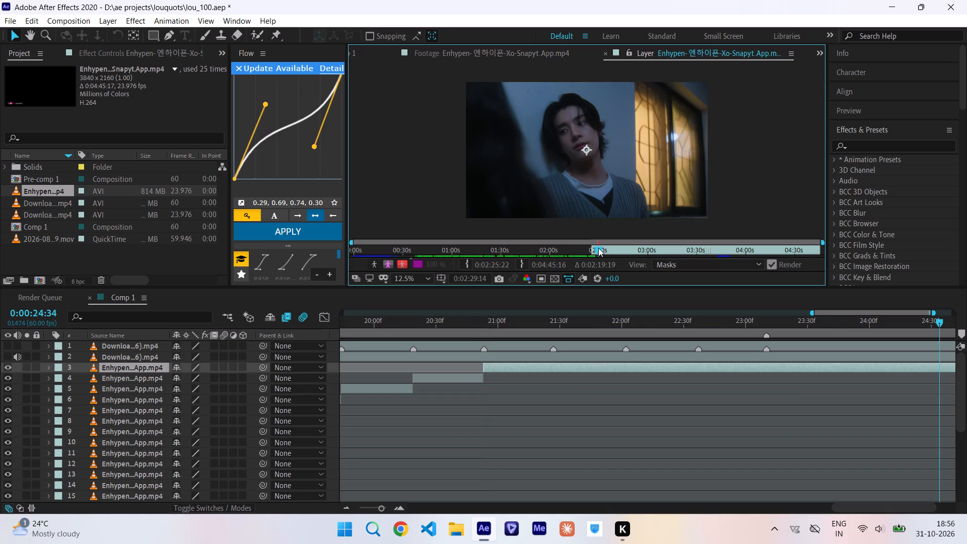
pyautogui.click(470, 264)
pyautogui.moveTo(486, 319); pyautogui.dragTo(492, 319)
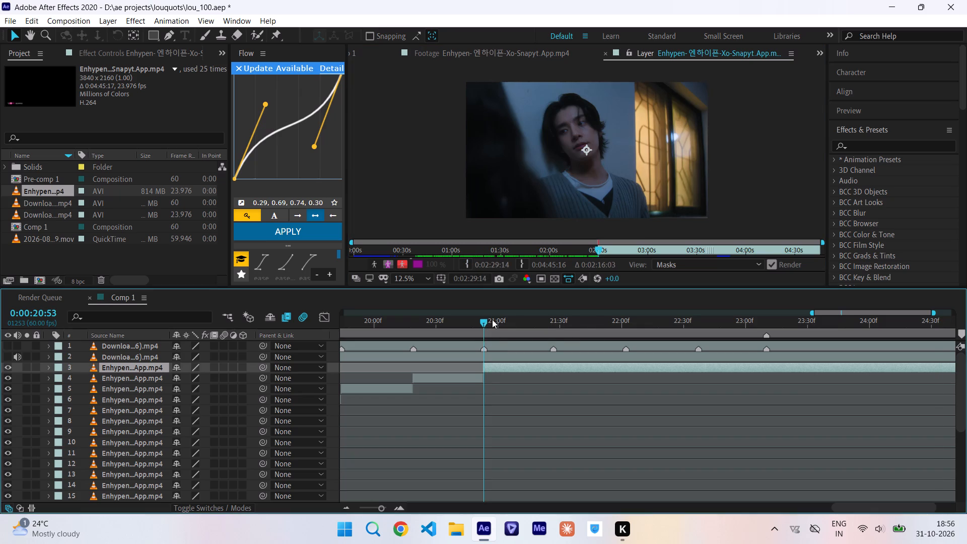
pyautogui.moveTo(492, 319); pyautogui.dragTo(461, 333)
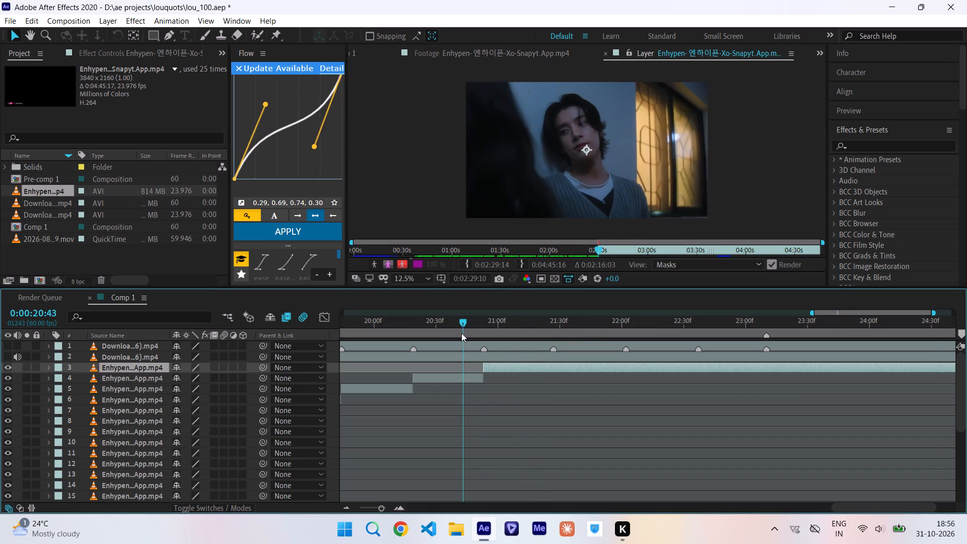
pyautogui.moveTo(461, 333); pyautogui.dragTo(468, 338)
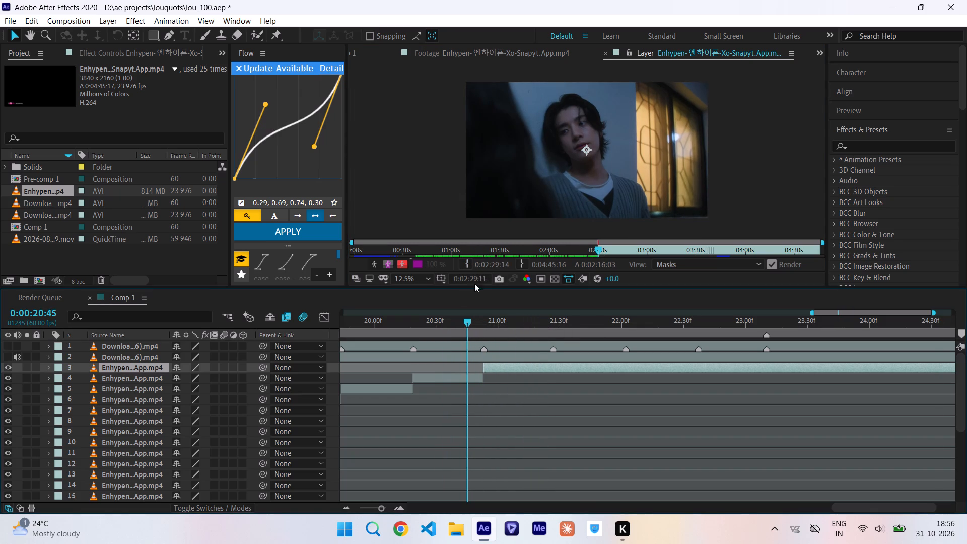
pyautogui.click(468, 265)
# Split the lit window clip at the 0:00:21:27 marker.
pyautogui.moveTo(487, 328); pyautogui.dragTo(554, 328)
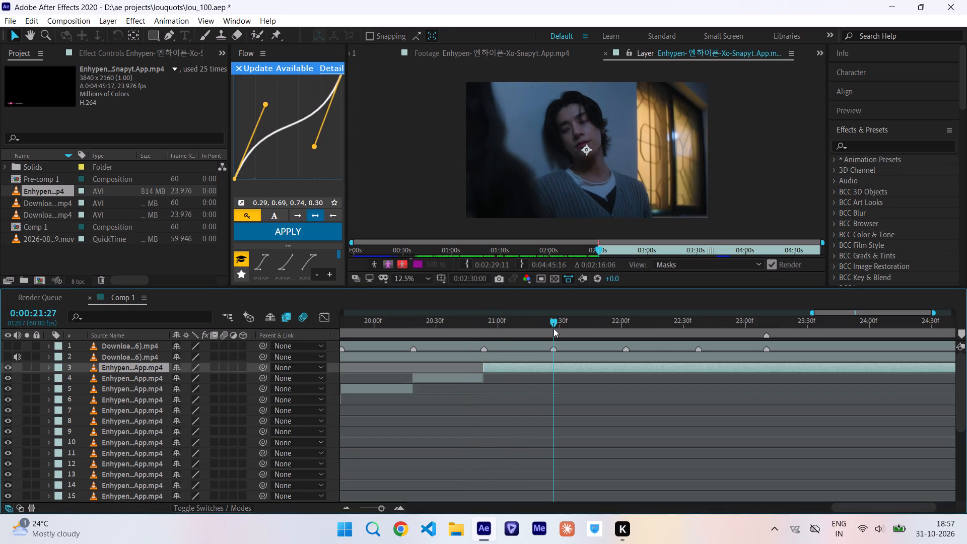
pyautogui.hotkey('ctrl', 'shift', 'd')
# Set the source in point of the Enhypen clip starting at 0:00:21:27 to 0:02:40:00, on the dark-haired man against the pale sky.
pyautogui.doubleClick(562, 367)
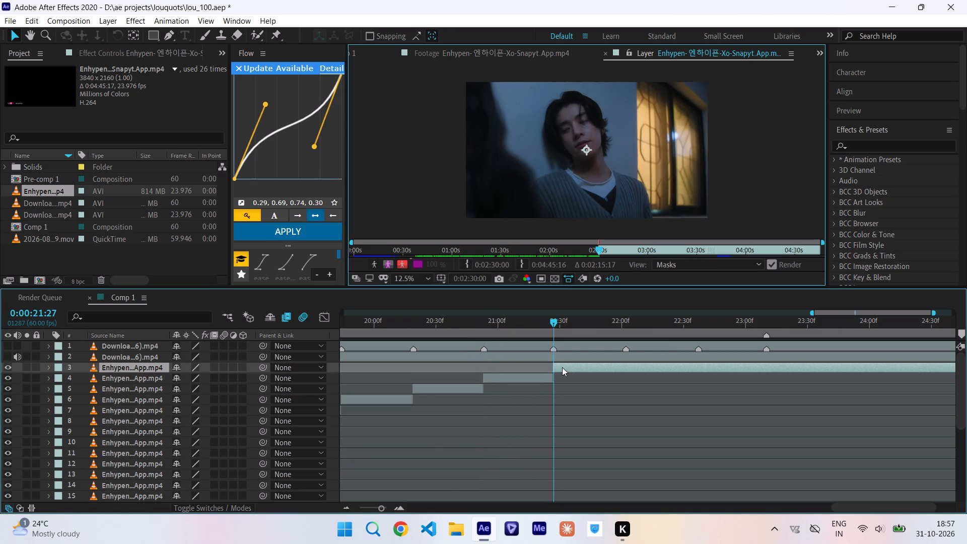
pyautogui.moveTo(602, 252); pyautogui.dragTo(605, 252)
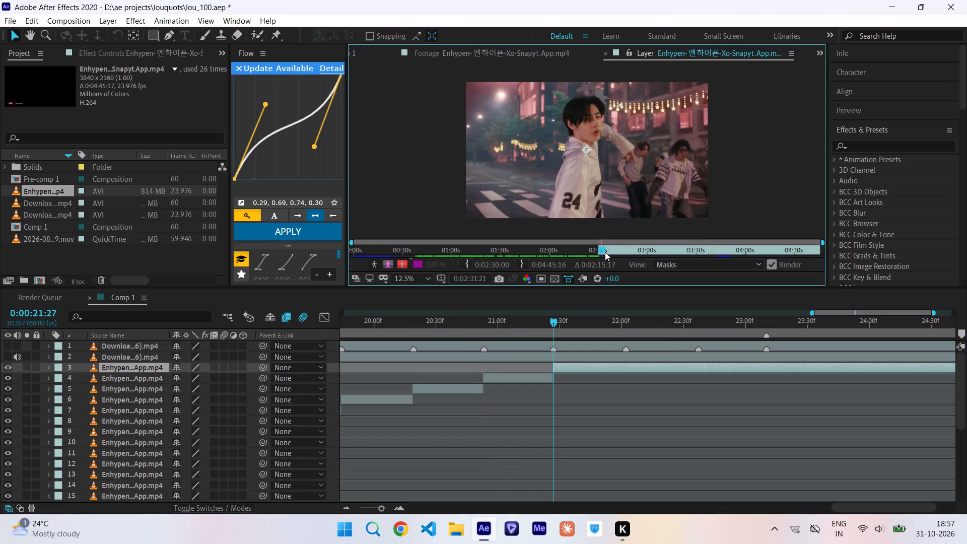
pyautogui.moveTo(605, 252); pyautogui.dragTo(613, 251)
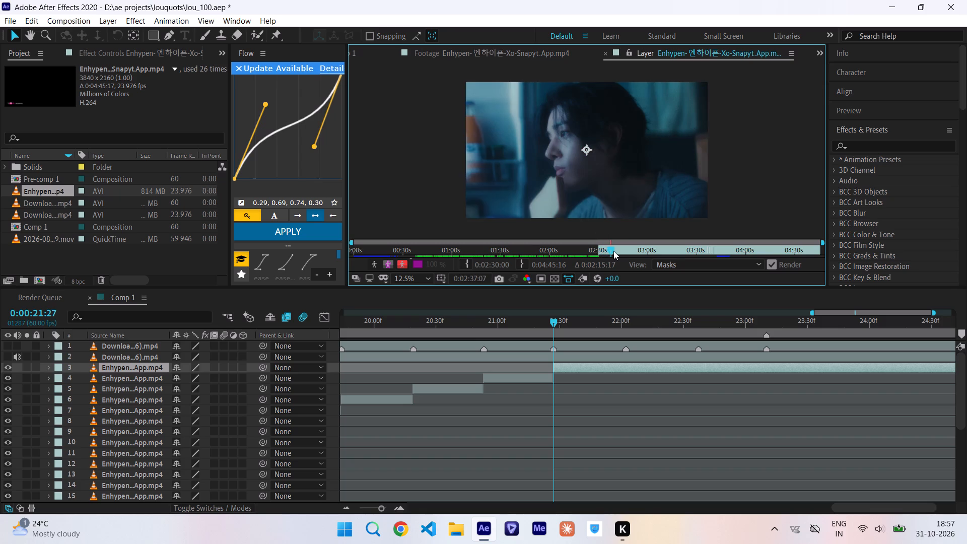
pyautogui.moveTo(613, 251); pyautogui.dragTo(620, 252)
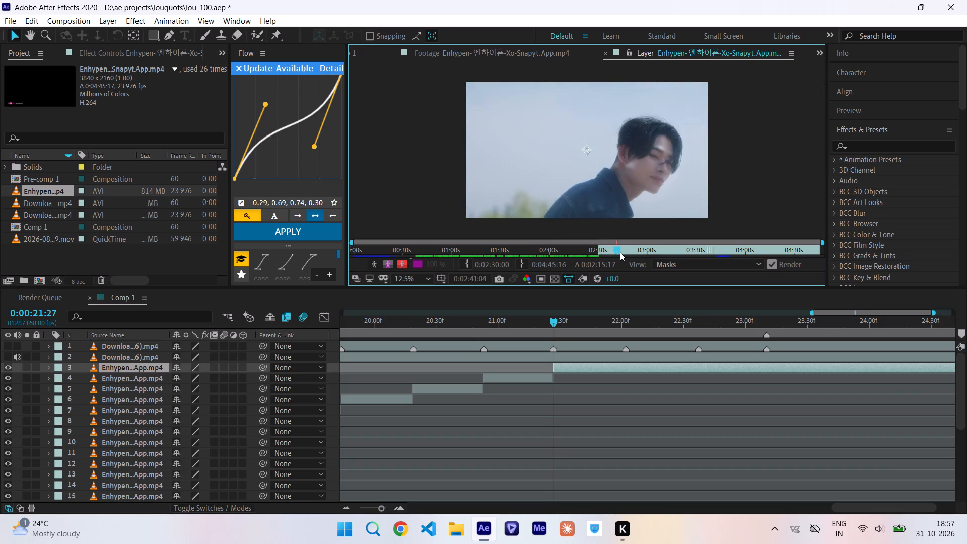
pyautogui.moveTo(620, 252); pyautogui.dragTo(618, 253)
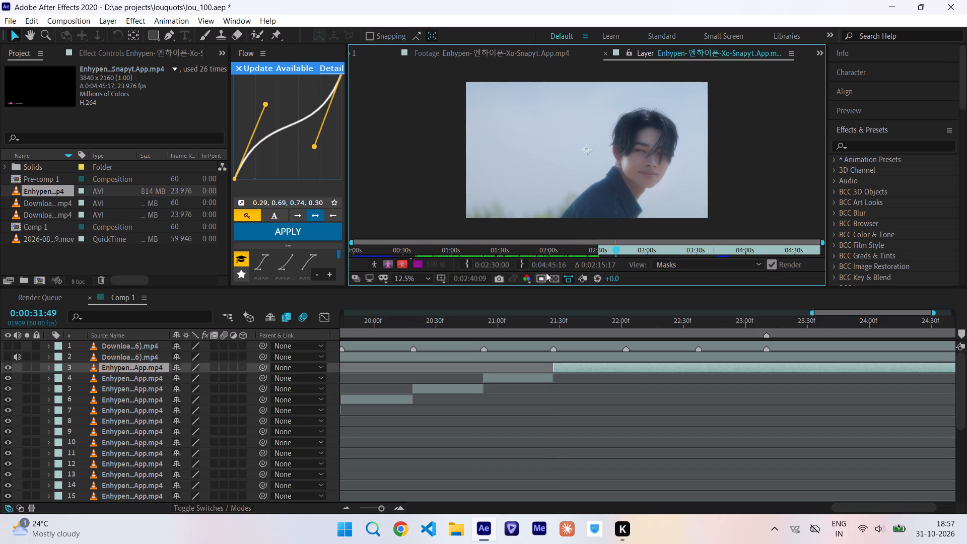
pyautogui.click(467, 261)
pyautogui.moveTo(551, 318); pyautogui.dragTo(497, 330)
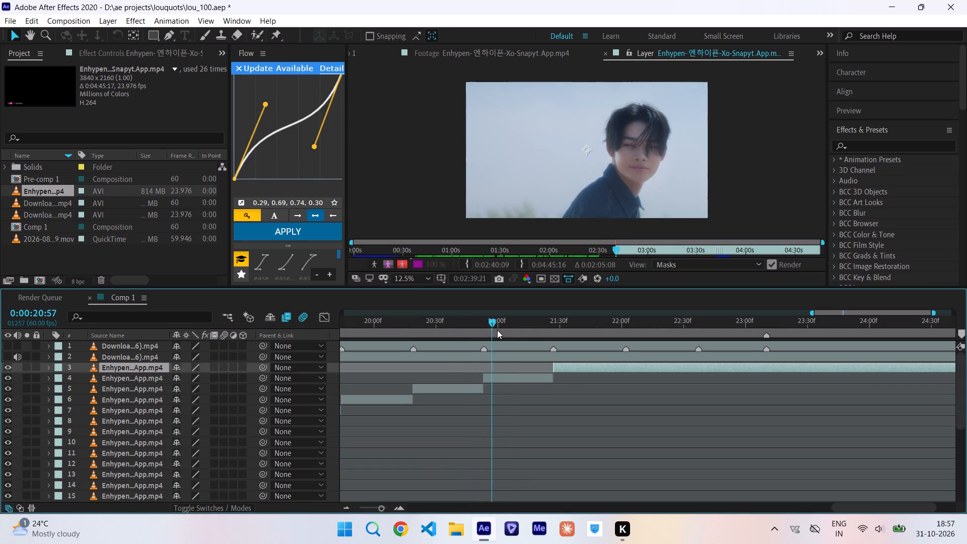
pyautogui.moveTo(497, 330); pyautogui.dragTo(506, 331)
pyautogui.click(469, 263)
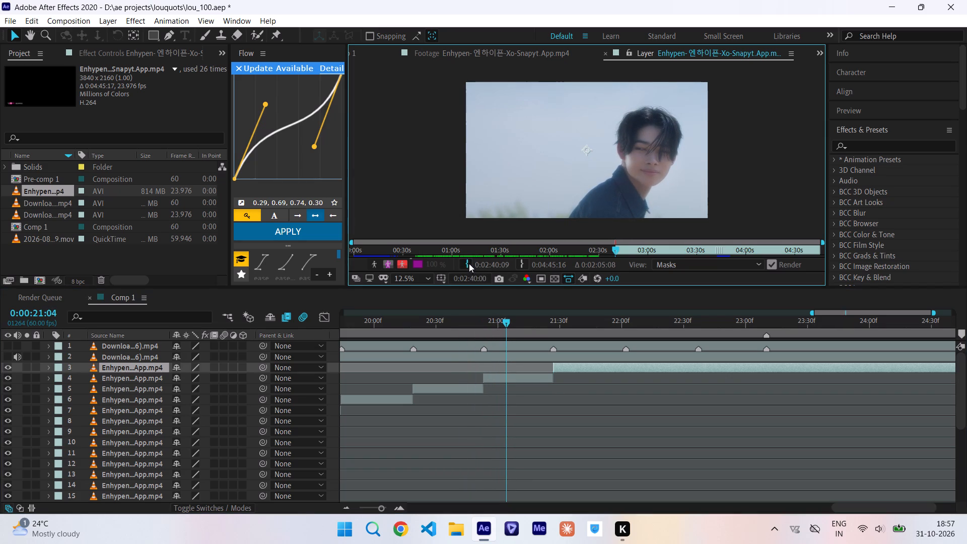
# Preview the pale sky clip and split it at the 0:00:22:02 marker.
pyautogui.moveTo(559, 326); pyautogui.dragTo(591, 323)
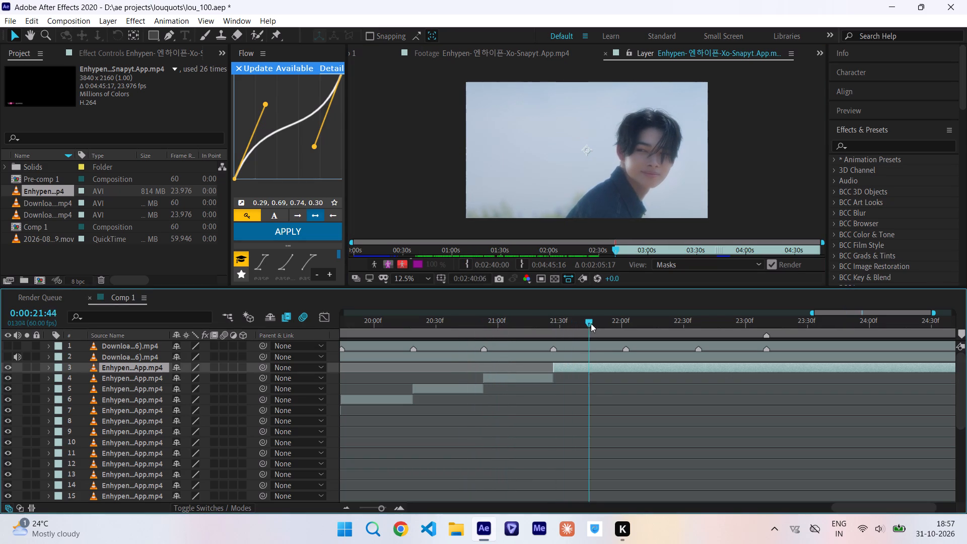
pyautogui.moveTo(591, 323); pyautogui.dragTo(722, 333)
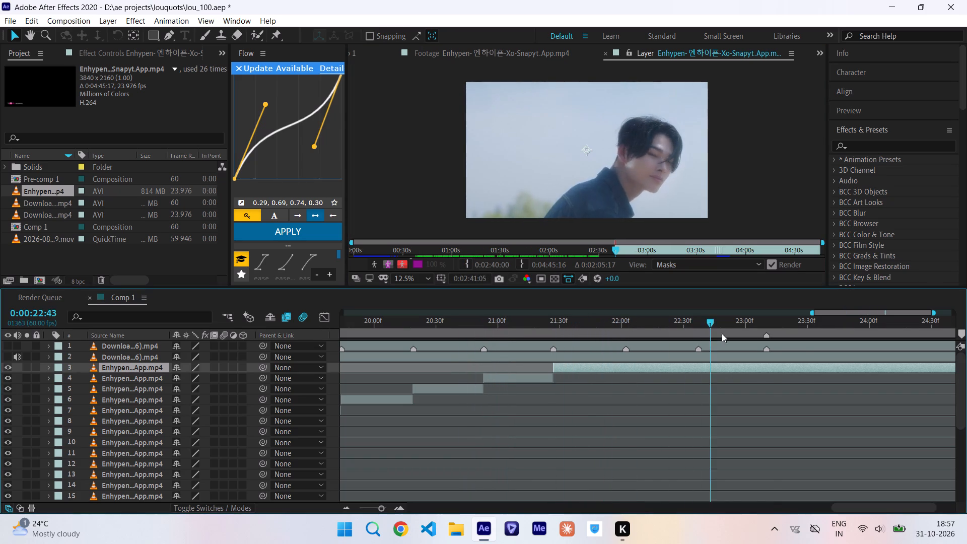
pyautogui.moveTo(722, 333); pyautogui.dragTo(550, 338)
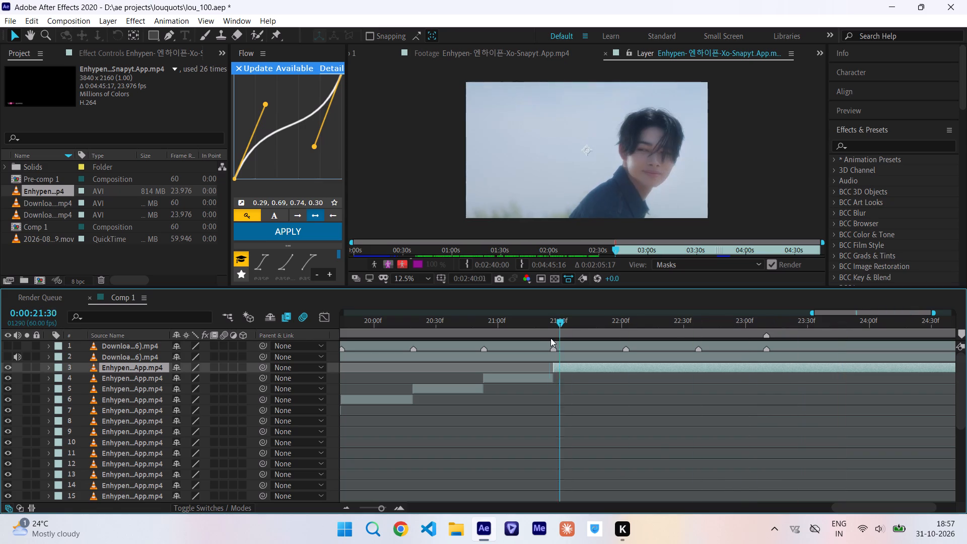
pyautogui.moveTo(550, 338); pyautogui.dragTo(564, 337)
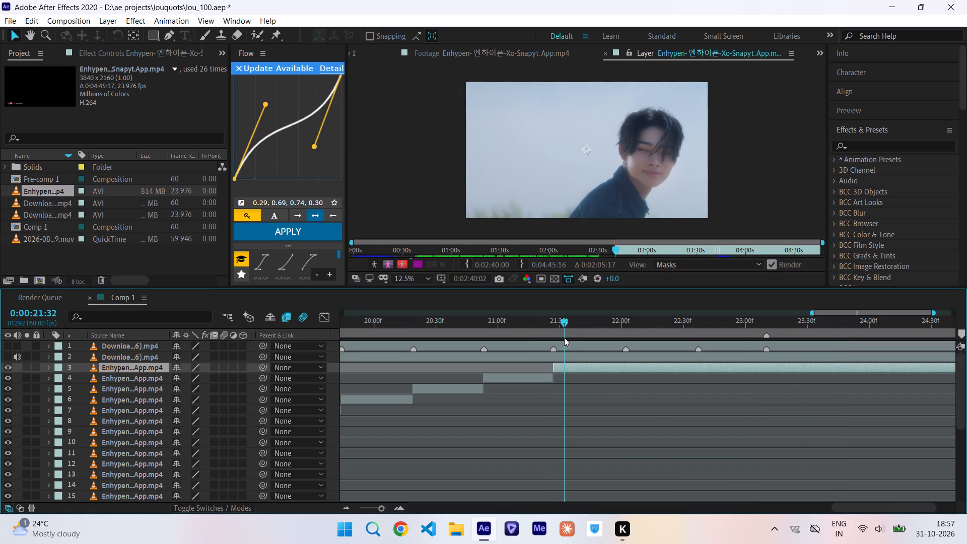
pyautogui.moveTo(564, 337); pyautogui.dragTo(561, 337)
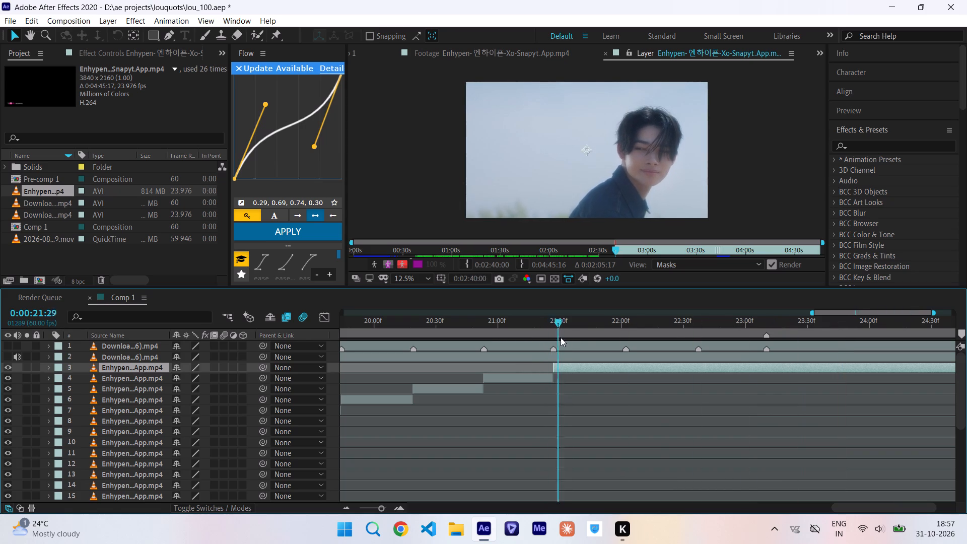
pyautogui.moveTo(561, 337); pyautogui.dragTo(626, 345)
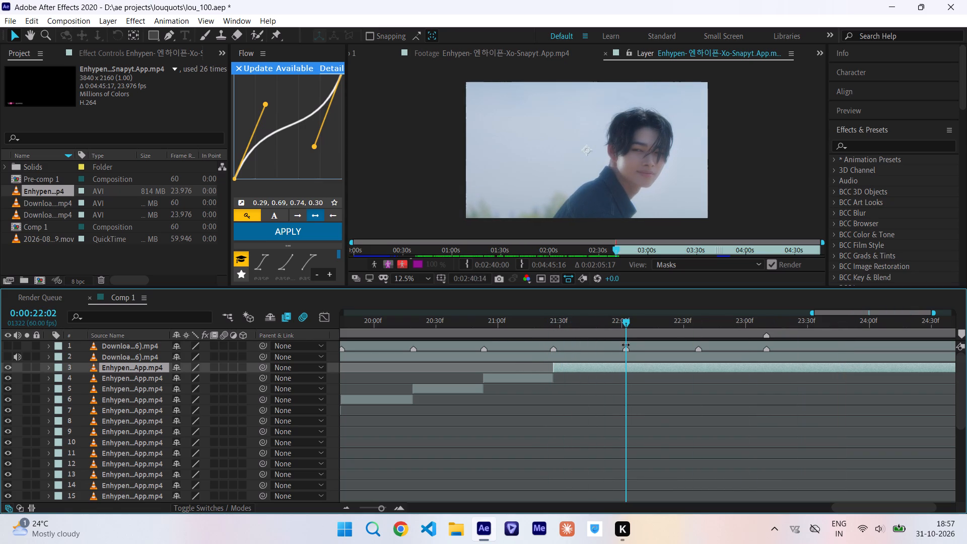
pyautogui.hotkey('ctrl', 'shift', 'd')
# Set the source in point of the Enhypen clip starting at 0:00:22:02 to 0:02:42:07, on the man against the pink backdrop.
pyautogui.doubleClick(638, 368)
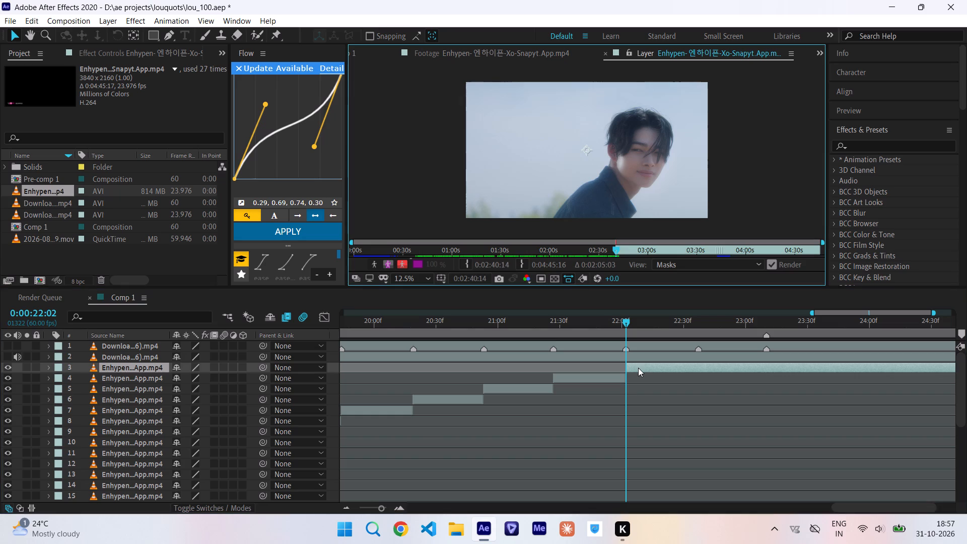
pyautogui.click(617, 248)
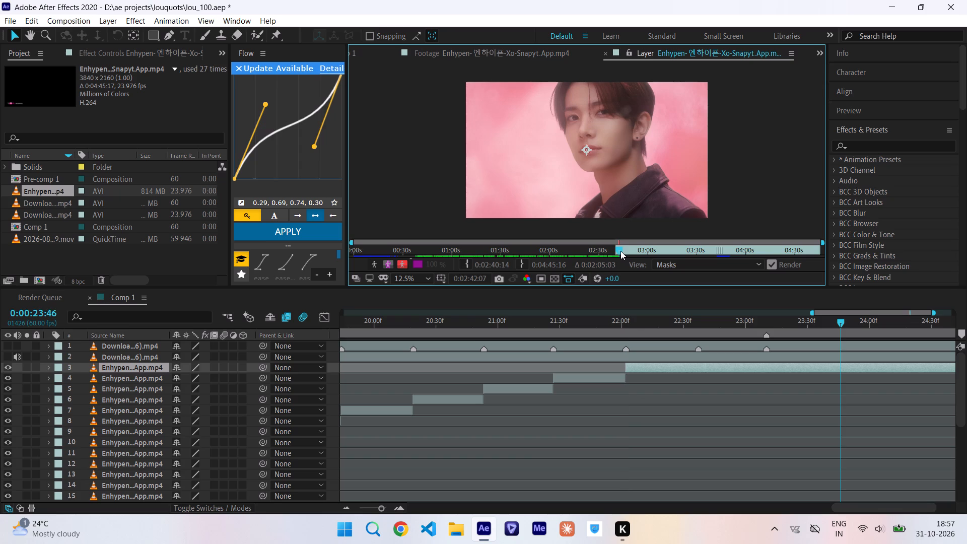
pyautogui.click(468, 261)
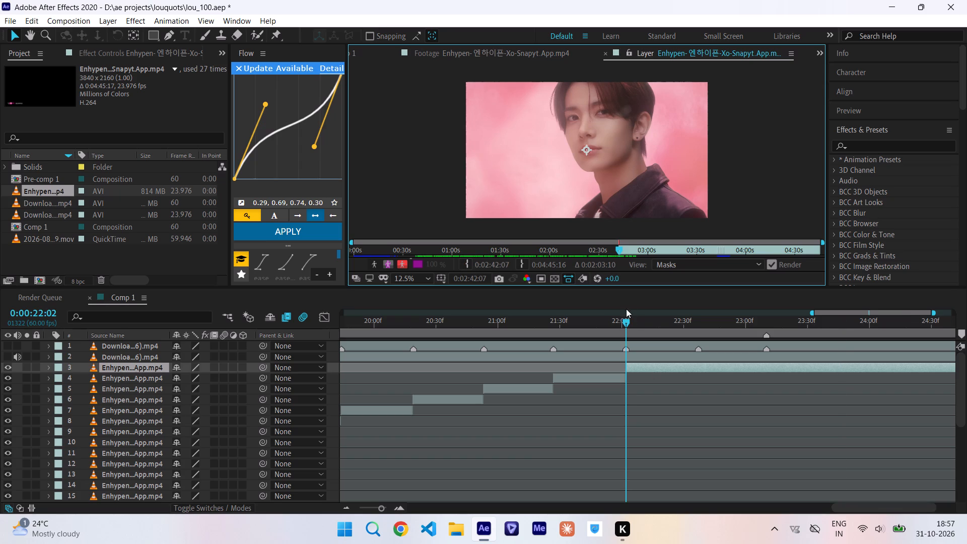
# Split the pink backdrop clip at the 0:00:22:37 marker.
pyautogui.moveTo(627, 323); pyautogui.dragTo(693, 329)
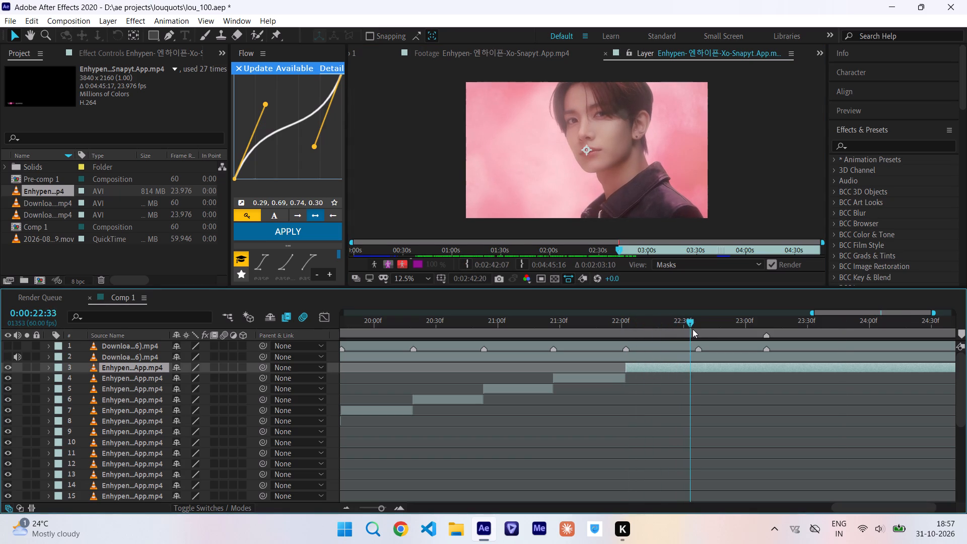
pyautogui.moveTo(693, 329); pyautogui.dragTo(700, 337)
pyautogui.hotkey('ctrl', 'shift', 'd')
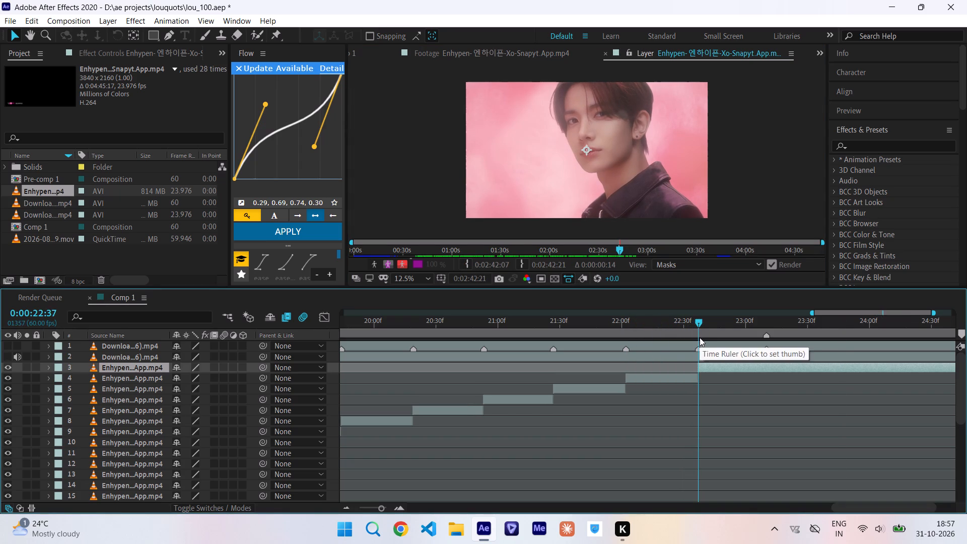
# Set the source in point of the Enhypen clip starting at 0:00:22:37 to 0:02:43:20, on the two silhouettes before the pink moon.
pyautogui.doubleClick(710, 366)
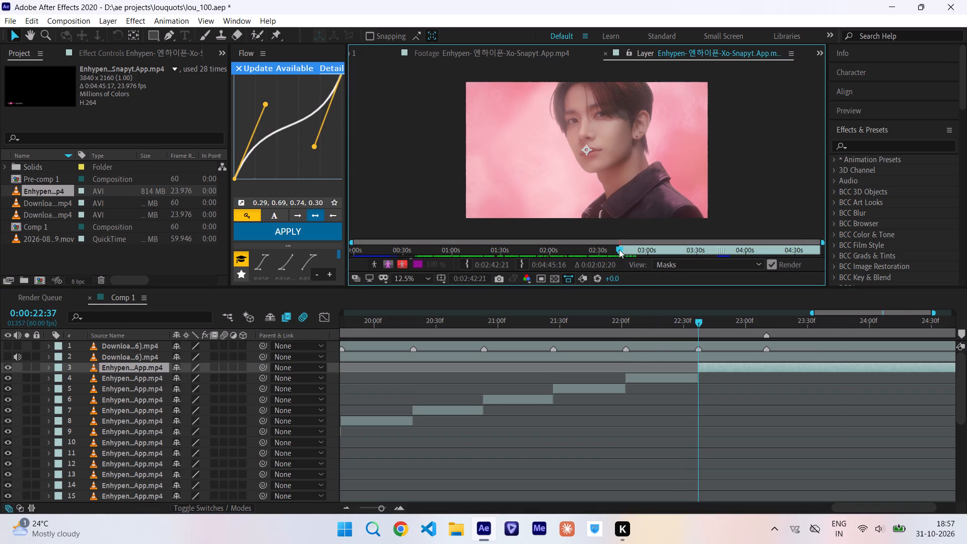
pyautogui.click(619, 249)
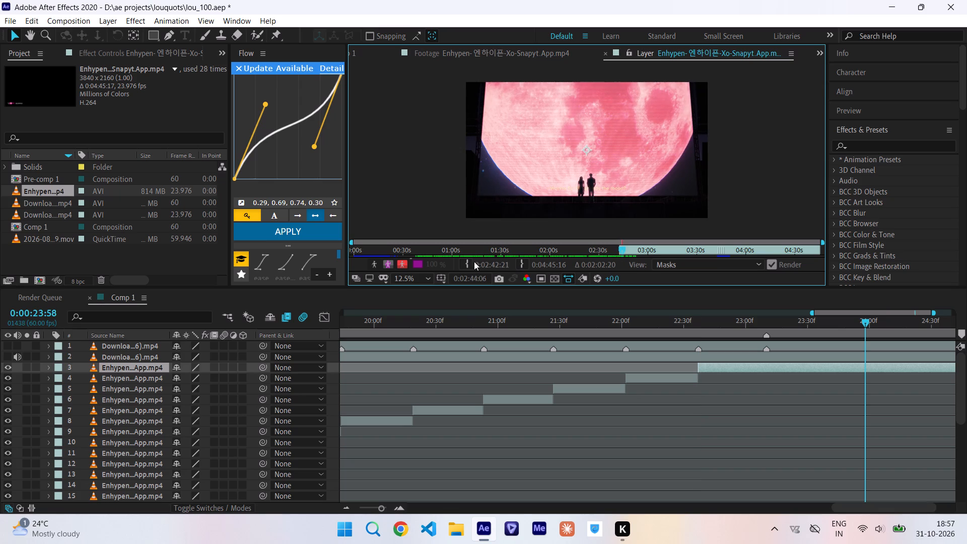
pyautogui.click(468, 262)
pyautogui.moveTo(700, 322); pyautogui.dragTo(720, 326)
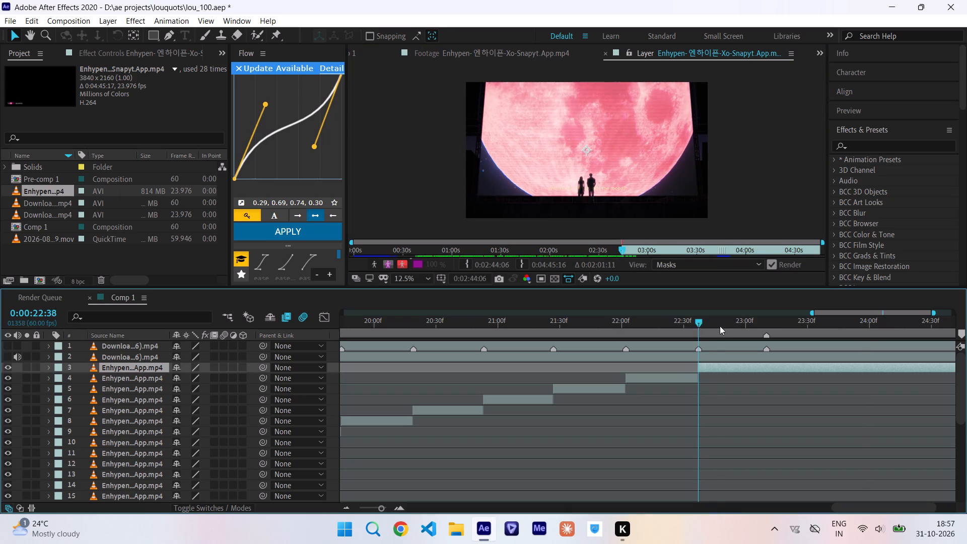
pyautogui.moveTo(720, 326); pyautogui.dragTo(657, 333)
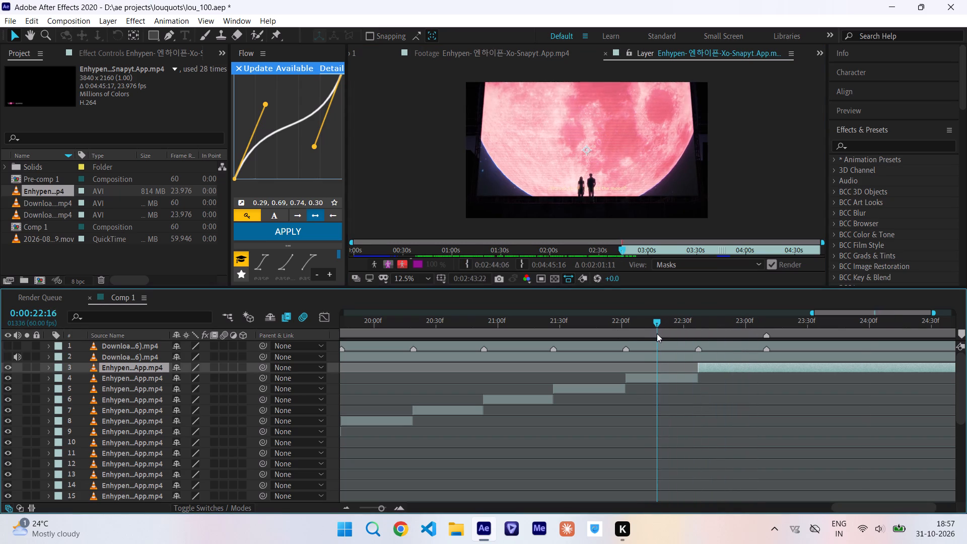
pyautogui.moveTo(657, 333); pyautogui.dragTo(650, 333)
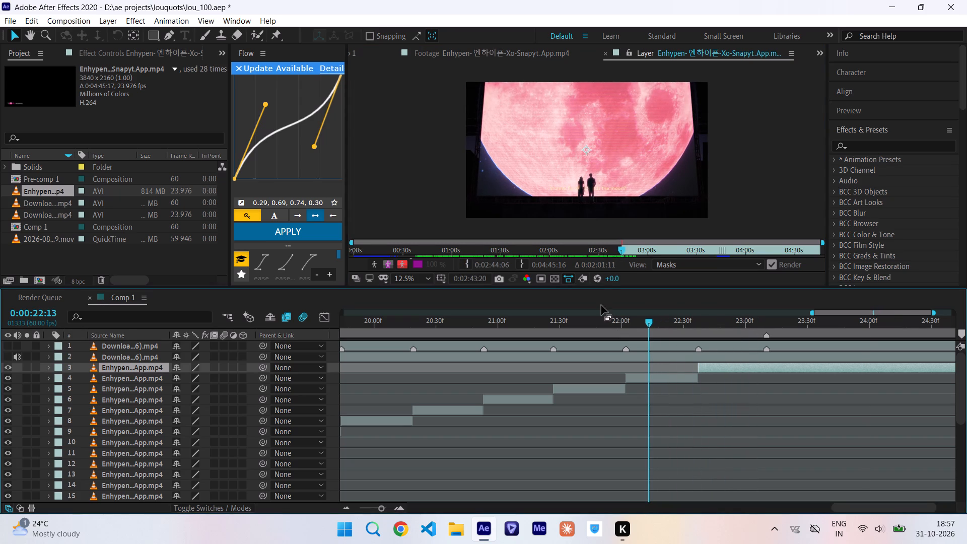
pyautogui.click(468, 261)
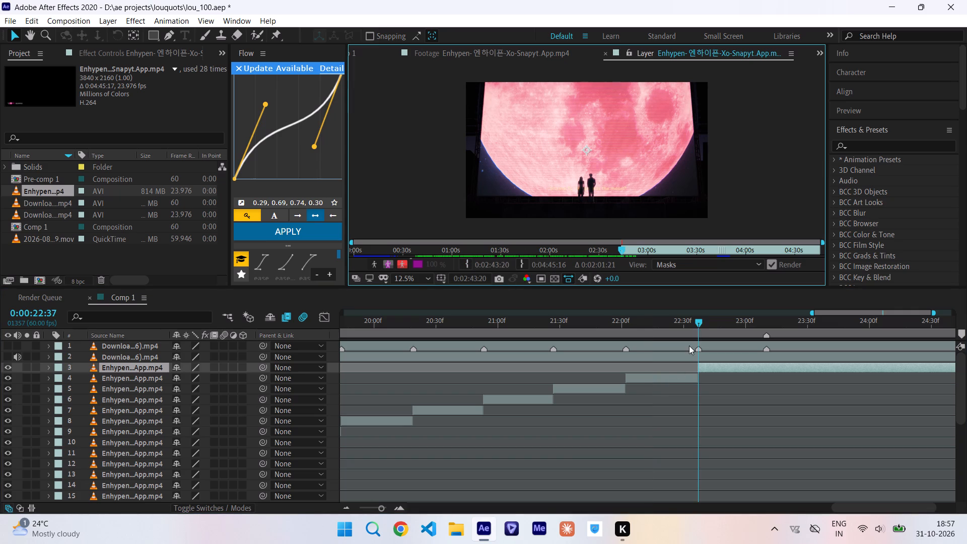
# Split the pink moon clip at the 0:00:23:10 marker.
pyautogui.moveTo(699, 324); pyautogui.dragTo(766, 356)
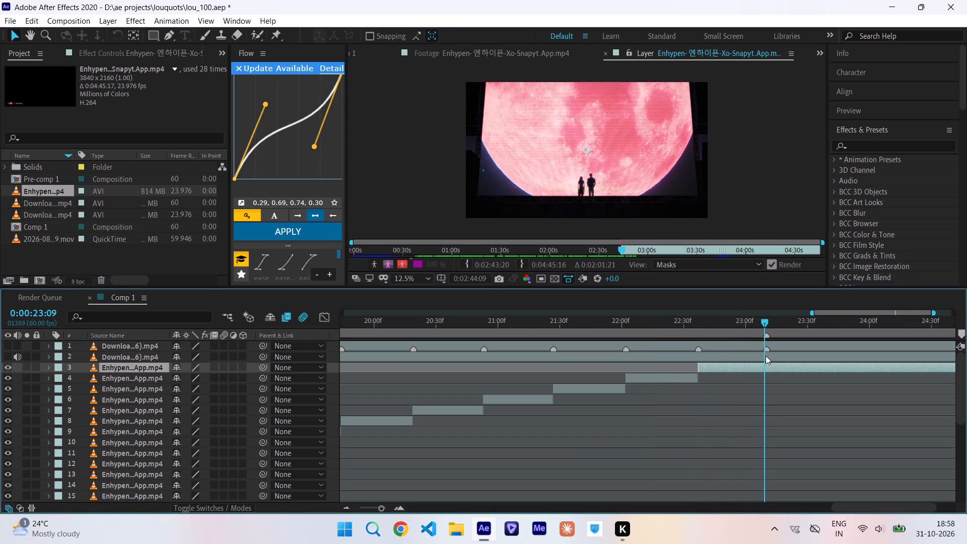
pyautogui.moveTo(766, 356); pyautogui.dragTo(767, 358)
pyautogui.hotkey('ctrl', 'shift', 'd')
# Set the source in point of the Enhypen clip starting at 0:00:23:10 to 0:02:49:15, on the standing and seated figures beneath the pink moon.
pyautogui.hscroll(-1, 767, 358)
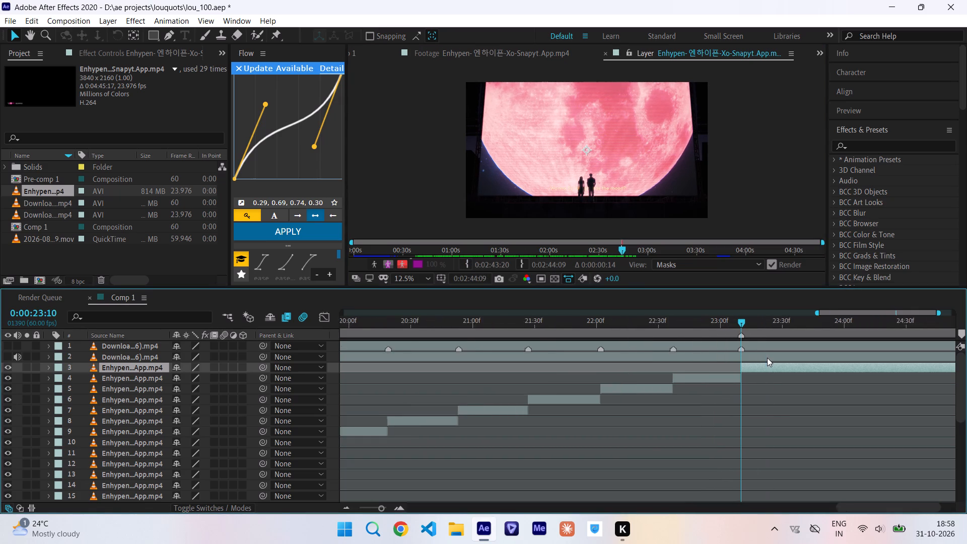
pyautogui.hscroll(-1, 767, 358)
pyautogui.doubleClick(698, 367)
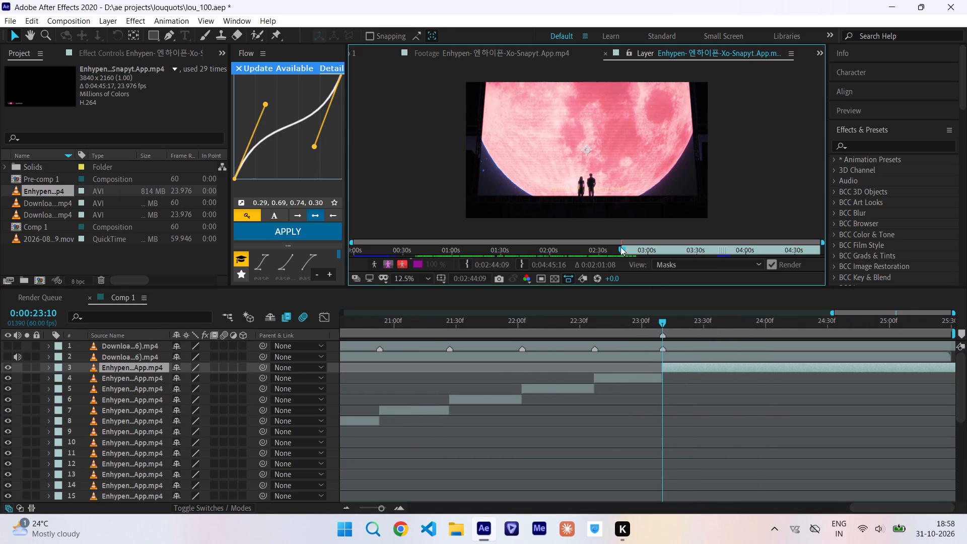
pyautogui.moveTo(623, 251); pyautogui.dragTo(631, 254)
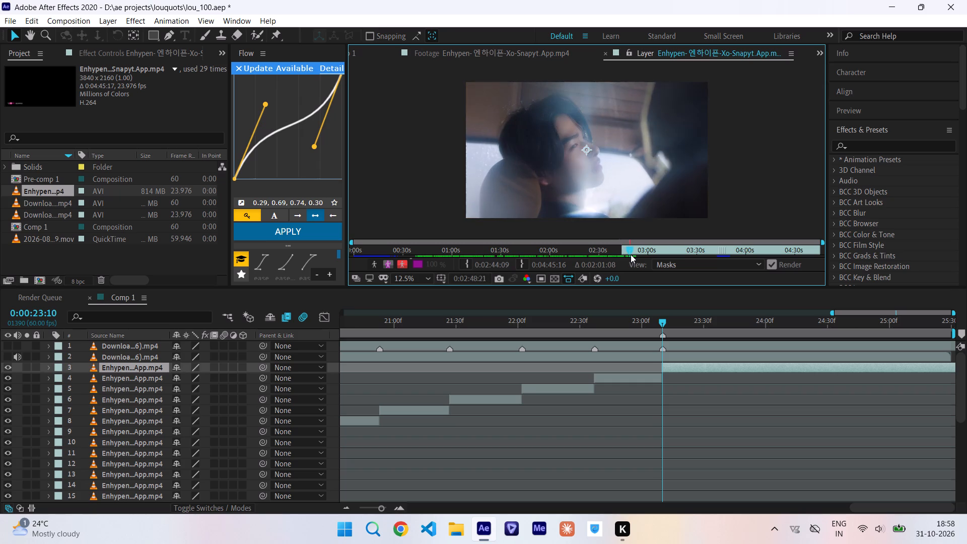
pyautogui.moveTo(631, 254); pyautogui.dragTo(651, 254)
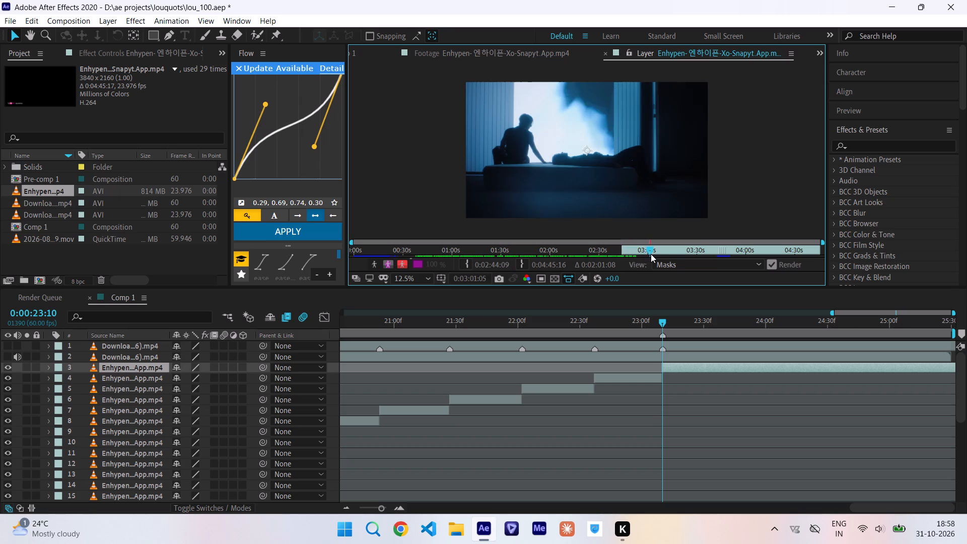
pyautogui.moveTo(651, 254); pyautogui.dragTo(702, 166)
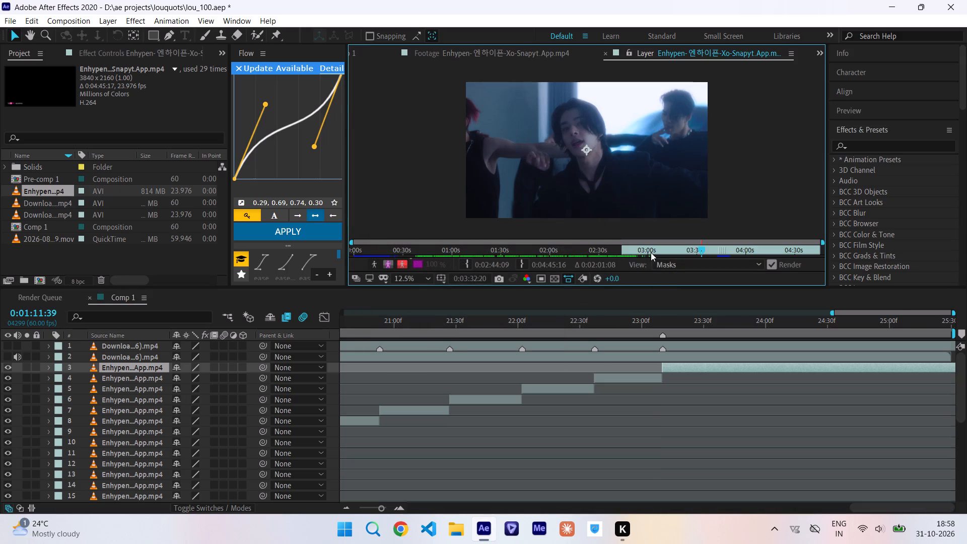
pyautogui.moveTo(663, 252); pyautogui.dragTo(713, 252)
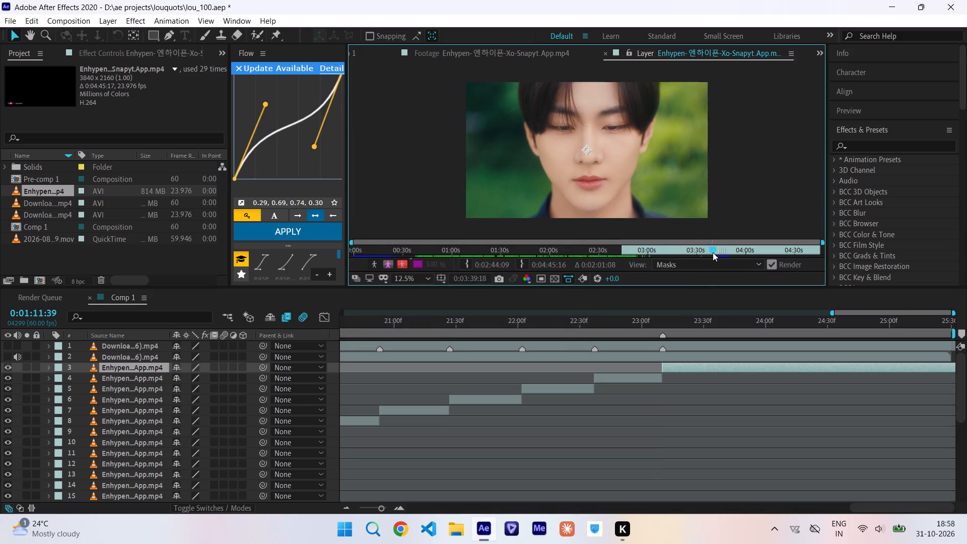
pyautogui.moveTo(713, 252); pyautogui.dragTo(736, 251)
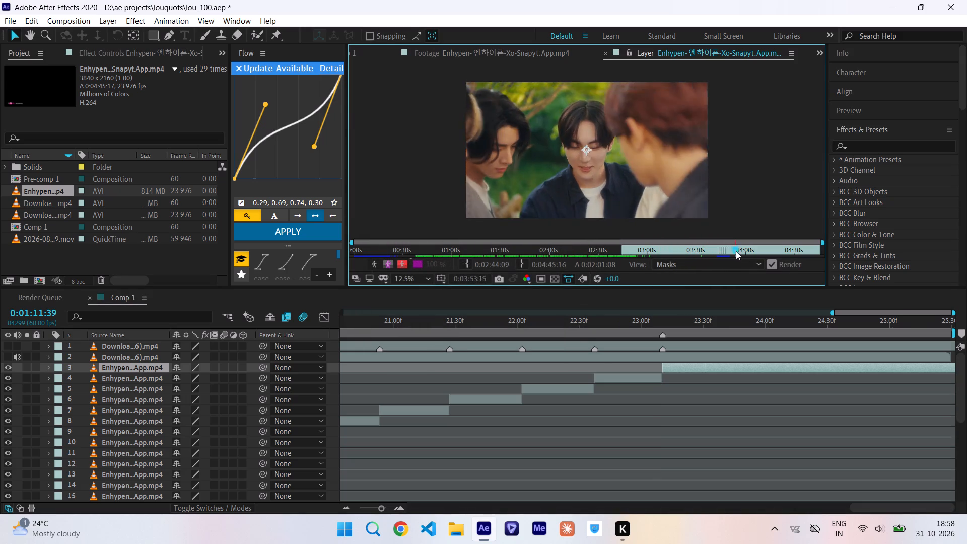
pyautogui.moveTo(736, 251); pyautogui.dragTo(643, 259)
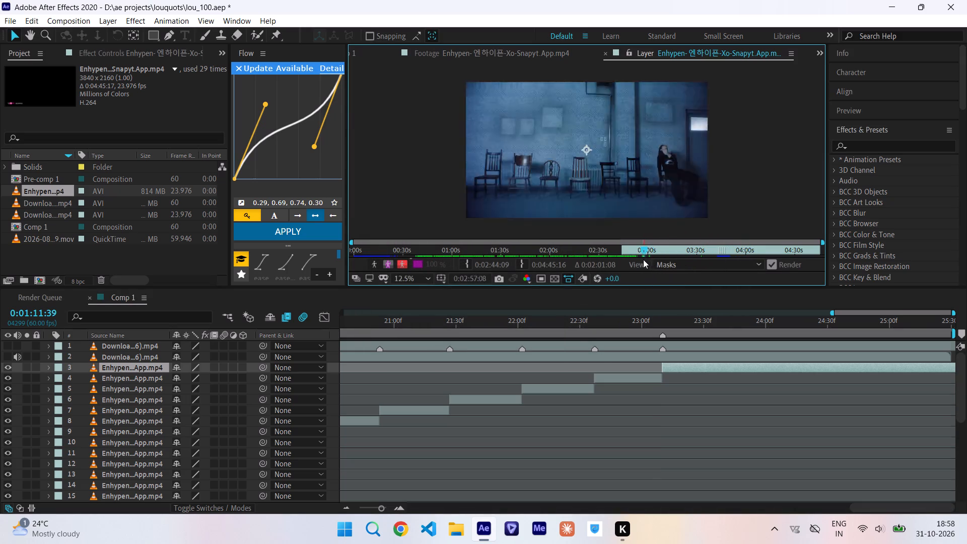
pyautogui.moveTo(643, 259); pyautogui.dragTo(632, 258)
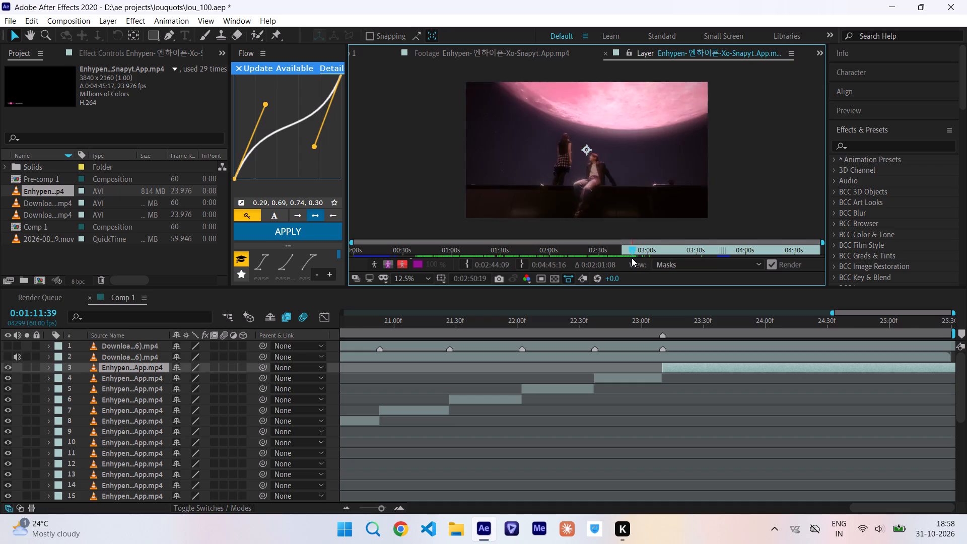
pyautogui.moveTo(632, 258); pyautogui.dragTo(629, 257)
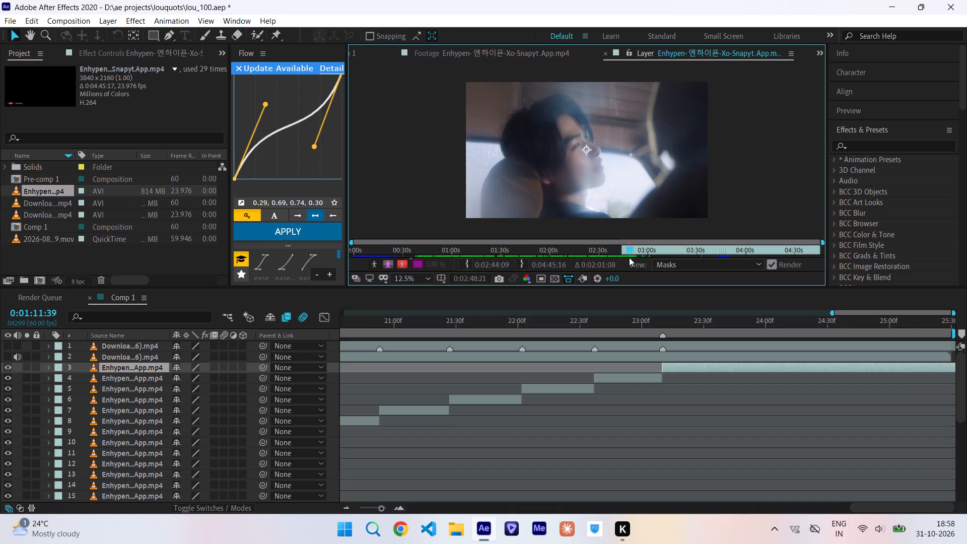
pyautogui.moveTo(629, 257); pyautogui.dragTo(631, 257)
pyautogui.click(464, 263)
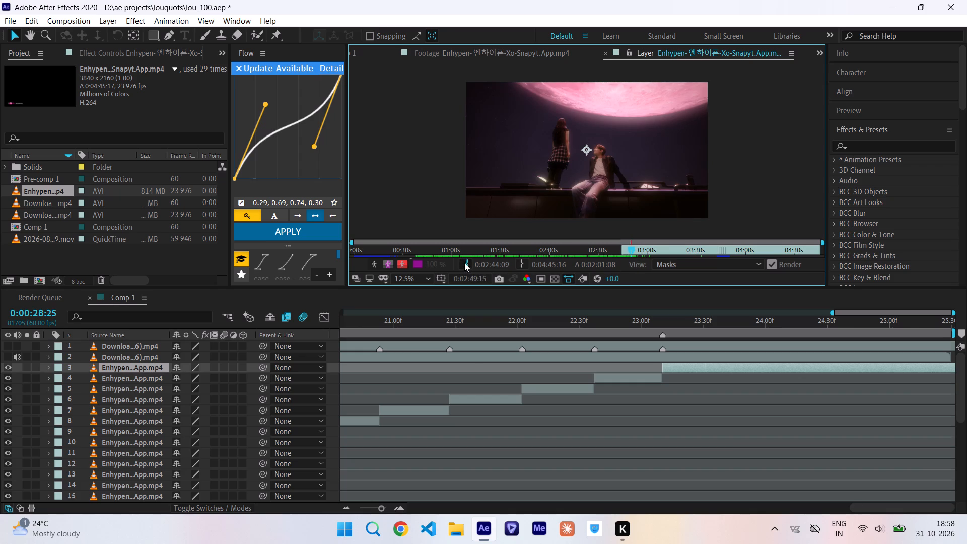
# Split the Enhypen clip starting at 0:00:23:10 near its end, at 0:00:25:29.
pyautogui.moveTo(662, 322); pyautogui.dragTo(694, 326)
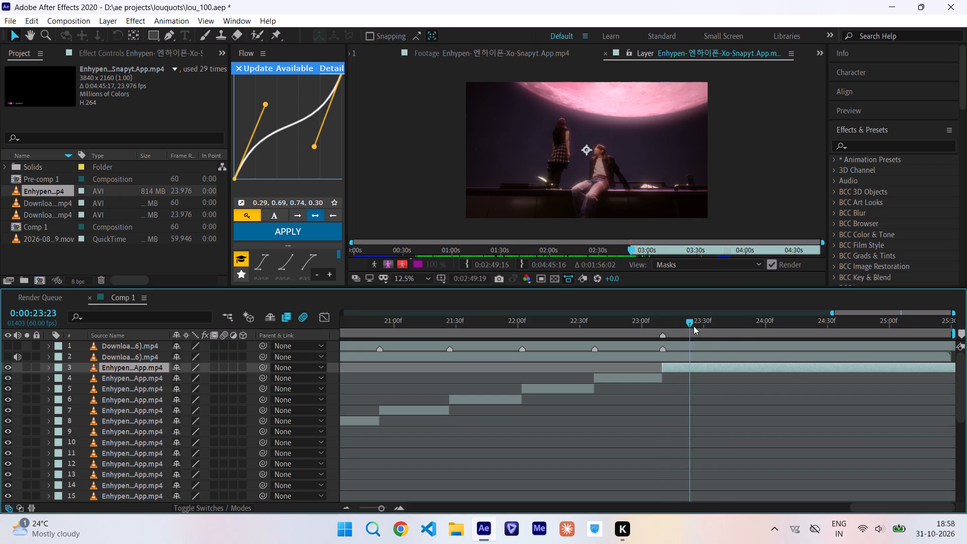
pyautogui.moveTo(694, 326); pyautogui.dragTo(873, 338)
pyautogui.hscroll(1, 868, 338)
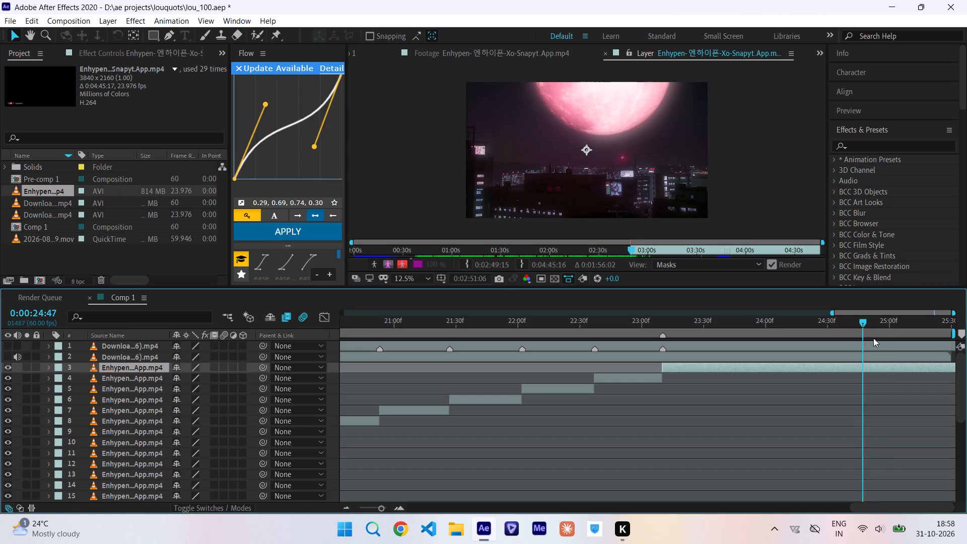
pyautogui.hscroll(1, 873, 338)
pyautogui.moveTo(873, 338); pyautogui.dragTo(852, 353)
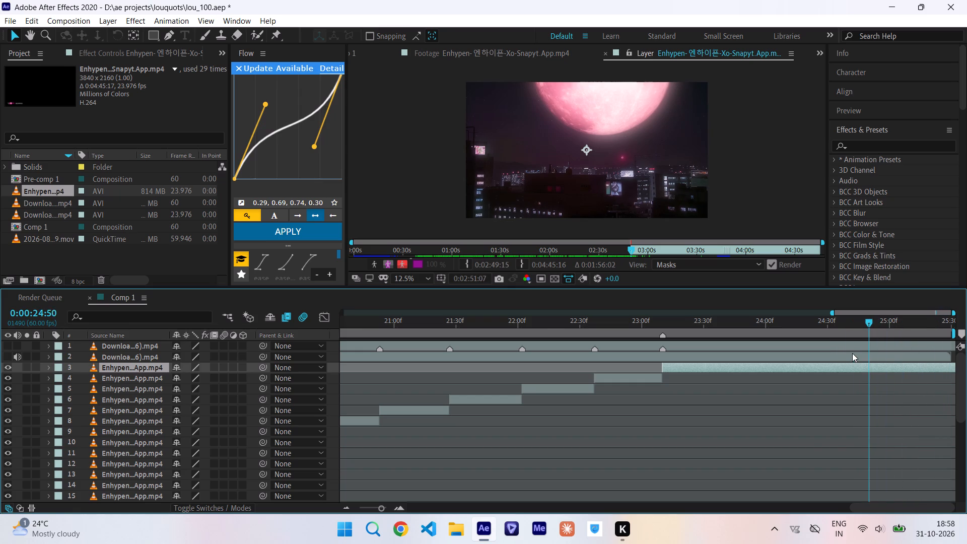
pyautogui.moveTo(852, 353); pyautogui.dragTo(966, 360)
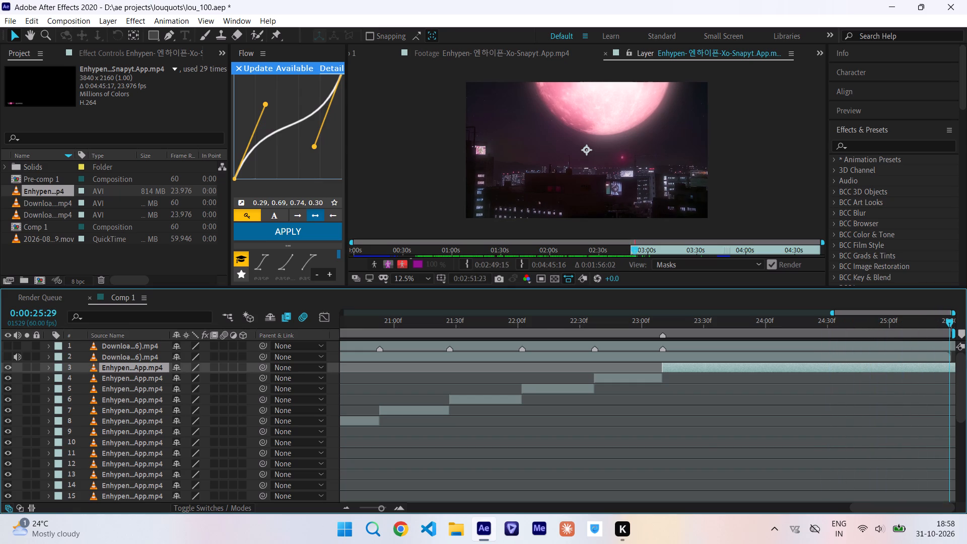
pyautogui.hotkey('ctrl', 'shift', 'd')
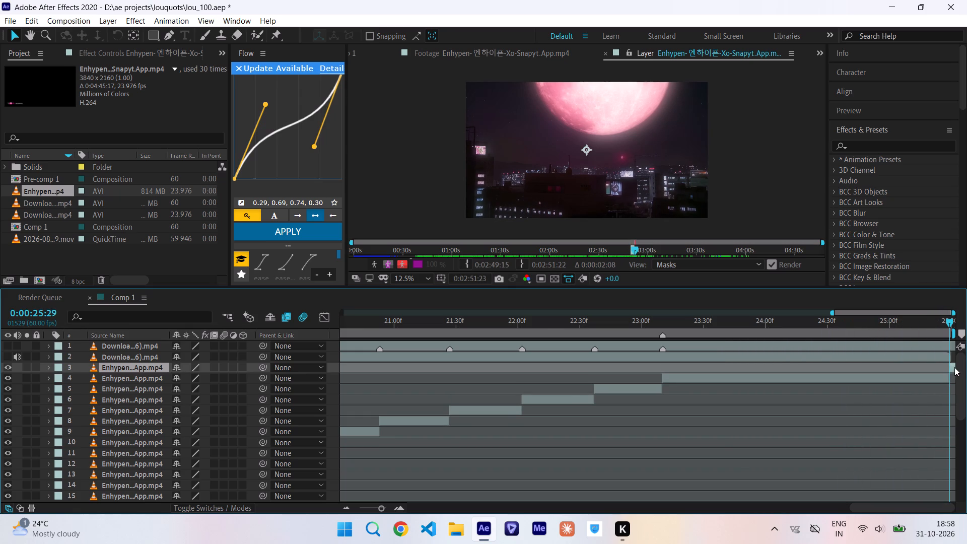
# Move the split-off Enhypen piece from 0:00:25:29 back to start at about 0:00:22:04.
pyautogui.moveTo(953, 366); pyautogui.dragTo(531, 386)
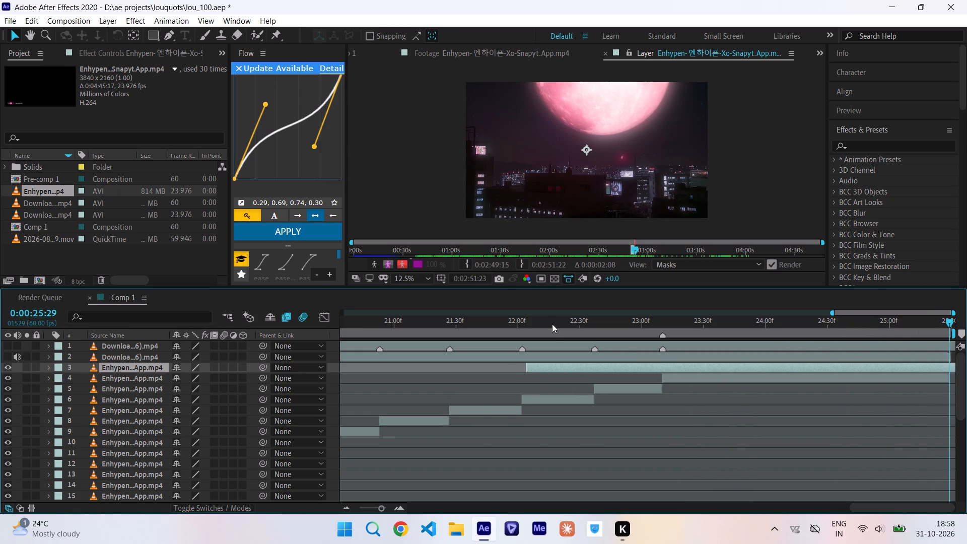
# Set the source in point of the Enhypen clip starting at 0:00:23:10 to 0:02:47:14, on the man in the car.
pyautogui.moveTo(552, 324); pyautogui.dragTo(302, 358)
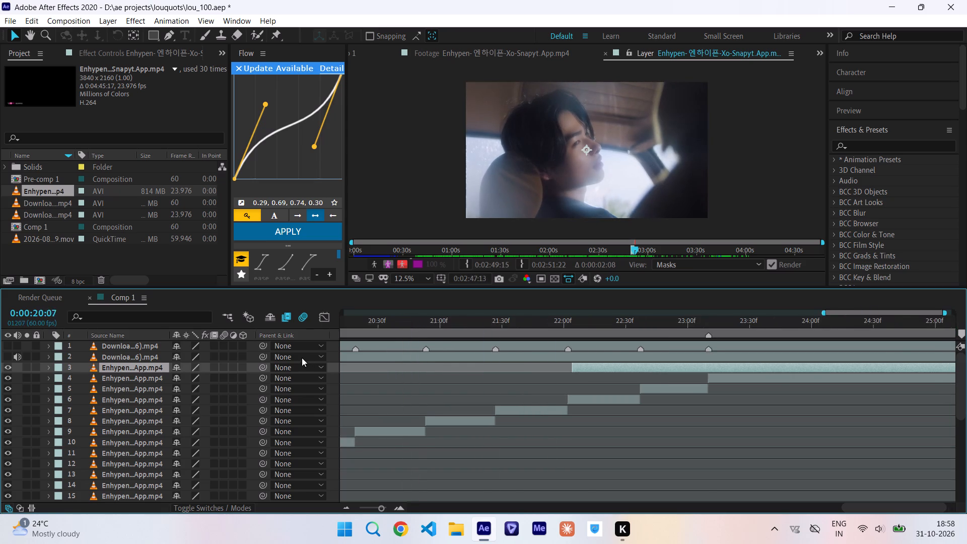
pyautogui.moveTo(302, 358); pyautogui.dragTo(592, 371)
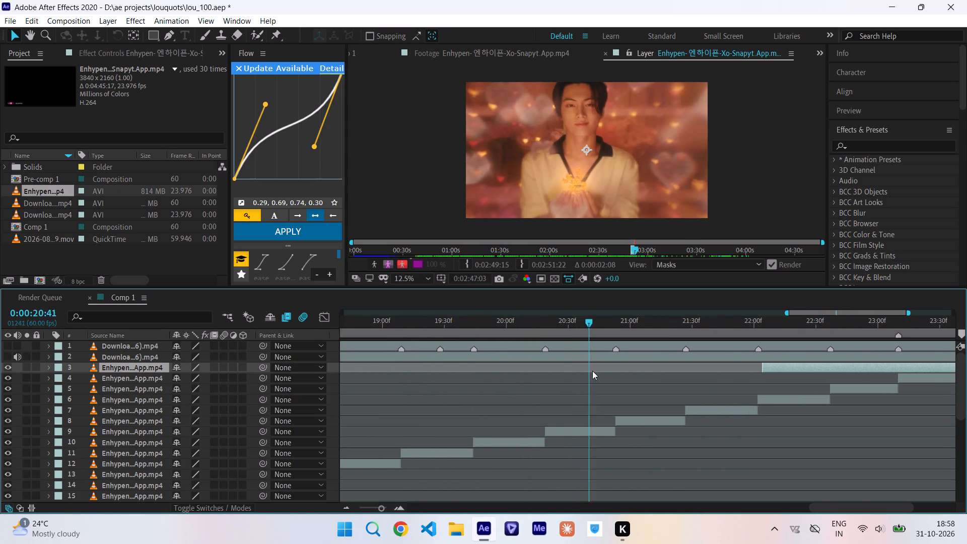
pyautogui.moveTo(592, 371); pyautogui.dragTo(647, 371)
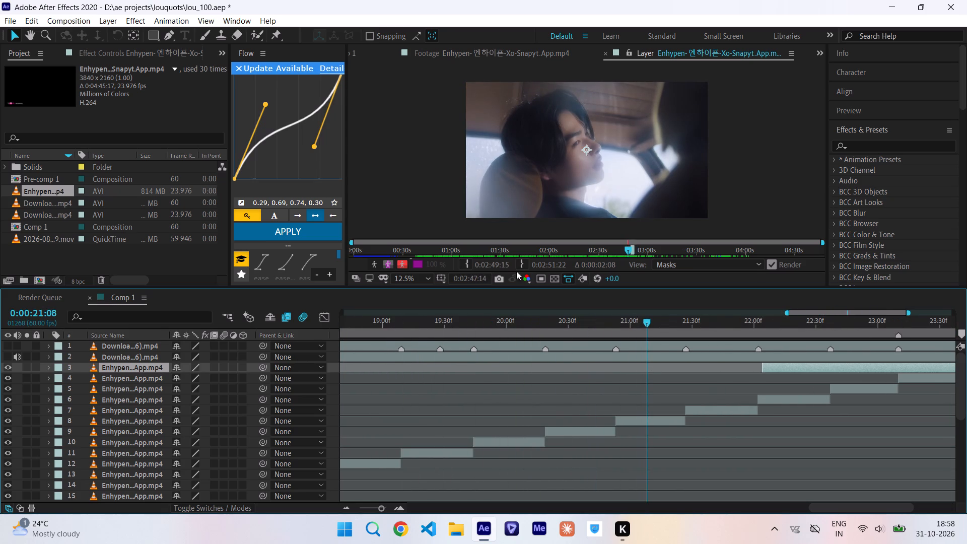
pyautogui.click(468, 266)
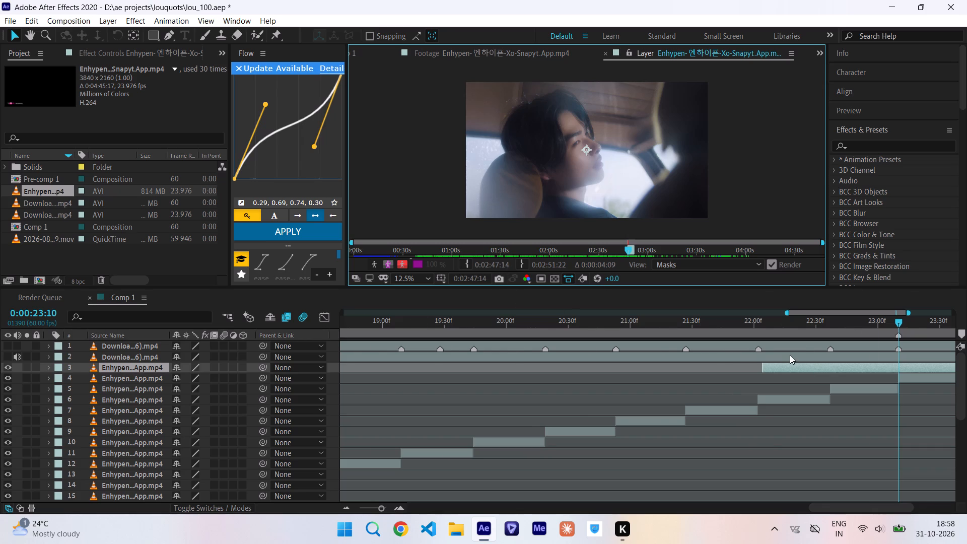
pyautogui.hscroll(-1, 790, 355)
pyautogui.click(468, 261)
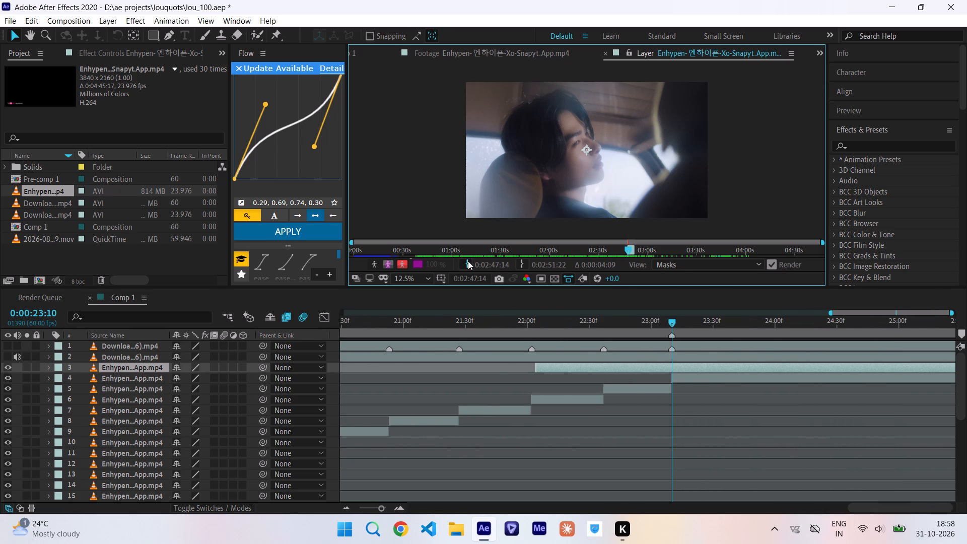
# Set the source in point of the Enhypen clip starting at 0:00:22:04 to 0:02:47:12, on the man in the car.
pyautogui.click(383, 51)
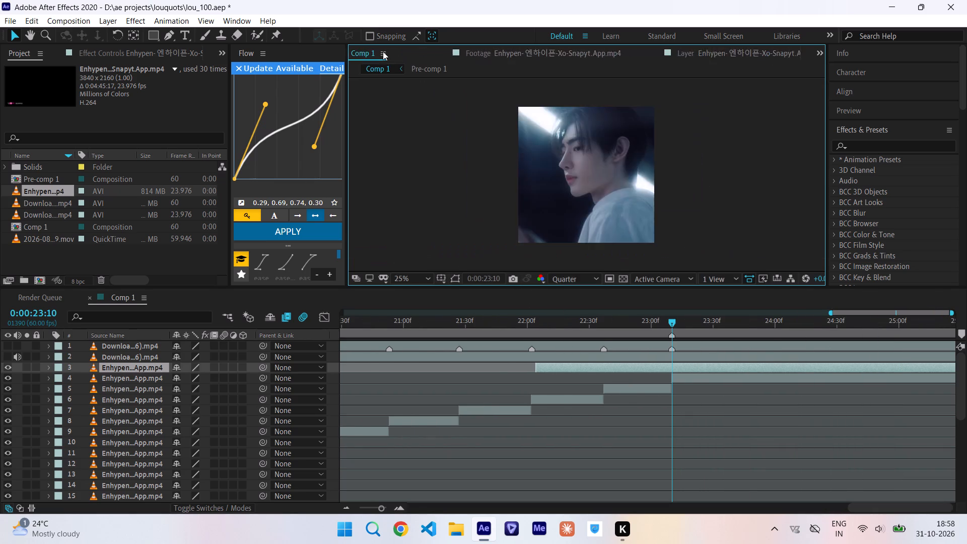
pyautogui.click(543, 326)
pyautogui.moveTo(543, 326); pyautogui.dragTo(528, 326)
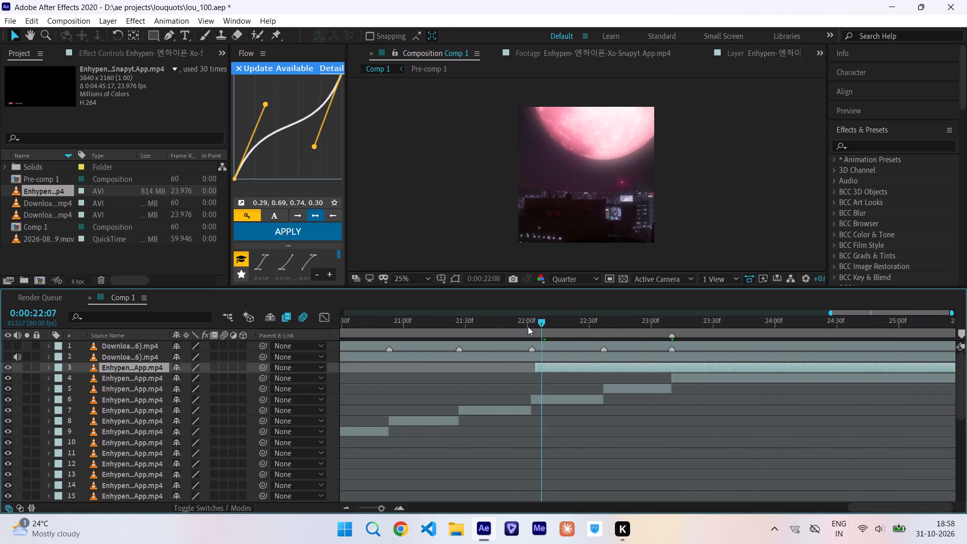
pyautogui.moveTo(528, 326); pyautogui.dragTo(685, 343)
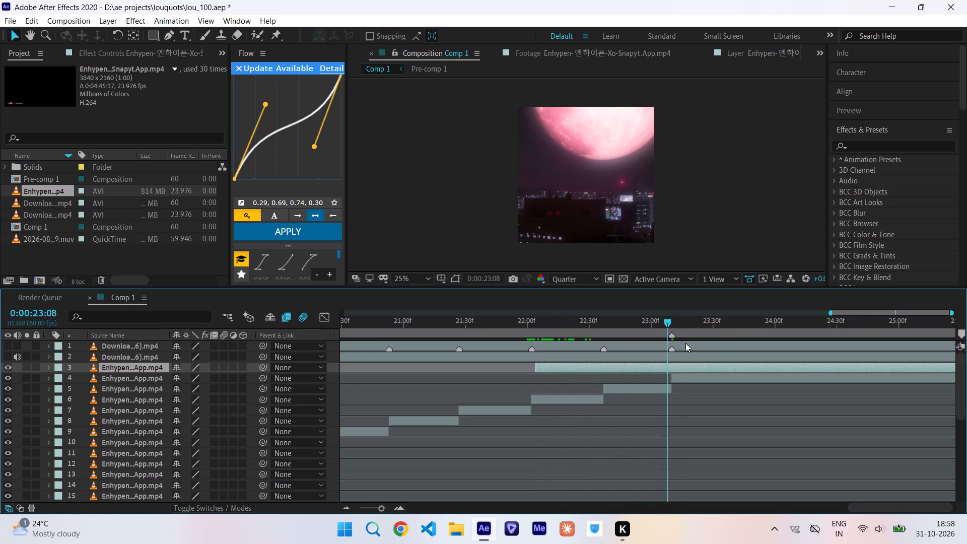
pyautogui.moveTo(685, 343); pyautogui.dragTo(723, 346)
pyautogui.doubleClick(668, 369)
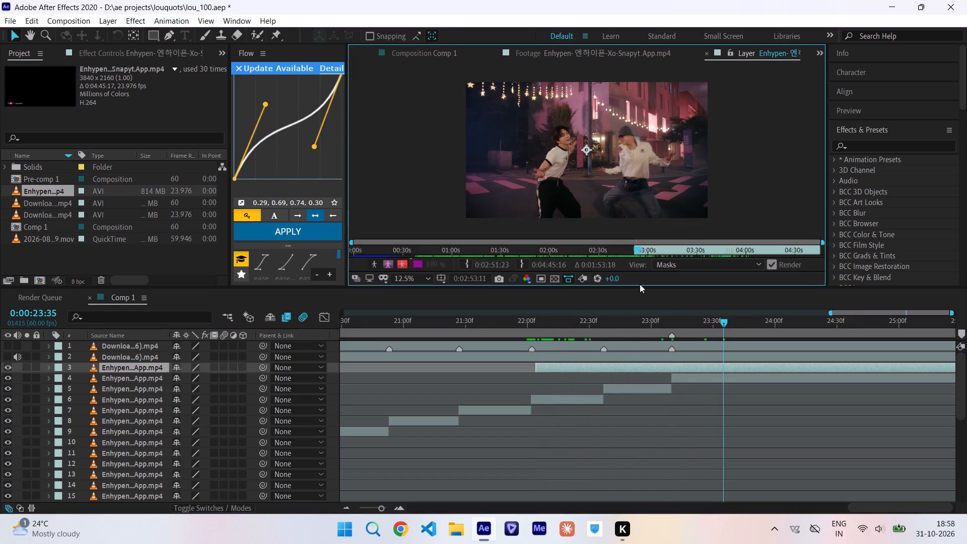
pyautogui.moveTo(638, 251); pyautogui.dragTo(628, 251)
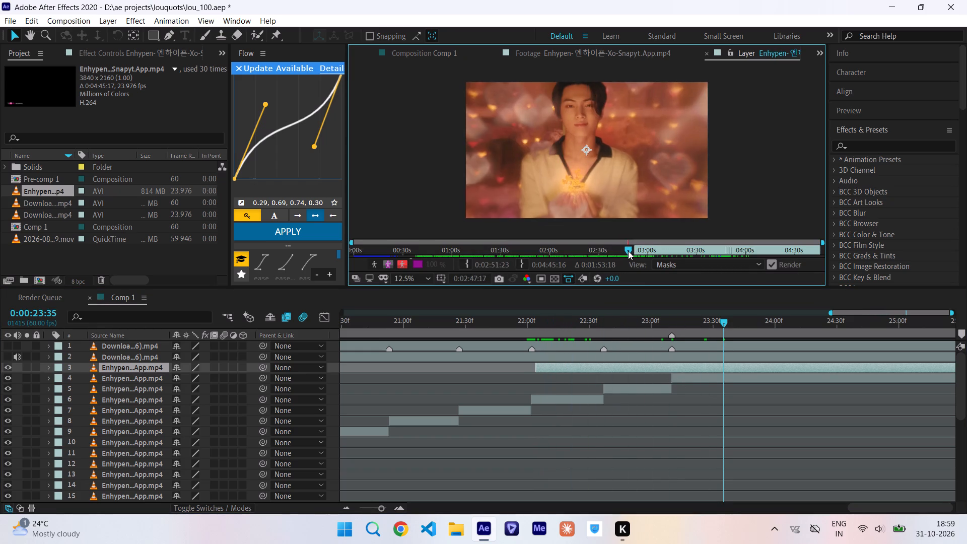
pyautogui.moveTo(628, 251); pyautogui.dragTo(630, 251)
pyautogui.click(467, 264)
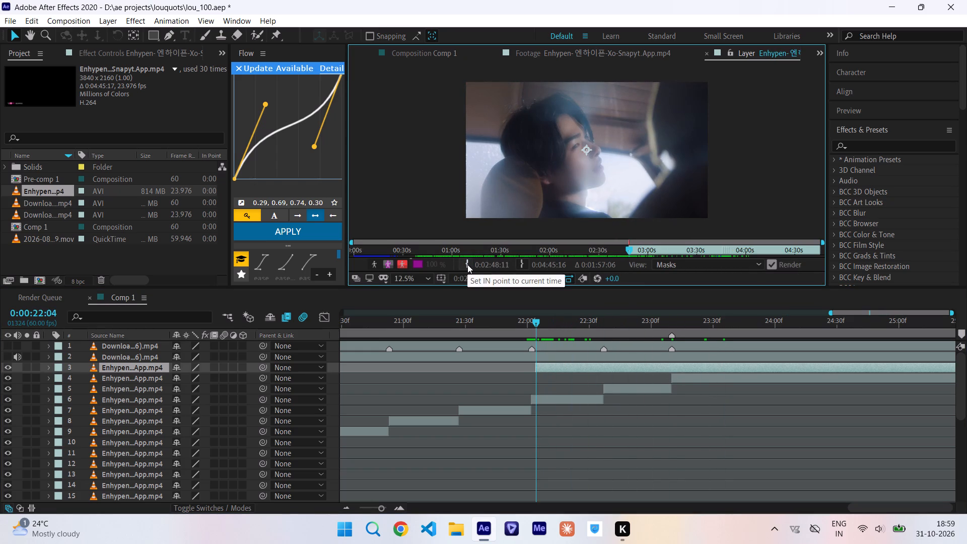
pyautogui.moveTo(534, 323); pyautogui.dragTo(463, 328)
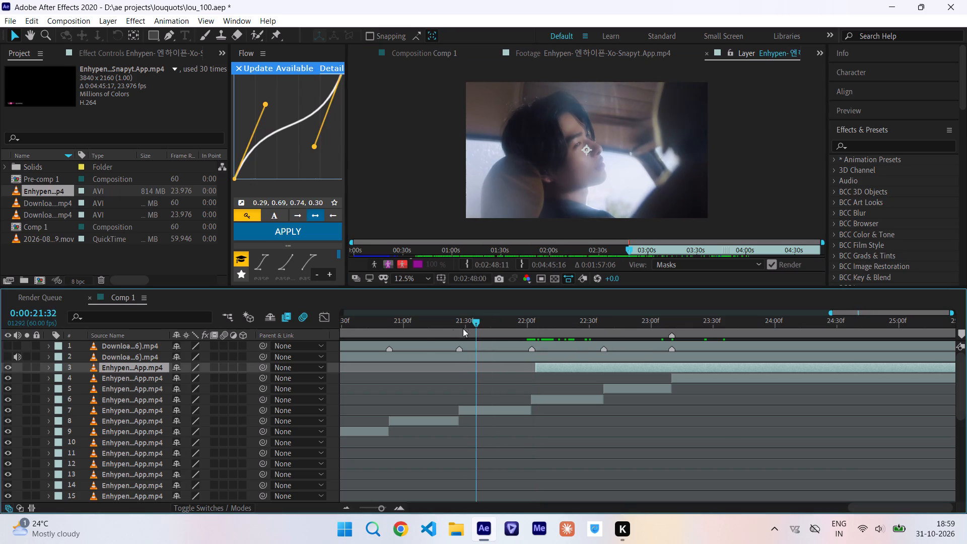
pyautogui.moveTo(463, 328); pyautogui.dragTo(414, 360)
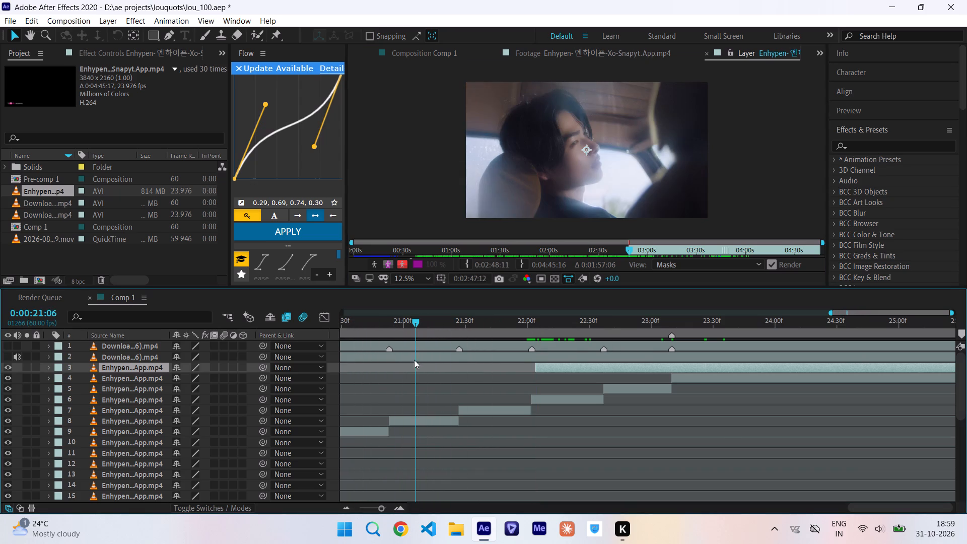
pyautogui.moveTo(414, 360); pyautogui.dragTo(415, 361)
pyautogui.click(468, 264)
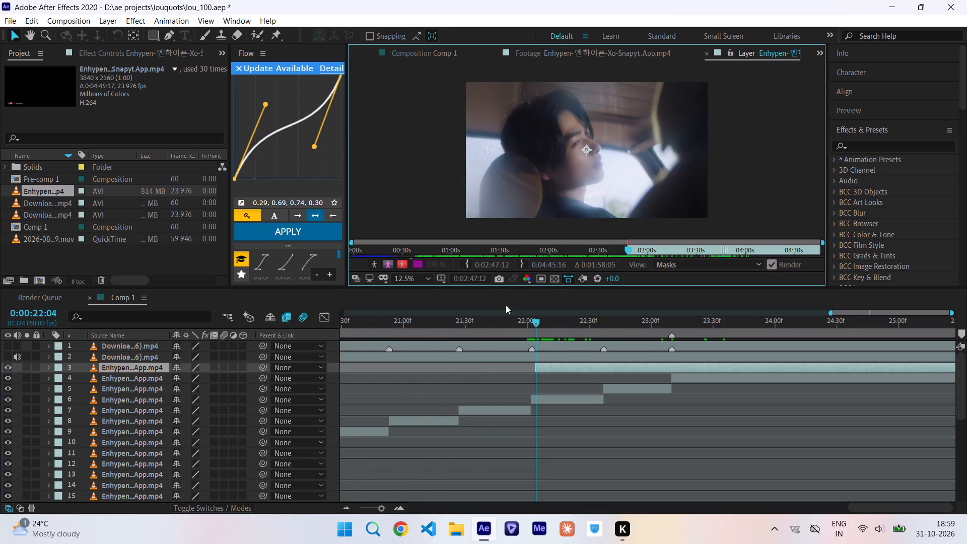
# Fit the car clip between the 0:00:22:02 and 0:00:22:37 markers by aligning its start, splitting it at 0:00:22:37 and deleting the remainder.
pyautogui.click(555, 367)
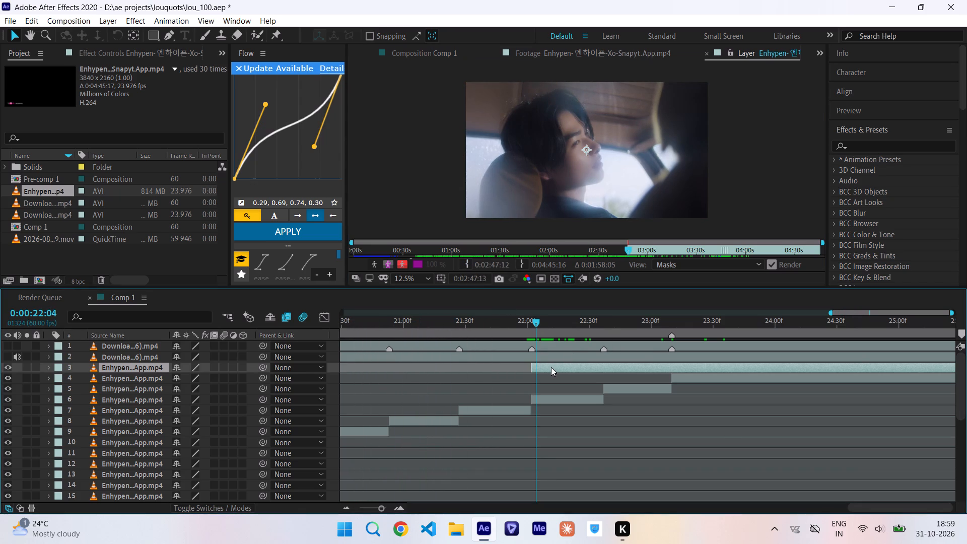
pyautogui.moveTo(540, 328); pyautogui.dragTo(602, 333)
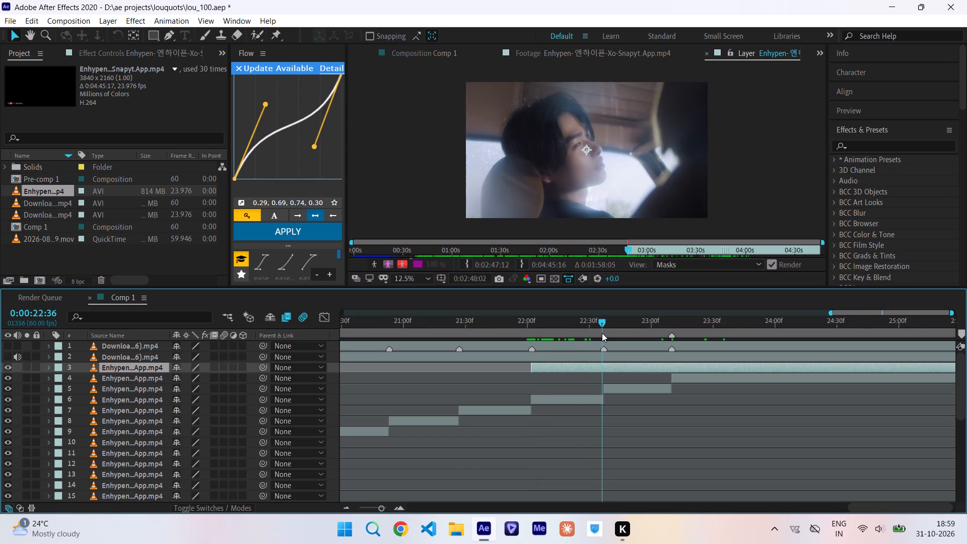
pyautogui.moveTo(602, 333); pyautogui.dragTo(603, 334)
pyautogui.hotkey('ctrl', 'shift', 'd')
pyautogui.press('Delete')
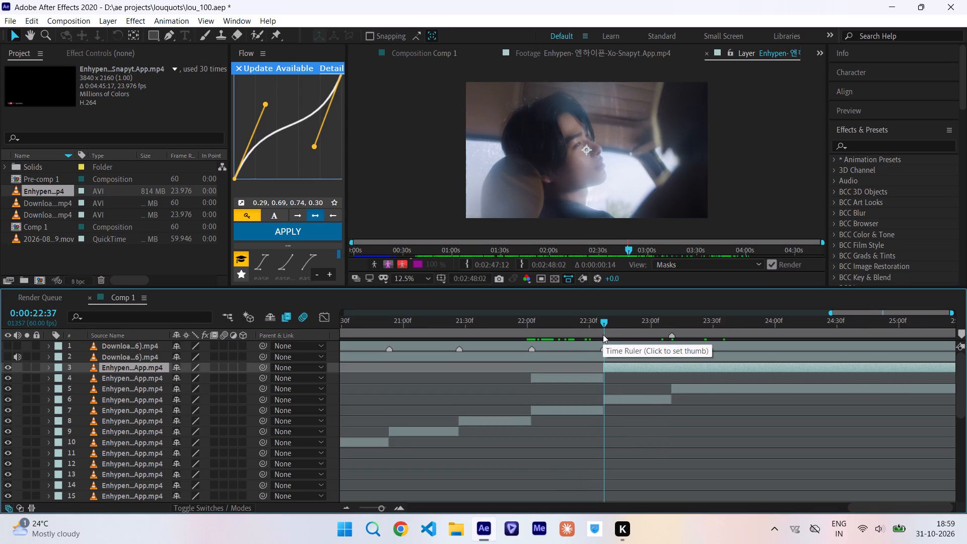
# Move the short car clip one beat earlier, to the marker at about 0:00:21:27, and reorder it directly above the clip it overlaps.
pyautogui.click(444, 52)
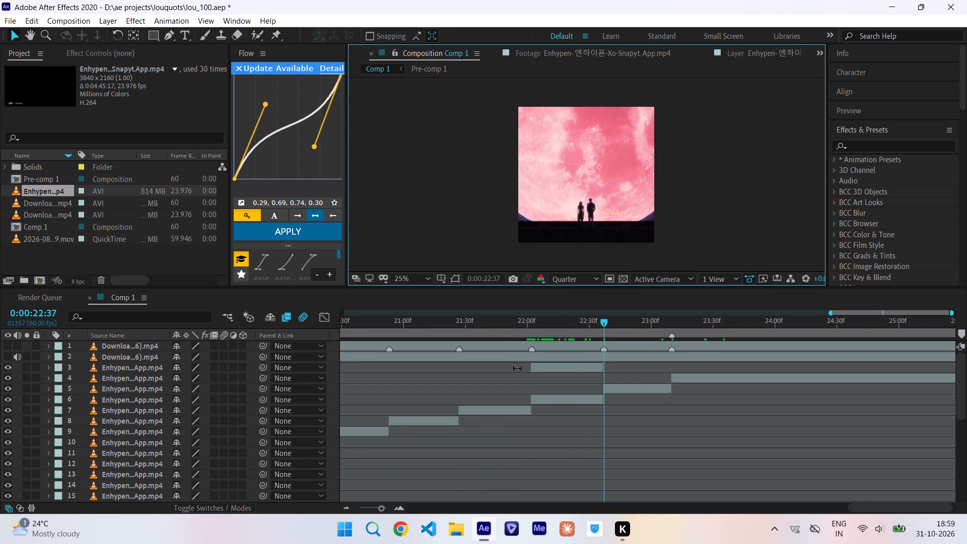
pyautogui.click(497, 328)
pyautogui.moveTo(497, 328); pyautogui.dragTo(548, 334)
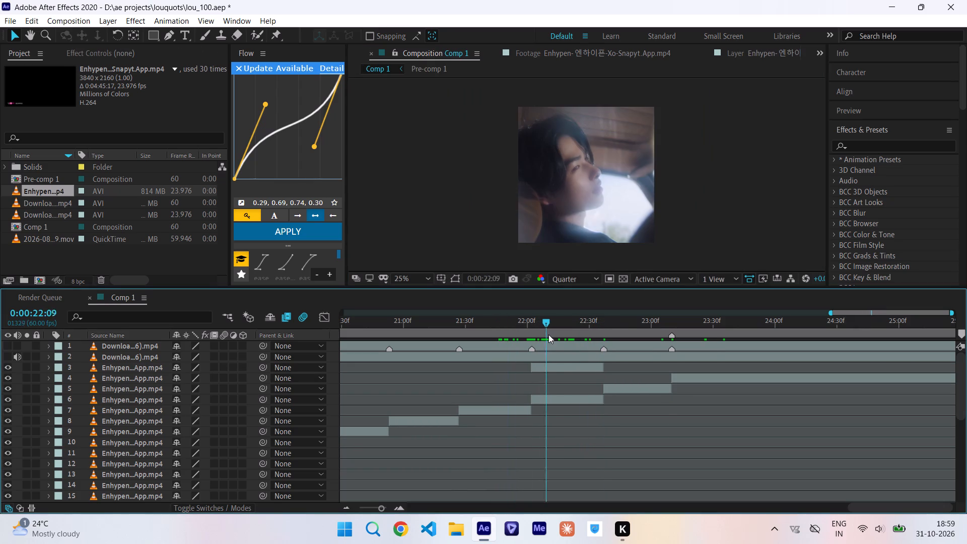
pyautogui.moveTo(548, 334); pyautogui.dragTo(550, 334)
pyautogui.moveTo(549, 369); pyautogui.dragTo(476, 377)
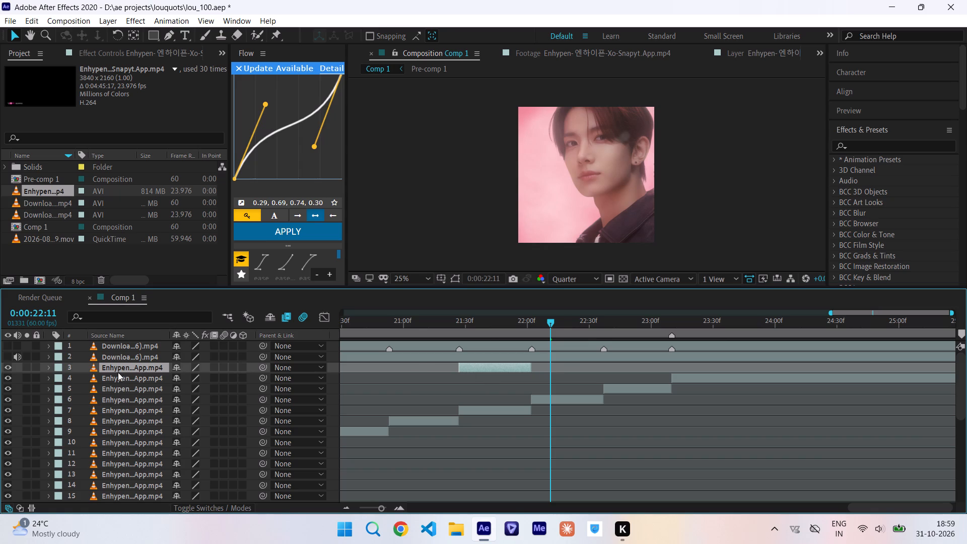
pyautogui.moveTo(118, 368); pyautogui.dragTo(126, 401)
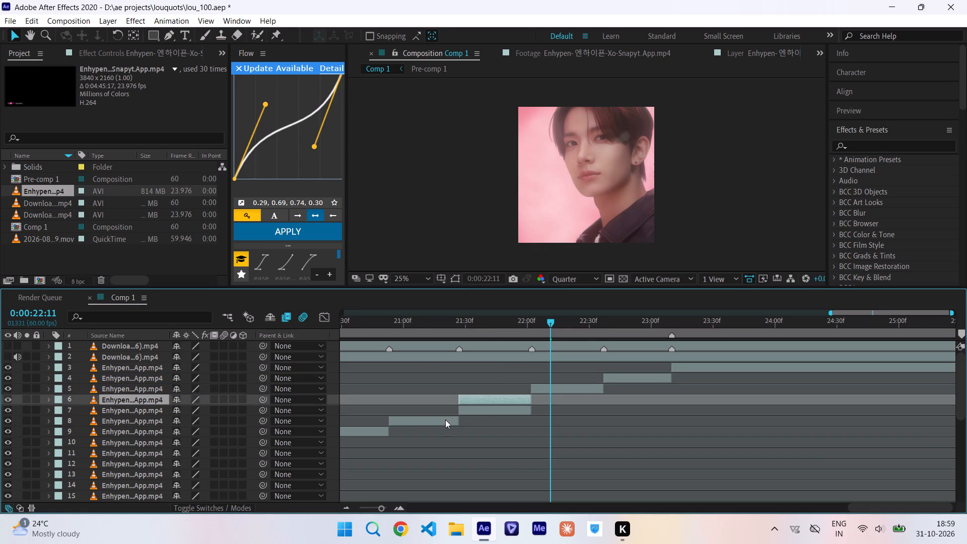
# Delete the old Enhypen clip beneath the car clip, between the markers at about 0:00:21:27 and 0:00:22:02.
pyautogui.click(478, 410)
pyautogui.press('Delete')
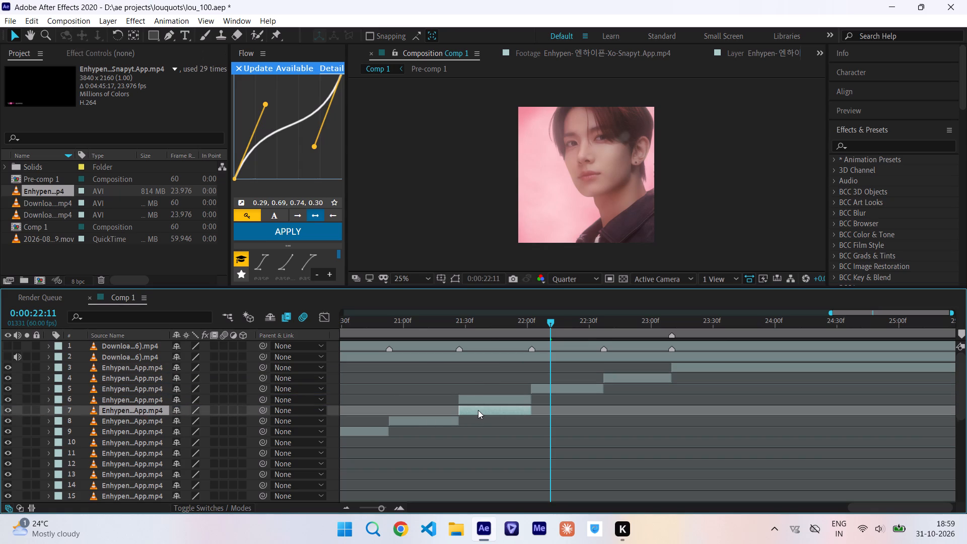
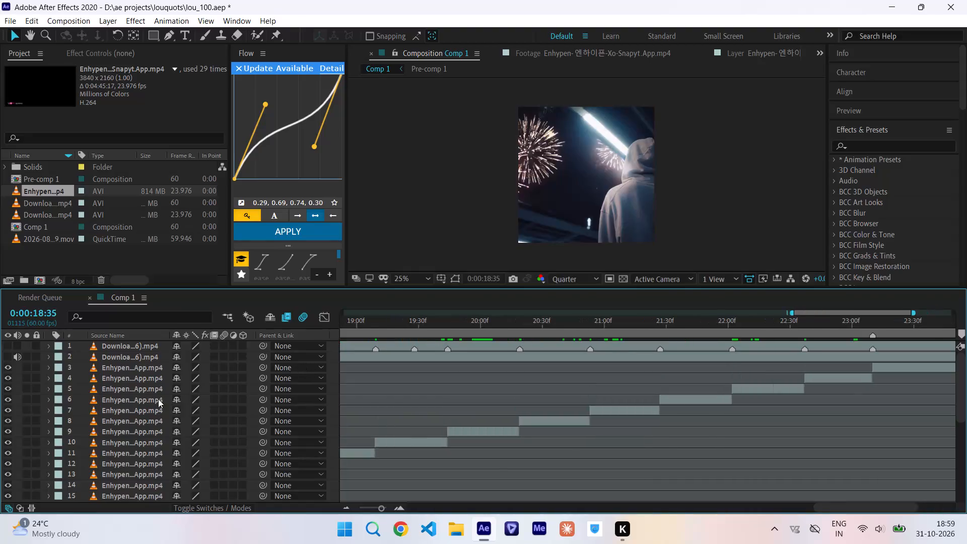
# Start a preview of Comp 1 from 0:00:00:00 and save the project.
pyautogui.hscroll(-1, 12, 455)
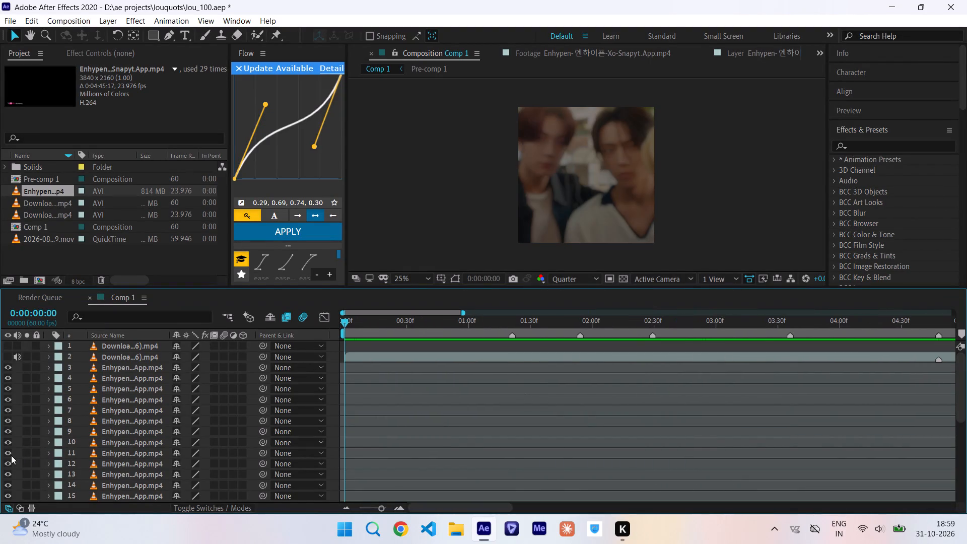
pyautogui.press('space')
pyautogui.hotkey('ctrl', 's')
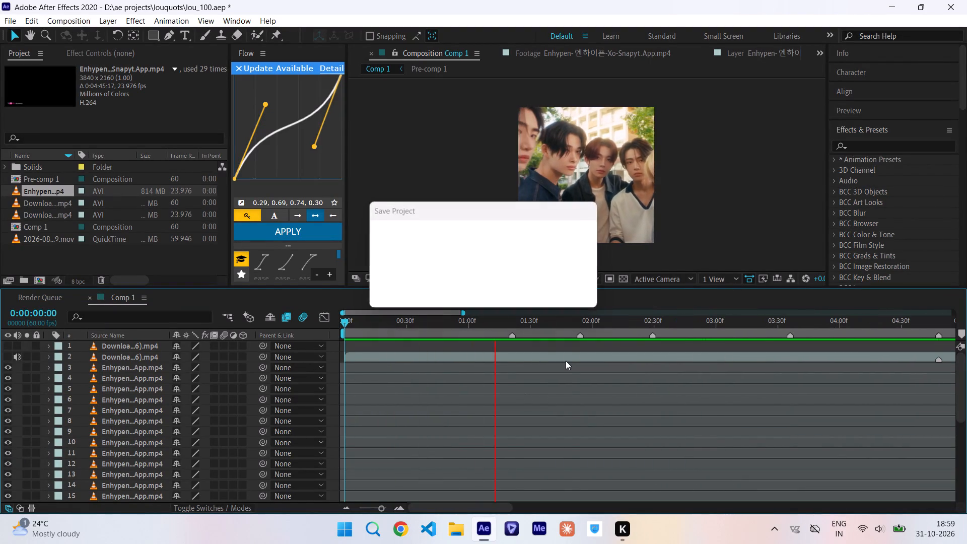
# Follow the playback of Comp 1 from the start to past 0:00:23:10, checking the Enhypen shots against the beat.
pyautogui.hscroll(-4, 566, 361)
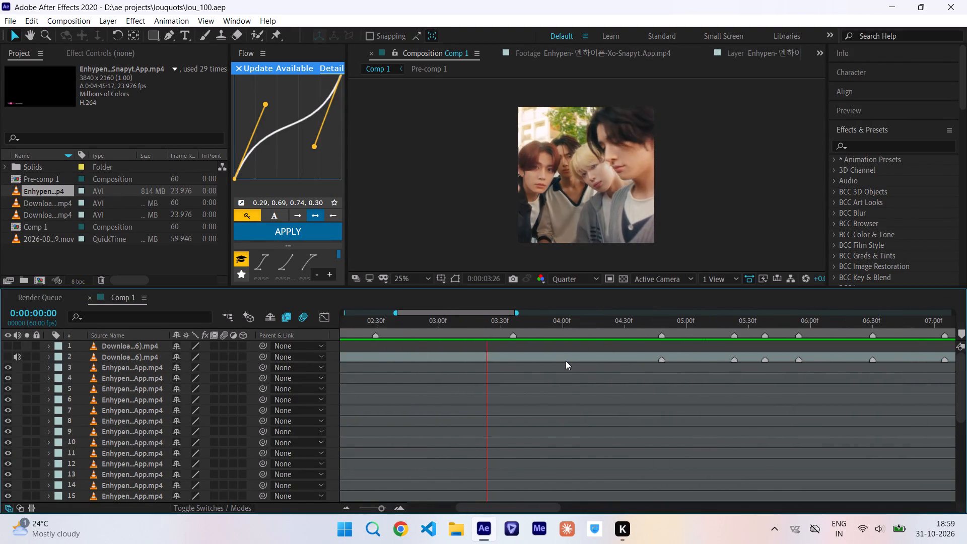
pyautogui.hscroll(-1, 566, 361)
pyautogui.scroll(-2, 566, 361)
pyautogui.hscroll(-1, 566, 361)
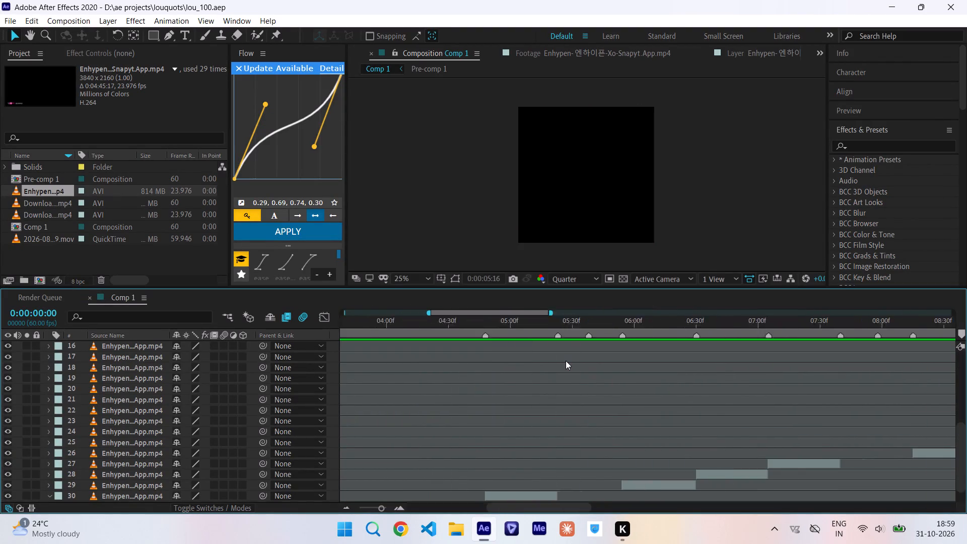
pyautogui.hscroll(-2, 566, 361)
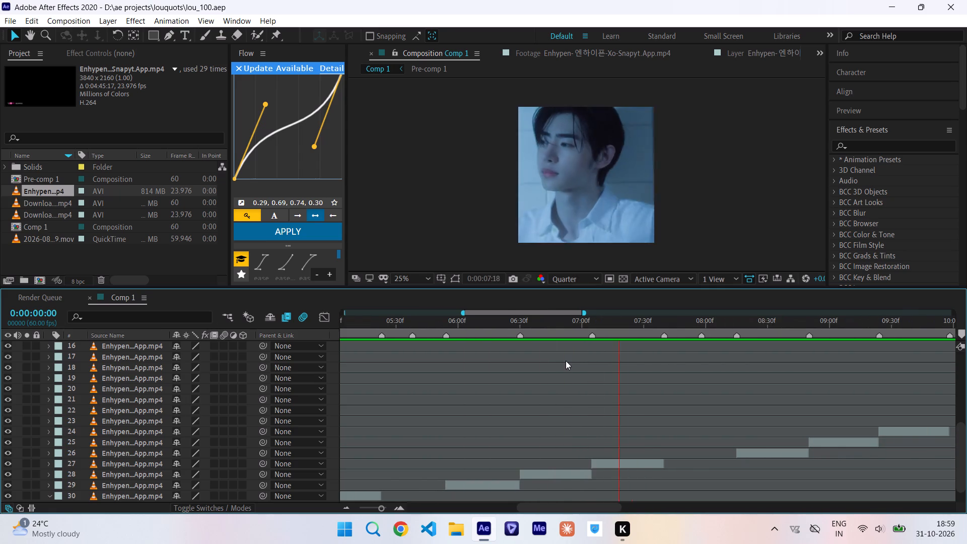
pyautogui.hscroll(-1, 566, 361)
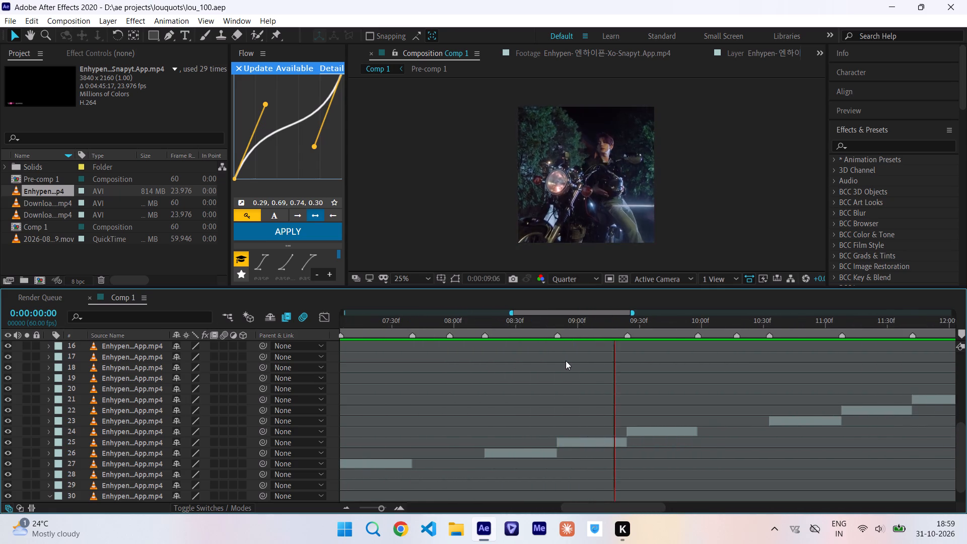
pyautogui.hscroll(-2, 566, 361)
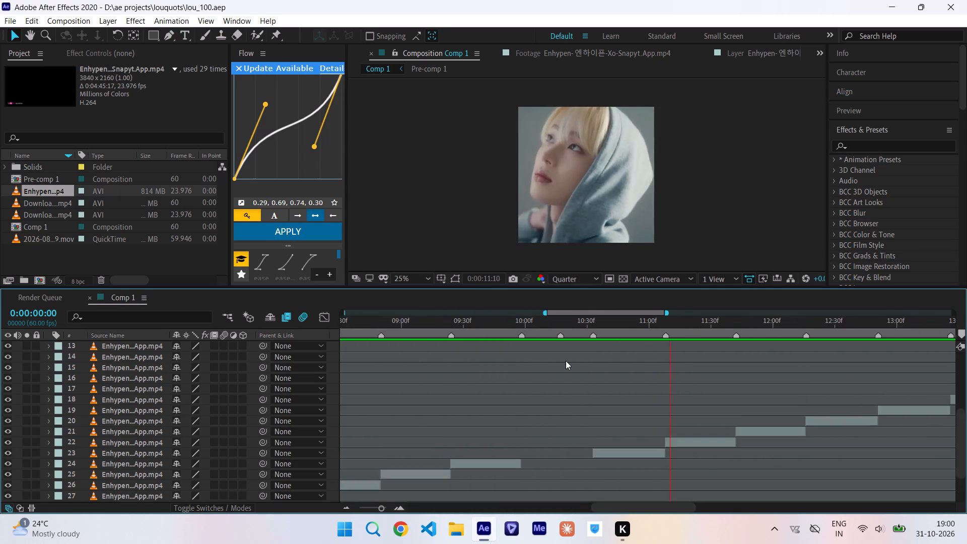
pyautogui.hscroll(-2, 566, 361)
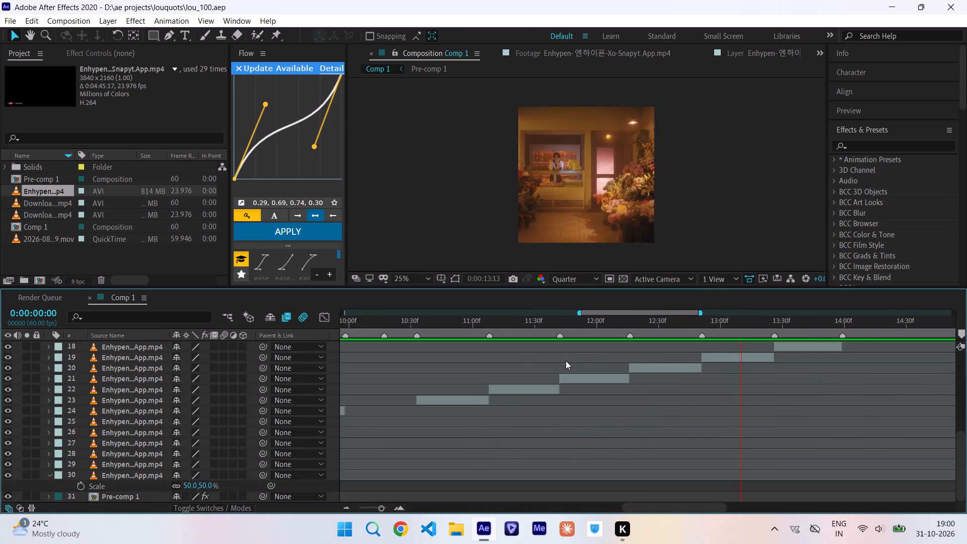
pyautogui.hscroll(-1, 566, 361)
pyautogui.scroll(1, 566, 361)
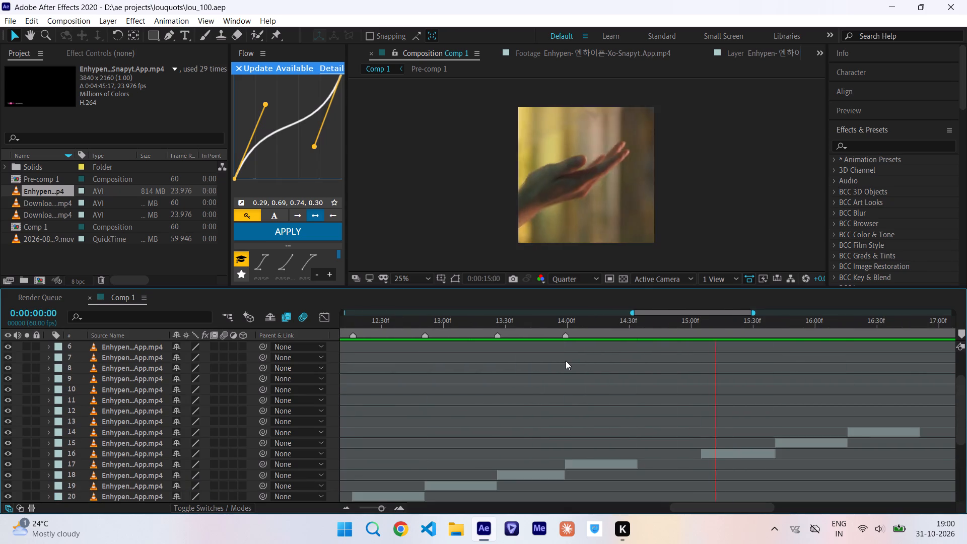
pyautogui.scroll(1, 566, 361)
pyautogui.hscroll(-1, 566, 361)
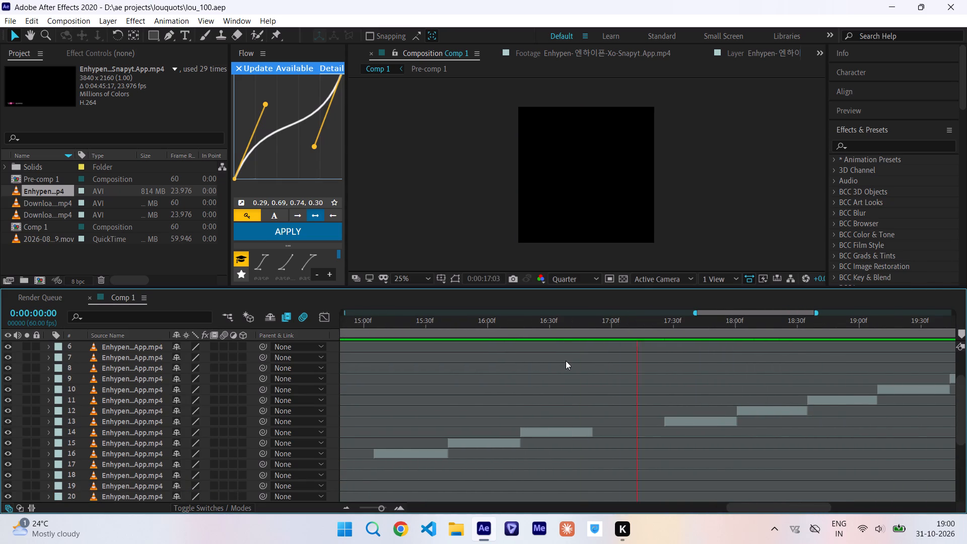
pyautogui.hscroll(-4, 566, 361)
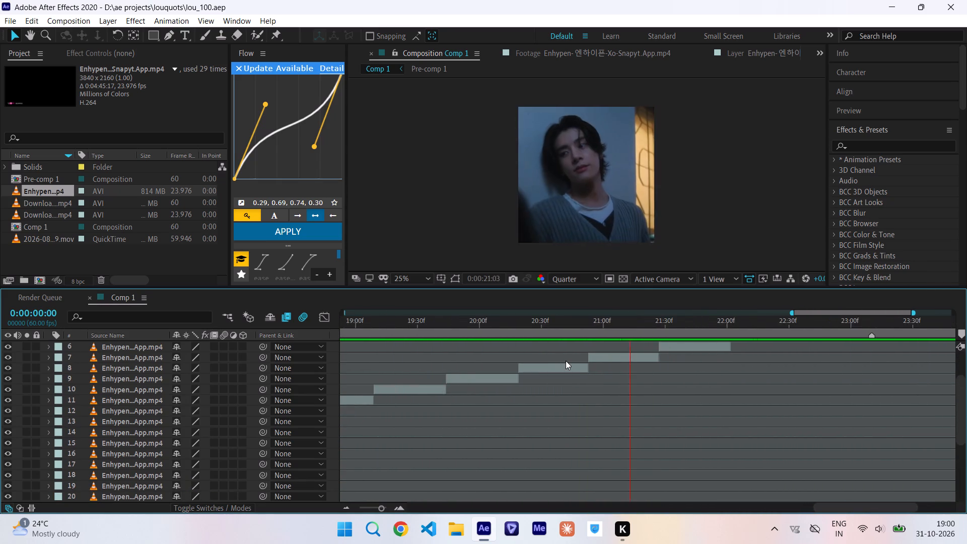
pyautogui.hscroll(-1, 566, 361)
pyautogui.scroll(1, 566, 361)
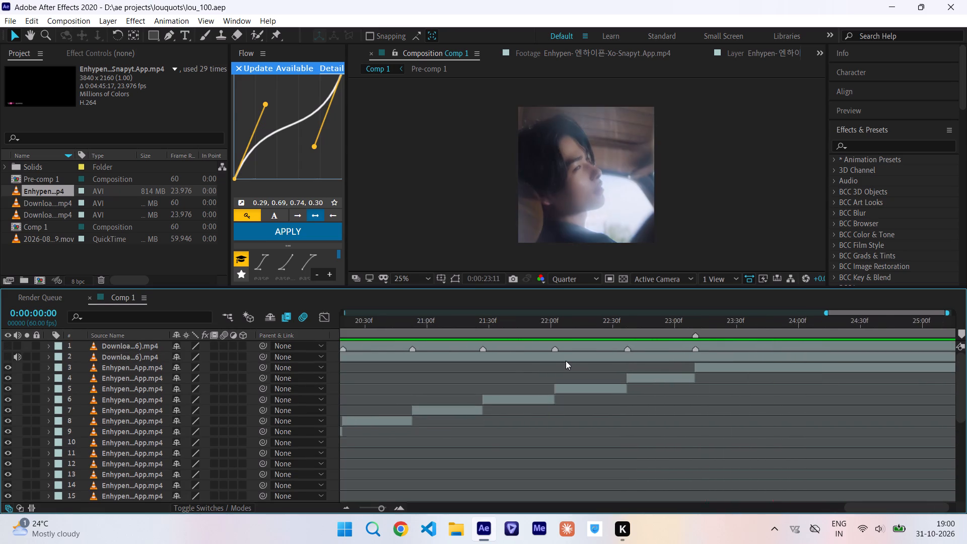
pyautogui.scroll(1, 566, 361)
pyautogui.hscroll(-1, 566, 361)
# Set the source in point of the Enhypen clip starting at 0:00:23:10 to 0:02:49:01, on the pair beneath the pink moon, and preview it.
pyautogui.moveTo(664, 323); pyautogui.dragTo(806, 342)
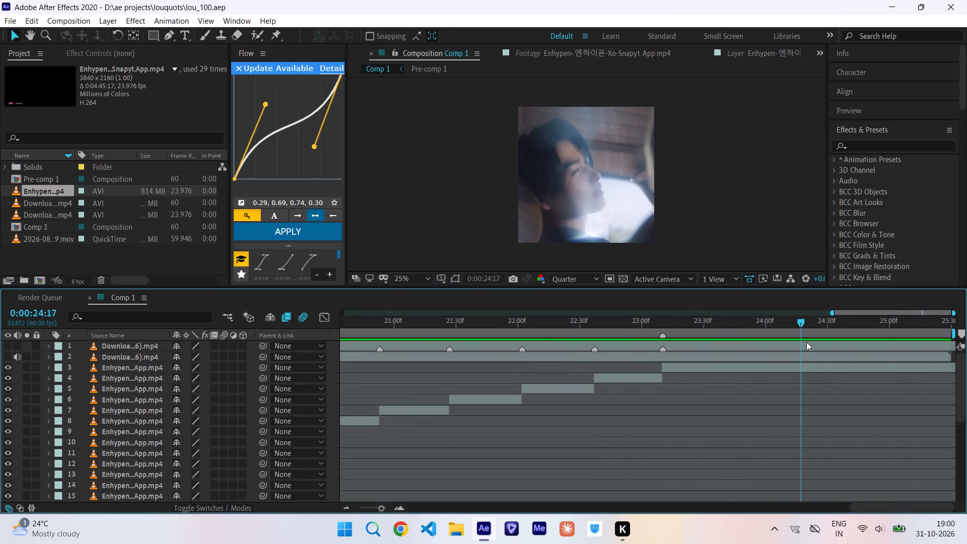
pyautogui.moveTo(806, 342); pyautogui.dragTo(843, 348)
pyautogui.doubleClick(842, 365)
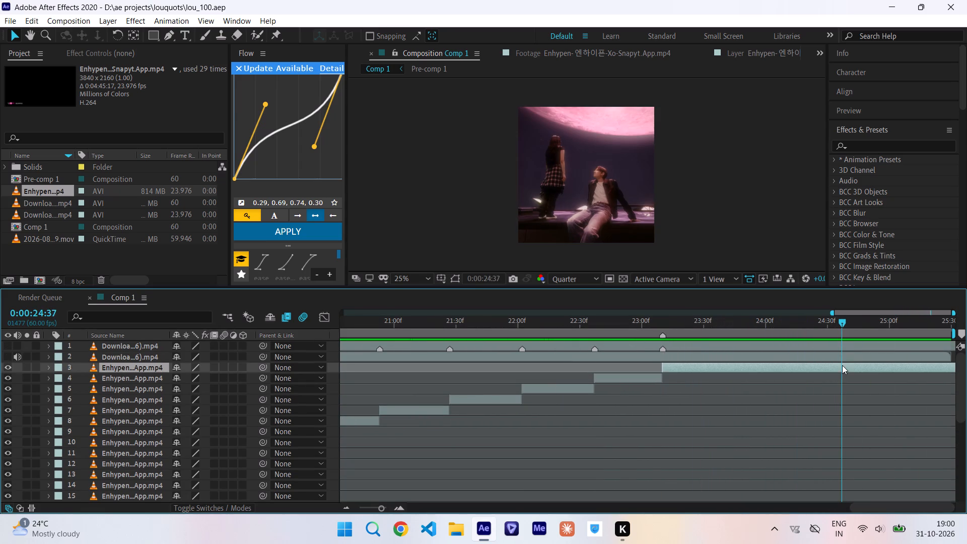
pyautogui.click(467, 264)
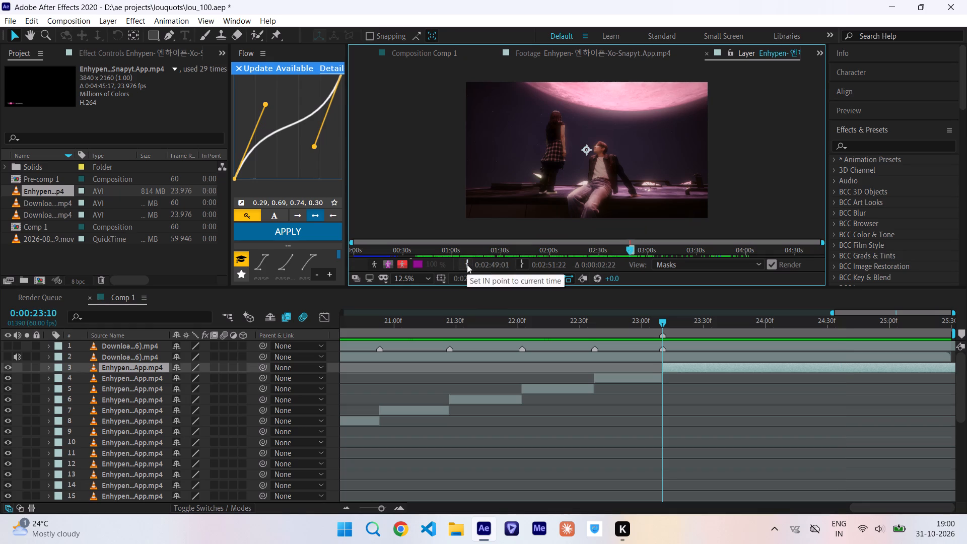
pyautogui.click(407, 54)
pyautogui.press('space')
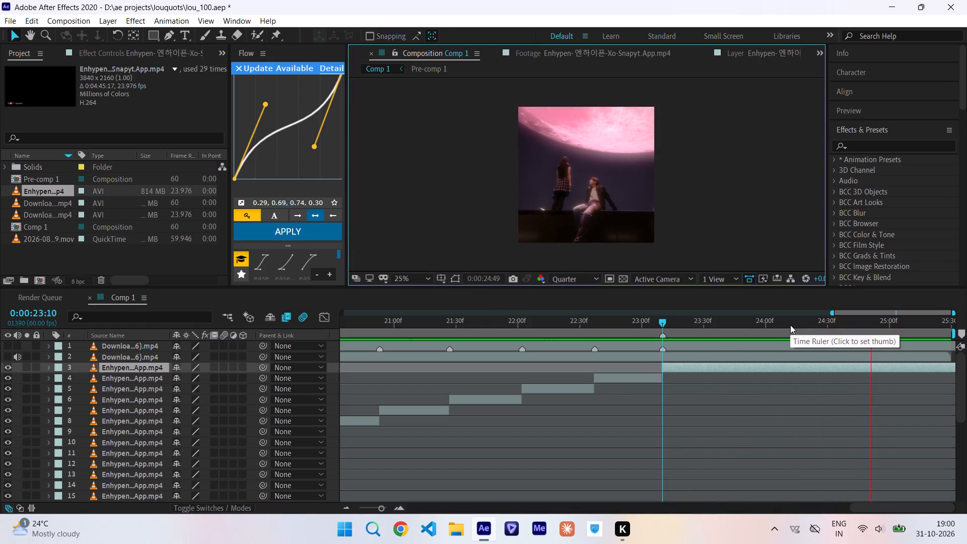
pyautogui.moveTo(790, 325); pyautogui.dragTo(558, 361)
pyautogui.press('space')
# Replay Comp 1 from the beginning, examining the opening shot and the first Enhypen cuts and gaps.
pyautogui.hscroll(7, 622, 360)
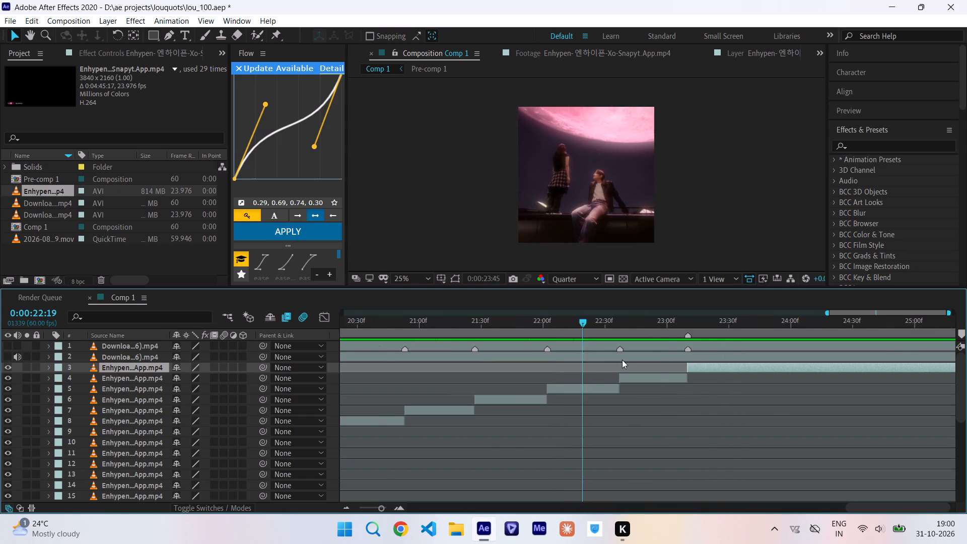
pyautogui.hscroll(20, 622, 360)
pyautogui.hscroll(15, 622, 360)
pyautogui.moveTo(590, 329); pyautogui.dragTo(163, 407)
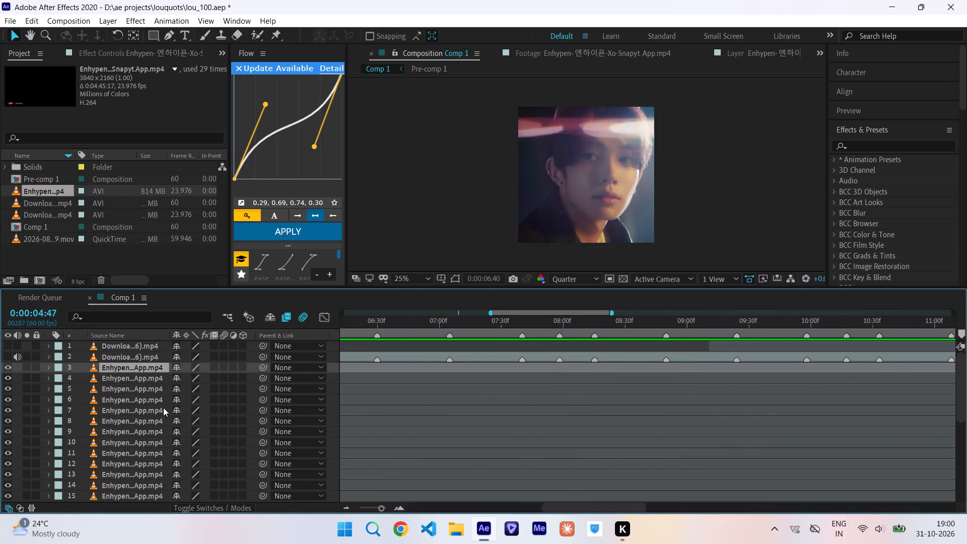
pyautogui.moveTo(163, 407); pyautogui.dragTo(148, 410)
pyautogui.press('space')
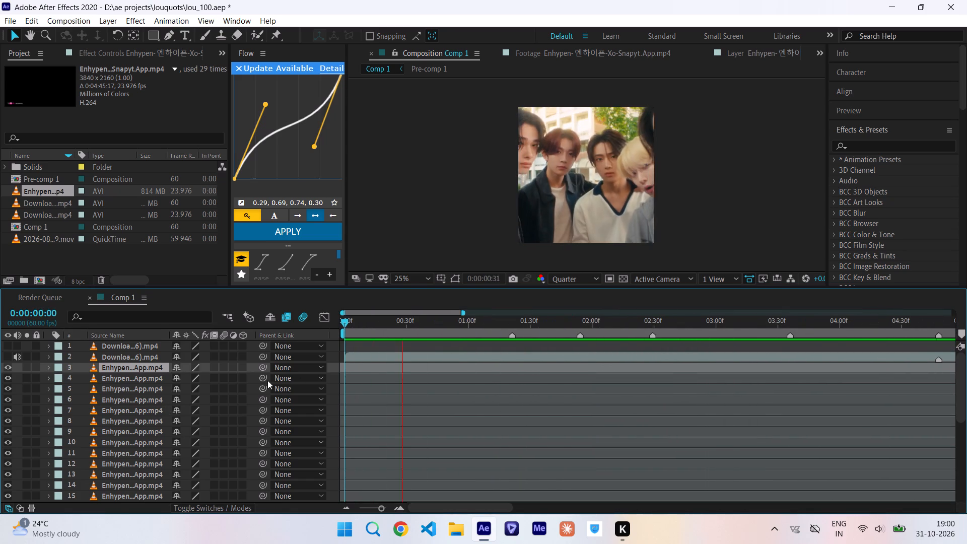
pyautogui.scroll(-6, 573, 397)
pyautogui.hscroll(-3, 573, 397)
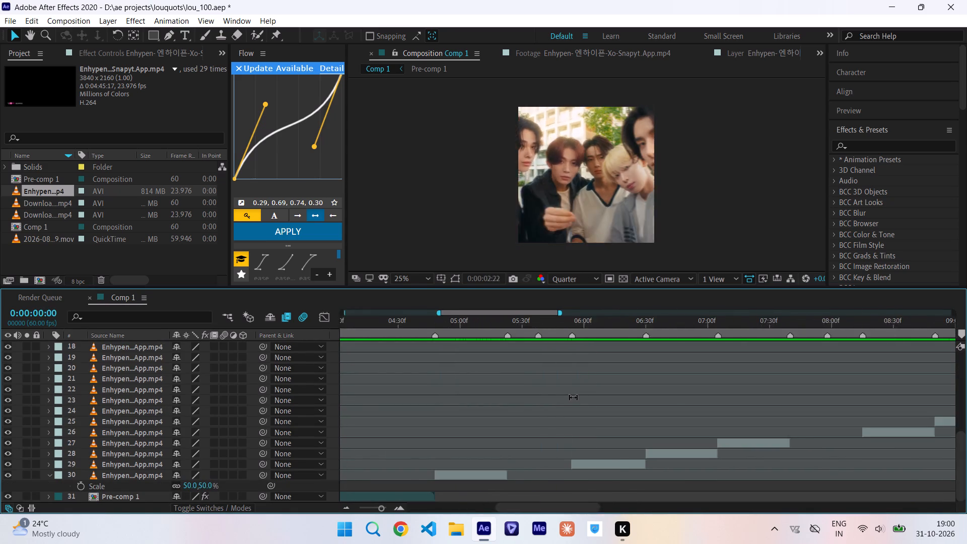
pyautogui.hscroll(-1, 573, 397)
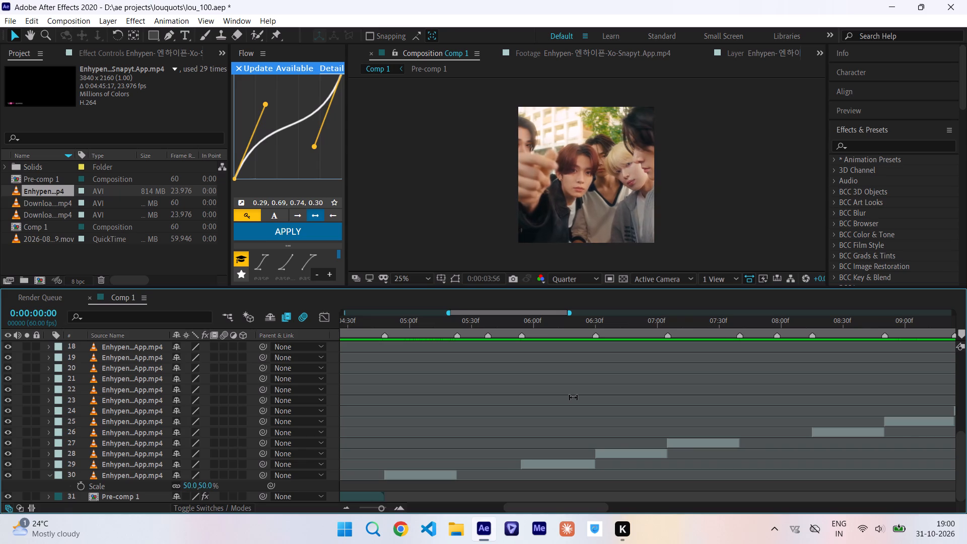
pyautogui.hscroll(1, 573, 397)
pyautogui.hscroll(-1, 573, 397)
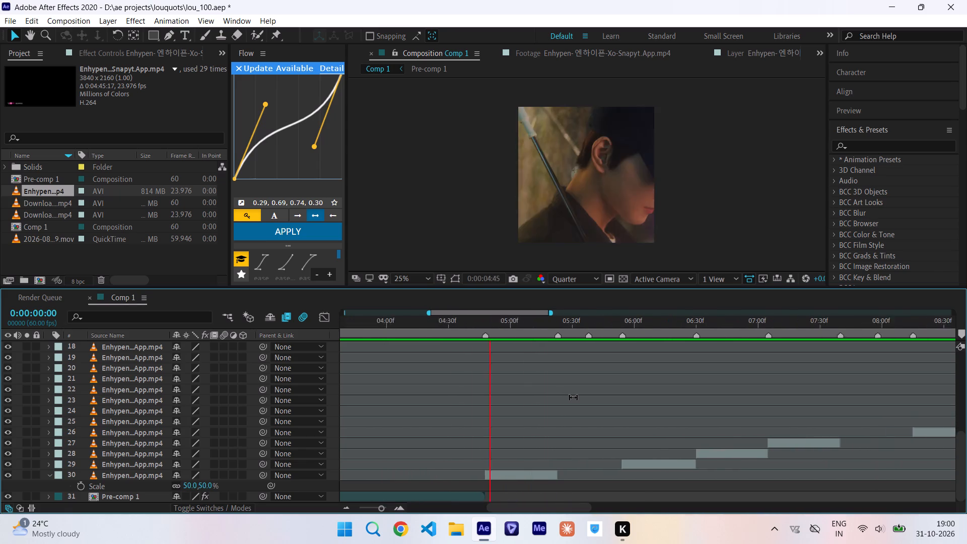
pyautogui.hscroll(-1, 573, 397)
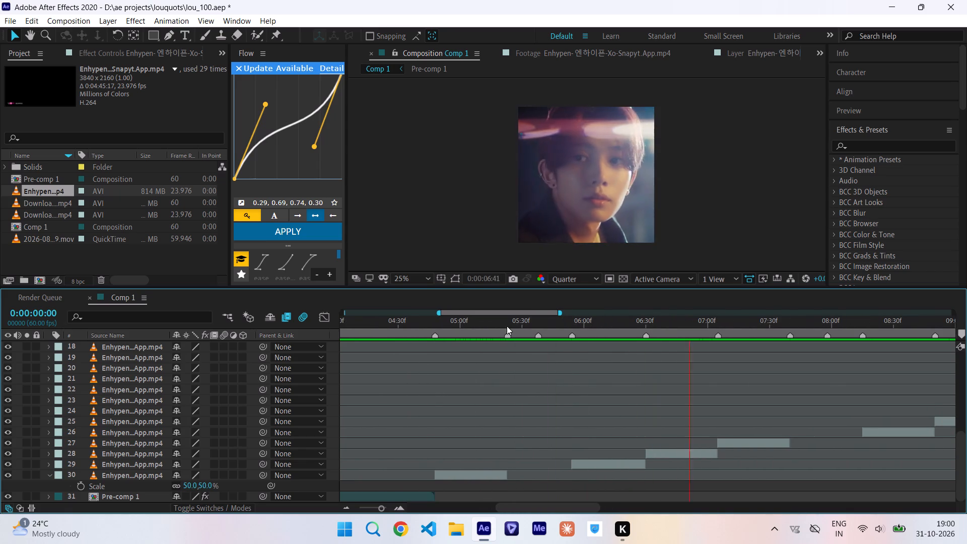
# Replay the edit from 0:00:05:40 to about 0:00:19:50, examining the cuts and the gaps between Enhypen clips.
pyautogui.moveTo(504, 322); pyautogui.dragTo(442, 331)
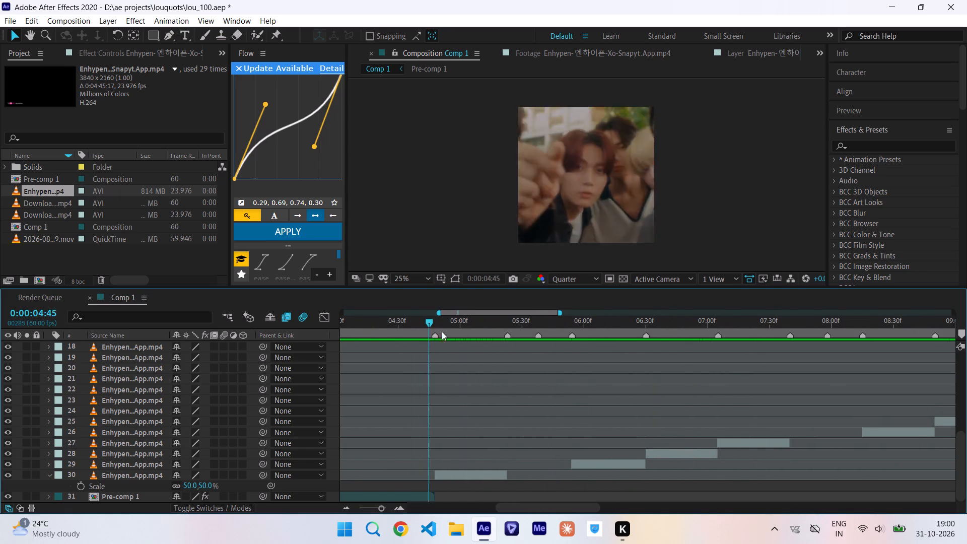
pyautogui.moveTo(442, 331); pyautogui.dragTo(543, 331)
pyautogui.press('space')
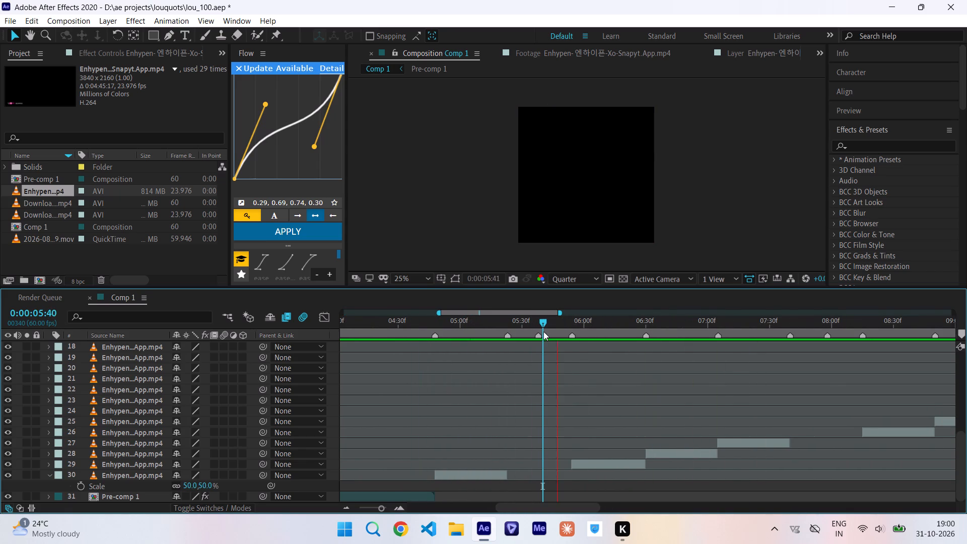
pyautogui.hscroll(-1, 680, 375)
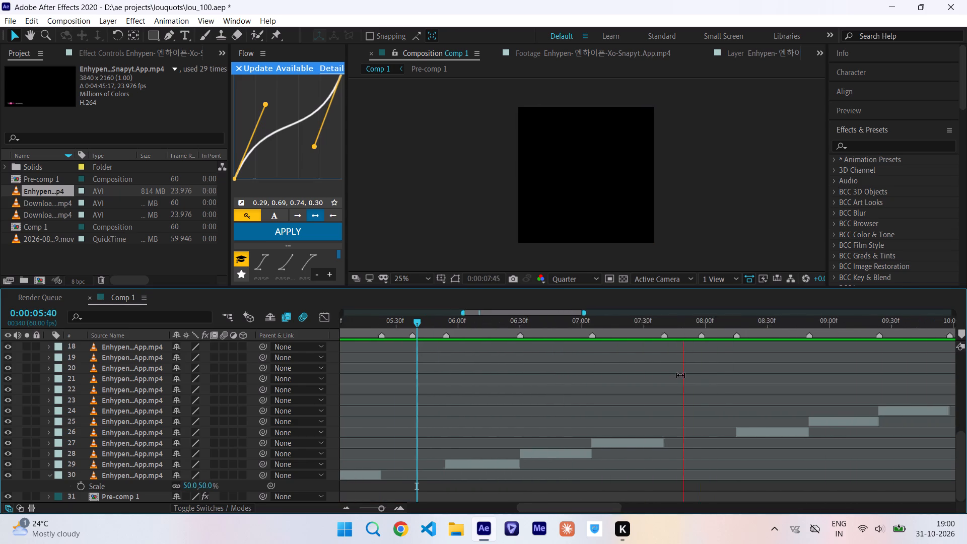
pyautogui.hscroll(-2, 680, 375)
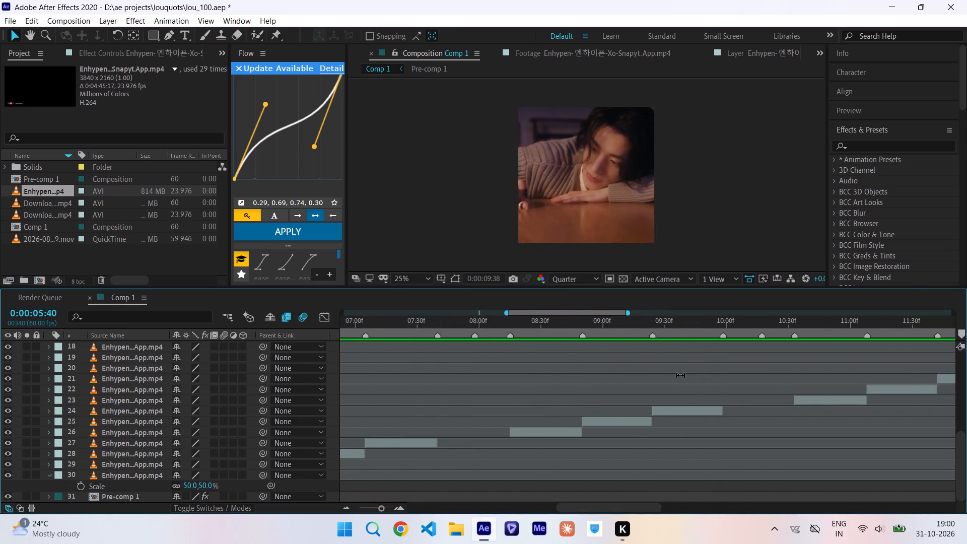
pyautogui.hscroll(-2, 680, 375)
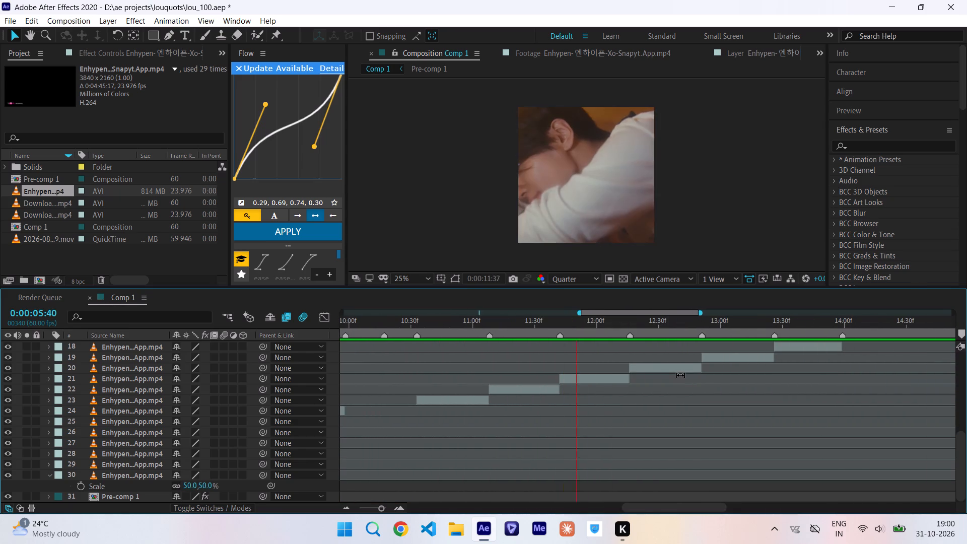
pyautogui.hscroll(-1, 680, 375)
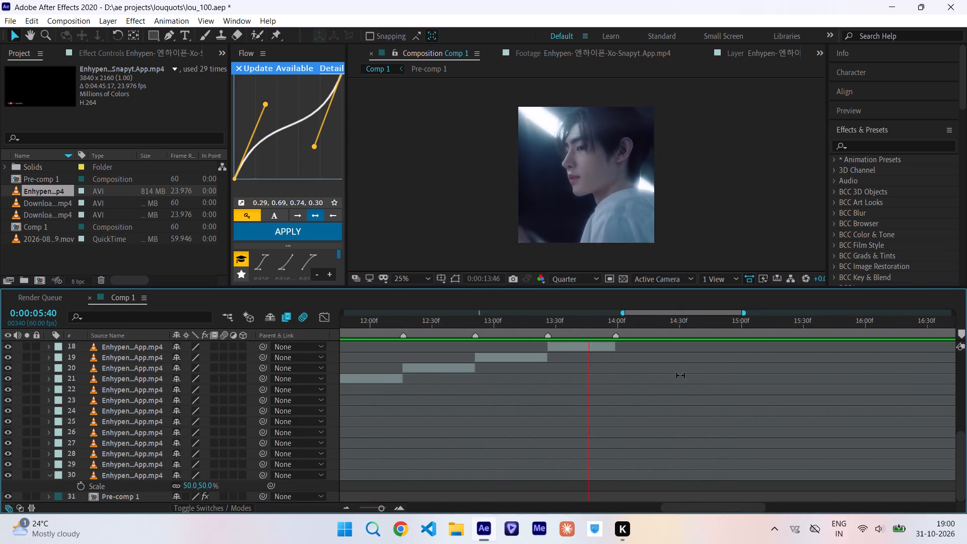
pyautogui.hscroll(-2, 680, 375)
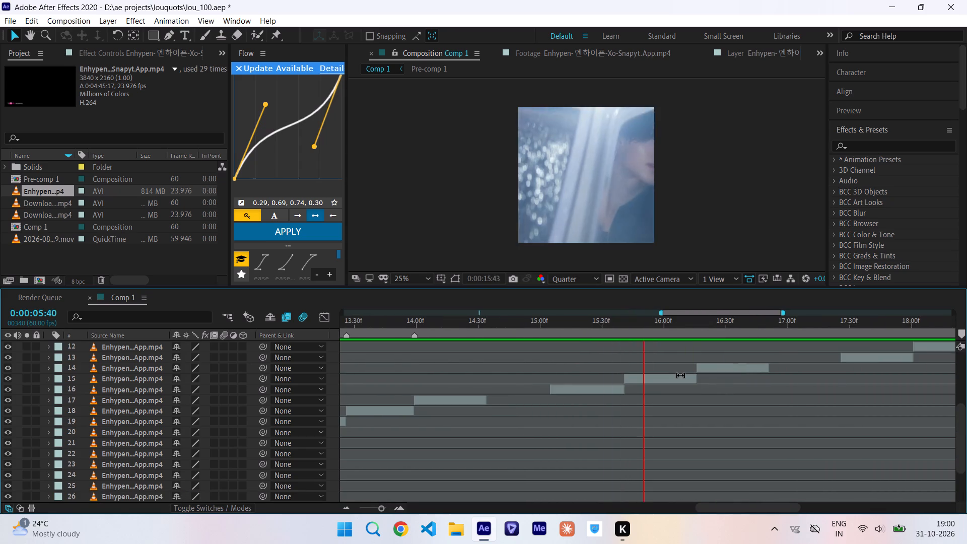
pyautogui.hscroll(-2, 680, 375)
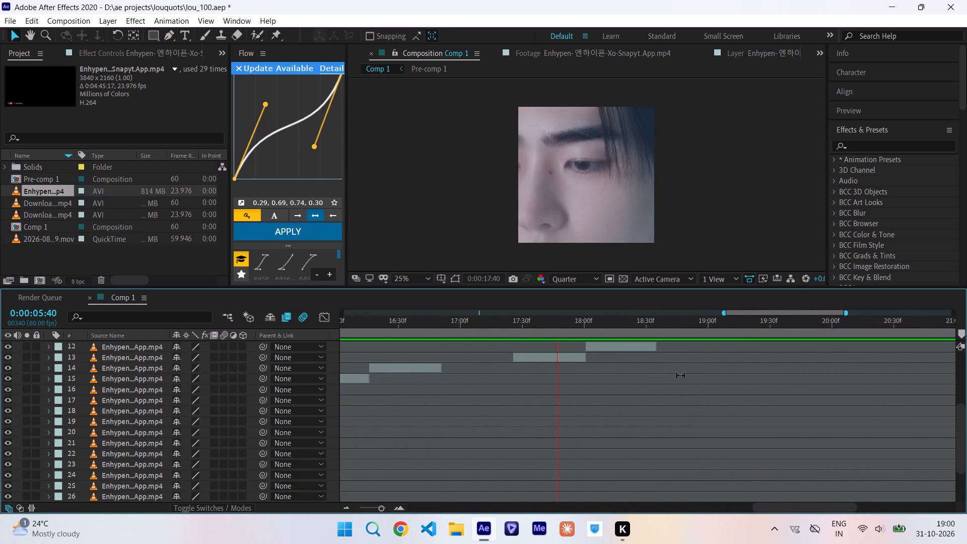
pyautogui.hscroll(-2, 680, 375)
pyautogui.hscroll(1, 649, 361)
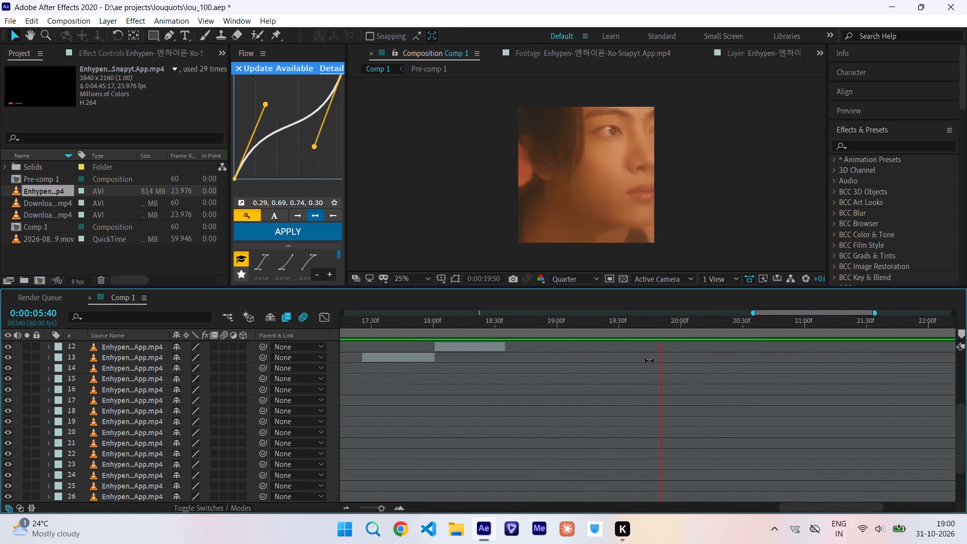
pyautogui.hscroll(11, 649, 361)
# Move the playhead to the 0:00:09:58 marker and duplicate the Enhypen clip that ends there.
pyautogui.moveTo(483, 321); pyautogui.dragTo(498, 324)
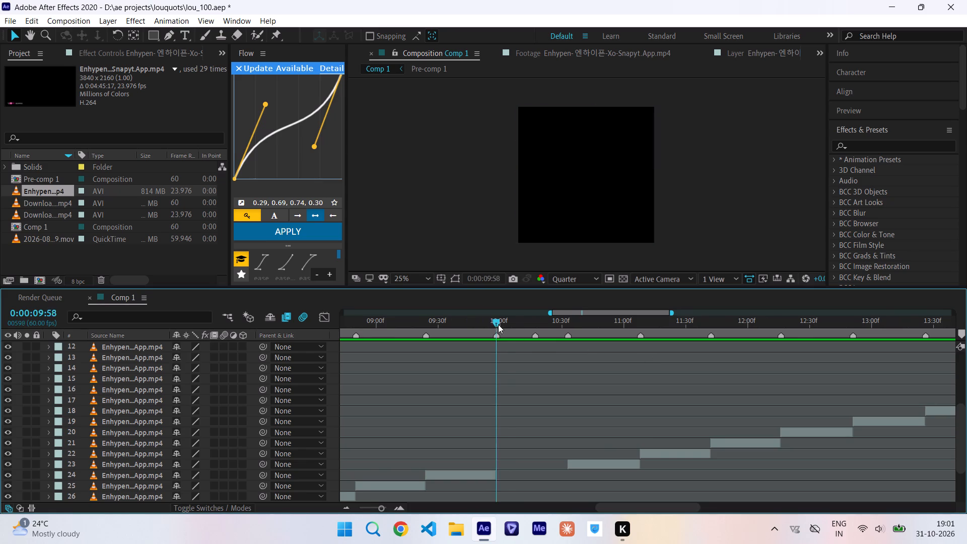
pyautogui.moveTo(498, 324); pyautogui.dragTo(497, 324)
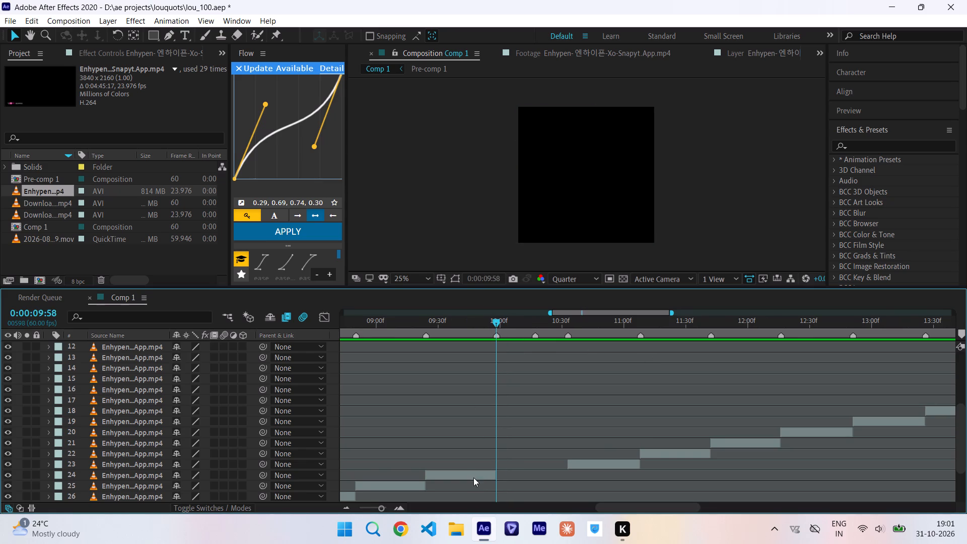
pyautogui.click(473, 476)
pyautogui.hotkey('ctrl', 'c')
pyautogui.hotkey('ctrl', 'v')
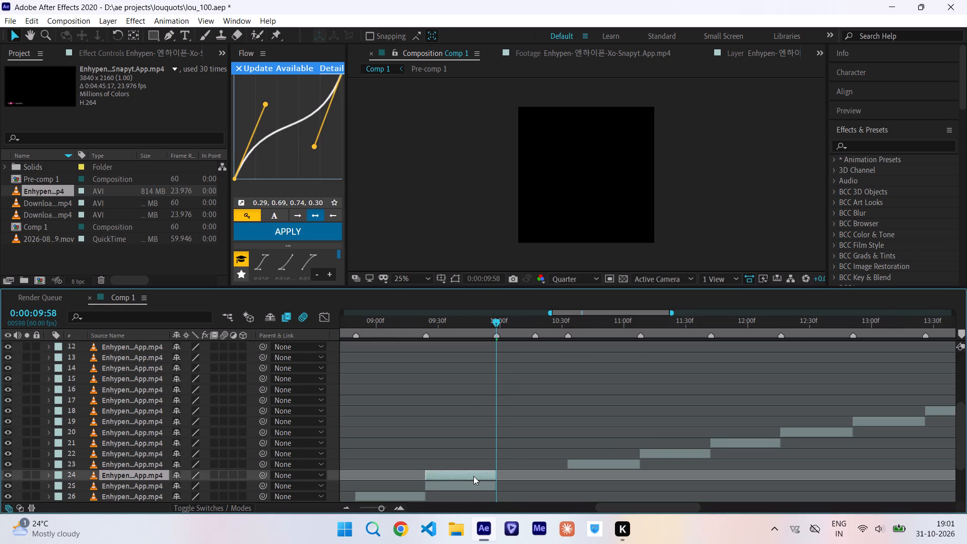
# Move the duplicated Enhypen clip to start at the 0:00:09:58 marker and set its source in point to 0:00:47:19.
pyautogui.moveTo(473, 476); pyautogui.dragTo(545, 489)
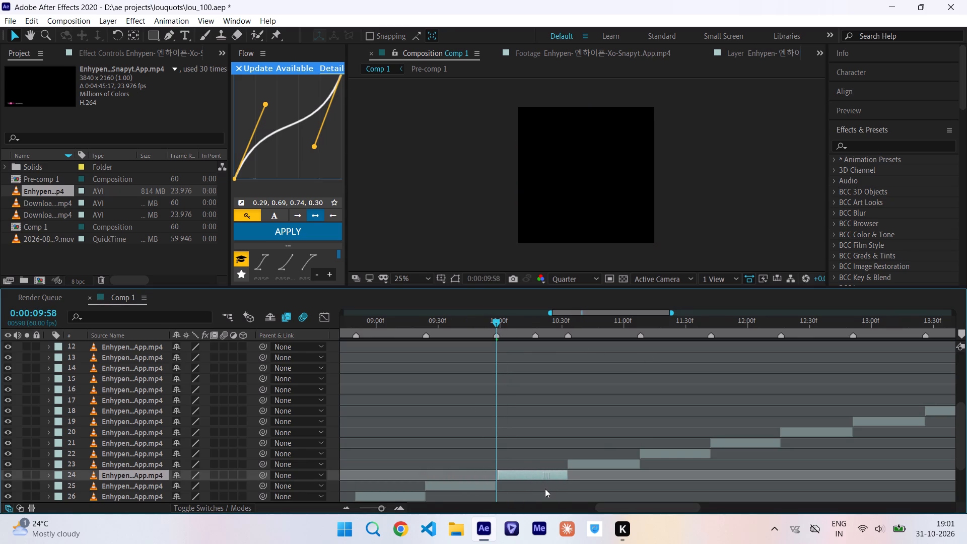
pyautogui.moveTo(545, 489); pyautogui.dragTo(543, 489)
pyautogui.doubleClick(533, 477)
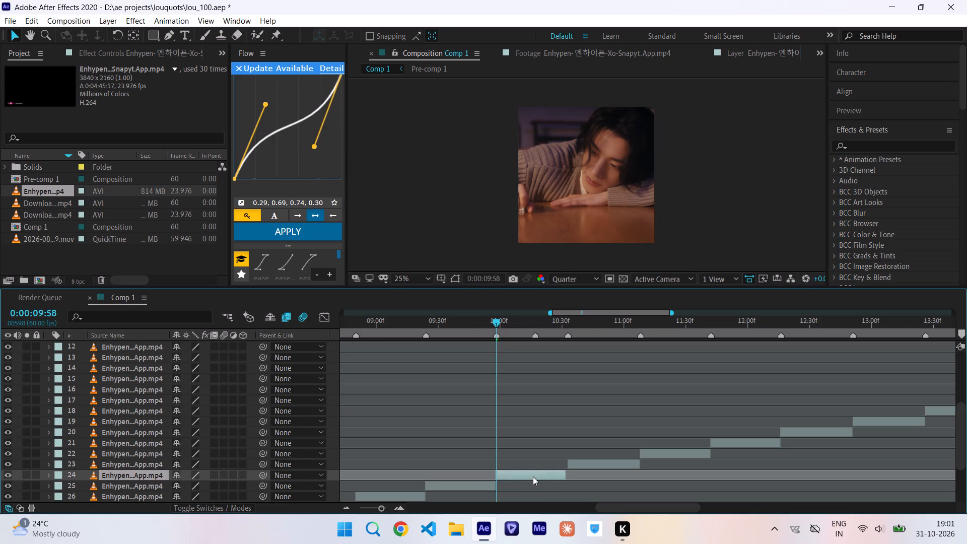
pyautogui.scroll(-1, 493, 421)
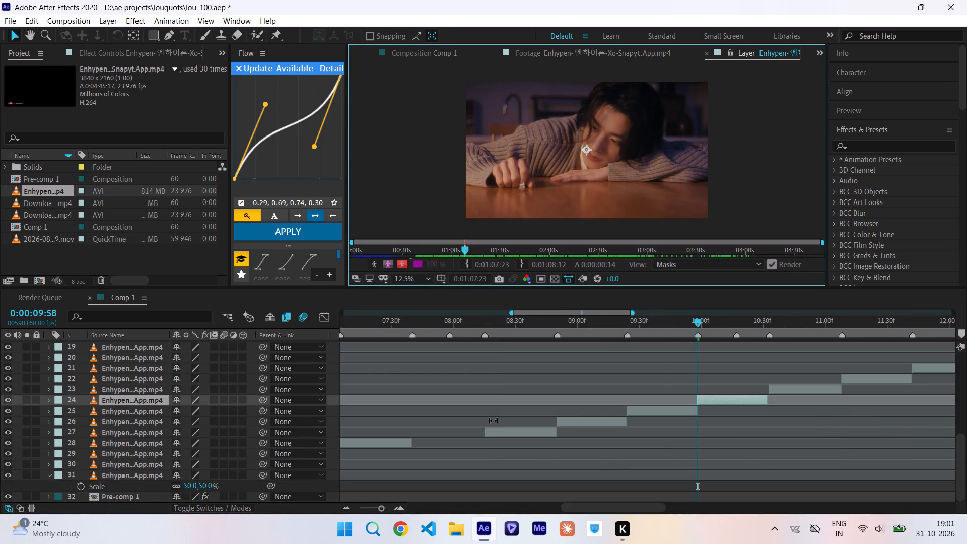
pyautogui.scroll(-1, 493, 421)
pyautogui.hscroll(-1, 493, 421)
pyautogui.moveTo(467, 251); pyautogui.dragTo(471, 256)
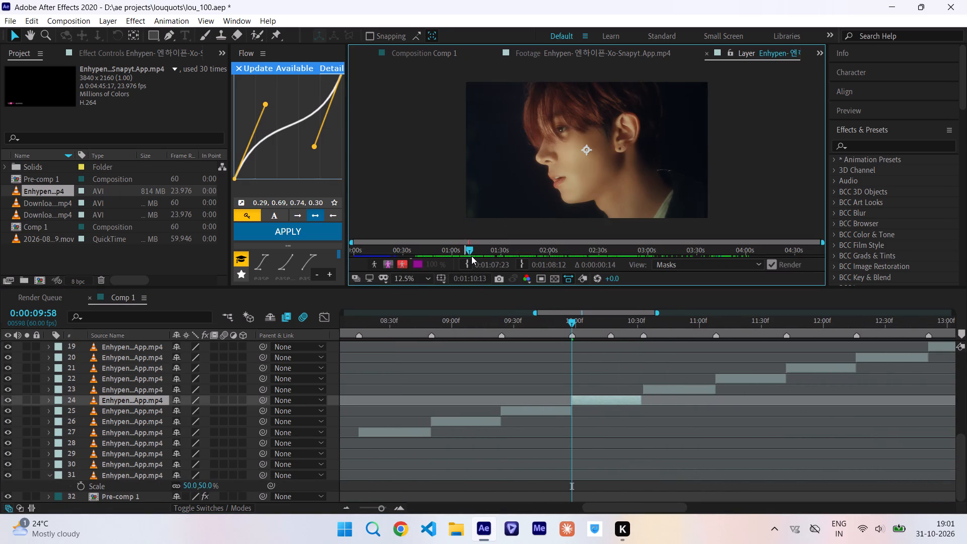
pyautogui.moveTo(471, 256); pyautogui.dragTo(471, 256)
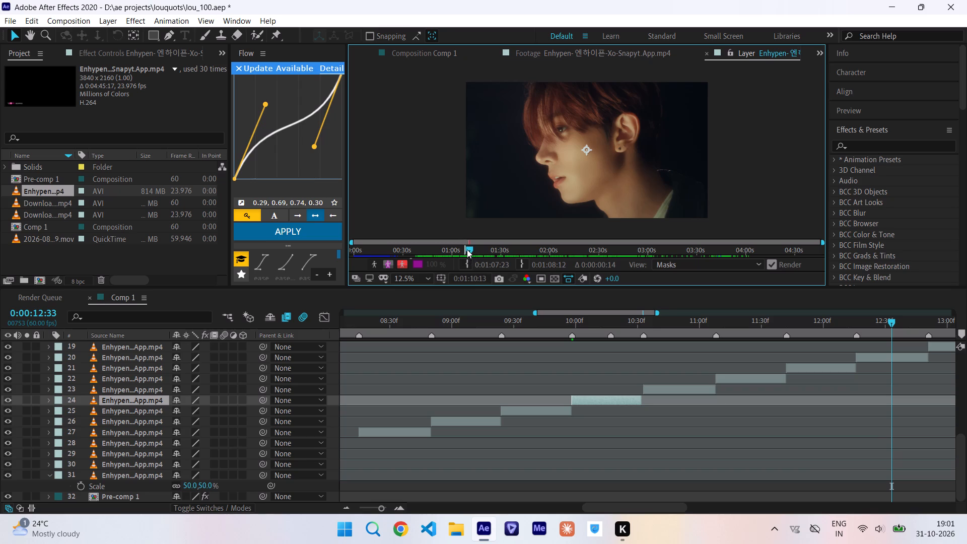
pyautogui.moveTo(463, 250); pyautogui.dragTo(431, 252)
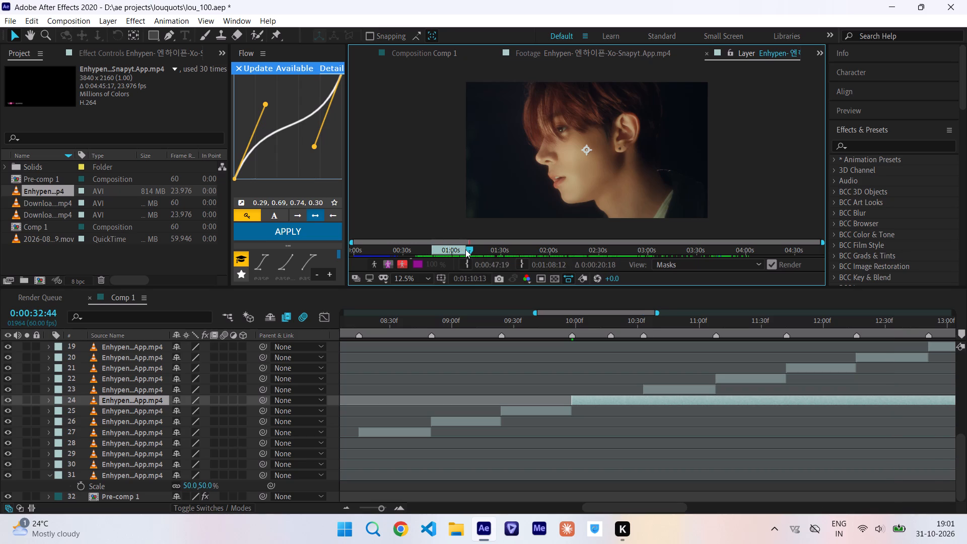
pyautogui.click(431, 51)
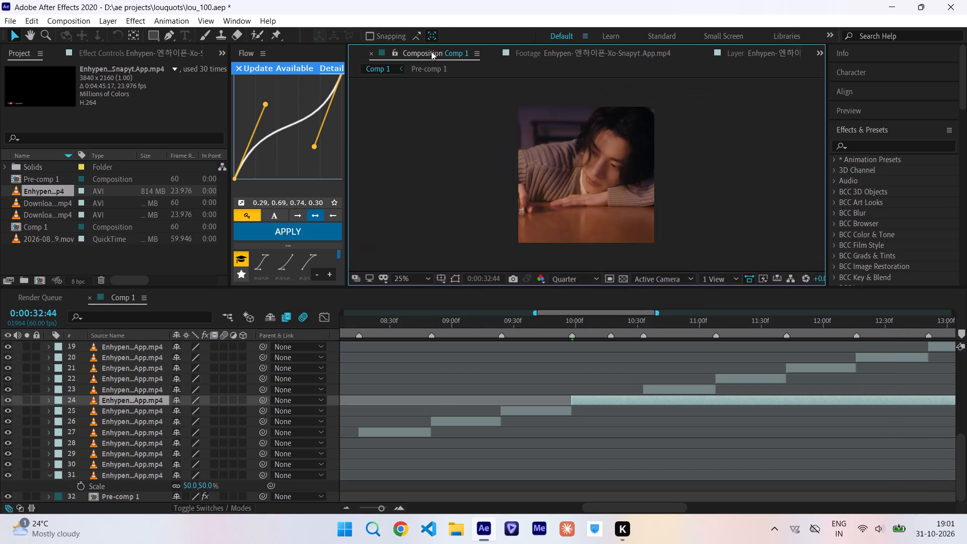
# Check the frames around 0:00:10:48 to 0:00:10:15, then delete the duplicated Enhypen clip starting at 0:00:09:58.
pyautogui.click(661, 319)
pyautogui.moveTo(661, 319); pyautogui.dragTo(679, 324)
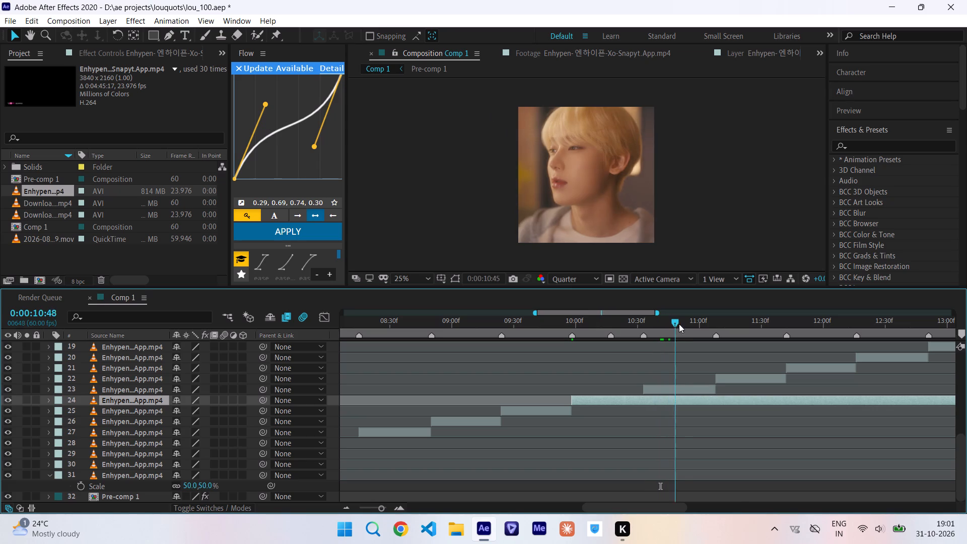
pyautogui.moveTo(679, 324); pyautogui.dragTo(575, 352)
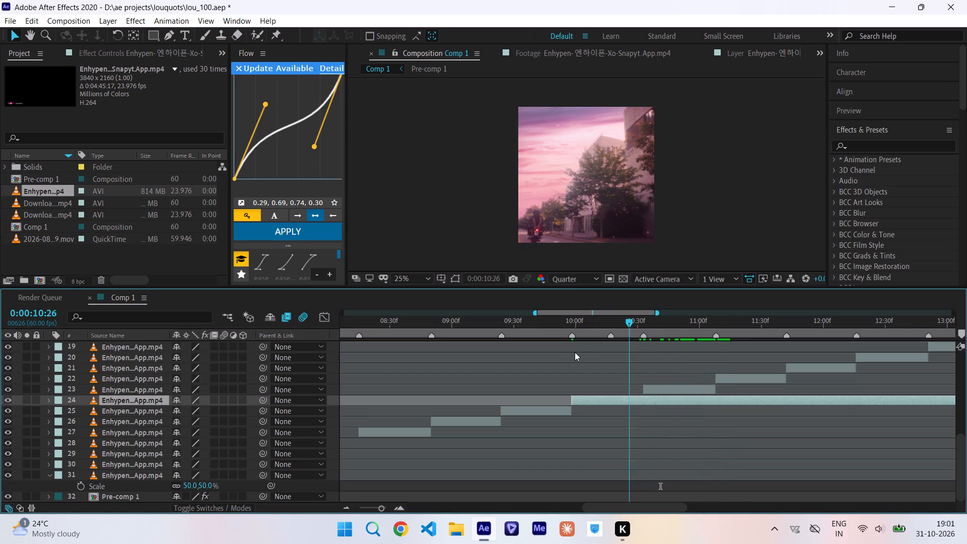
pyautogui.moveTo(575, 352); pyautogui.dragTo(606, 364)
pyautogui.click(610, 401)
pyautogui.press('Delete')
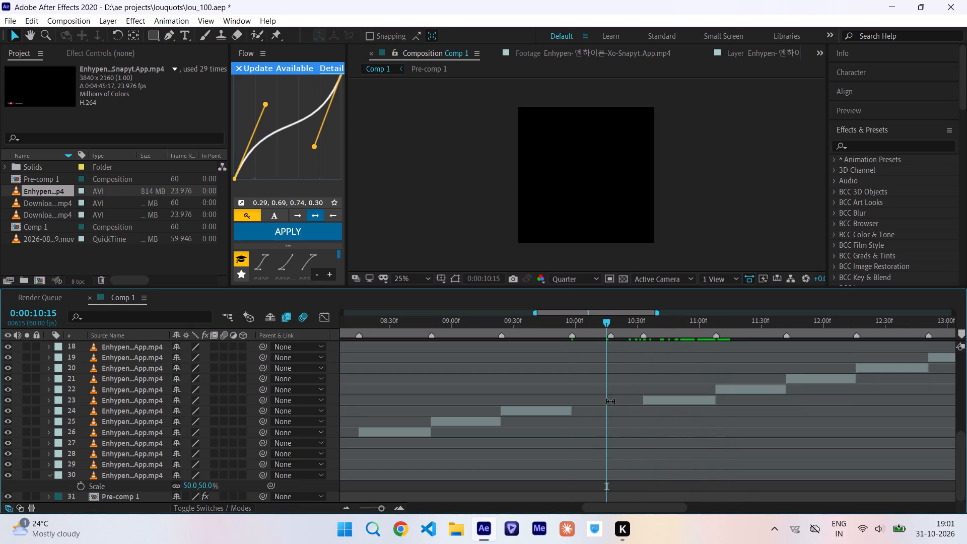
# Shift the Enhypen clip starting at about 0:00:04:48 horizontally by setting its Position to 141, 540, bringing the capped profile into frame.
pyautogui.hscroll(3, 610, 401)
pyautogui.scroll(-1, 610, 401)
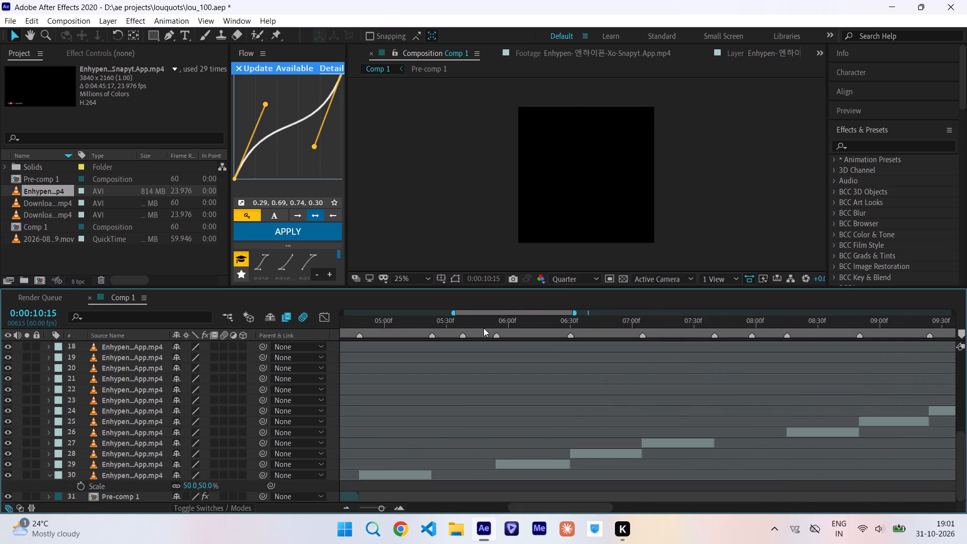
pyautogui.moveTo(483, 324); pyautogui.dragTo(511, 364)
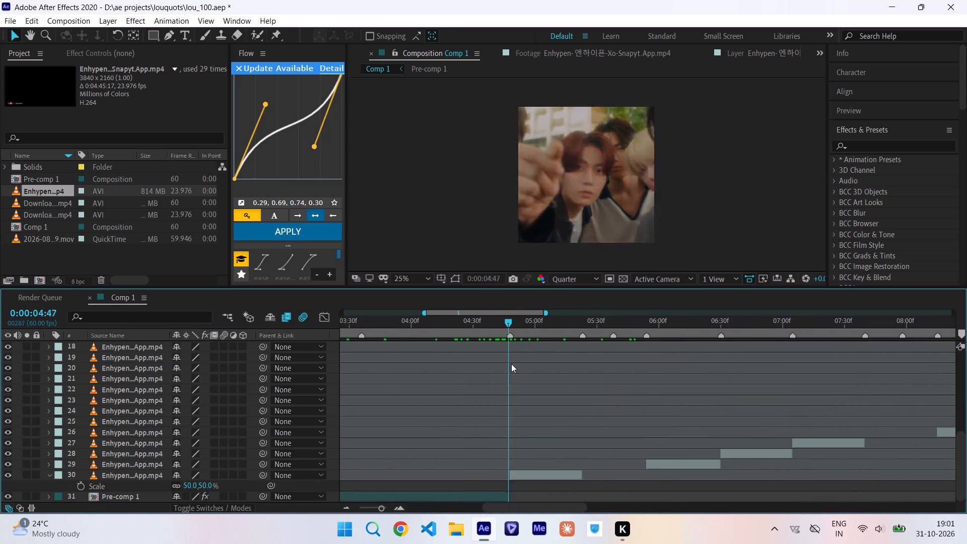
pyautogui.moveTo(511, 364); pyautogui.dragTo(554, 362)
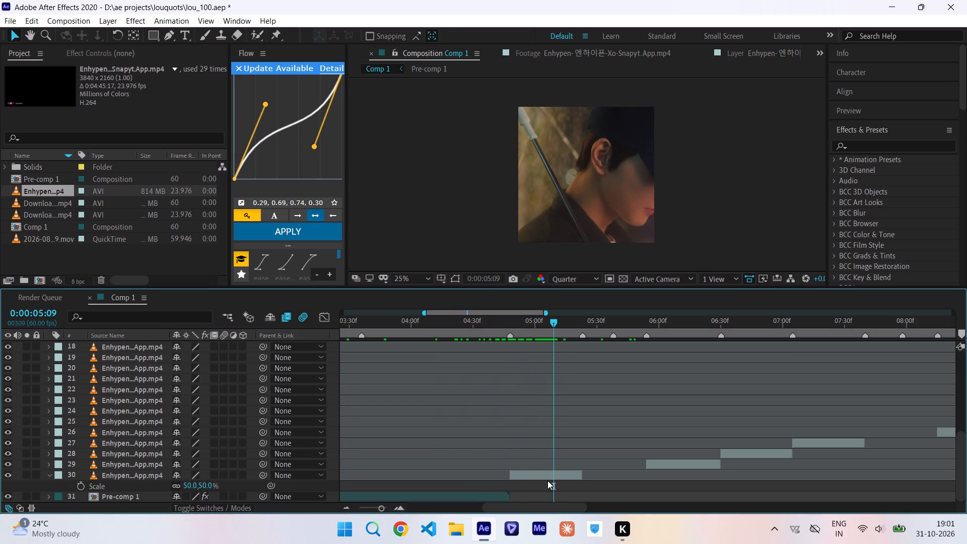
pyautogui.click(547, 480)
pyautogui.click(542, 471)
pyautogui.press('p')
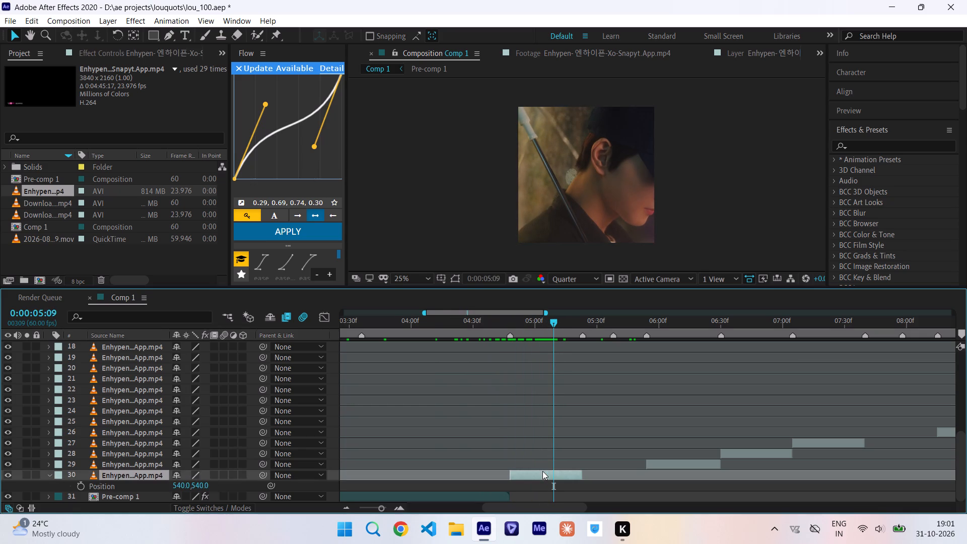
pyautogui.moveTo(179, 487); pyautogui.dragTo(63, 472)
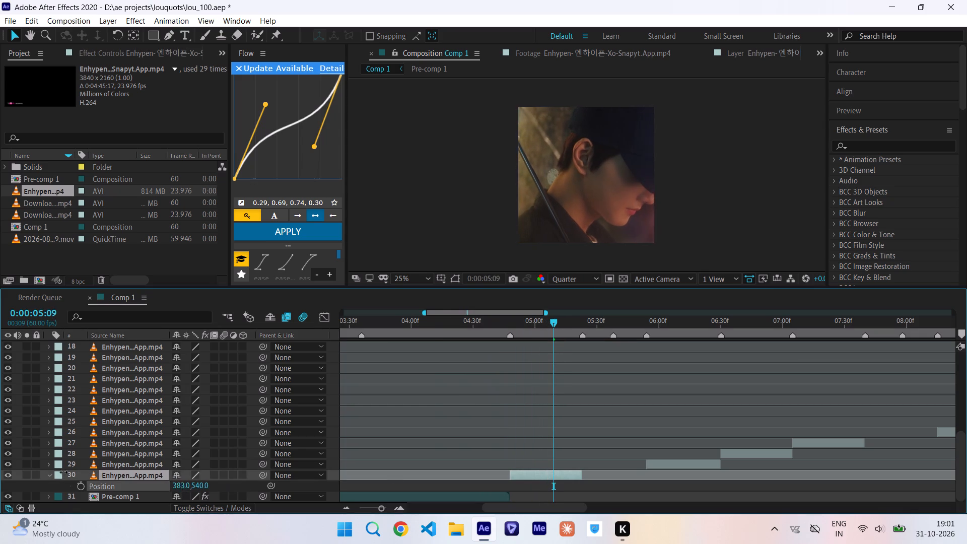
pyautogui.moveTo(63, 472); pyautogui.dragTo(0, 465)
pyautogui.moveTo(183, 486); pyautogui.dragTo(147, 482)
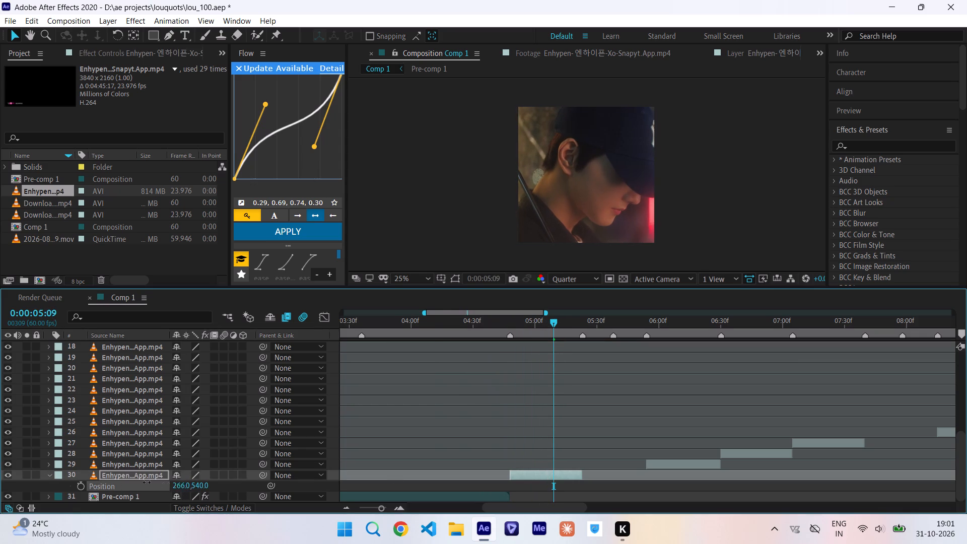
pyautogui.moveTo(147, 482); pyautogui.dragTo(78, 475)
# Review the cuts up to about 0:00:06:15 and scrub the source of the clip starting near 0:00:05:54 for earlier shots.
pyautogui.moveTo(557, 324); pyautogui.dragTo(560, 325)
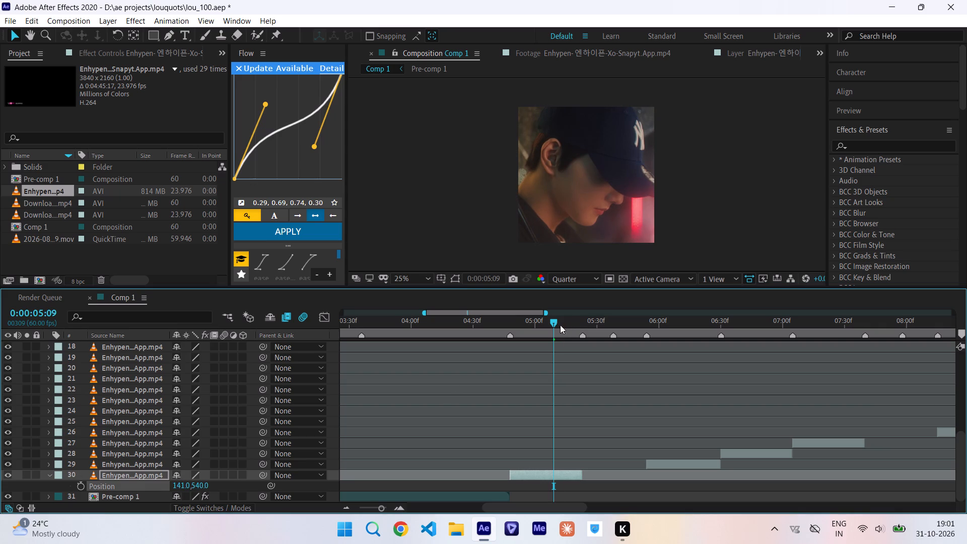
pyautogui.moveTo(560, 325); pyautogui.dragTo(694, 333)
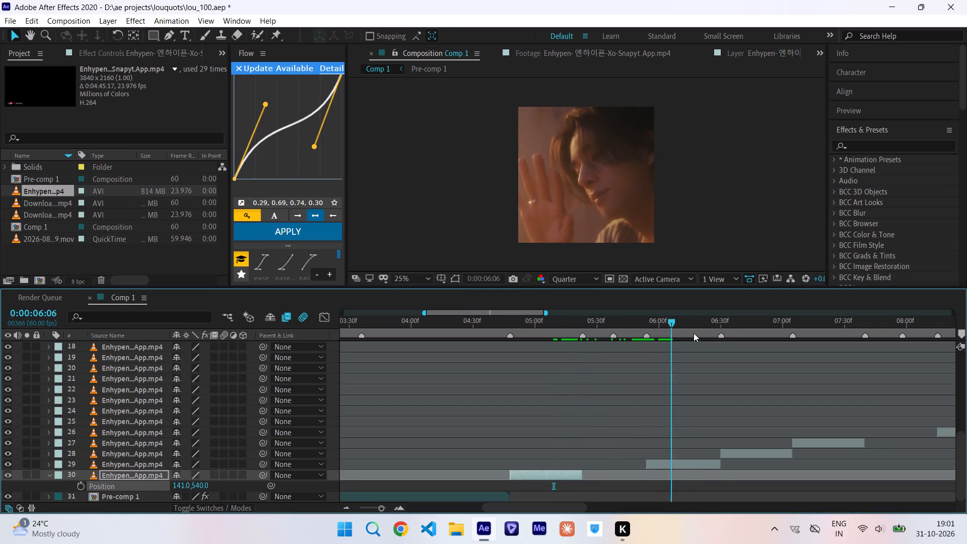
pyautogui.moveTo(694, 333); pyautogui.dragTo(693, 346)
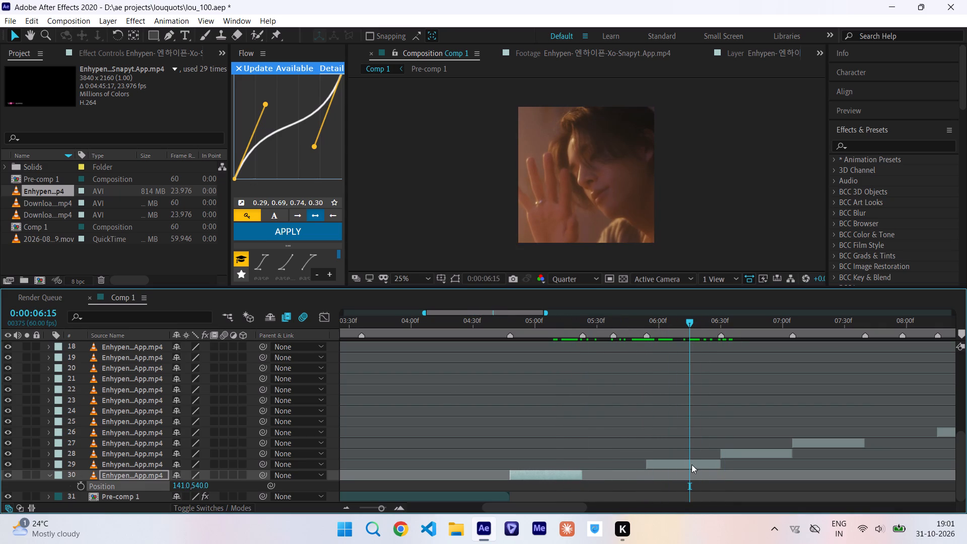
pyautogui.click(693, 467)
pyautogui.doubleClick(693, 467)
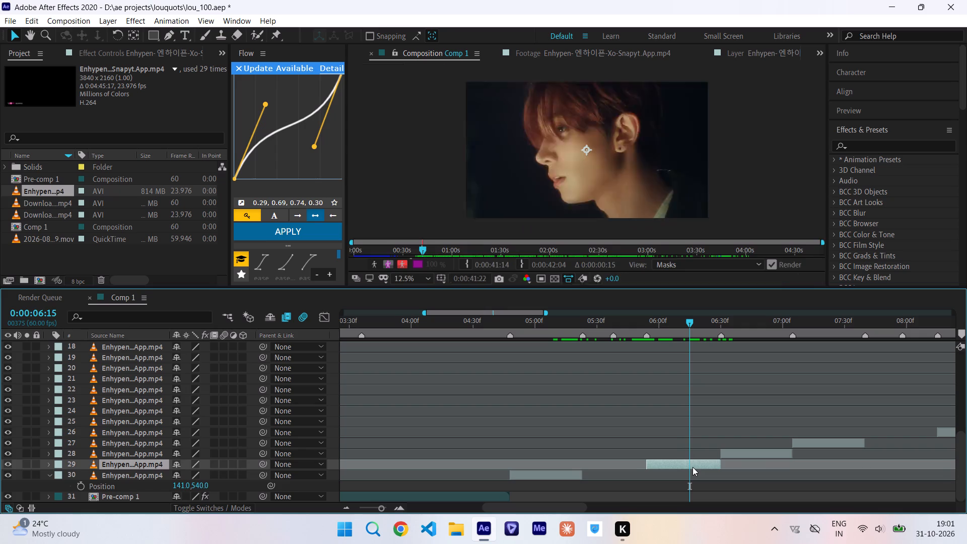
pyautogui.moveTo(689, 325); pyautogui.dragTo(490, 345)
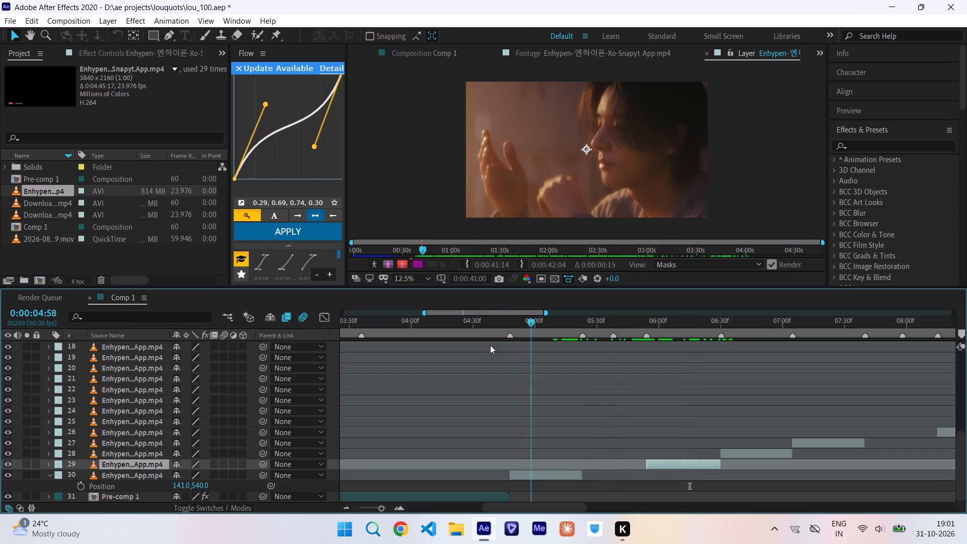
pyautogui.moveTo(490, 345); pyautogui.dragTo(363, 364)
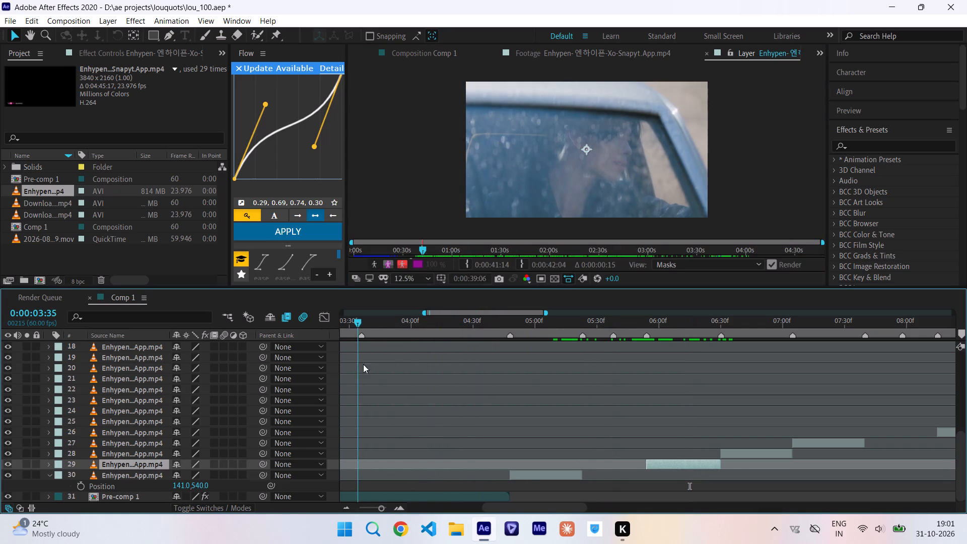
pyautogui.moveTo(363, 364); pyautogui.dragTo(328, 381)
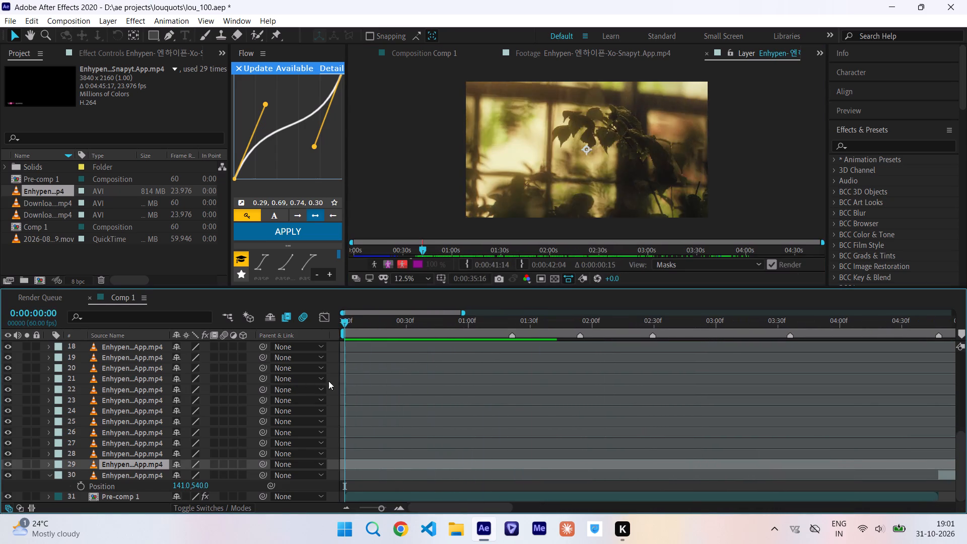
pyautogui.moveTo(328, 381); pyautogui.dragTo(397, 385)
pyautogui.hscroll(-1, 624, 406)
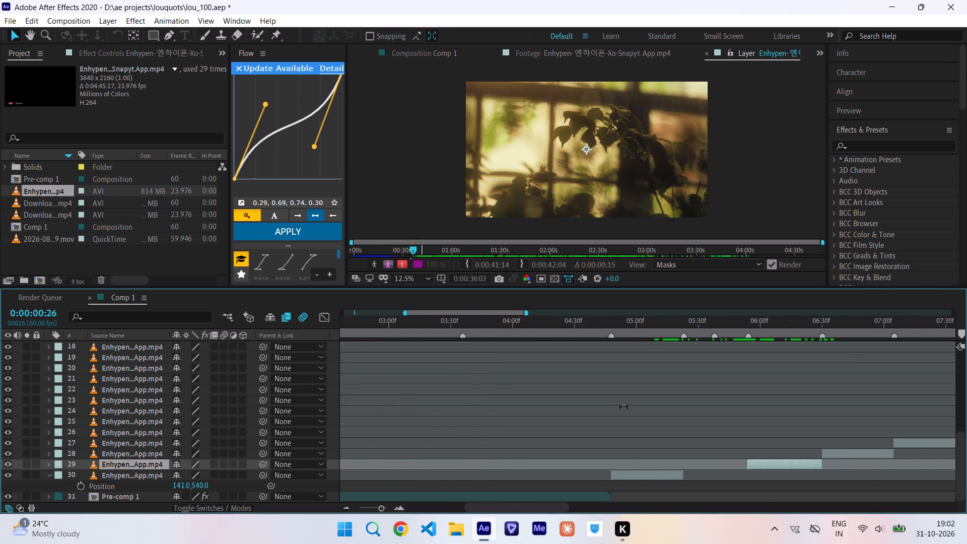
pyautogui.hscroll(-1, 624, 406)
# Duplicate the Enhypen clip starting near 0:00:05:54 and move one copy to start at the 0:00:05:23 marker.
pyautogui.click(431, 57)
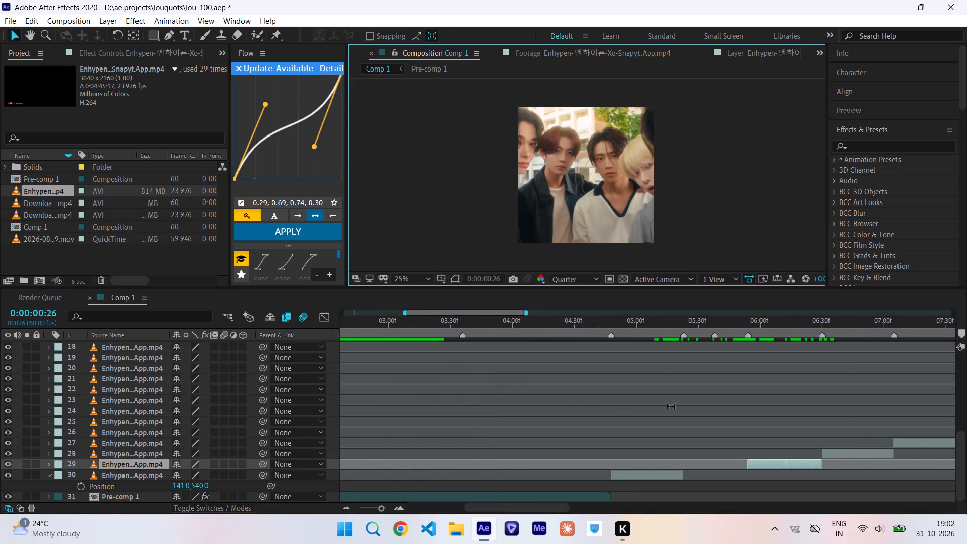
pyautogui.scroll(-1, 671, 406)
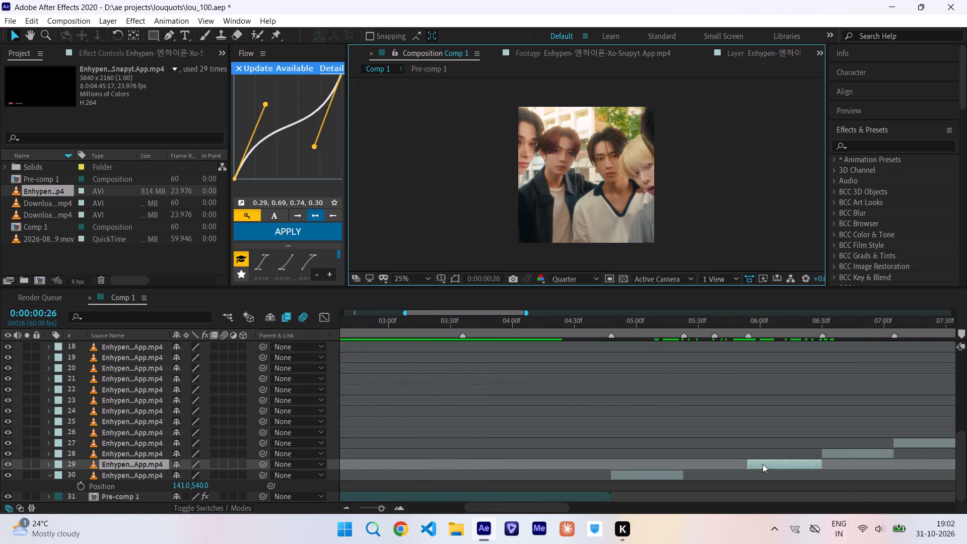
pyautogui.click(763, 464)
pyautogui.hotkey('ctrl', 'c')
pyautogui.hotkey('ctrl', 'v')
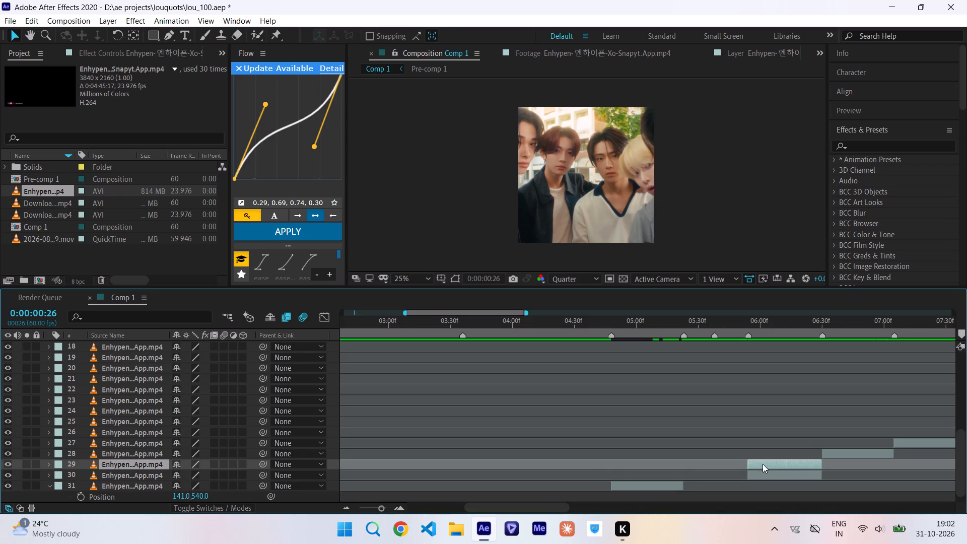
pyautogui.moveTo(764, 474); pyautogui.dragTo(711, 479)
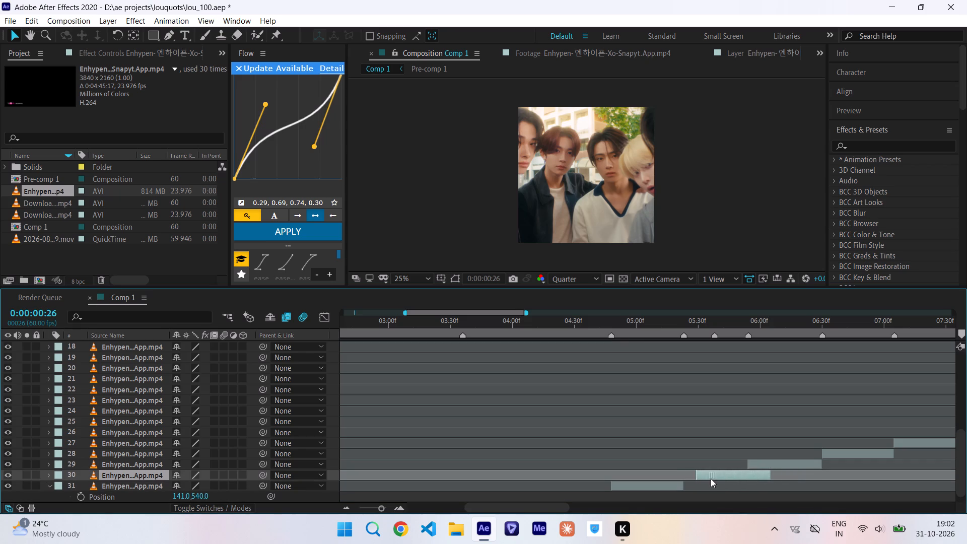
pyautogui.moveTo(711, 479); pyautogui.dragTo(701, 481)
# Set the source in point of the clip starting at 0:00:05:23 to 0:00:36:07, on the leaves by the window.
pyautogui.doubleClick(697, 473)
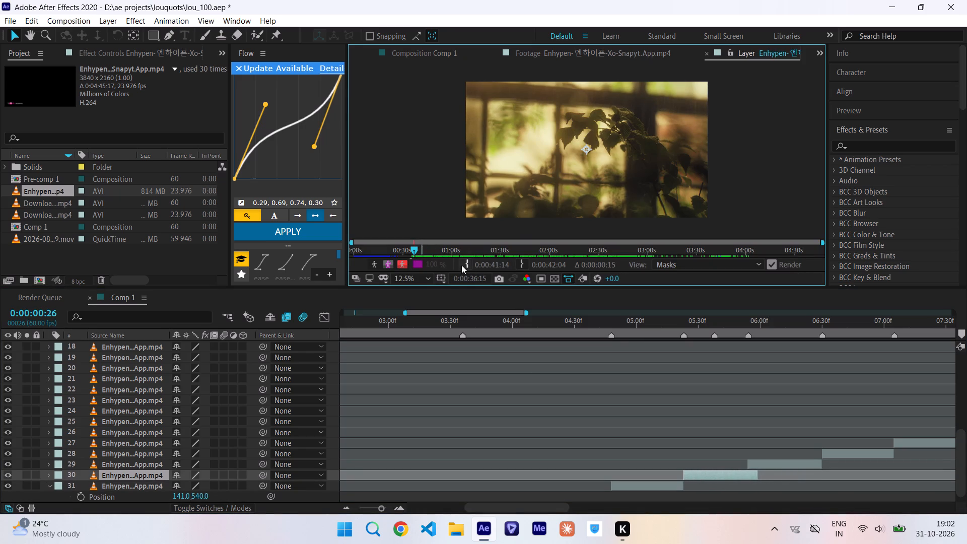
pyautogui.click(465, 265)
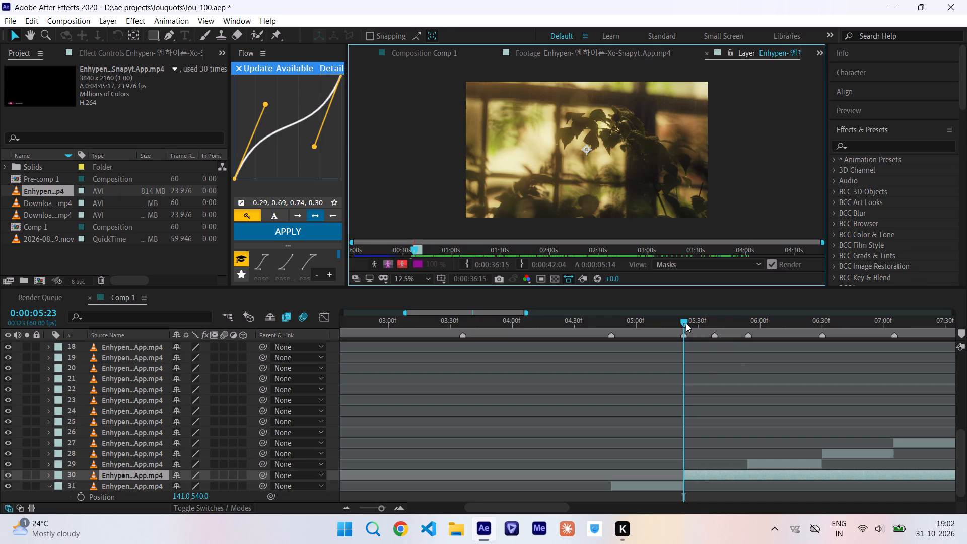
pyautogui.moveTo(686, 323); pyautogui.dragTo(658, 328)
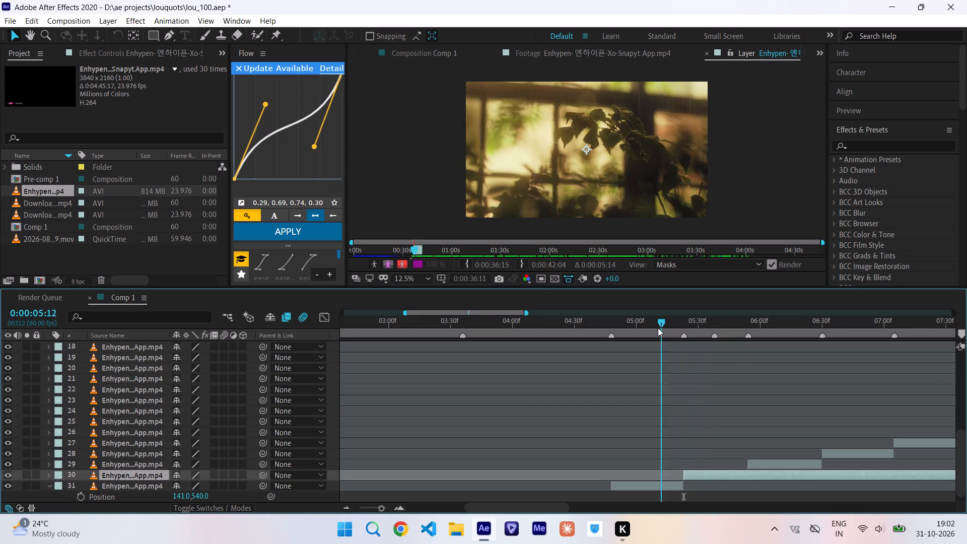
pyautogui.moveTo(658, 328); pyautogui.dragTo(647, 328)
pyautogui.click(465, 263)
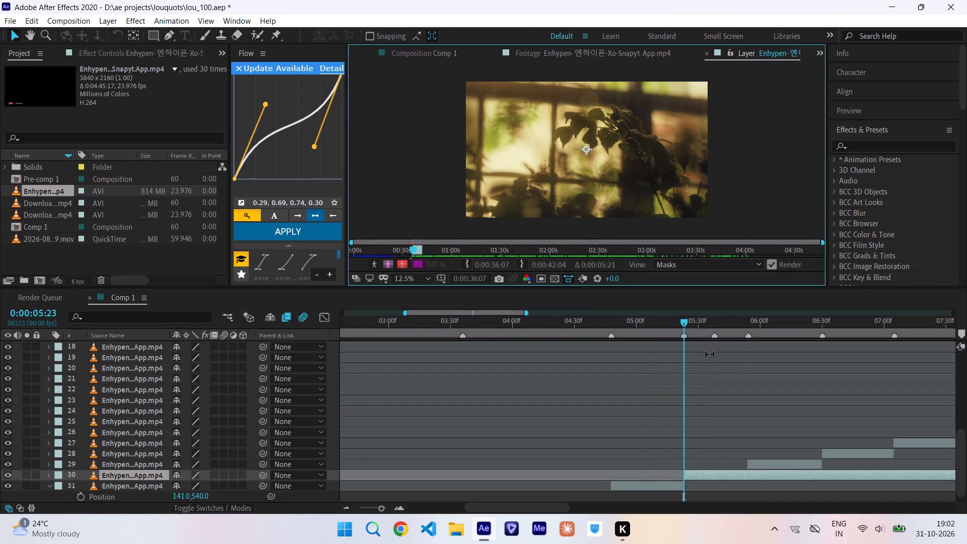
# Split the leaves clip at the 0:00:05:38 marker.
pyautogui.moveTo(684, 322); pyautogui.dragTo(689, 322)
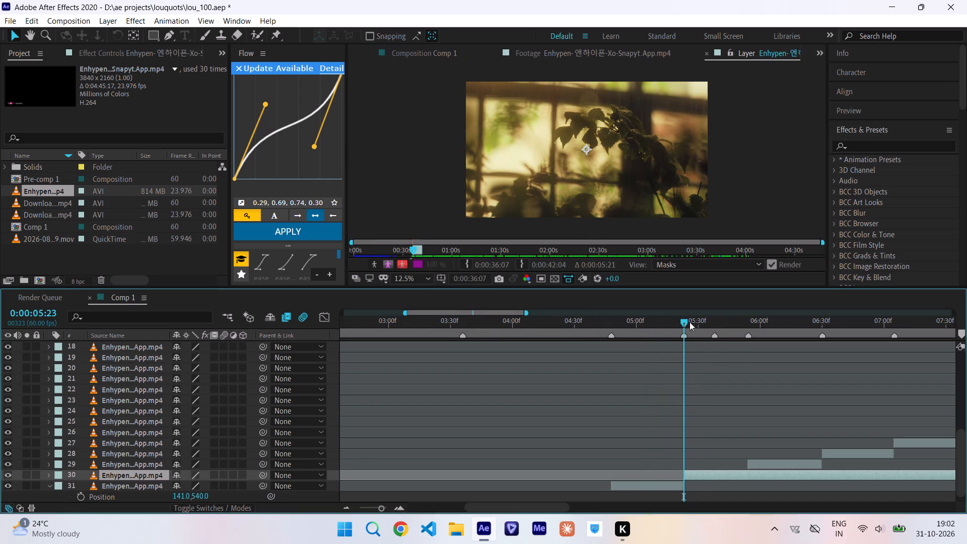
pyautogui.moveTo(689, 322); pyautogui.dragTo(715, 327)
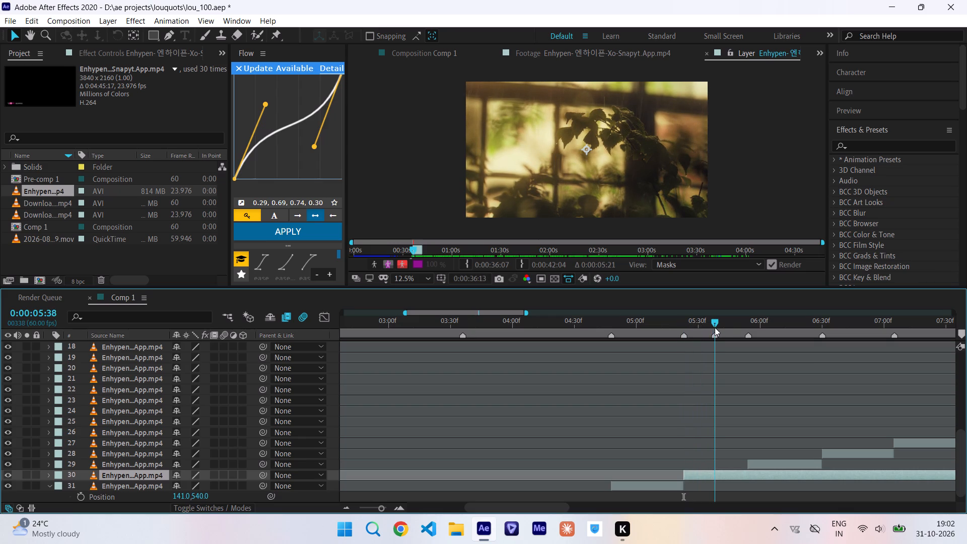
pyautogui.moveTo(715, 327); pyautogui.dragTo(715, 328)
pyautogui.hotkey('ctrl', 'shift', 'd')
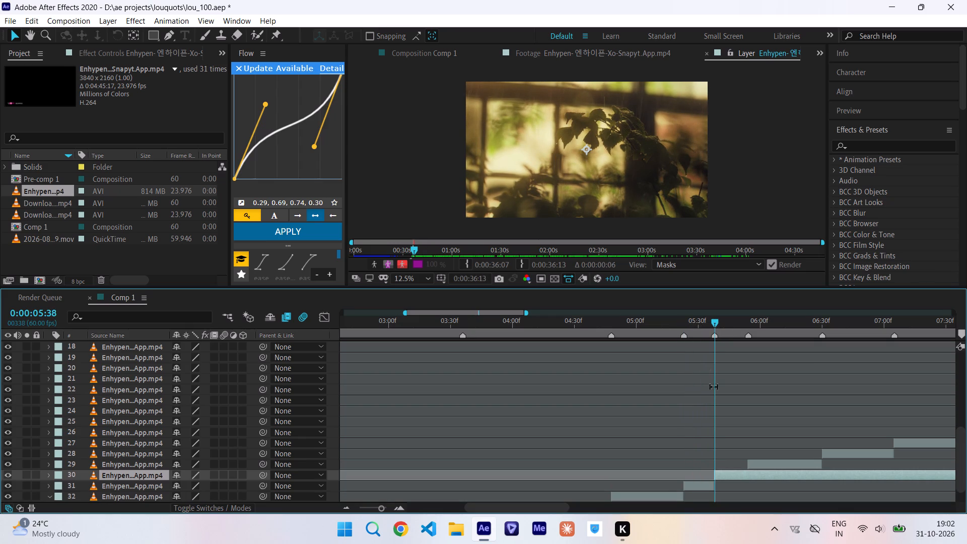
# Set the source in point of the clip starting at 0:00:05:38 to 0:00:40:17, on the profile shot with raised hands.
pyautogui.doubleClick(726, 475)
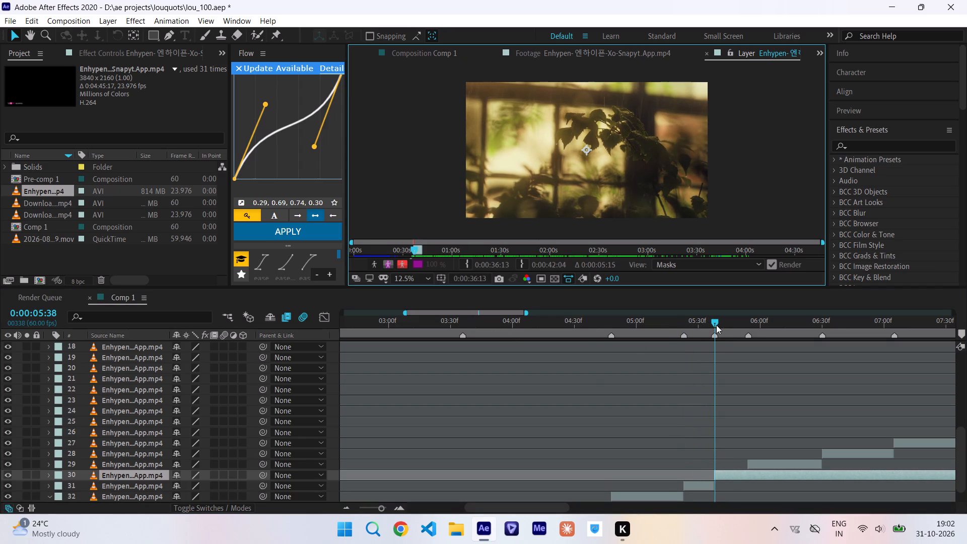
pyautogui.moveTo(716, 322); pyautogui.dragTo(835, 353)
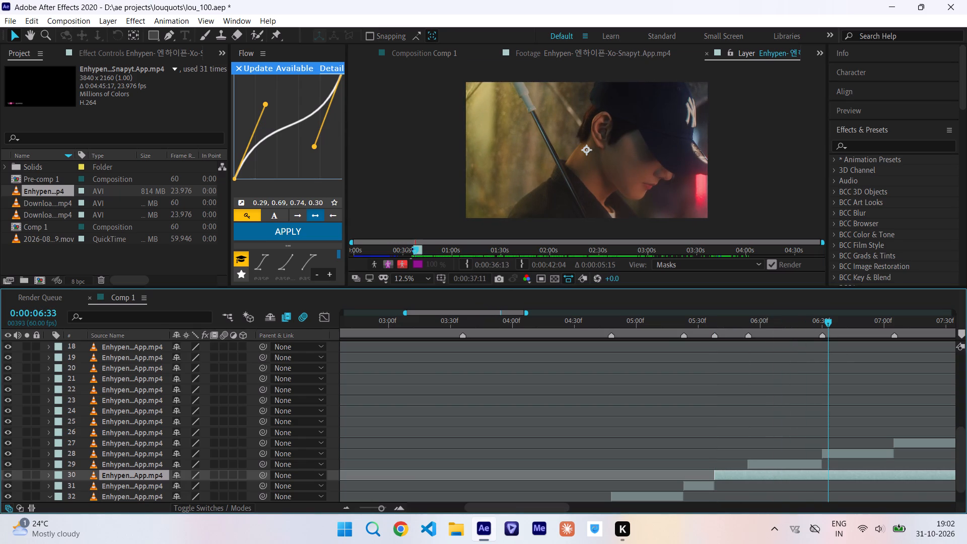
pyautogui.moveTo(416, 250); pyautogui.dragTo(420, 252)
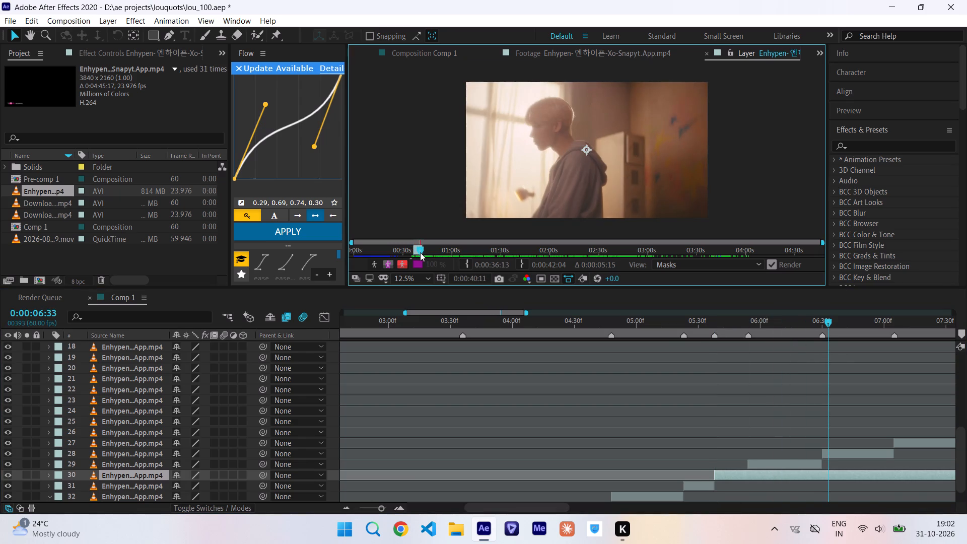
pyautogui.moveTo(420, 252); pyautogui.dragTo(421, 252)
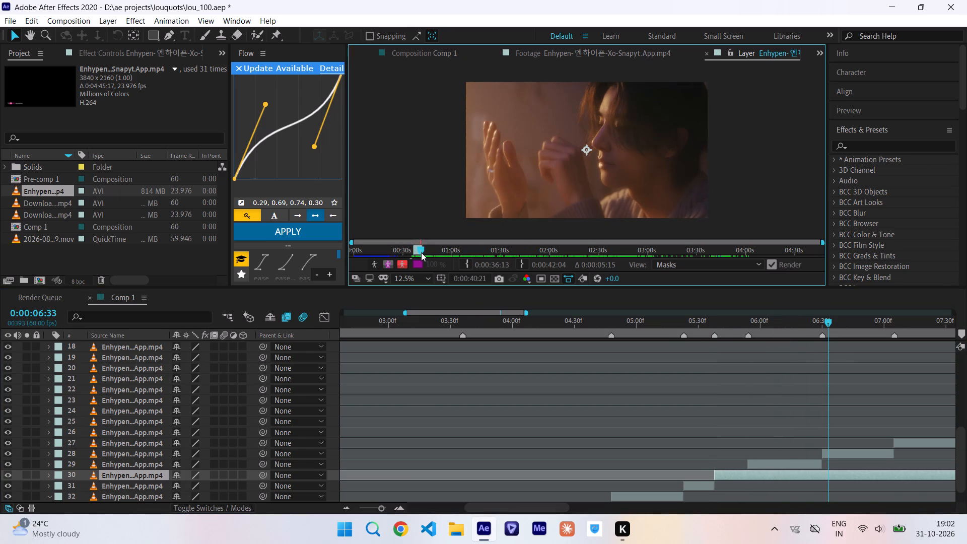
pyautogui.moveTo(421, 252); pyautogui.dragTo(421, 252)
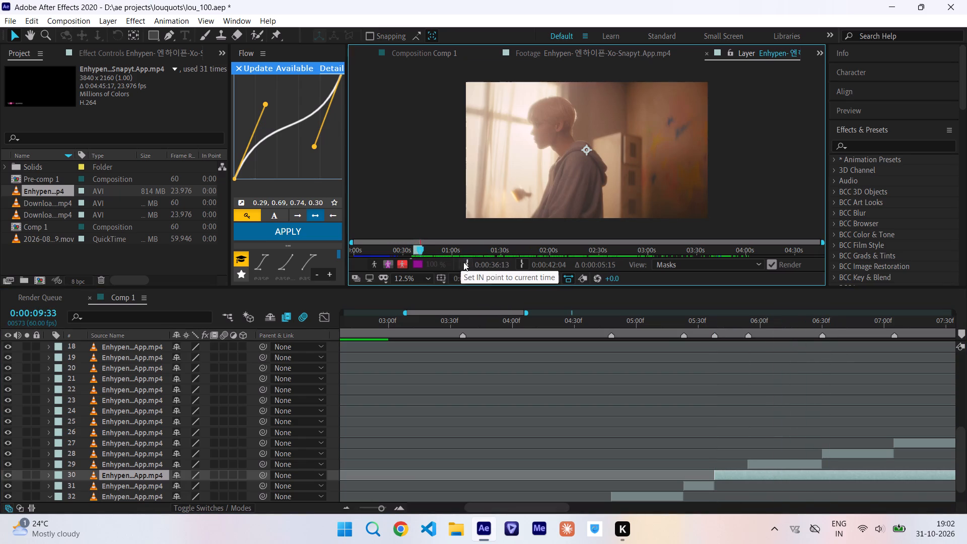
pyautogui.click(466, 263)
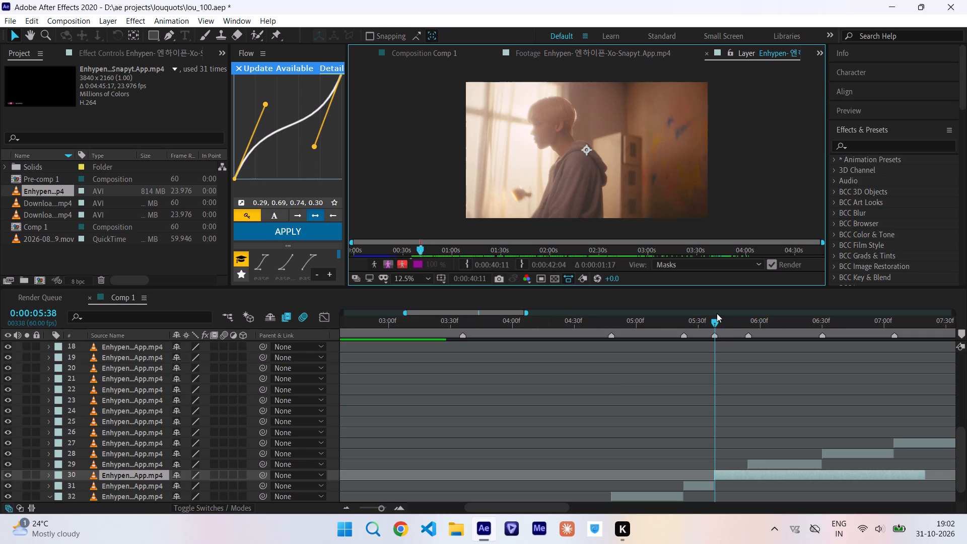
pyautogui.moveTo(719, 320); pyautogui.dragTo(755, 337)
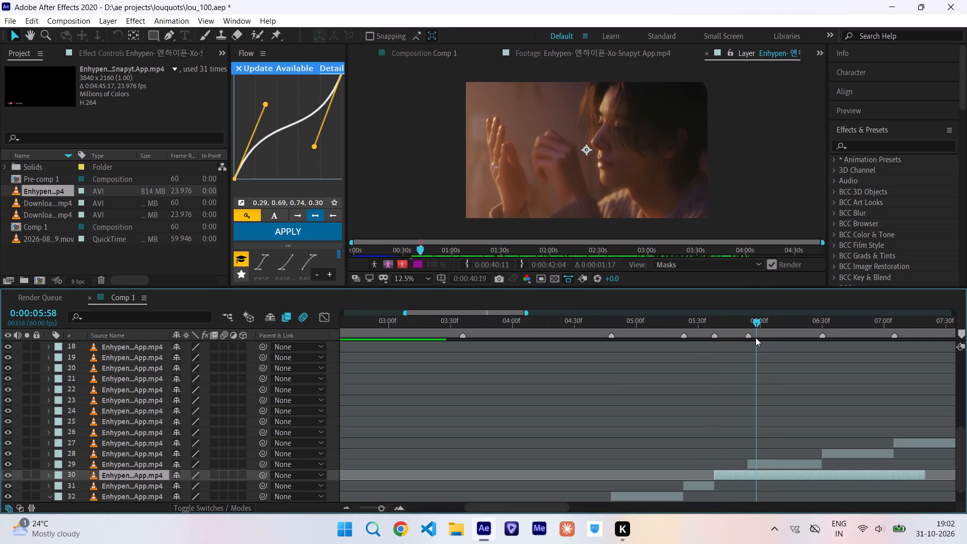
pyautogui.moveTo(755, 337); pyautogui.dragTo(742, 335)
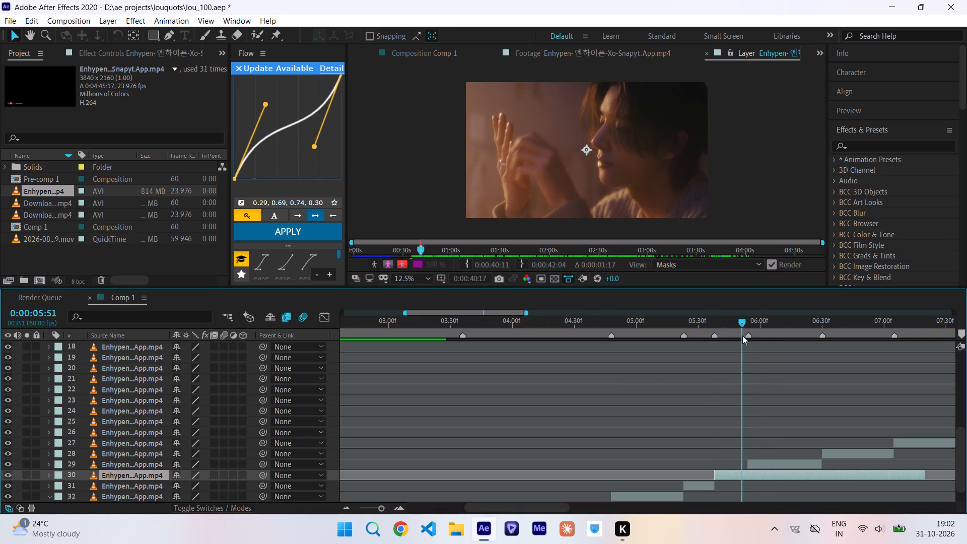
pyautogui.click(469, 265)
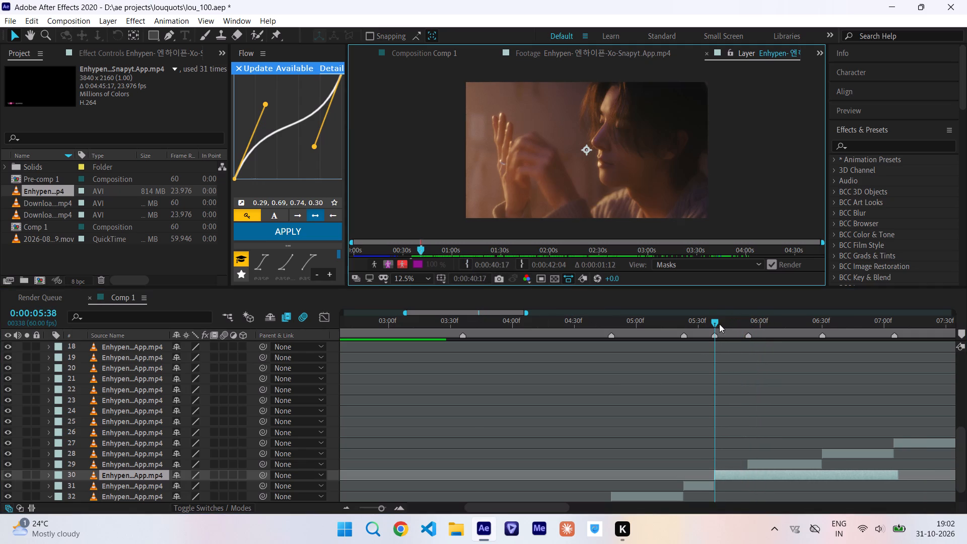
# Split the raised-hands clip at the 0:00:05:54 marker and delete the remainder after it.
pyautogui.moveTo(716, 321); pyautogui.dragTo(742, 321)
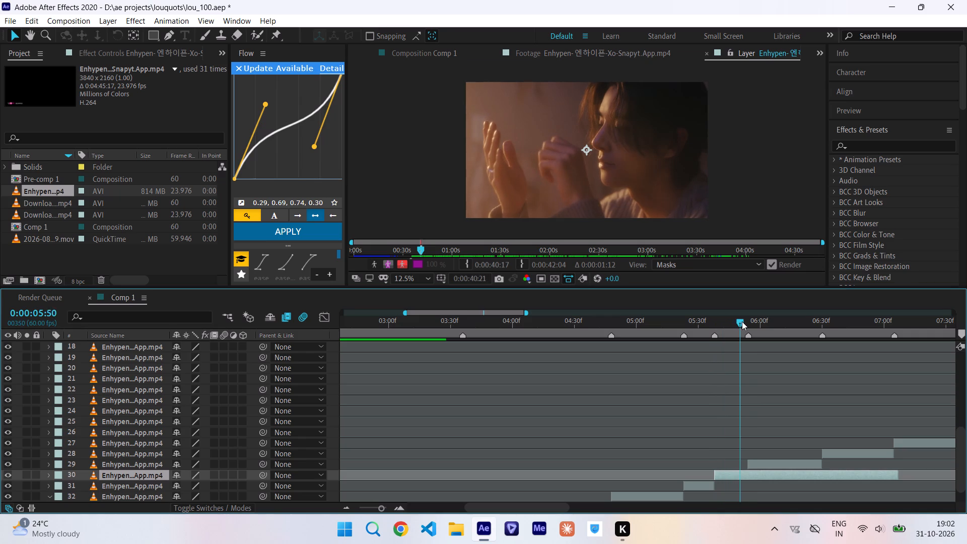
pyautogui.moveTo(742, 321); pyautogui.dragTo(749, 322)
pyautogui.hotkey('ctrl', 'shift', 'd')
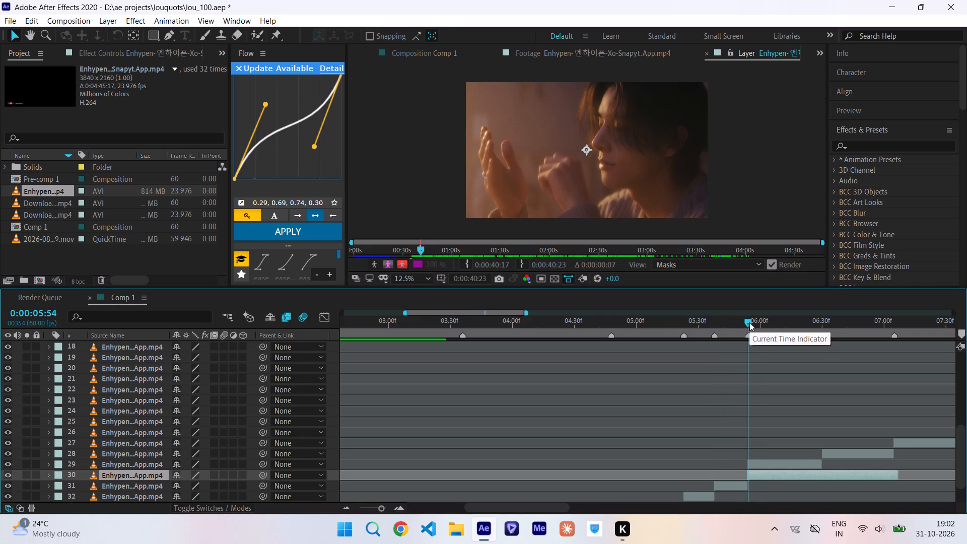
pyautogui.press('Delete')
# Review the Comp 1 cuts from about 0:00:05:36 to 0:00:07:50, checking for the next gap between clips.
pyautogui.click(431, 53)
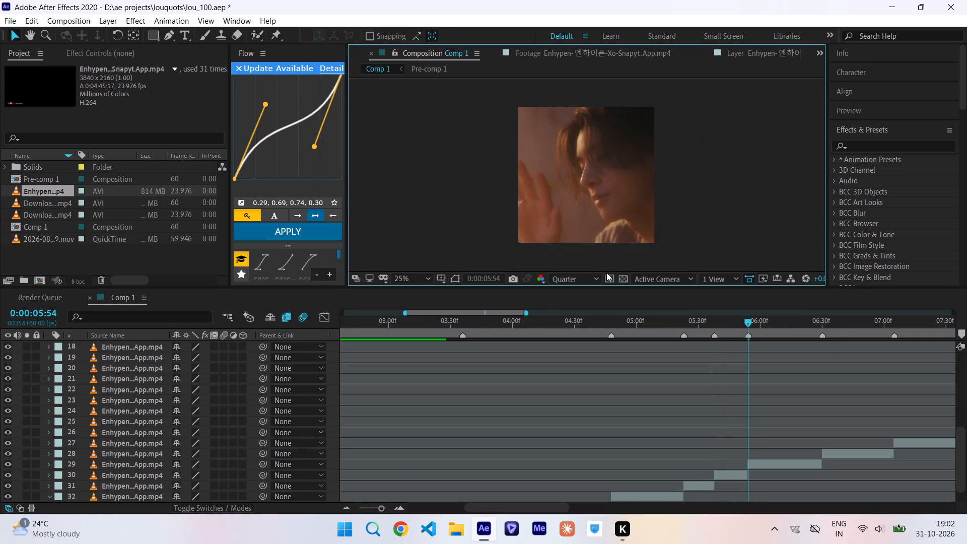
pyautogui.moveTo(654, 323); pyautogui.dragTo(714, 329)
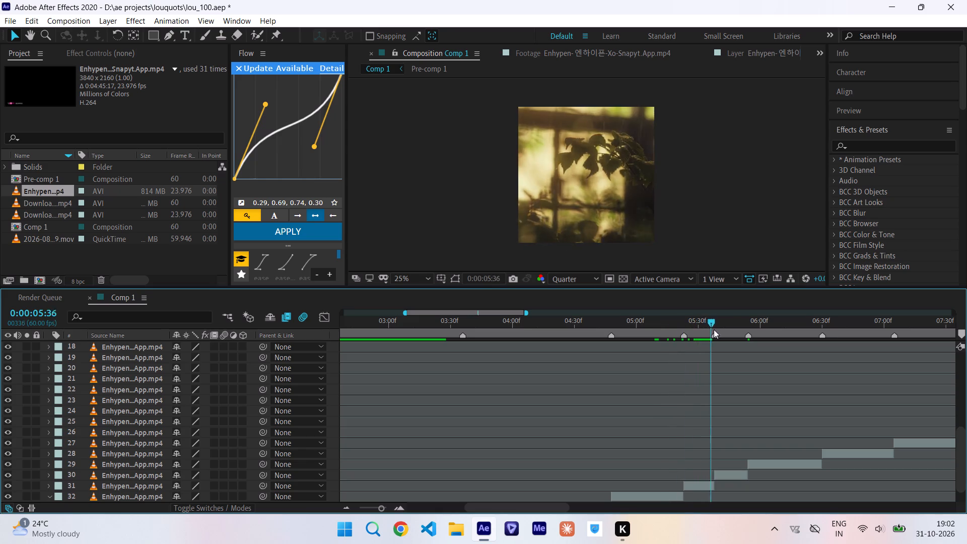
pyautogui.moveTo(714, 329); pyautogui.dragTo(772, 336)
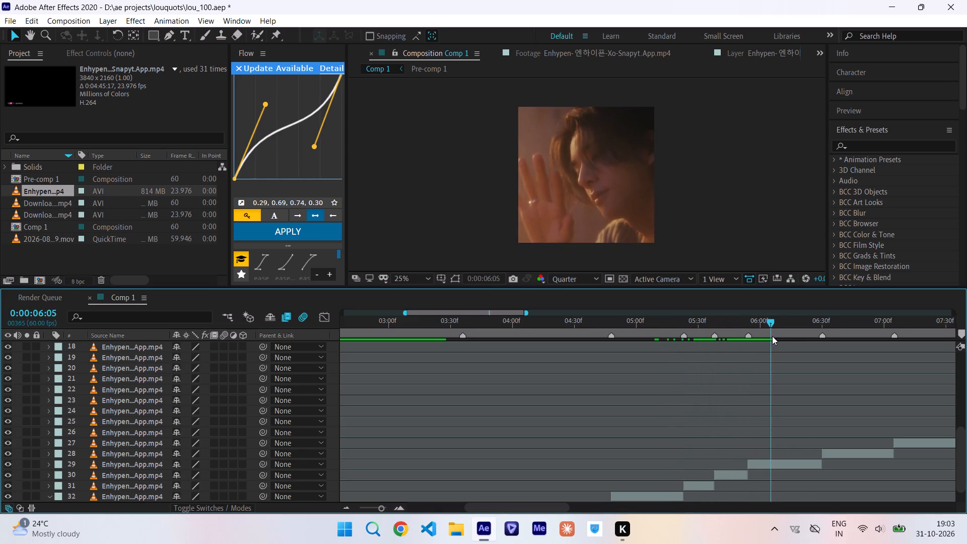
pyautogui.moveTo(772, 336); pyautogui.dragTo(885, 343)
pyautogui.hscroll(-2, 885, 343)
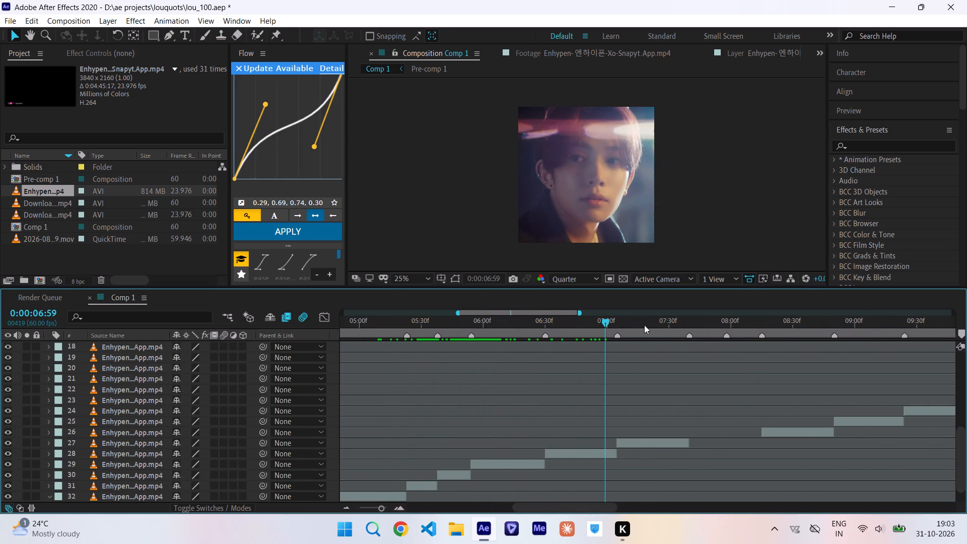
pyautogui.moveTo(644, 325); pyautogui.dragTo(711, 332)
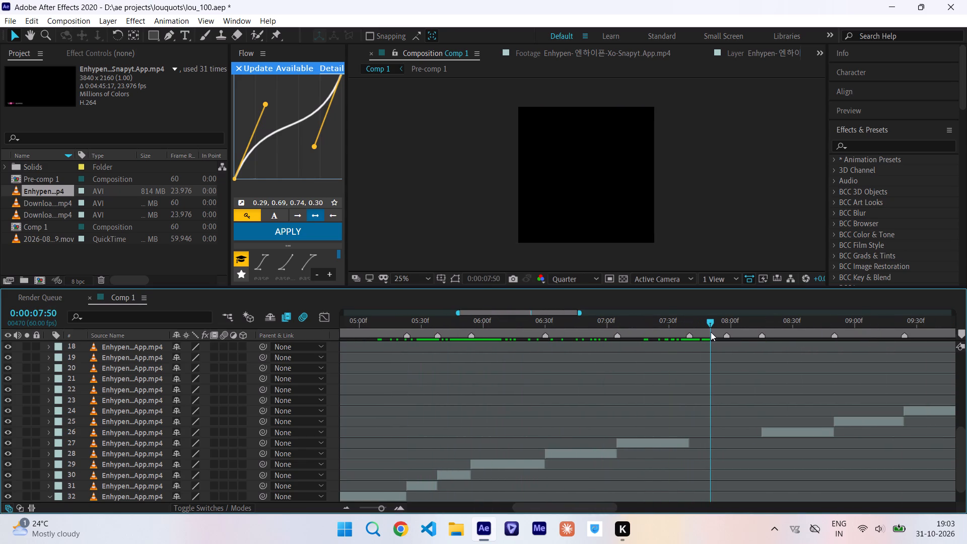
pyautogui.moveTo(711, 332); pyautogui.dragTo(675, 358)
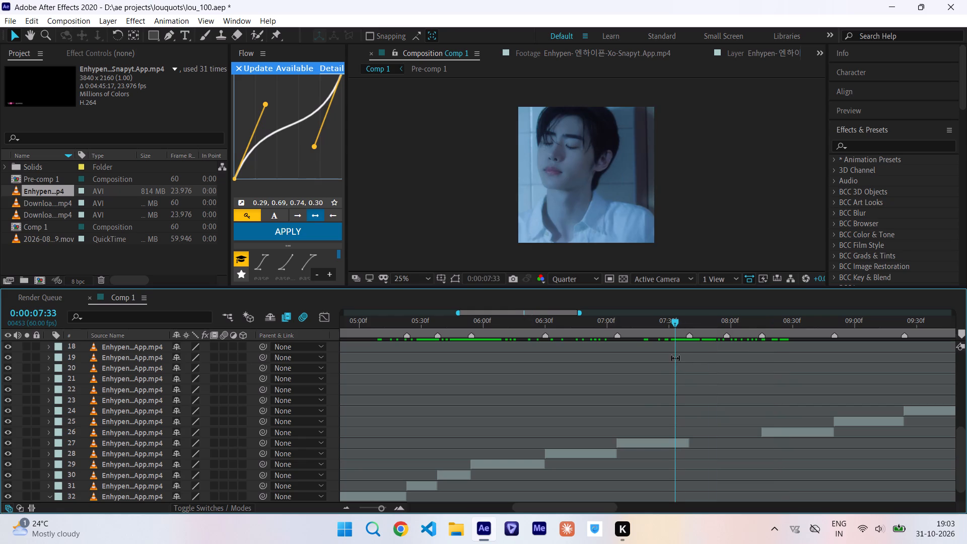
# Duplicate the Enhypen clip ending at 0:00:07:40 and move one copy to start at the 0:00:07:40 marker.
pyautogui.click(649, 442)
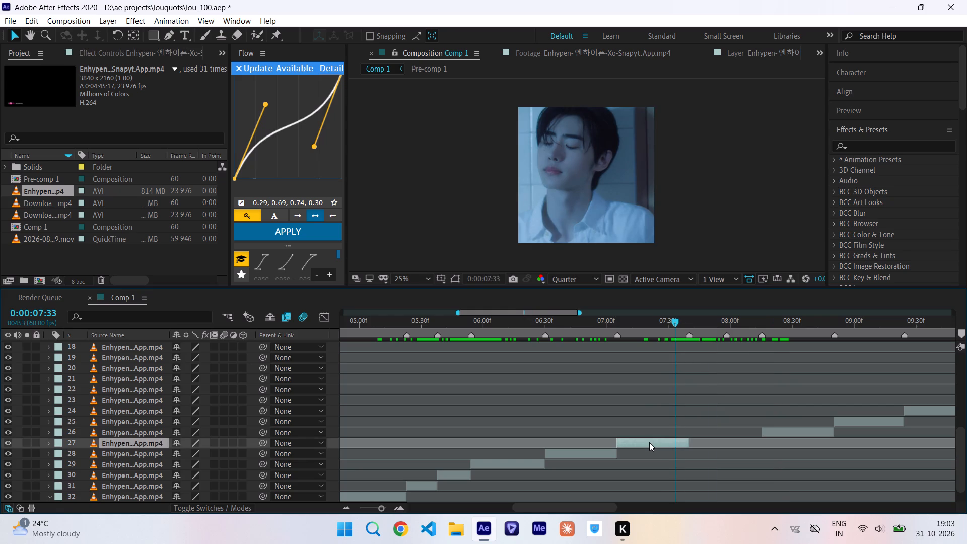
pyautogui.hotkey('ctrl', 'c')
pyautogui.hotkey('ctrl', 'v')
pyautogui.moveTo(649, 442); pyautogui.dragTo(721, 466)
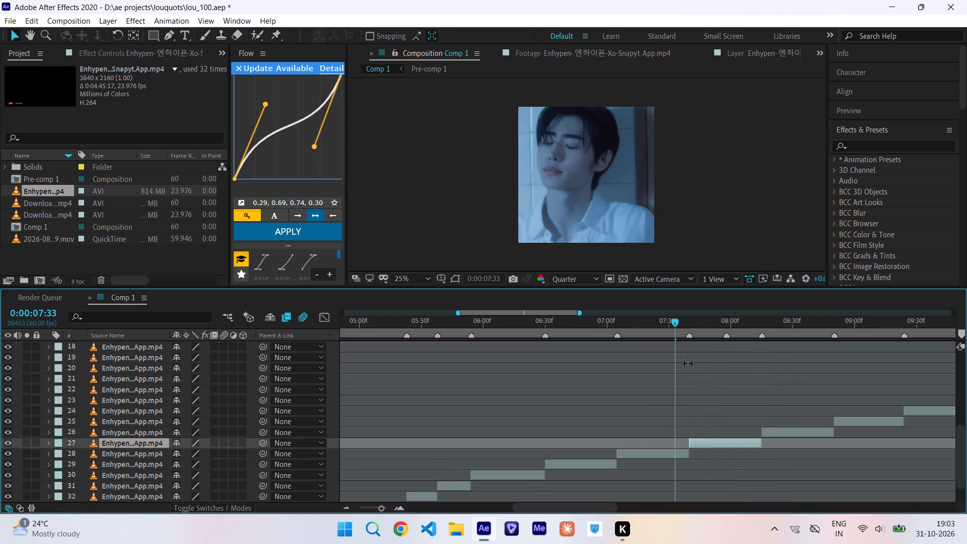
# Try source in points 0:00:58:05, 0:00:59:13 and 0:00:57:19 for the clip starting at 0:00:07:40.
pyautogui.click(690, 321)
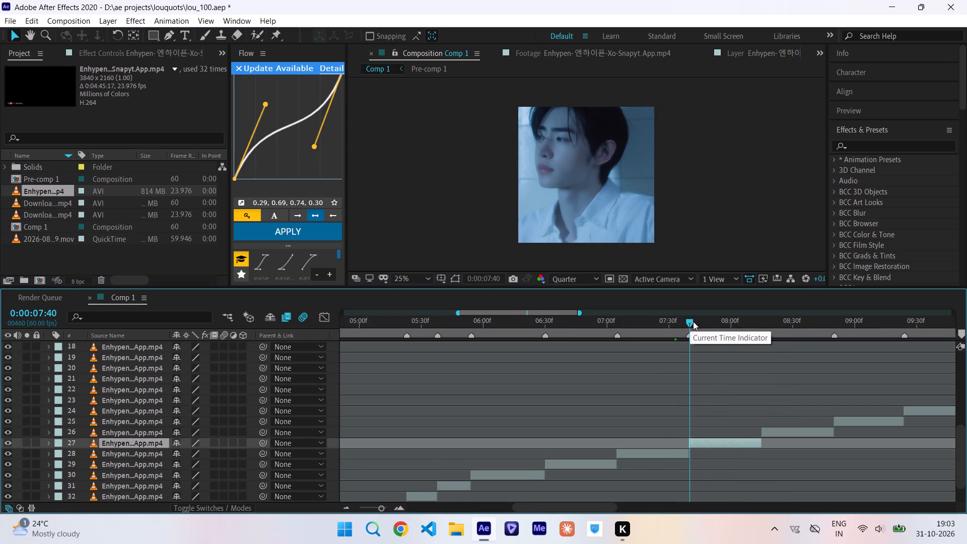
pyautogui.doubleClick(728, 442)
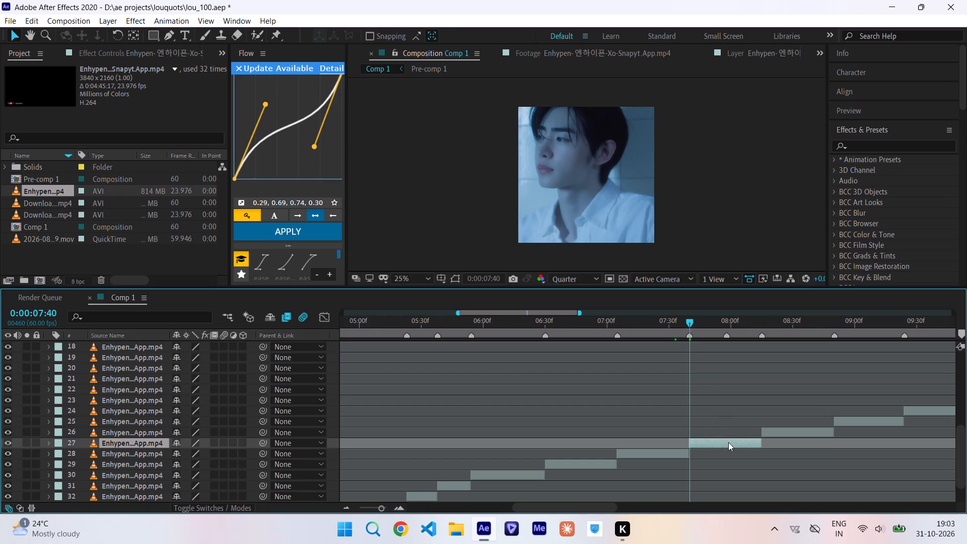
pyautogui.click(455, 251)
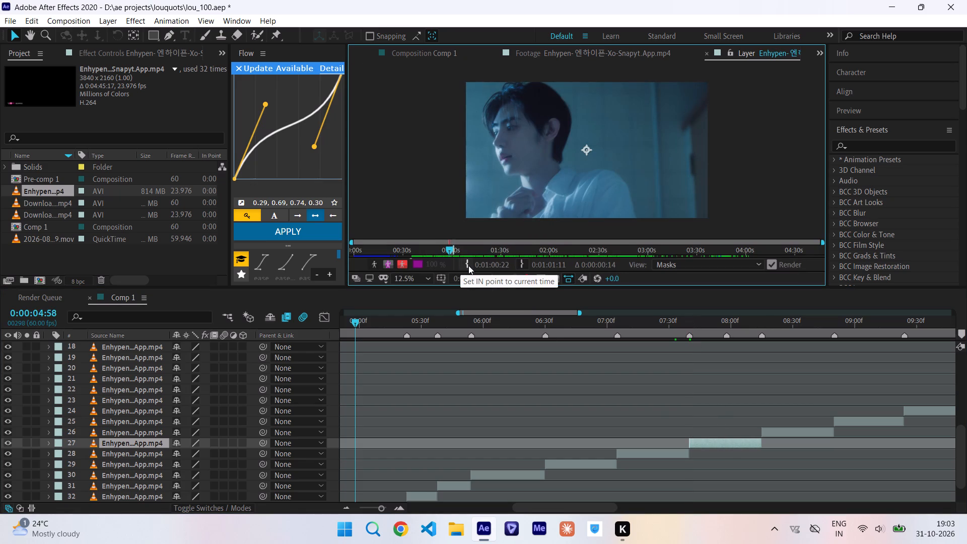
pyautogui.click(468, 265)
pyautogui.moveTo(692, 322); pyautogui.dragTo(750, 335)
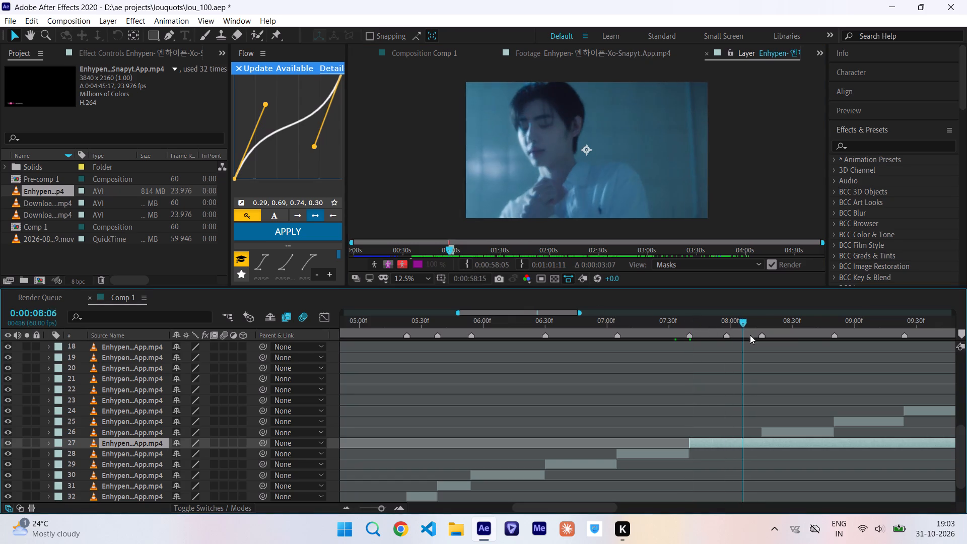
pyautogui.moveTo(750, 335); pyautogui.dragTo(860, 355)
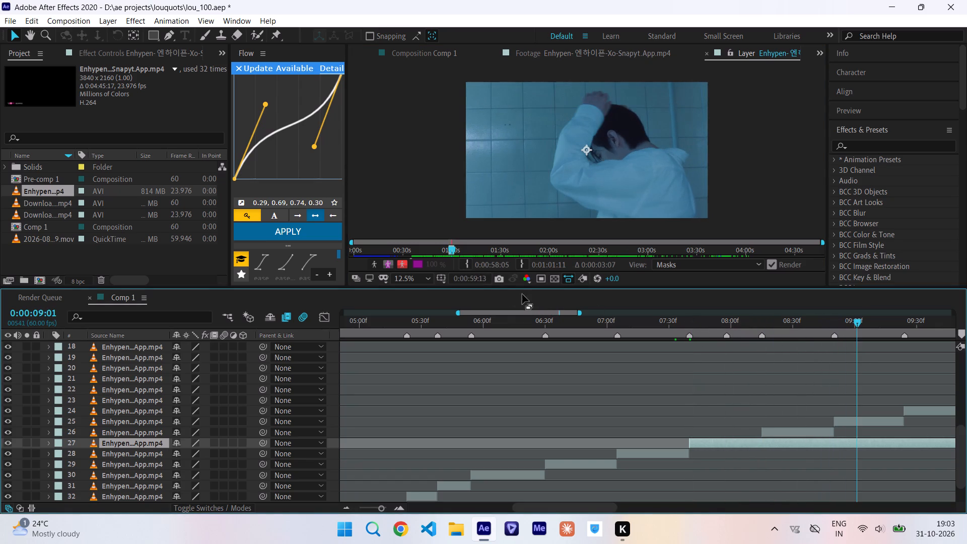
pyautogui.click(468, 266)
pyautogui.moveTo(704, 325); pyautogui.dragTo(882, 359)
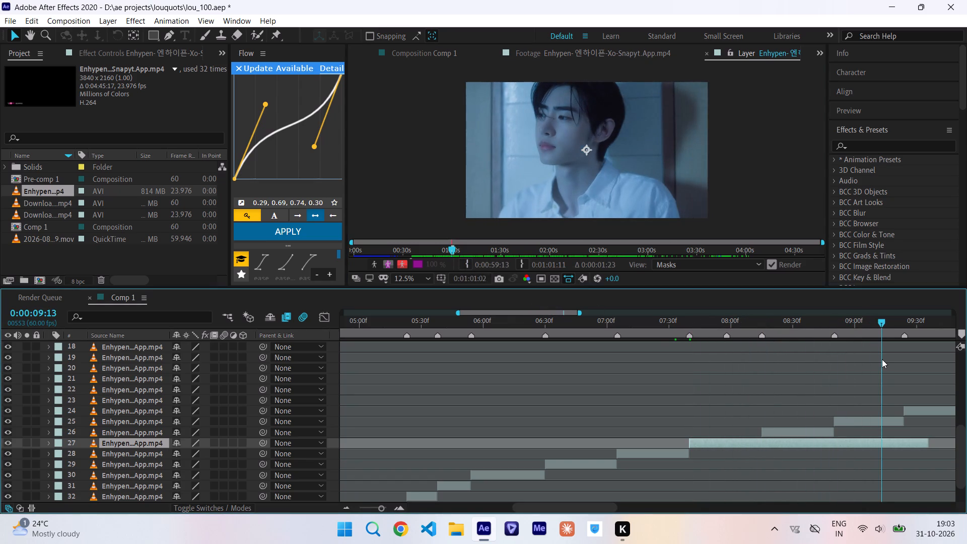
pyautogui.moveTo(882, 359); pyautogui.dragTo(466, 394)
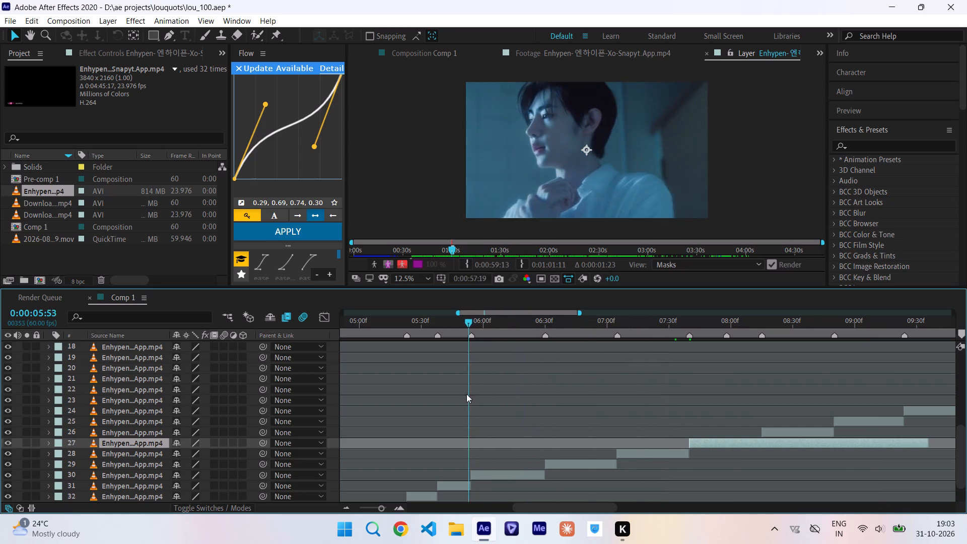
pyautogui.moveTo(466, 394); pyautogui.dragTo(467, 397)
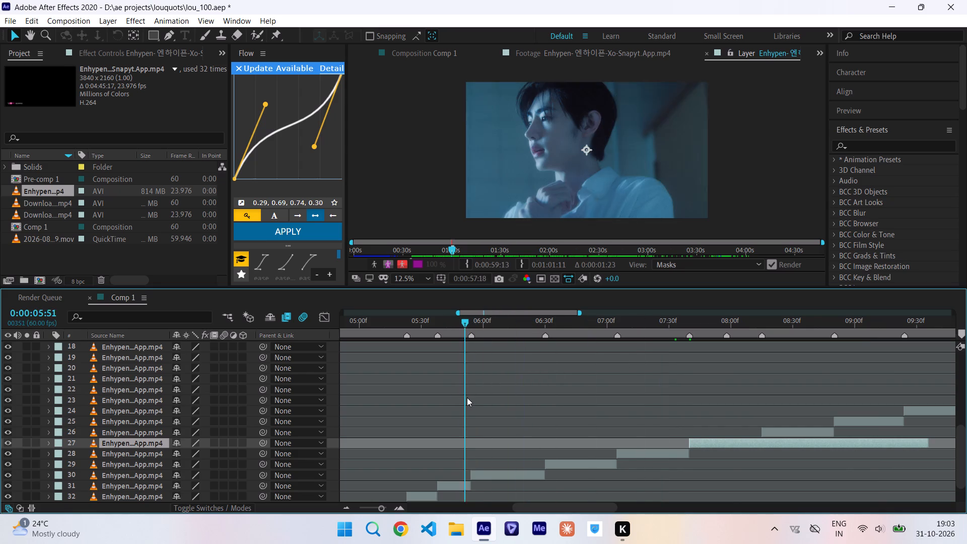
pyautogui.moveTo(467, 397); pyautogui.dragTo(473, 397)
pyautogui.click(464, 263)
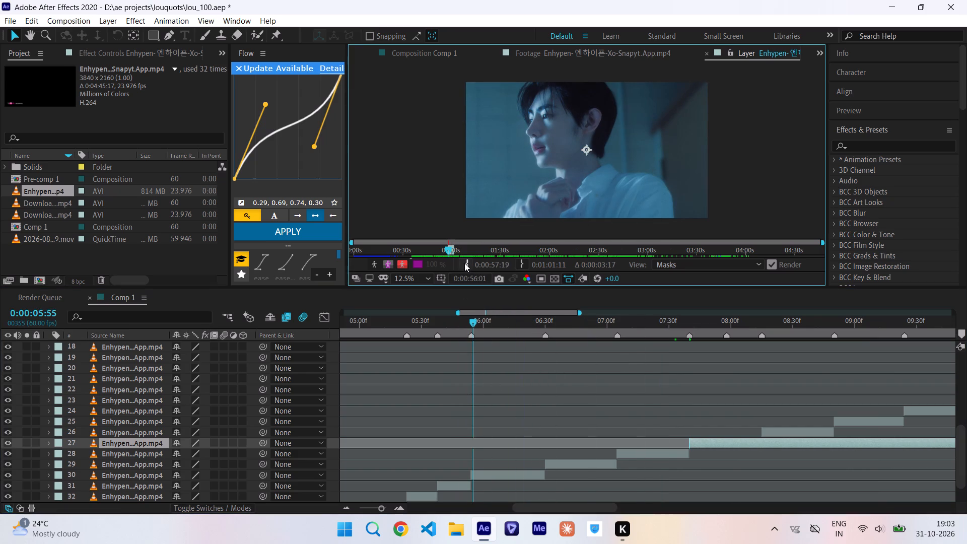
# Set the source in point of the clip starting at 0:00:07:40 to 0:00:56:19, on the close-up profile with hand at mouth.
pyautogui.moveTo(690, 323); pyautogui.dragTo(706, 324)
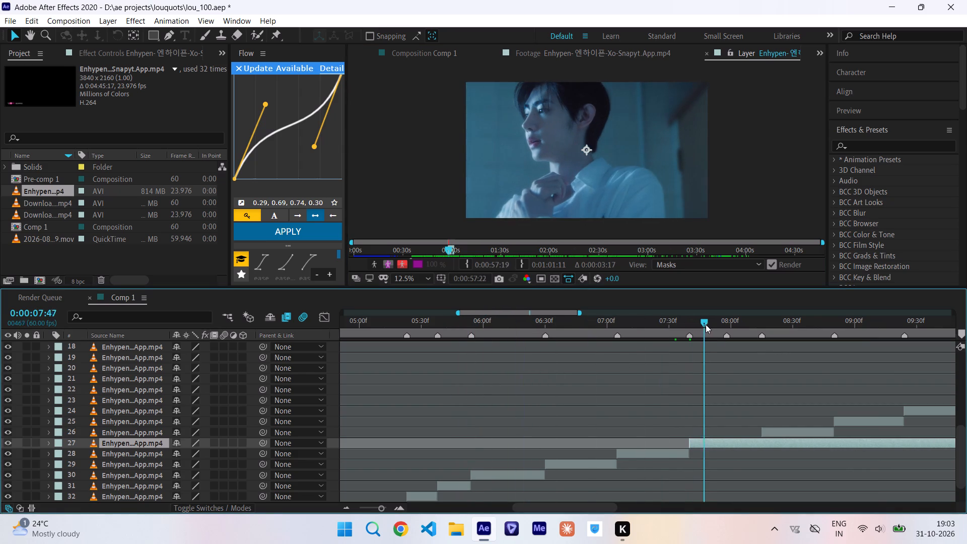
pyautogui.moveTo(706, 324); pyautogui.dragTo(586, 348)
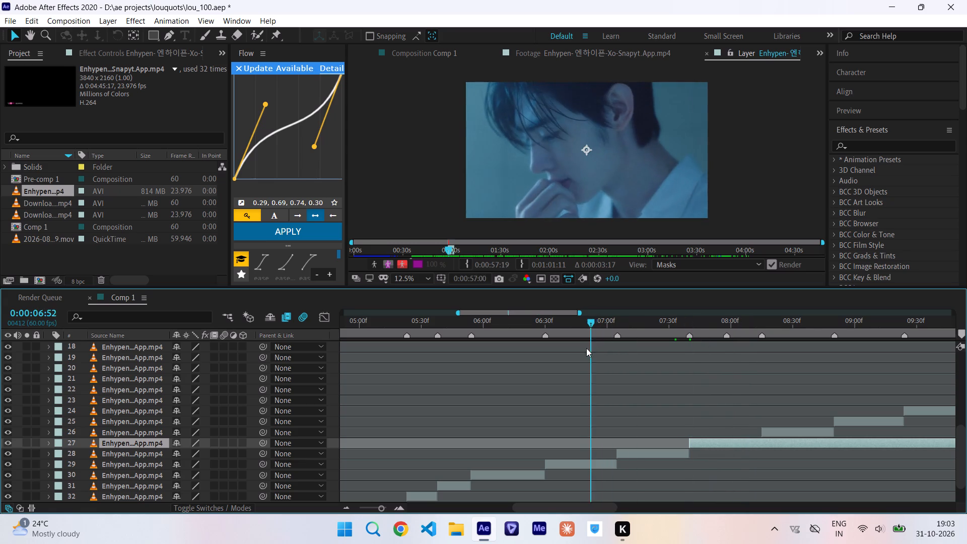
pyautogui.moveTo(586, 348); pyautogui.dragTo(516, 363)
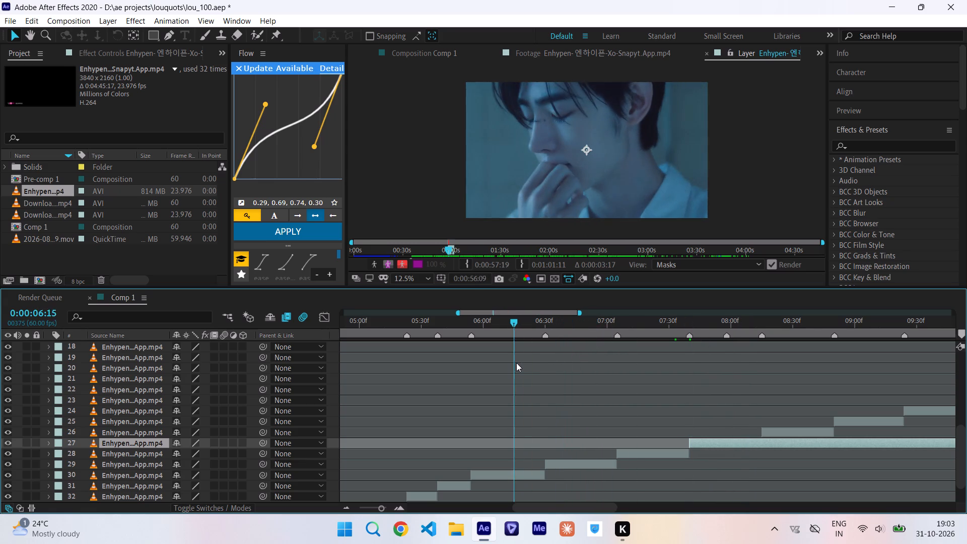
pyautogui.moveTo(516, 363); pyautogui.dragTo(564, 363)
pyautogui.click(466, 266)
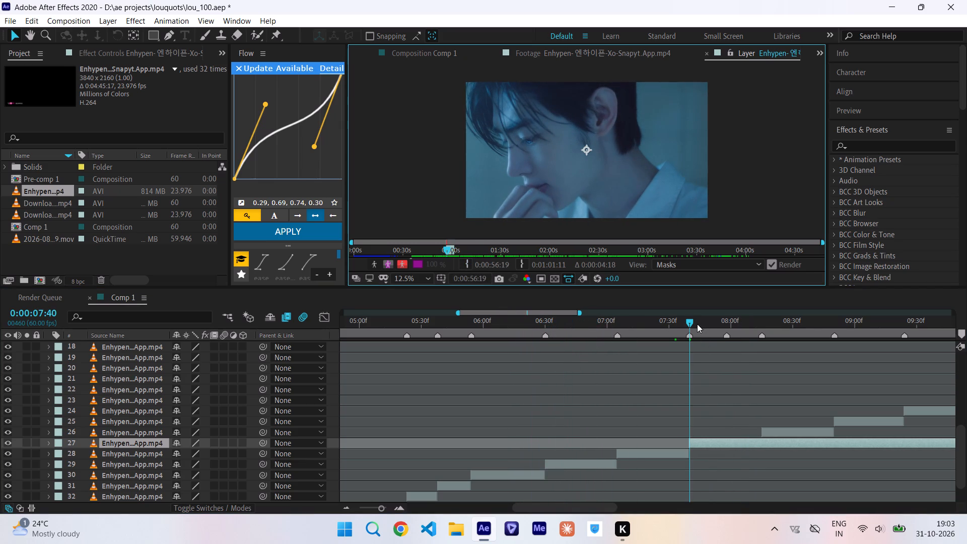
# Set the source in point of the clip starting at 0:00:07:40 to 0:00:57:18, on the raised-head profile with clasped hands.
pyautogui.moveTo(693, 324); pyautogui.dragTo(718, 324)
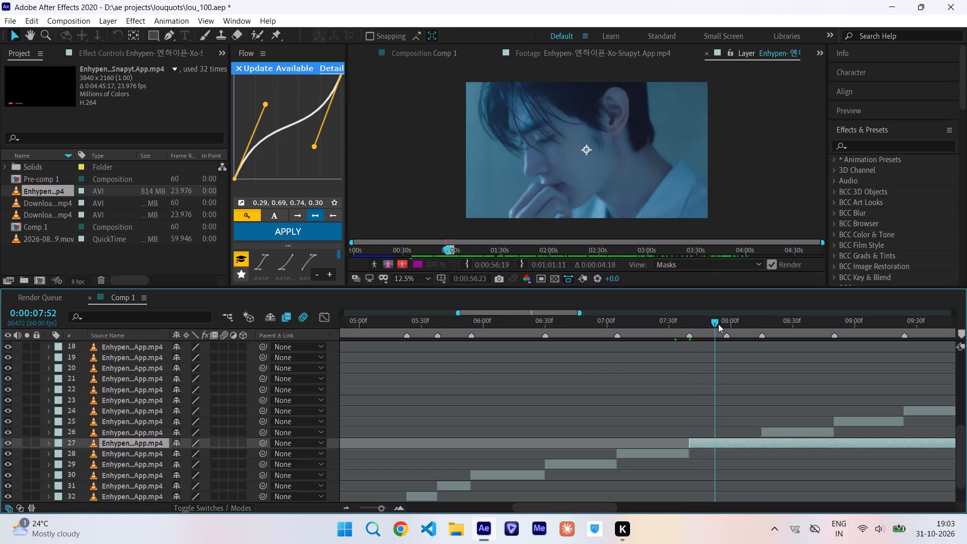
pyautogui.moveTo(718, 324); pyautogui.dragTo(786, 333)
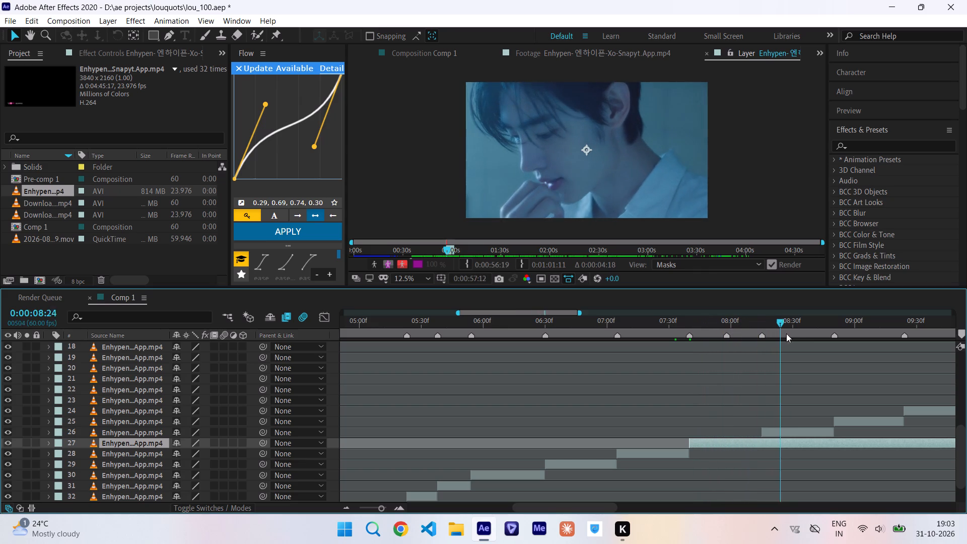
pyautogui.moveTo(786, 333); pyautogui.dragTo(814, 337)
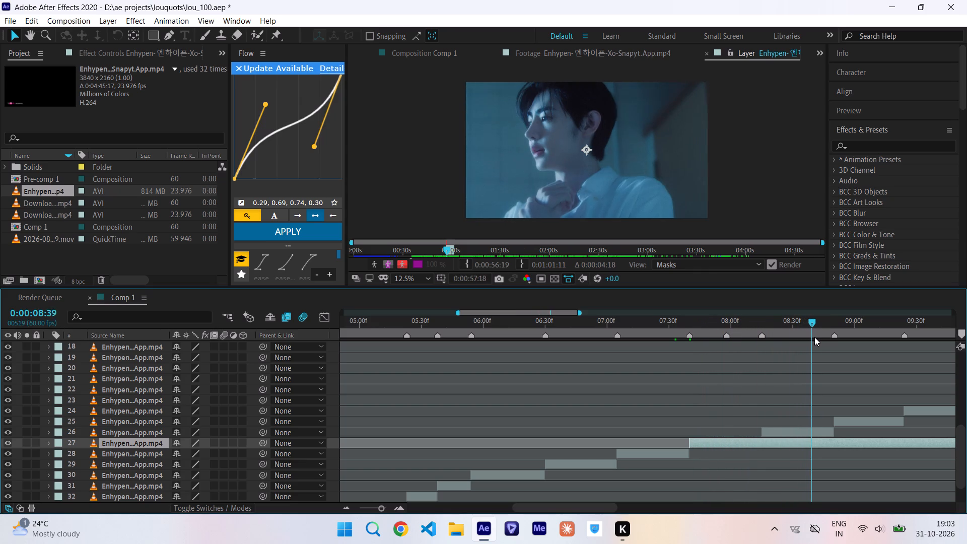
pyautogui.moveTo(814, 337); pyautogui.dragTo(813, 338)
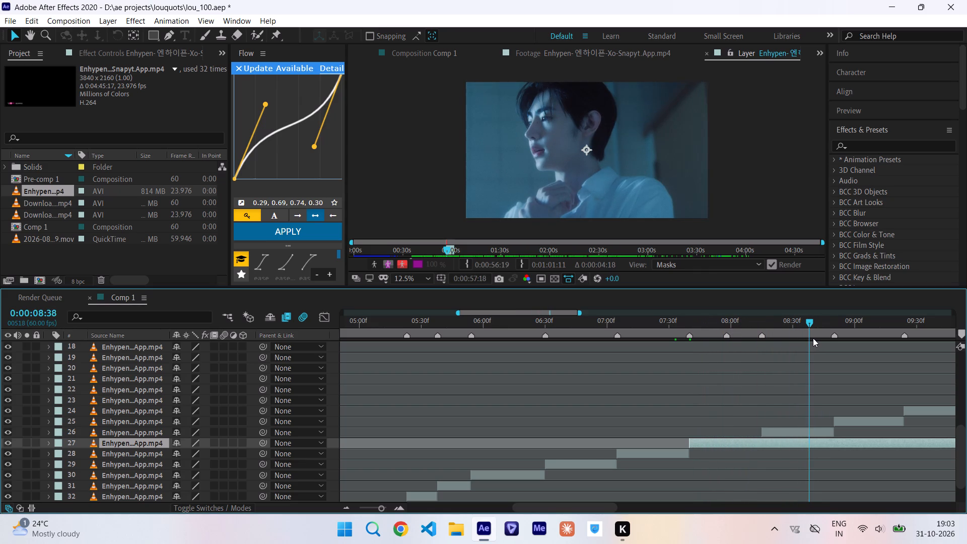
pyautogui.moveTo(813, 338); pyautogui.dragTo(814, 338)
pyautogui.click(467, 263)
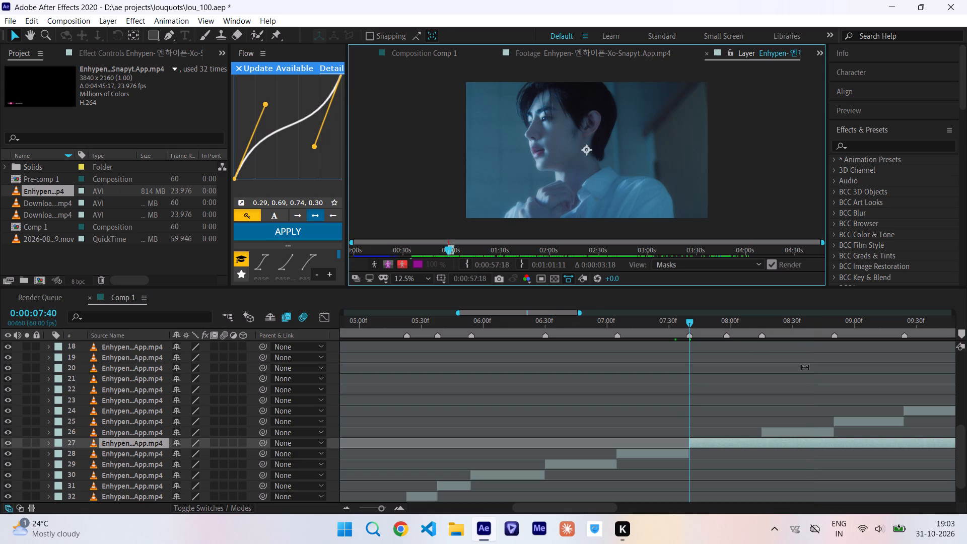
# Split the clip starting at 0:00:07:40 at the 0:00:07:58 beat marker.
pyautogui.moveTo(692, 324); pyautogui.dragTo(714, 325)
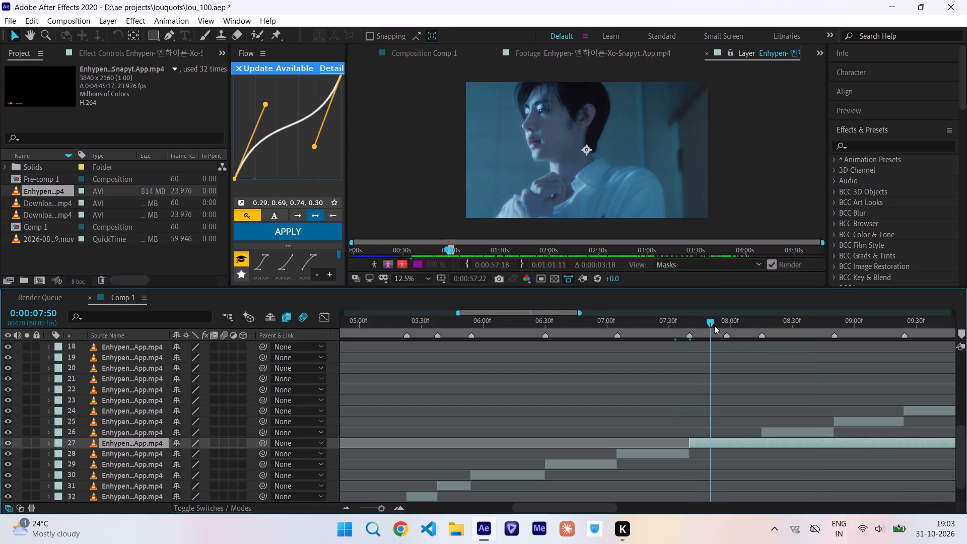
pyautogui.moveTo(714, 325); pyautogui.dragTo(728, 327)
pyautogui.hotkey('ctrl', 'shift', 'd')
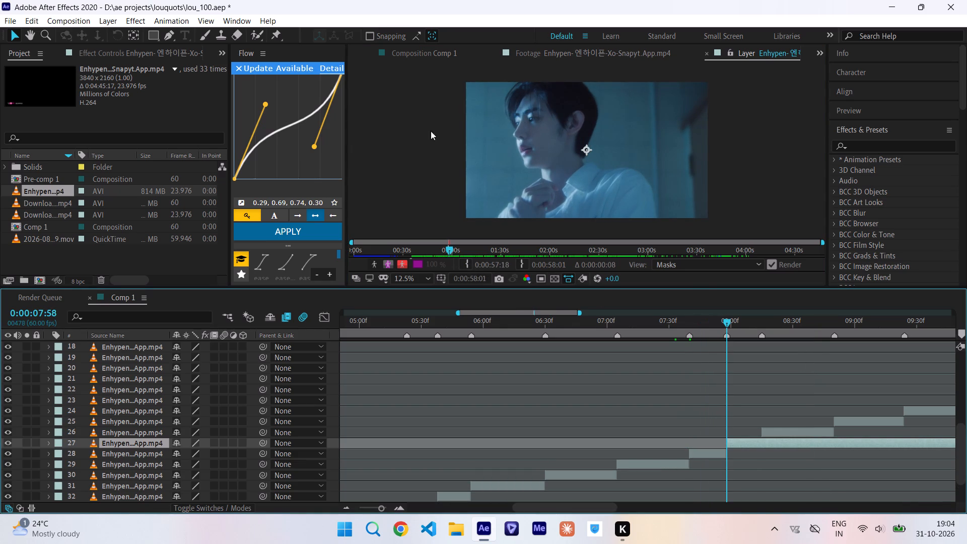
# Play back Comp 1 from about 0:00:06:13, checking the cuts around the 0:00:07:58 split.
pyautogui.click(421, 53)
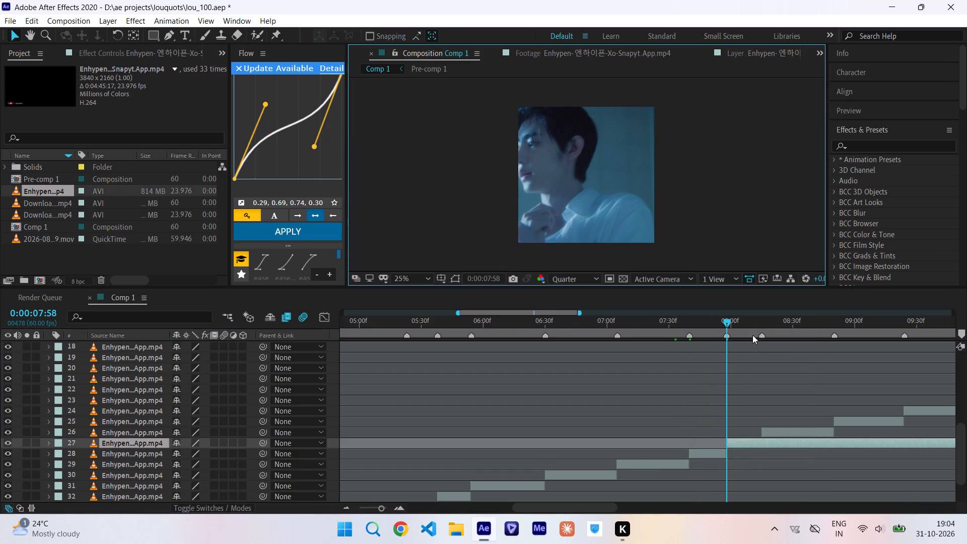
pyautogui.moveTo(750, 329); pyautogui.dragTo(847, 345)
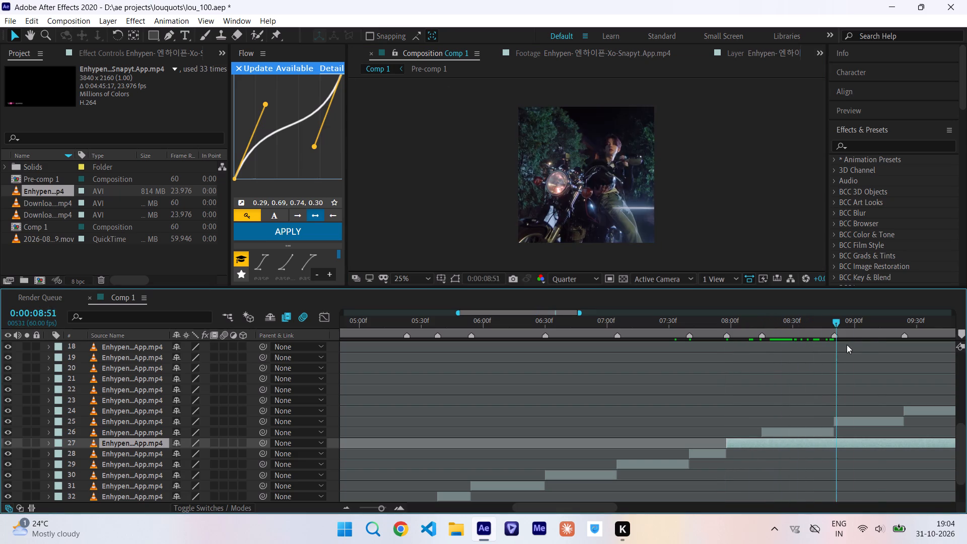
pyautogui.moveTo(847, 345); pyautogui.dragTo(675, 382)
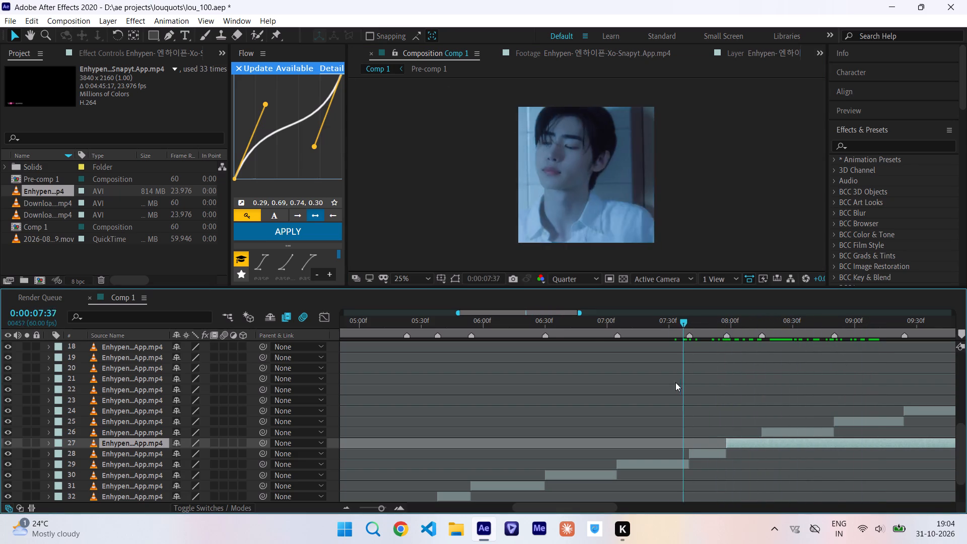
pyautogui.moveTo(675, 382); pyautogui.dragTo(509, 434)
pyautogui.press('space')
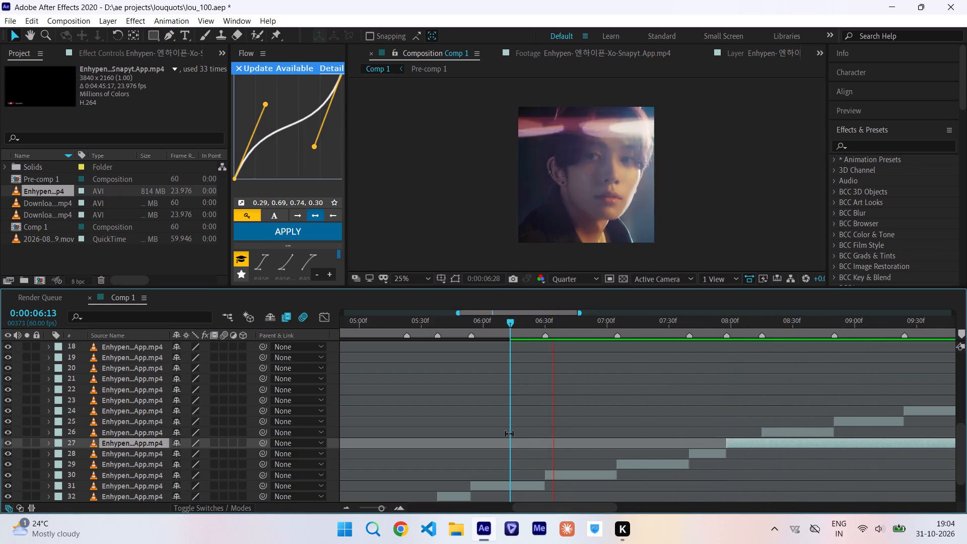
pyautogui.hscroll(-1, 762, 455)
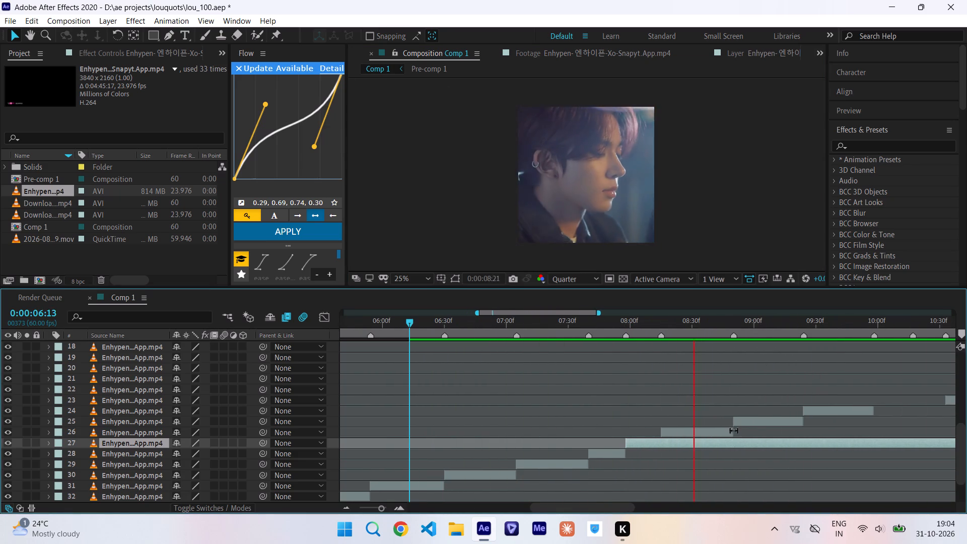
pyautogui.moveTo(620, 321); pyautogui.dragTo(657, 328)
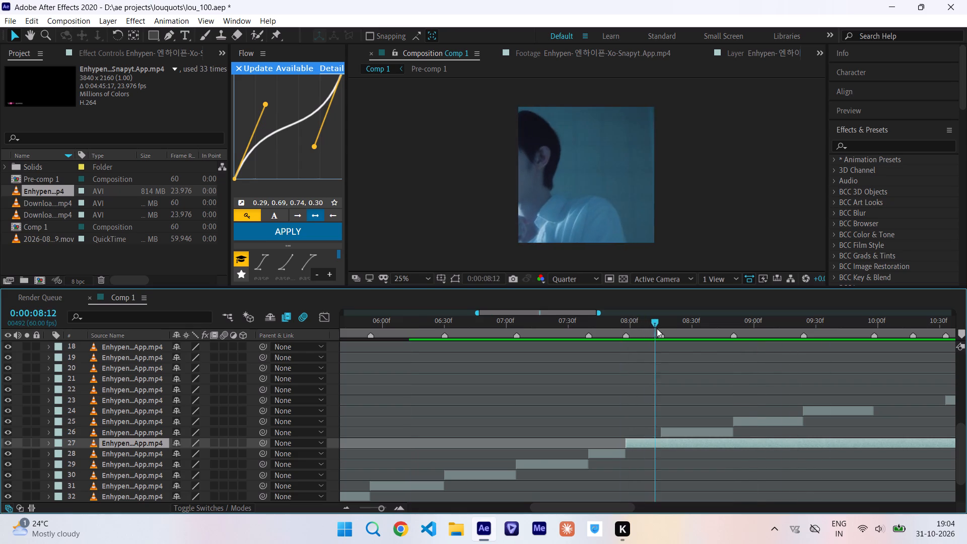
pyautogui.moveTo(657, 328); pyautogui.dragTo(488, 369)
pyautogui.press('space')
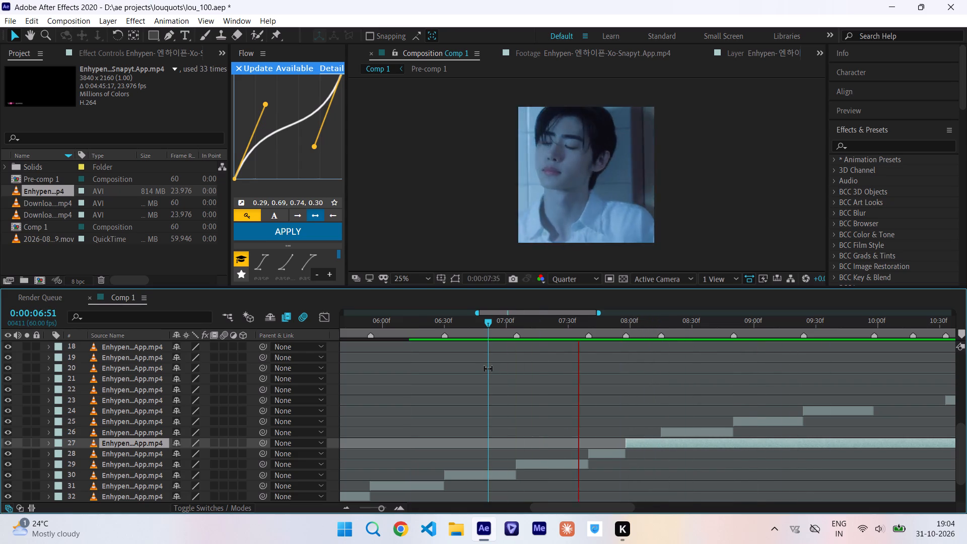
pyautogui.moveTo(632, 323); pyautogui.dragTo(589, 323)
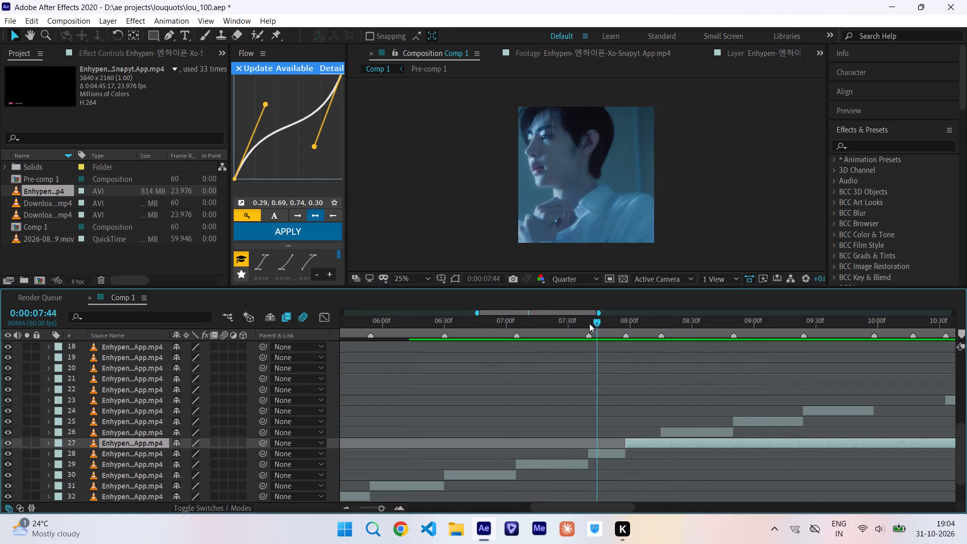
pyautogui.moveTo(589, 323); pyautogui.dragTo(625, 336)
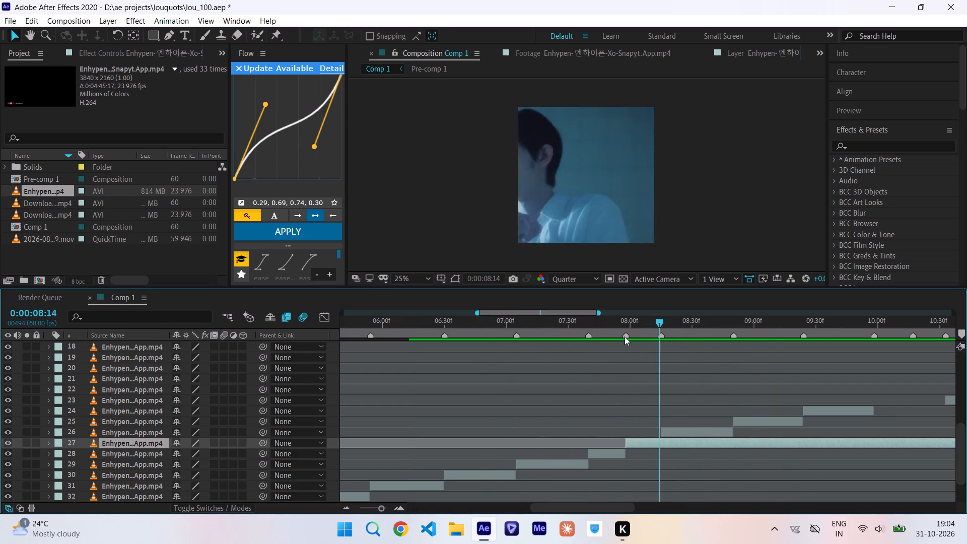
pyautogui.moveTo(625, 336); pyautogui.dragTo(623, 334)
pyautogui.press('space')
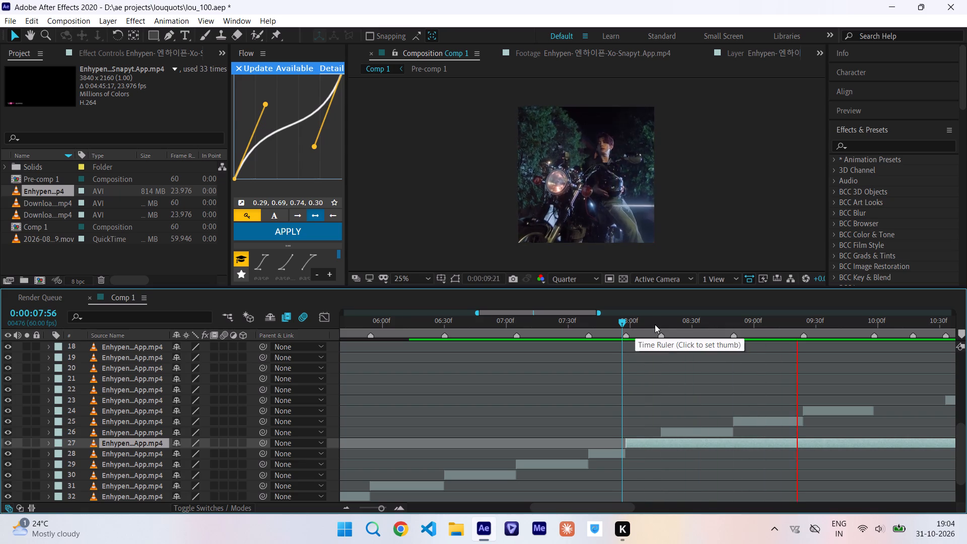
pyautogui.hscroll(-1, 655, 324)
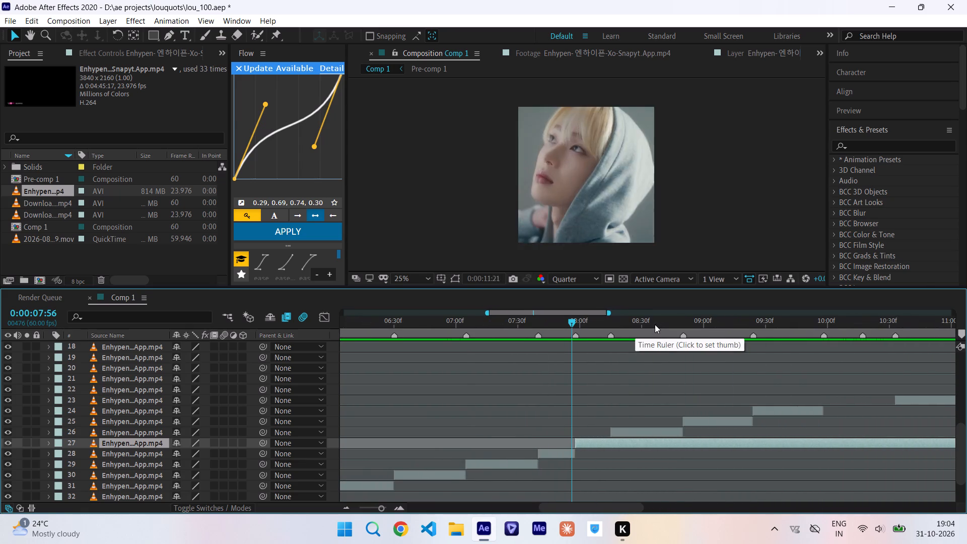
pyautogui.hscroll(-1, 655, 324)
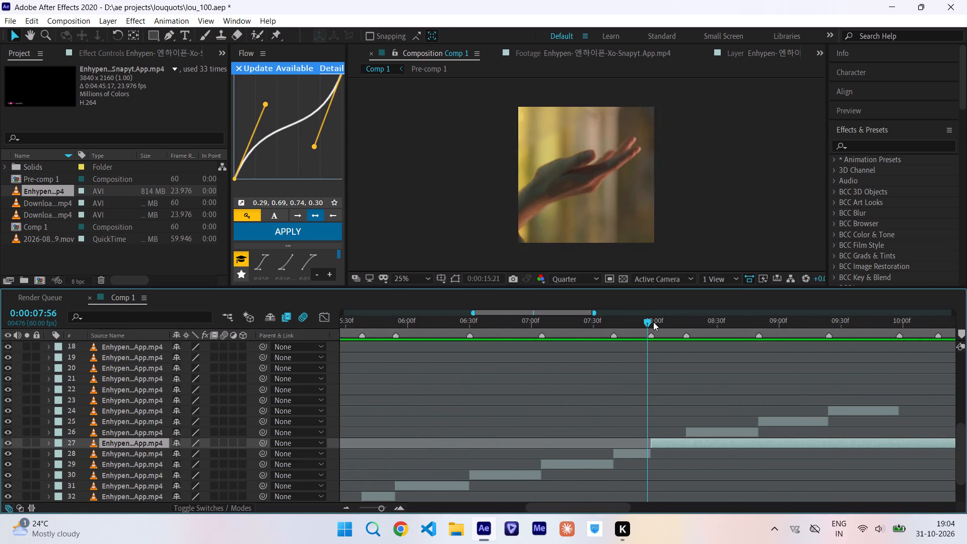
# Play back Comp 1 from 0:00:03:05 through the cuts up to about 0:00:08:05.
pyautogui.moveTo(653, 322); pyautogui.dragTo(257, 406)
pyautogui.press('space')
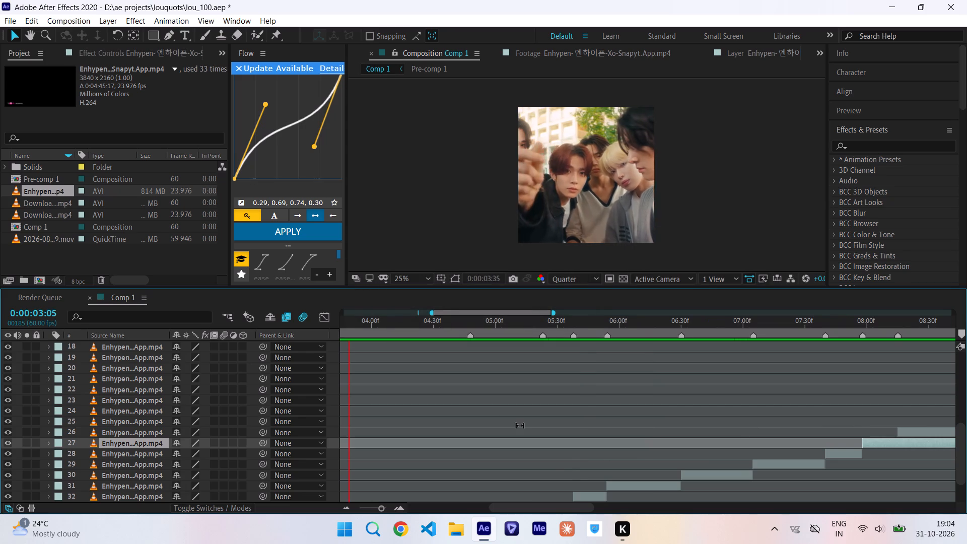
pyautogui.scroll(-2, 520, 426)
pyautogui.hscroll(-1, 520, 426)
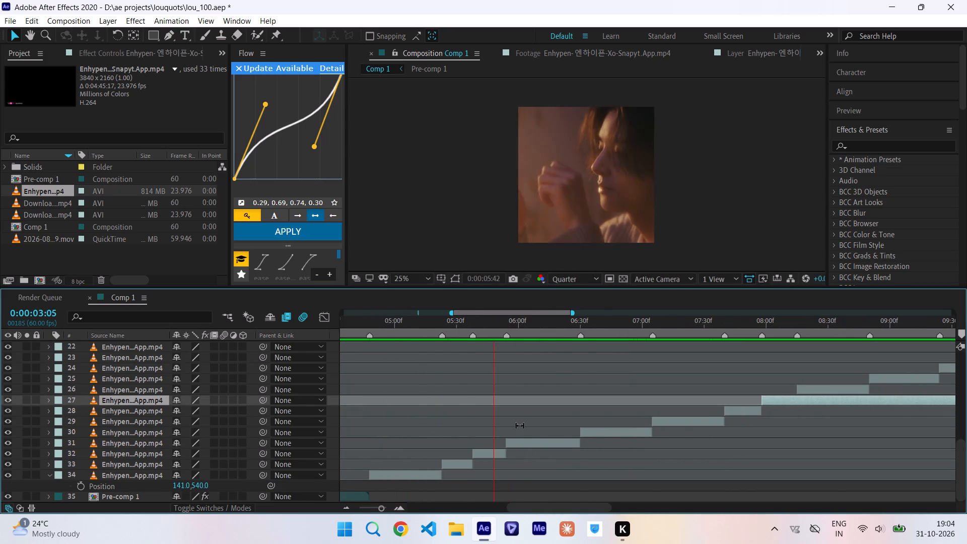
pyautogui.hscroll(-1, 520, 426)
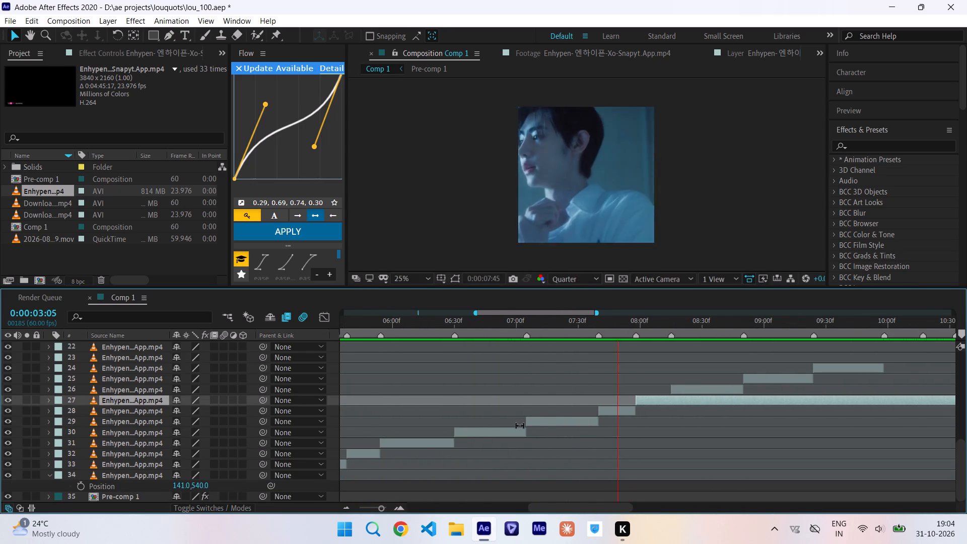
pyautogui.click(575, 329)
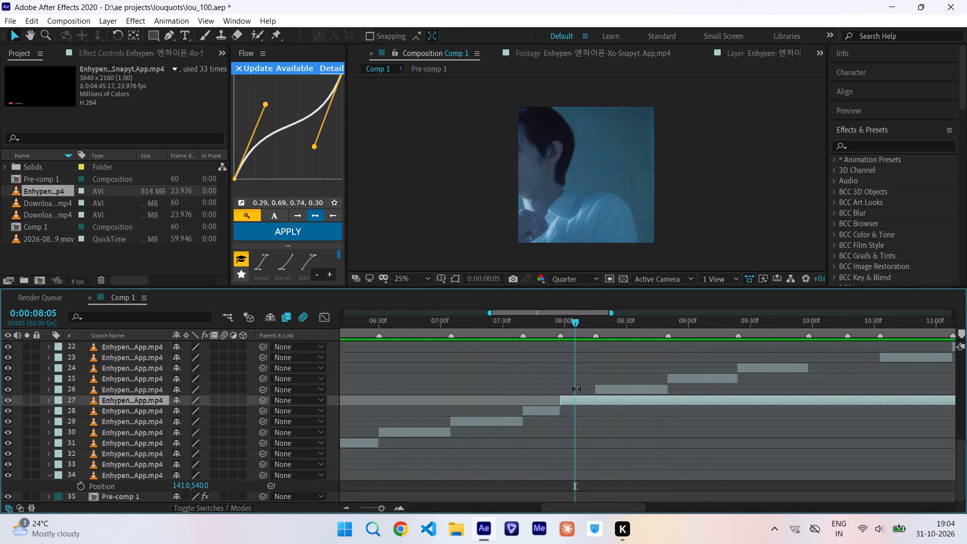
# Examine the source footage of the clip starting at 0:00:07:58 between about 0:00:58:04 and 0:01:03:14 for a replacement shot.
pyautogui.doubleClick(583, 403)
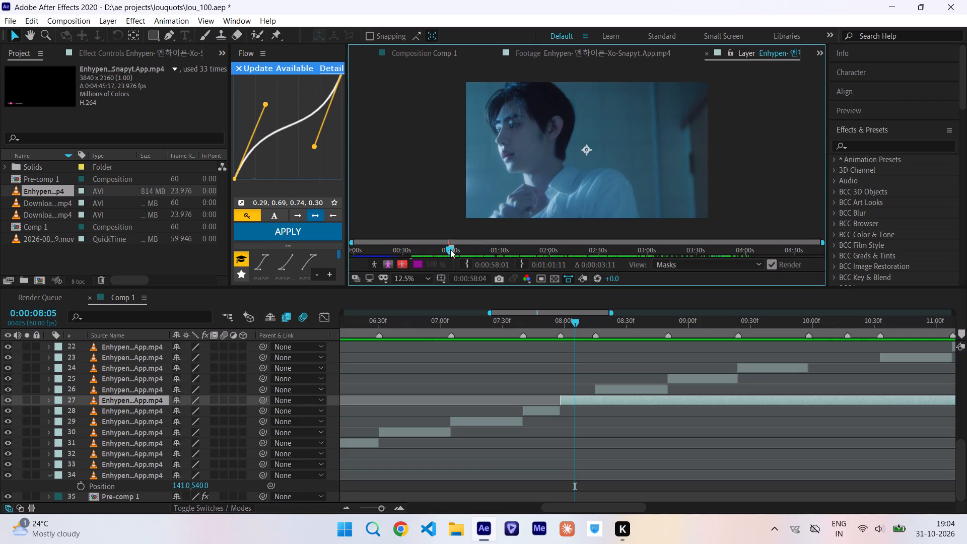
pyautogui.moveTo(450, 249); pyautogui.dragTo(459, 252)
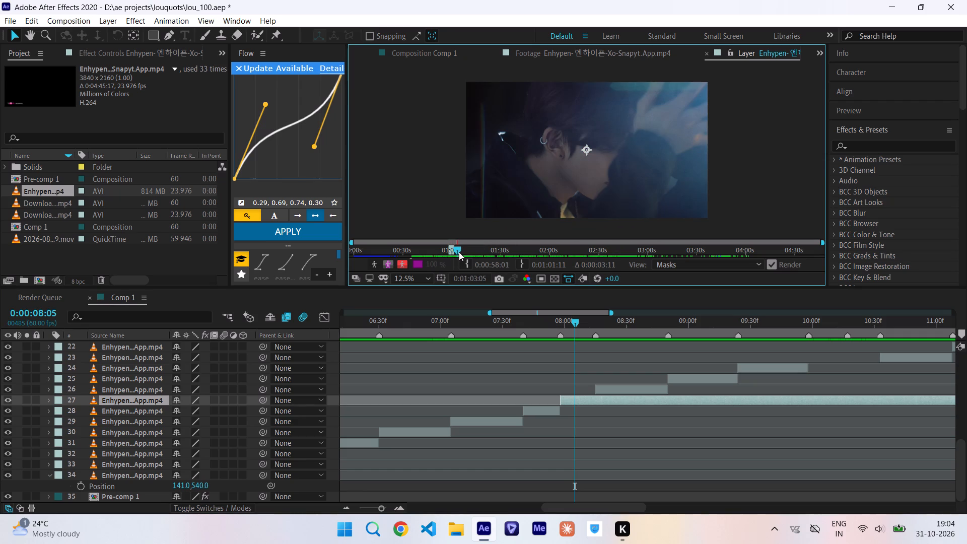
pyautogui.moveTo(459, 252); pyautogui.dragTo(457, 251)
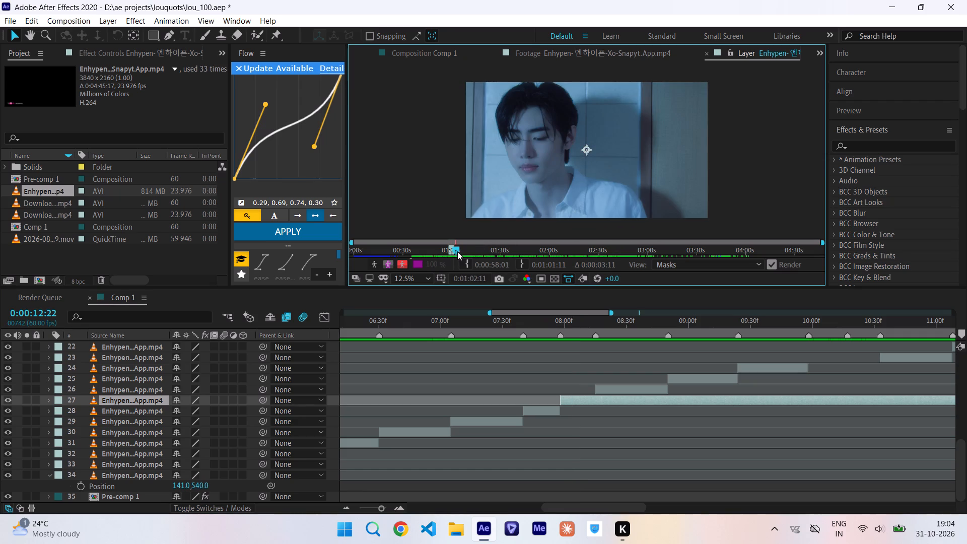
pyautogui.click(457, 251)
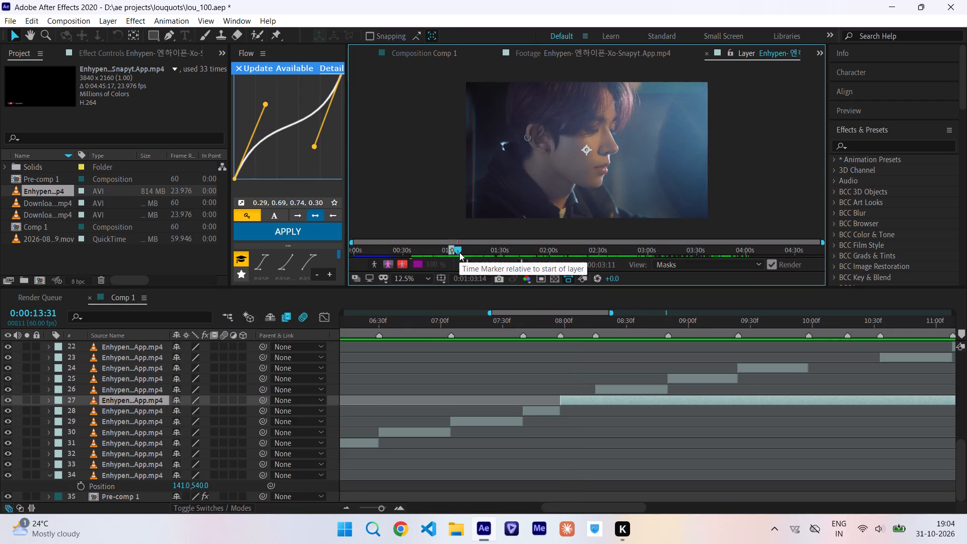
pyautogui.click(440, 48)
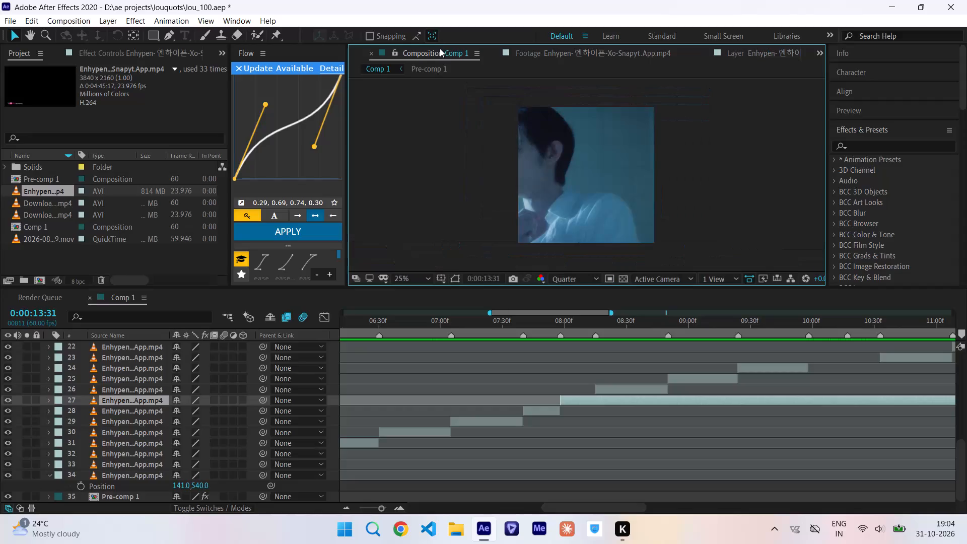
# Delete the long leftover Enhypen clip that starts at 0:00:07:58.
pyautogui.moveTo(615, 326); pyautogui.dragTo(656, 331)
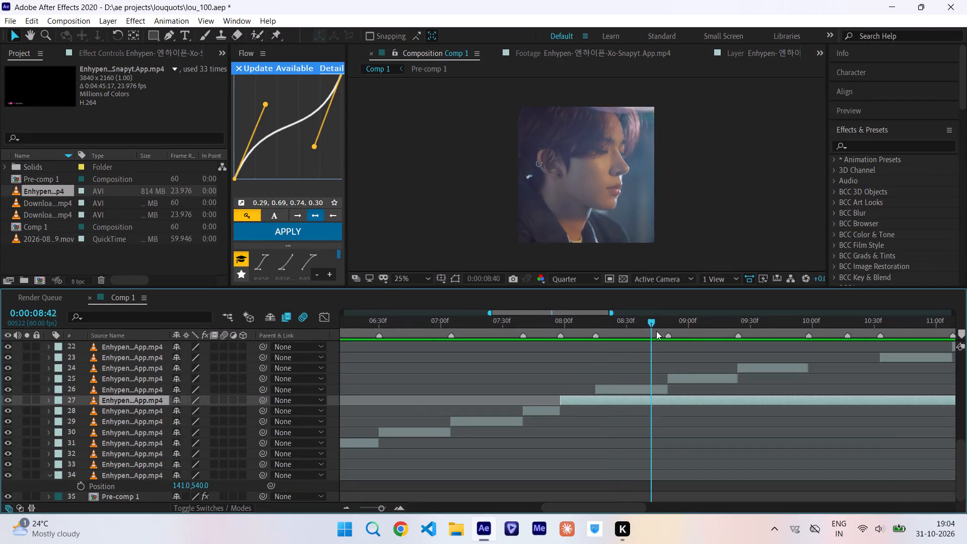
pyautogui.moveTo(656, 331); pyautogui.dragTo(648, 367)
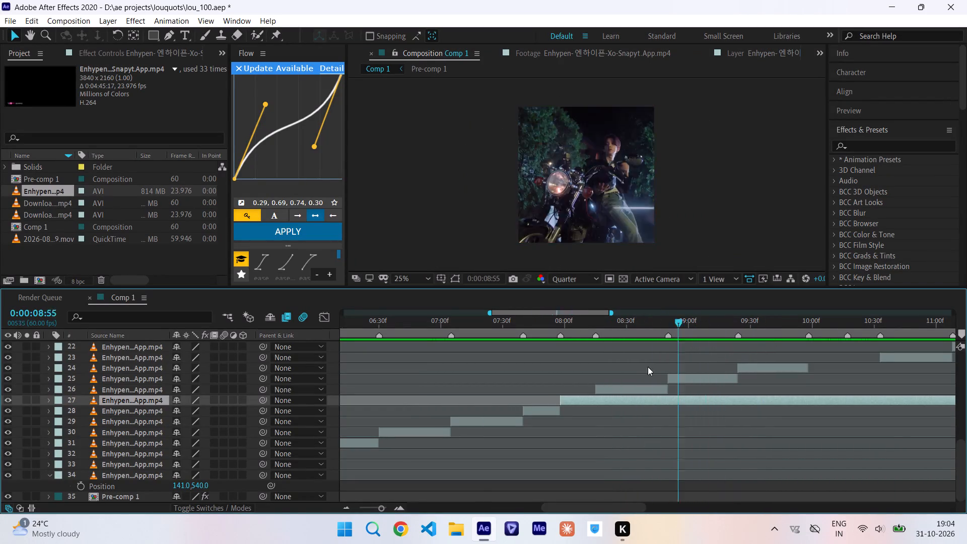
pyautogui.moveTo(648, 367); pyautogui.dragTo(581, 372)
pyautogui.click(584, 399)
pyautogui.press('Delete')
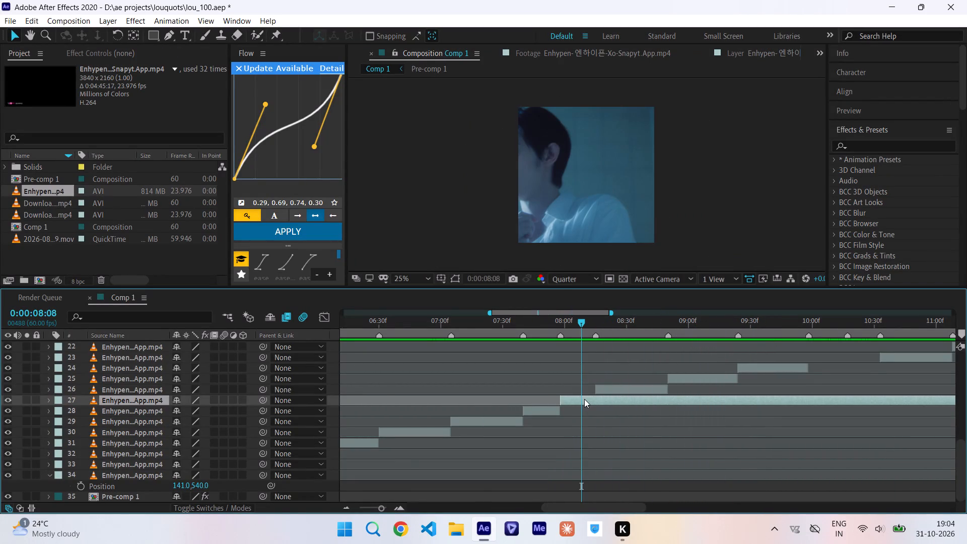
# Move the purple-haired profile clip from the 0:00:08:15 marker to start at the 0:00:07:58 marker.
pyautogui.moveTo(604, 398); pyautogui.dragTo(574, 399)
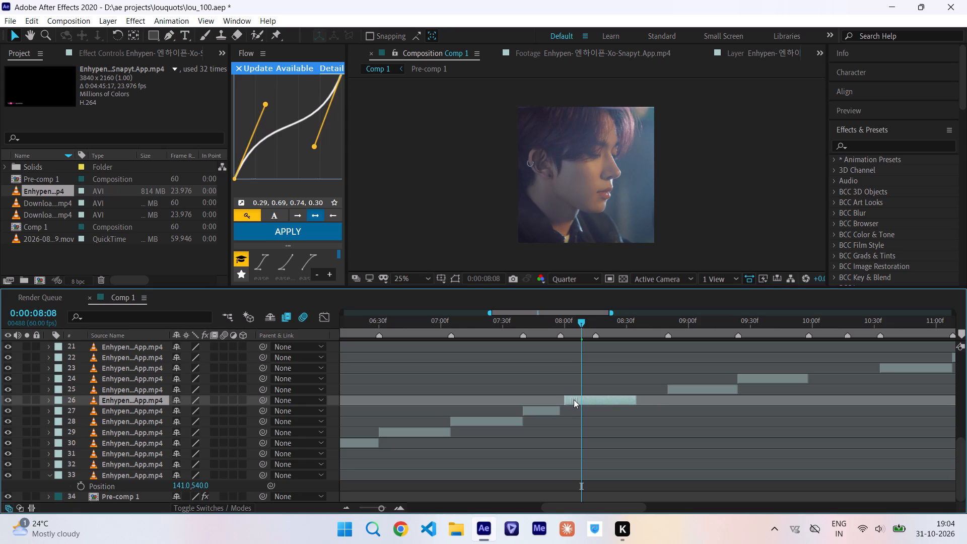
pyautogui.moveTo(574, 399); pyautogui.dragTo(569, 401)
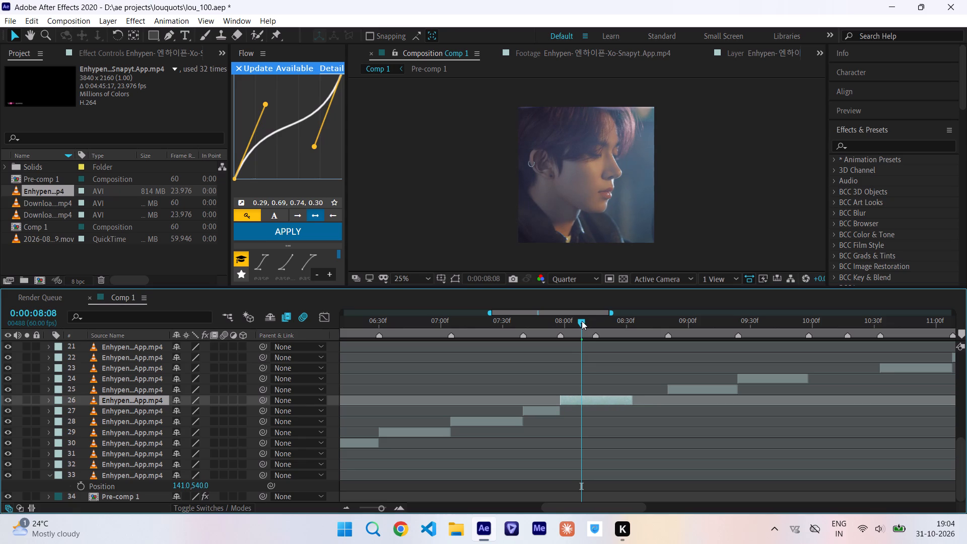
# Split the purple-haired profile clip at the 0:00:08:15 marker and delete the part after the cut.
pyautogui.moveTo(582, 320); pyautogui.dragTo(596, 325)
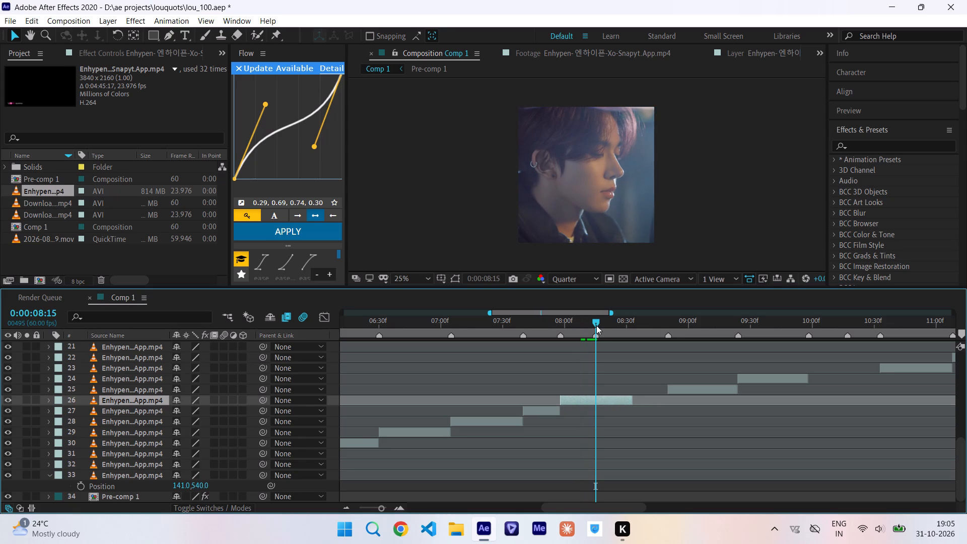
pyautogui.hotkey('ctrl', 'shift', 'd')
pyautogui.press('Delete')
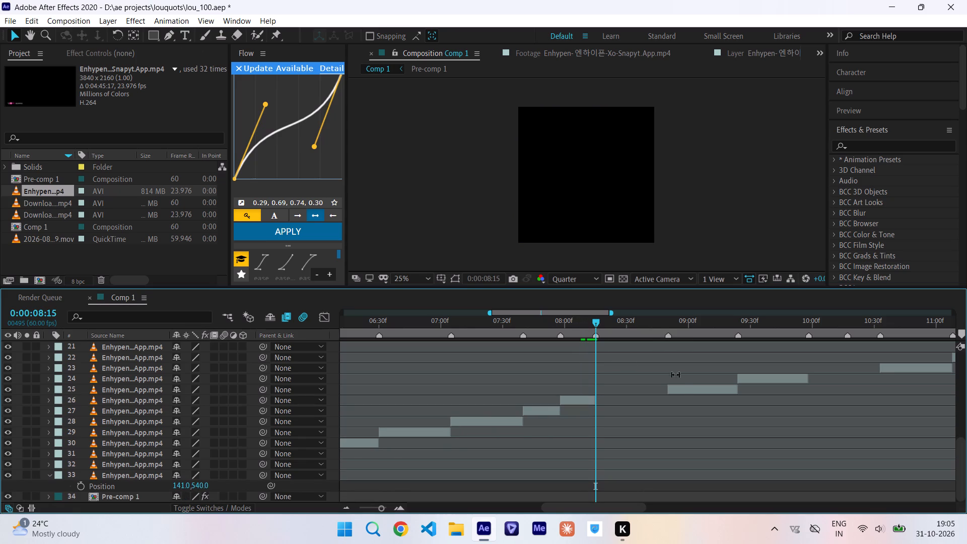
# Move the motorcycle clip to start at the 0:00:08:15 marker and extend its end to the 0:00:08:50 marker.
pyautogui.moveTo(682, 389); pyautogui.dragTo(610, 402)
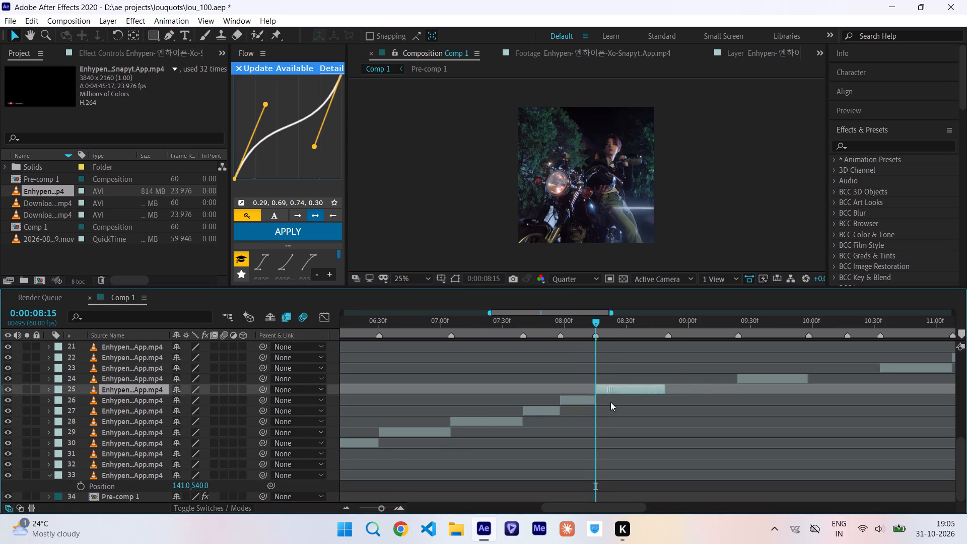
pyautogui.moveTo(610, 402); pyautogui.dragTo(609, 402)
pyautogui.moveTo(597, 321); pyautogui.dragTo(634, 324)
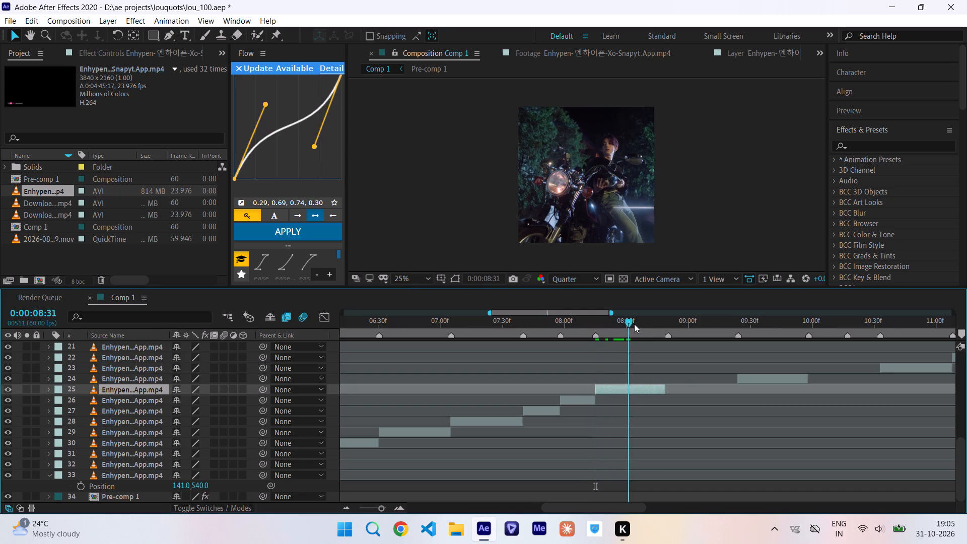
pyautogui.moveTo(634, 324); pyautogui.dragTo(669, 335)
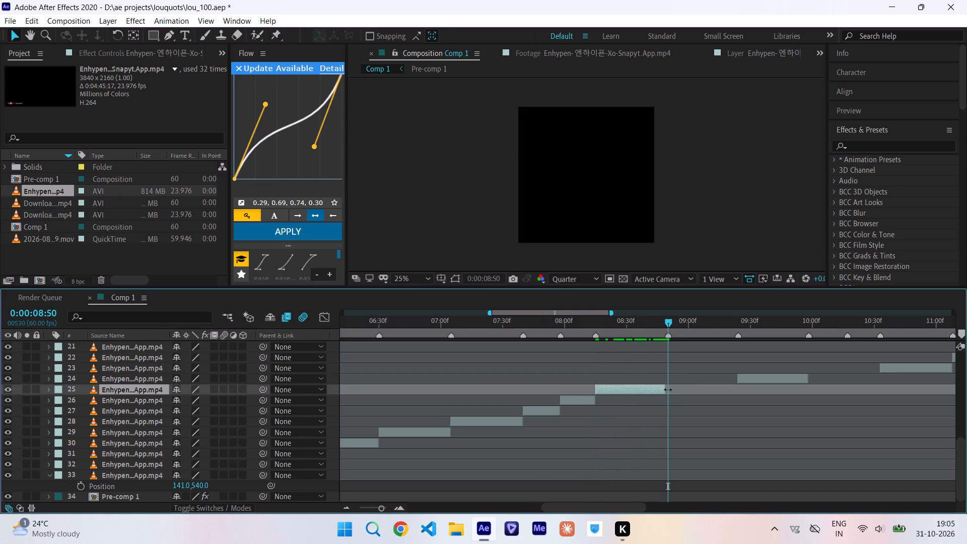
pyautogui.click(666, 389)
# Duplicate the motorcycle clip and place the copy so it starts at the 0:00:08:50 marker.
pyautogui.moveTo(752, 326); pyautogui.dragTo(773, 328)
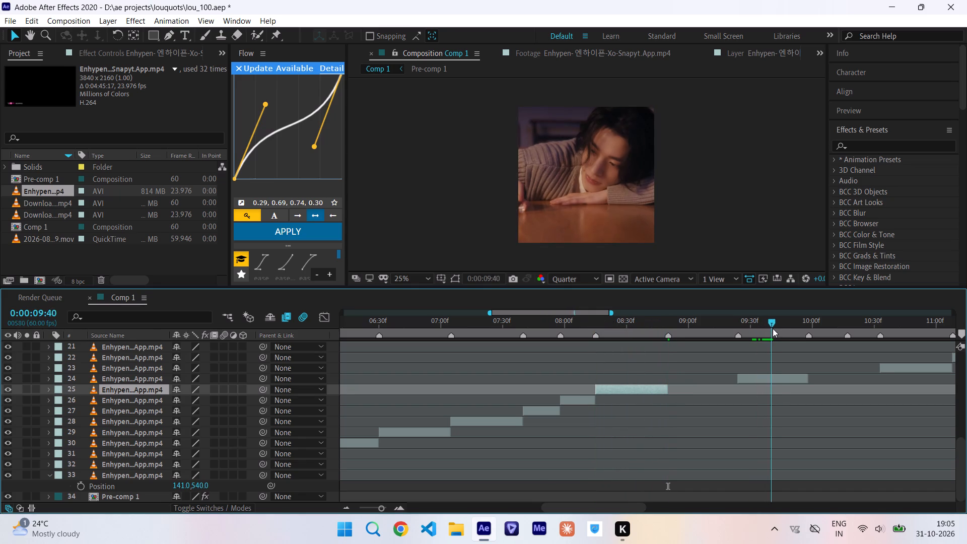
pyautogui.moveTo(773, 328); pyautogui.dragTo(745, 376)
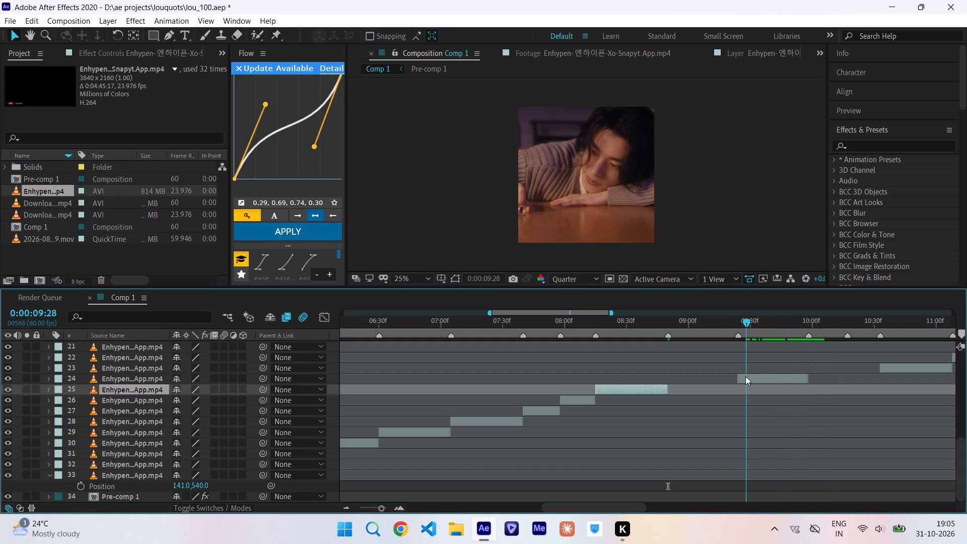
pyautogui.moveTo(745, 376); pyautogui.dragTo(668, 372)
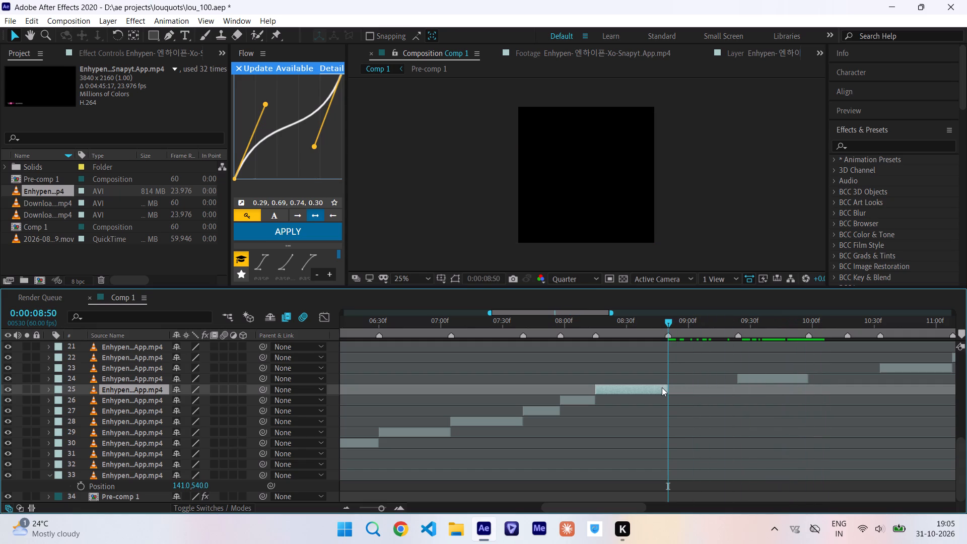
pyautogui.click(662, 387)
pyautogui.hotkey('ctrl', 'c')
pyautogui.hotkey('ctrl', 'v')
pyautogui.moveTo(662, 387); pyautogui.dragTo(705, 395)
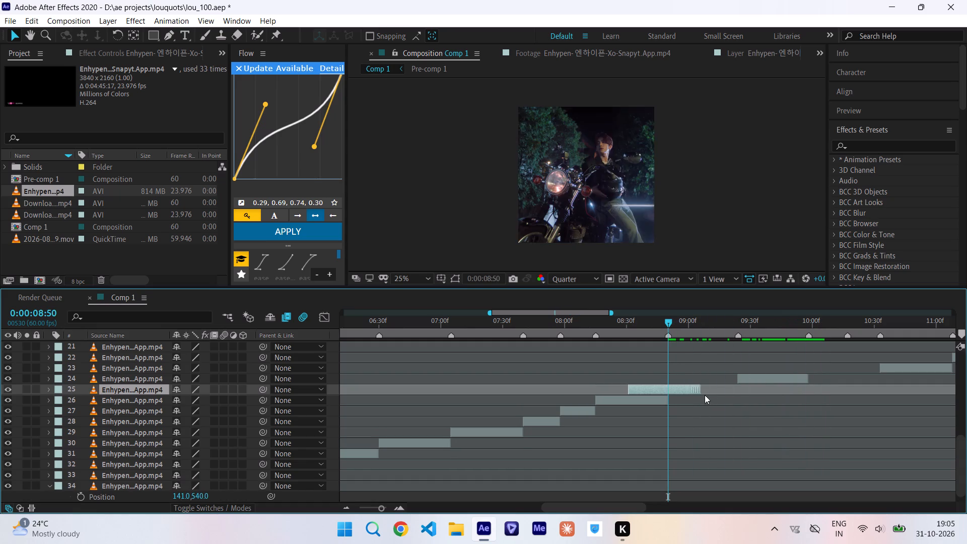
pyautogui.moveTo(705, 395); pyautogui.dragTo(733, 400)
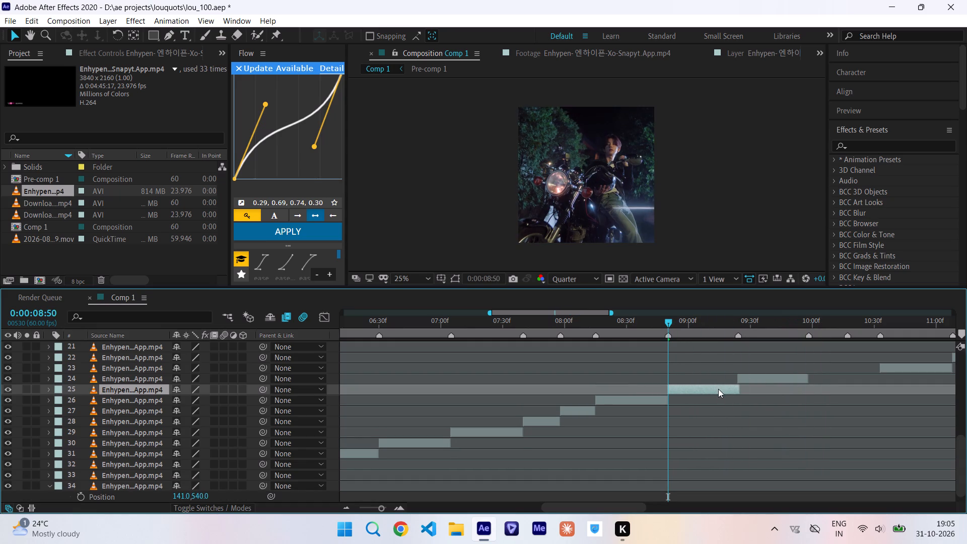
# Re-source the motorcycle copy at 0:00:08:50 to the dim kitchen shot, with source in point 0:01:07:02 and out point 0:01:07:15.
pyautogui.doubleClick(718, 389)
pyautogui.click(461, 249)
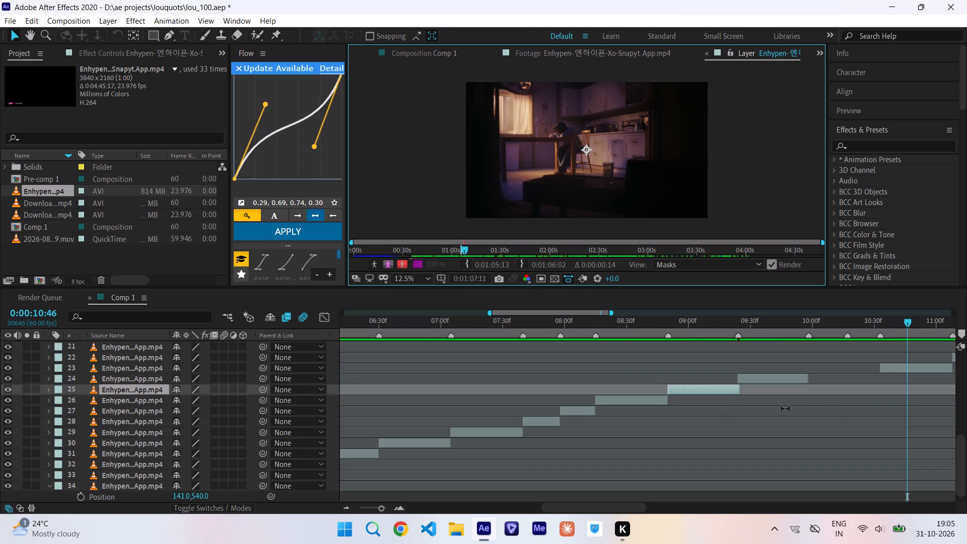
pyautogui.hscroll(-2, 729, 409)
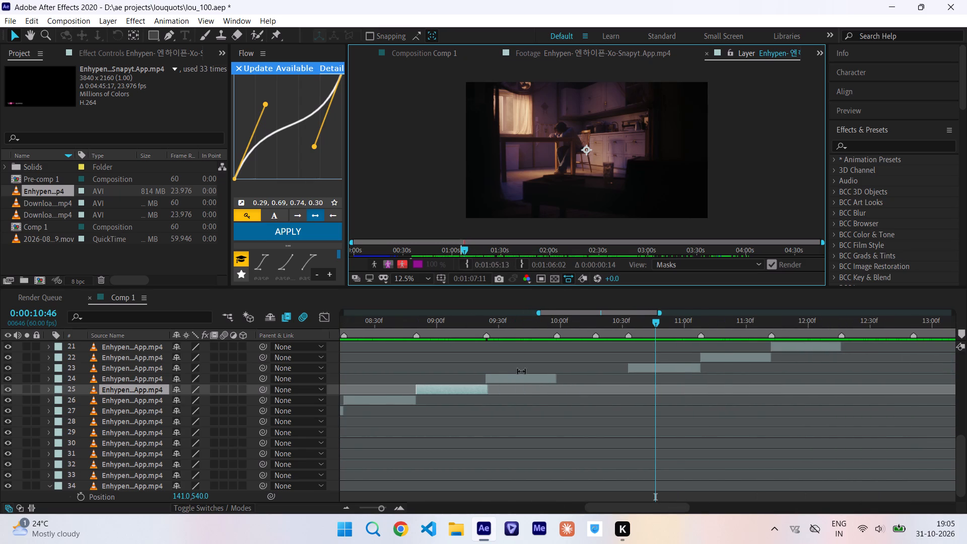
pyautogui.click(436, 55)
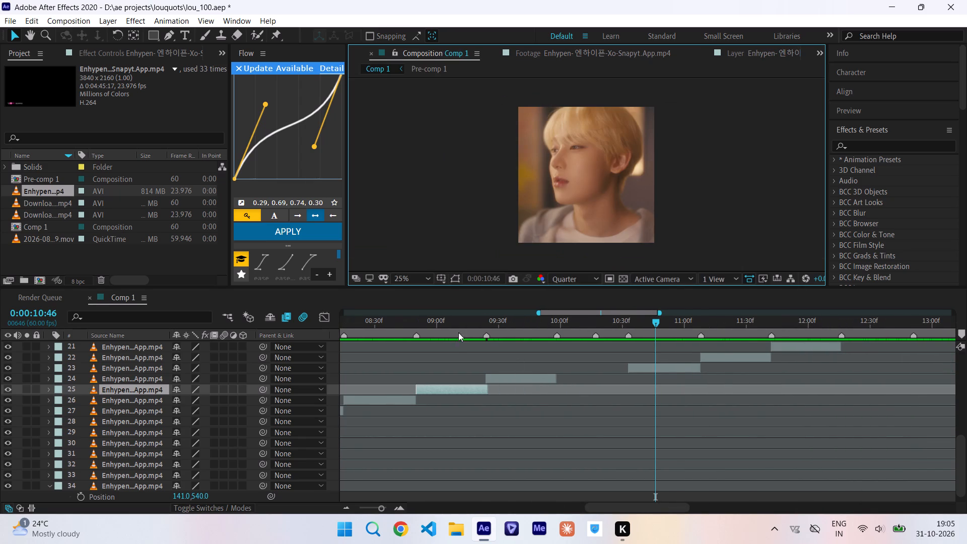
pyautogui.moveTo(444, 322); pyautogui.dragTo(391, 331)
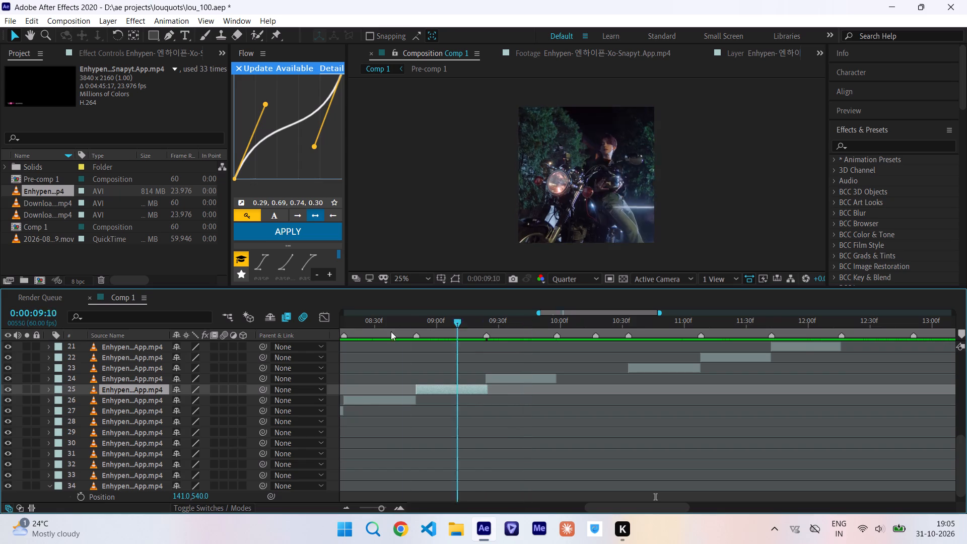
pyautogui.moveTo(391, 331); pyautogui.dragTo(488, 356)
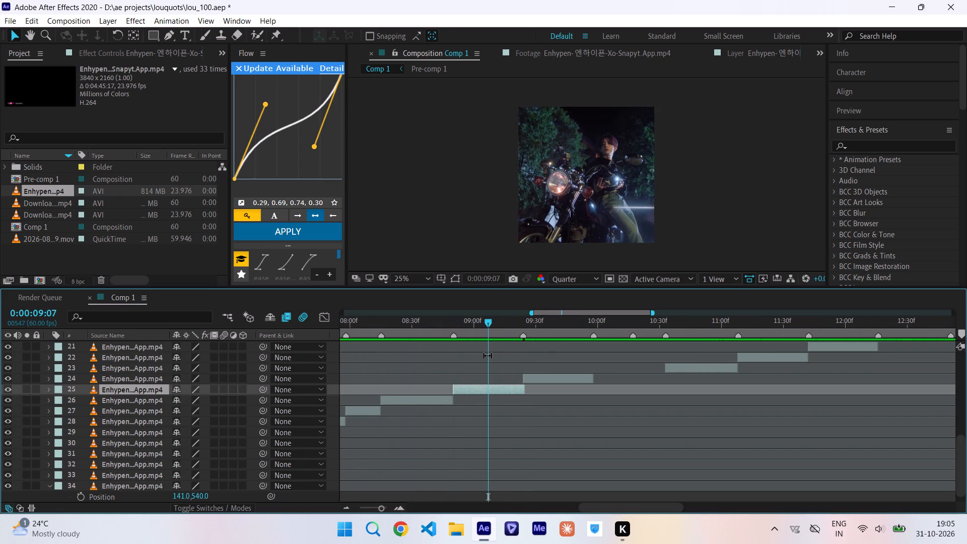
pyautogui.doubleClick(492, 391)
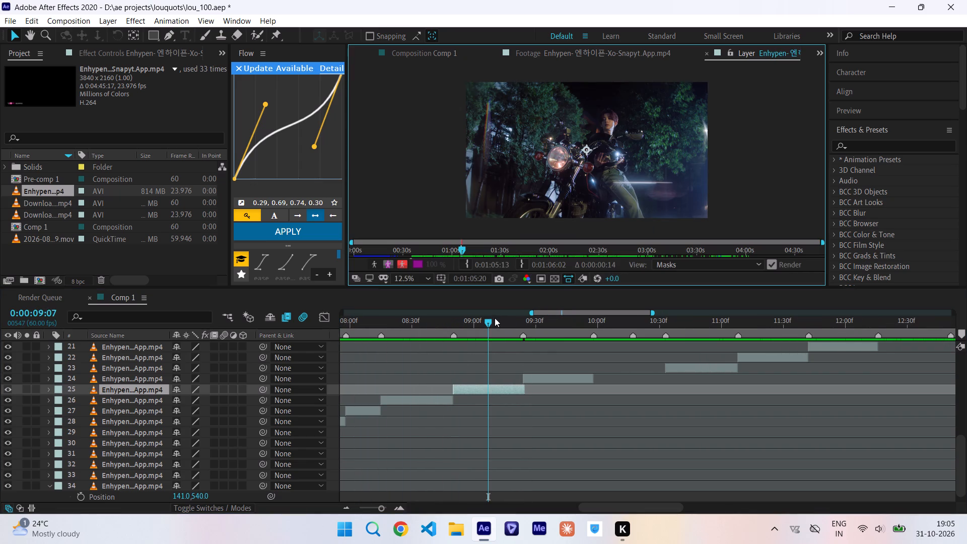
pyautogui.moveTo(495, 318); pyautogui.dragTo(714, 332)
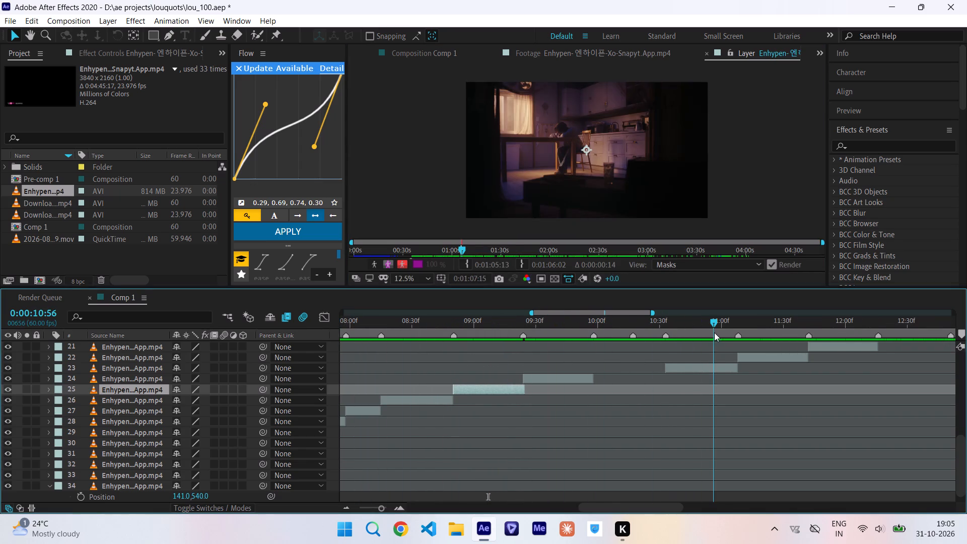
pyautogui.click(521, 262)
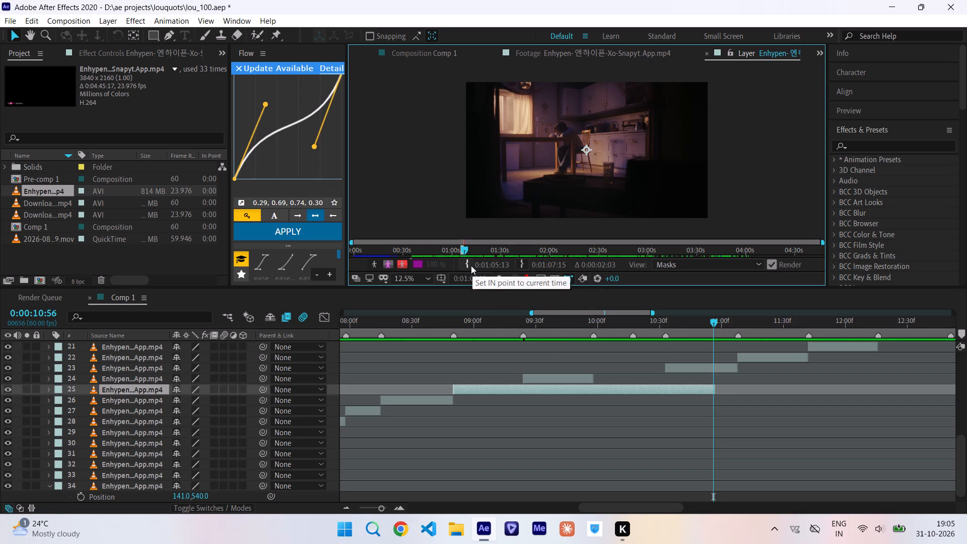
pyautogui.click(673, 324)
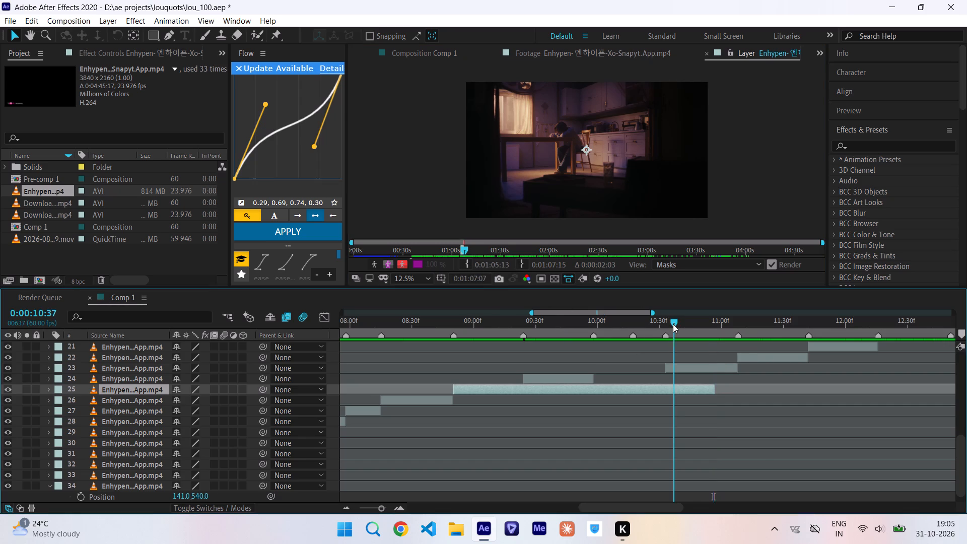
pyautogui.moveTo(673, 324); pyautogui.dragTo(626, 338)
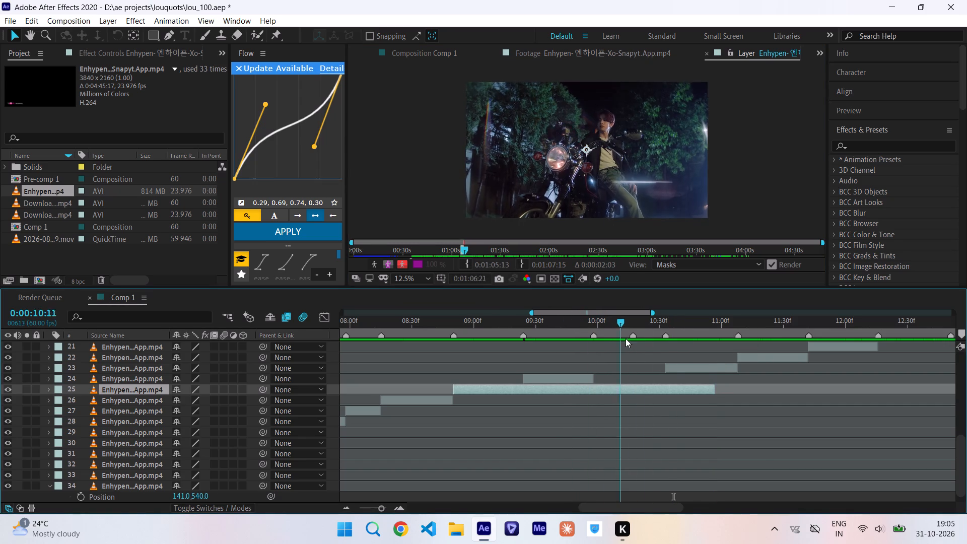
pyautogui.moveTo(626, 338); pyautogui.dragTo(647, 346)
pyautogui.click(470, 268)
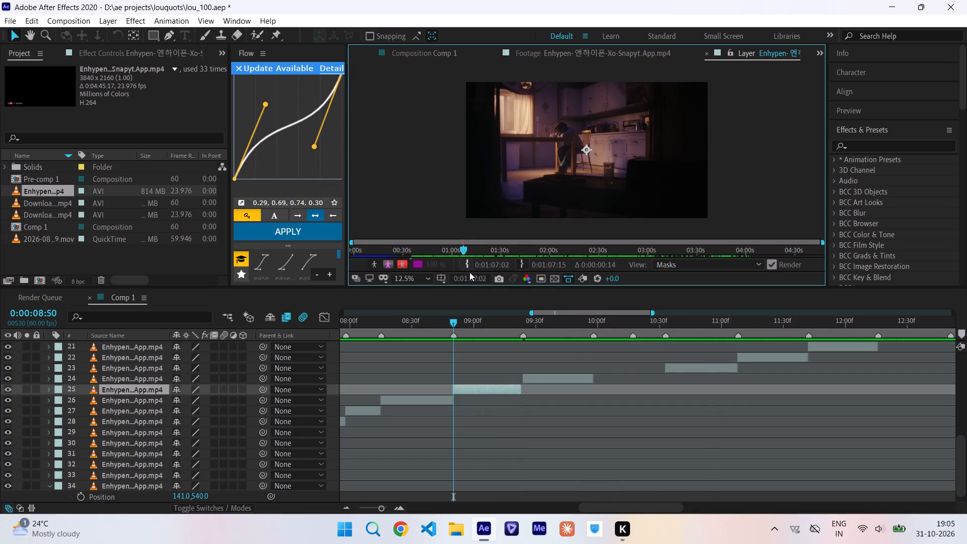
# Extend the kitchen clip's out point to 0:00:09:26, just past the next beat marker.
pyautogui.moveTo(456, 322); pyautogui.dragTo(529, 331)
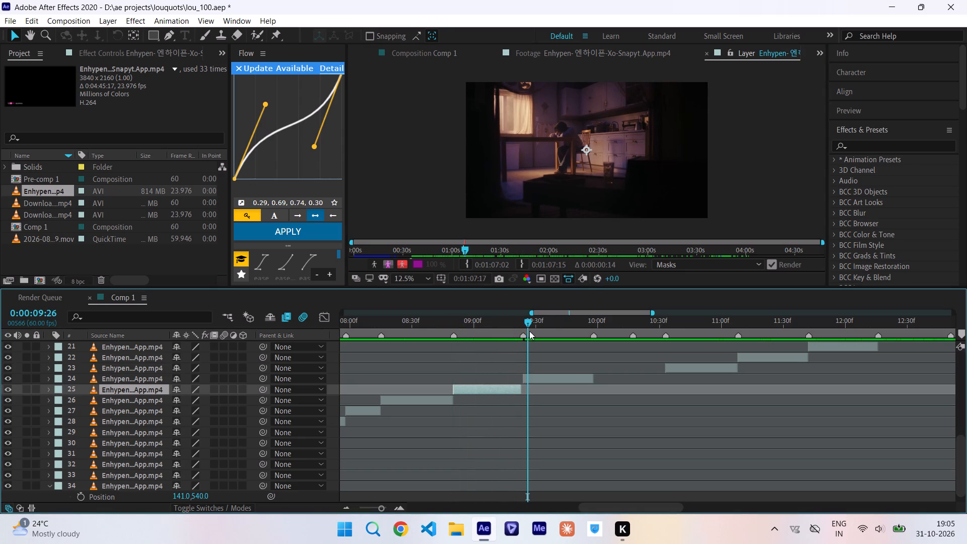
pyautogui.click(521, 260)
pyautogui.click(431, 57)
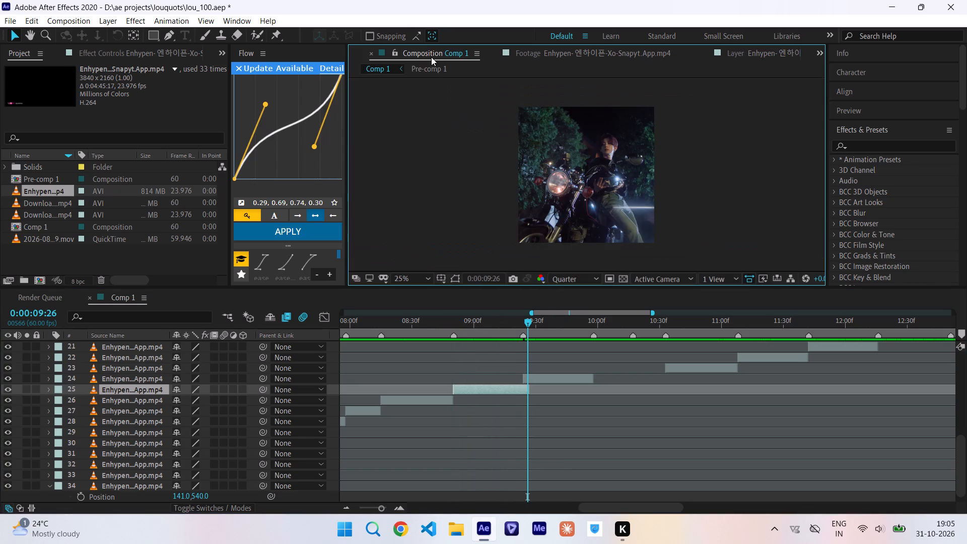
# Duplicate the striped-sweater clip and place the copy so it starts at the 0:00:09:58 marker.
pyautogui.moveTo(527, 323); pyautogui.dragTo(445, 322)
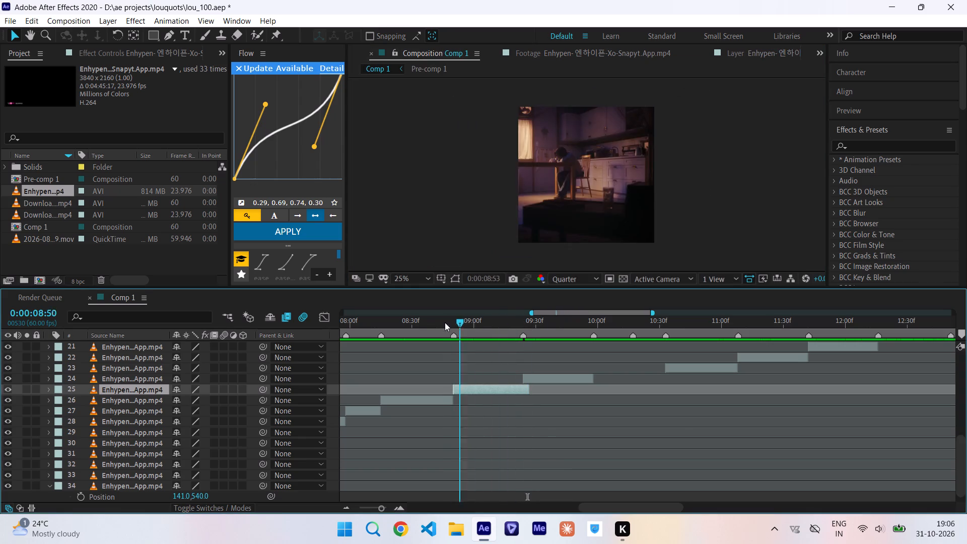
pyautogui.moveTo(445, 322); pyautogui.dragTo(606, 336)
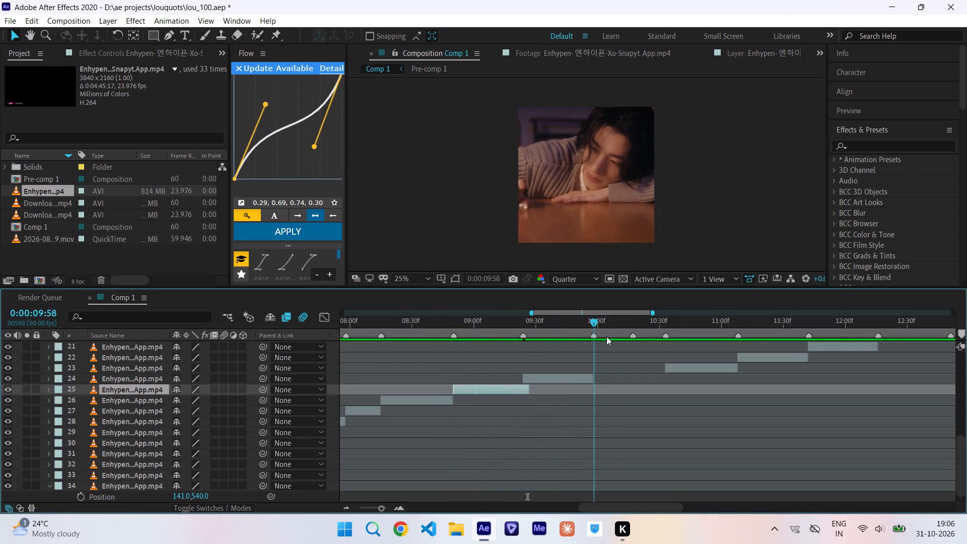
pyautogui.moveTo(606, 336); pyautogui.dragTo(738, 347)
pyautogui.hscroll(-1, 738, 347)
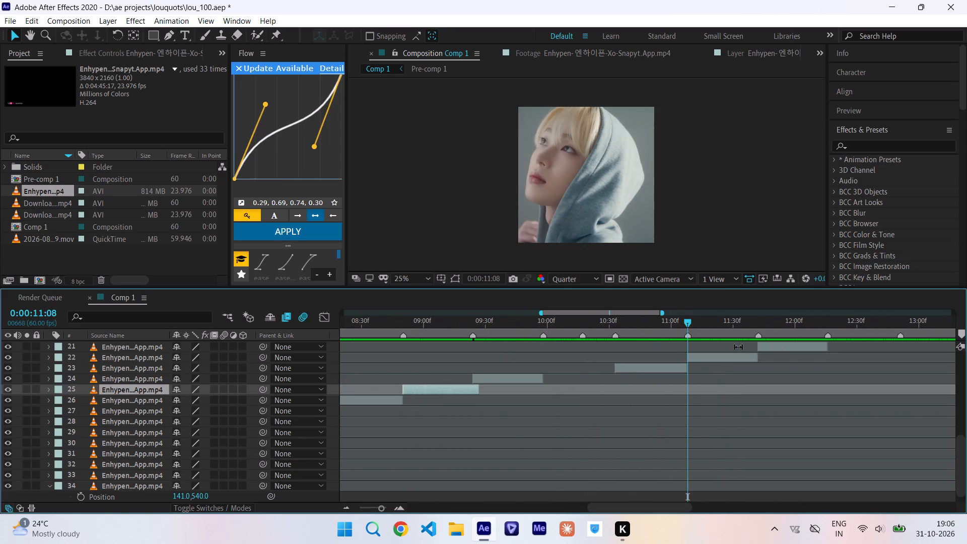
pyautogui.moveTo(686, 322); pyautogui.dragTo(778, 332)
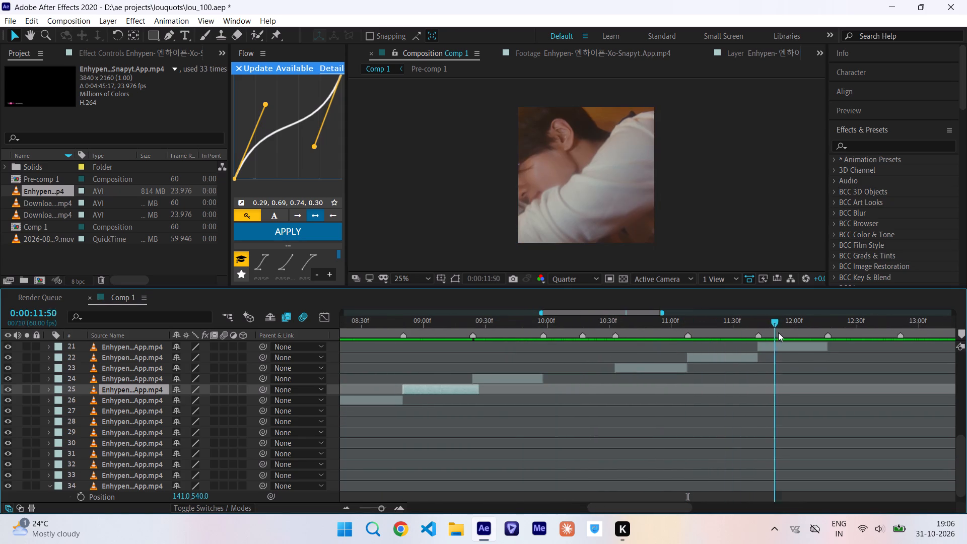
pyautogui.moveTo(778, 332); pyautogui.dragTo(559, 354)
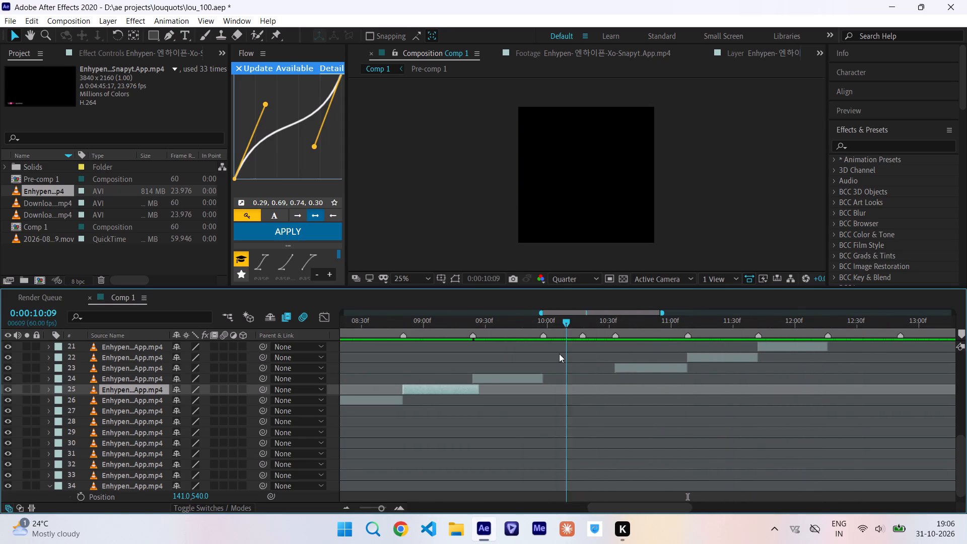
pyautogui.moveTo(559, 354); pyautogui.dragTo(542, 353)
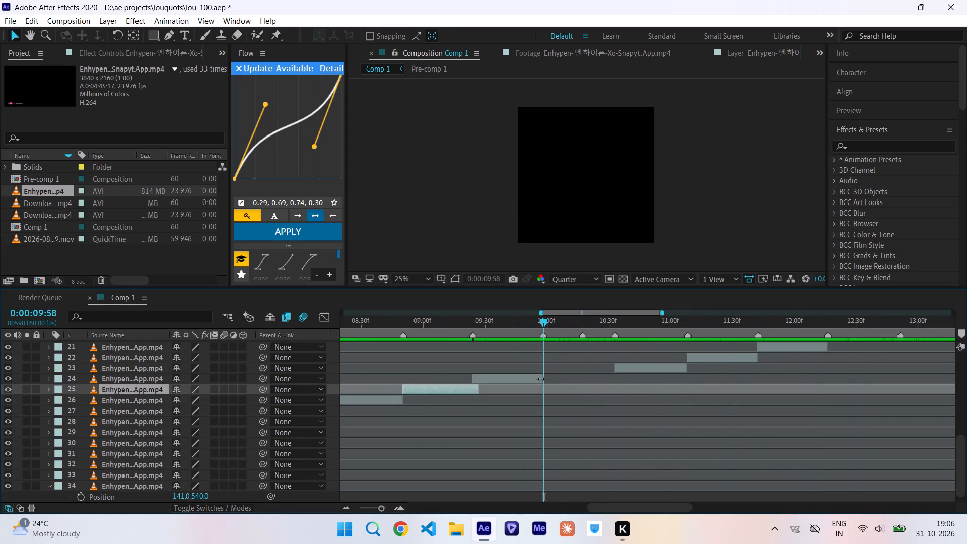
pyautogui.click(541, 379)
pyautogui.hotkey('ctrl', 'c')
pyautogui.hotkey('ctrl', 'v')
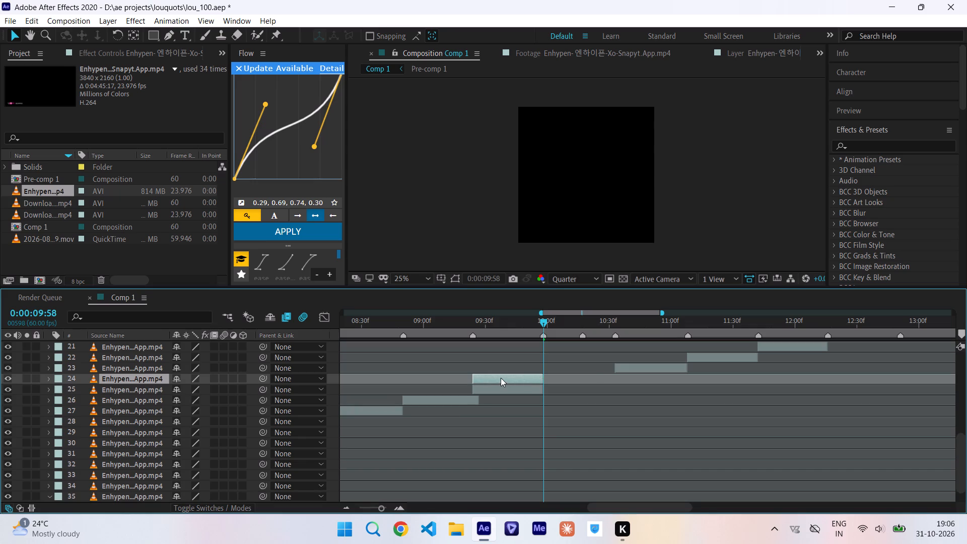
pyautogui.moveTo(501, 378); pyautogui.dragTo(571, 403)
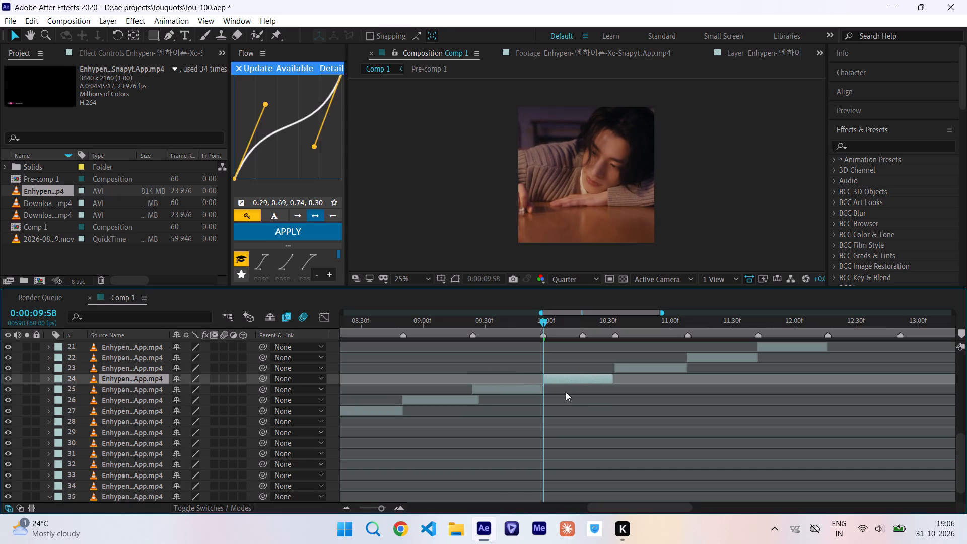
# Re-source the striped-sweater copy at 0:00:09:58 to the sunlit classroom shot, with source in point 0:01:13:20 and out point 0:01:31:17.
pyautogui.doubleClick(558, 378)
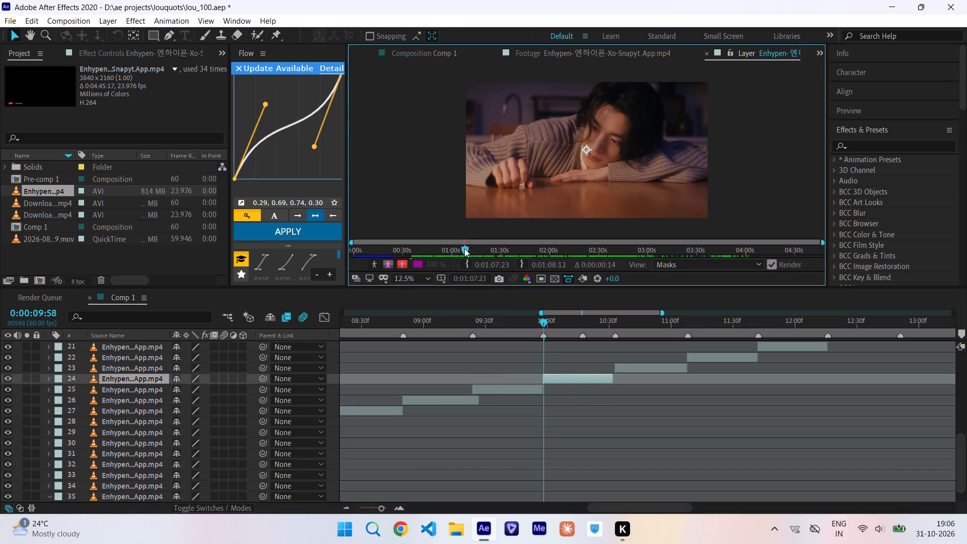
pyautogui.moveTo(464, 248); pyautogui.dragTo(470, 252)
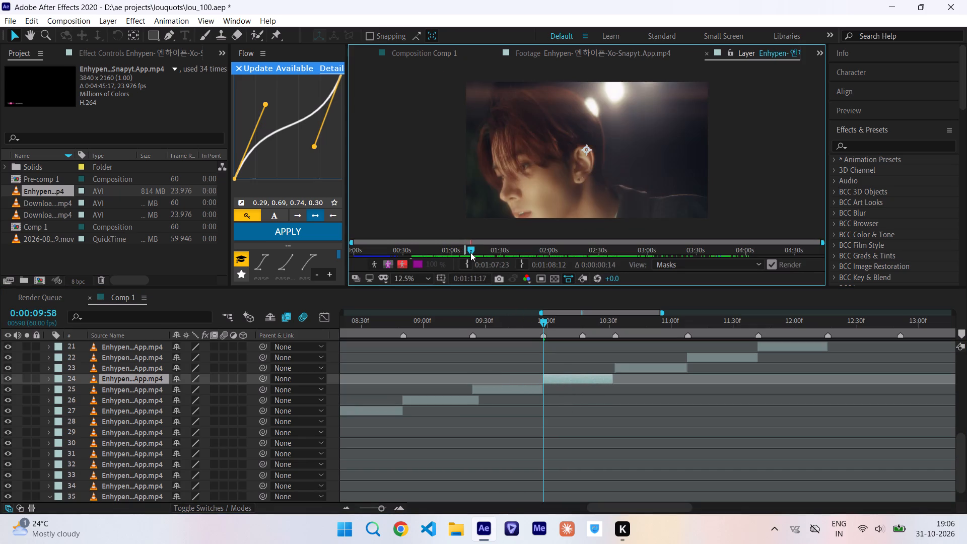
pyautogui.moveTo(470, 252); pyautogui.dragTo(475, 254)
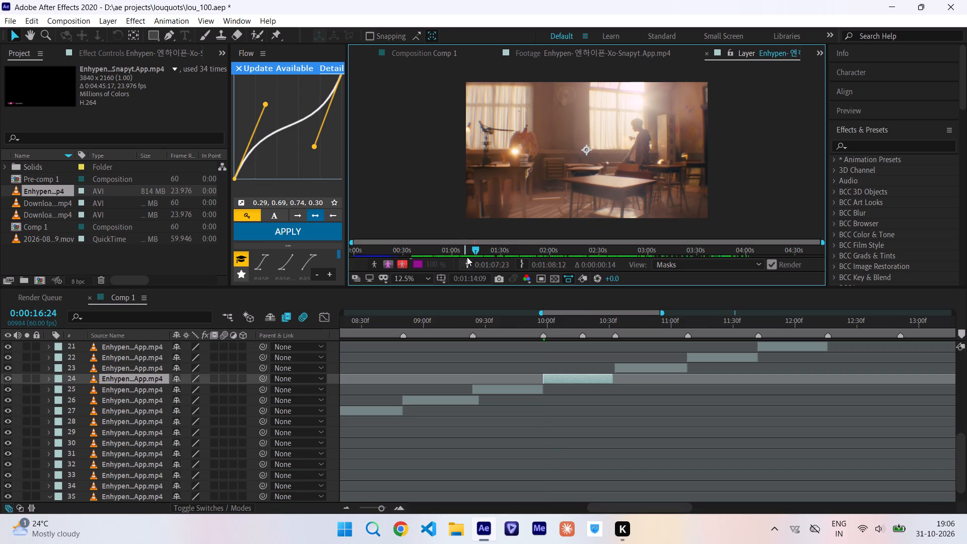
pyautogui.moveTo(469, 249); pyautogui.dragTo(507, 251)
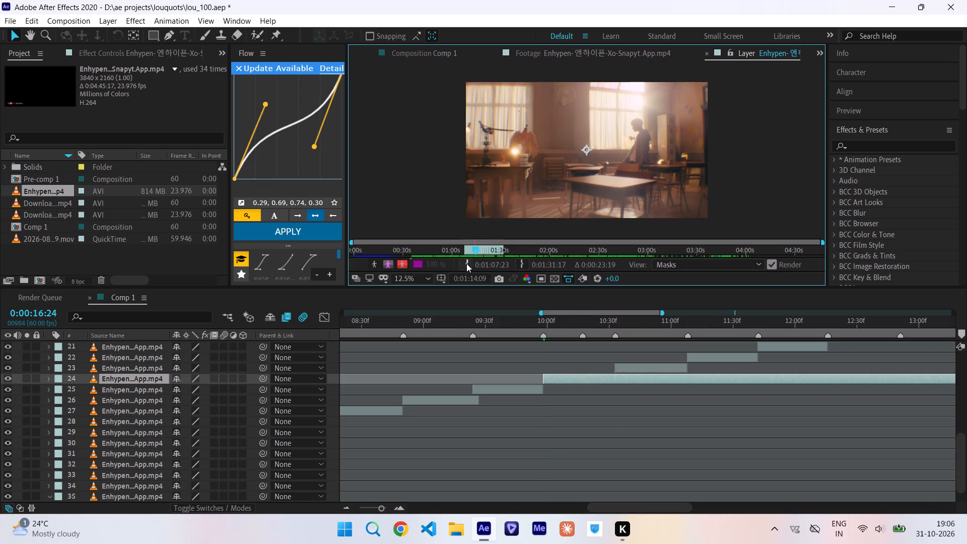
pyautogui.click(466, 263)
pyautogui.moveTo(548, 320); pyautogui.dragTo(621, 330)
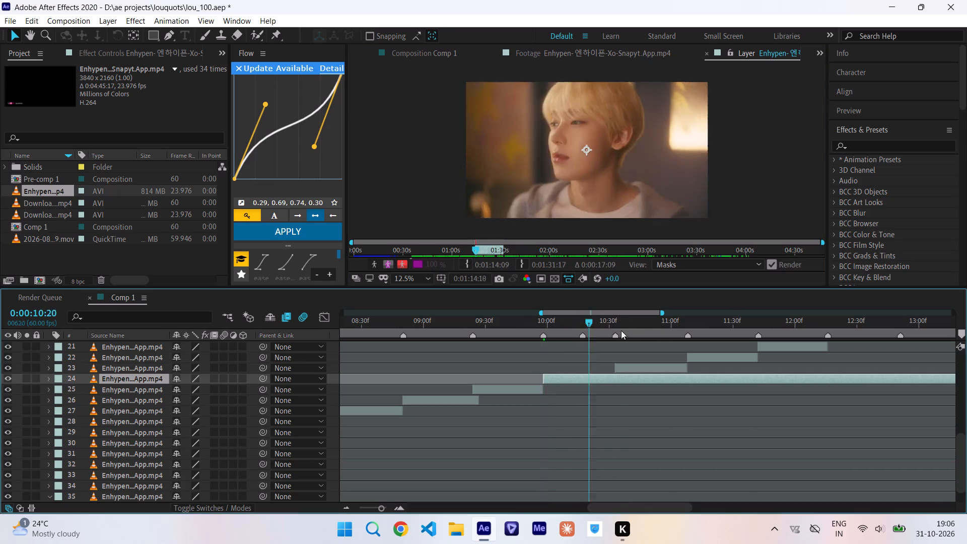
pyautogui.moveTo(621, 330); pyautogui.dragTo(451, 346)
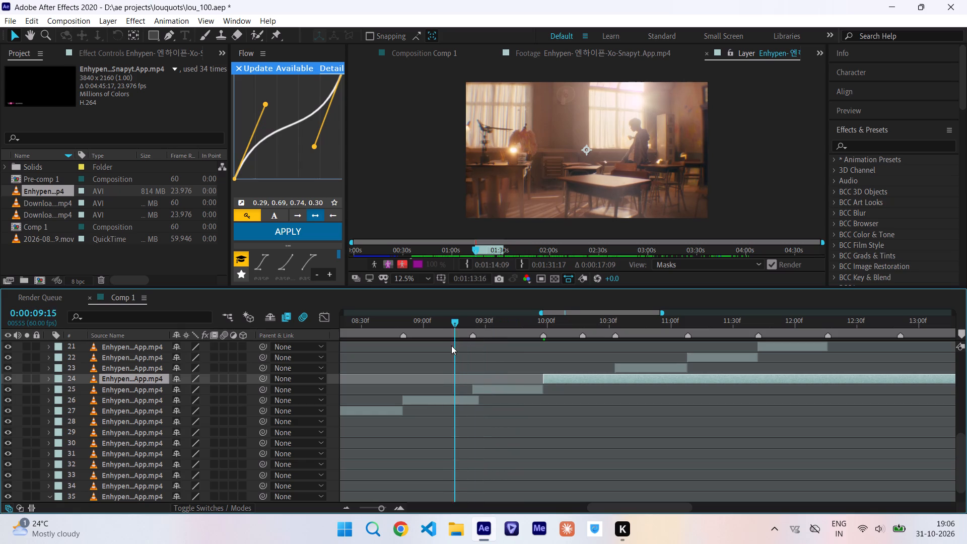
pyautogui.moveTo(451, 346); pyautogui.dragTo(382, 357)
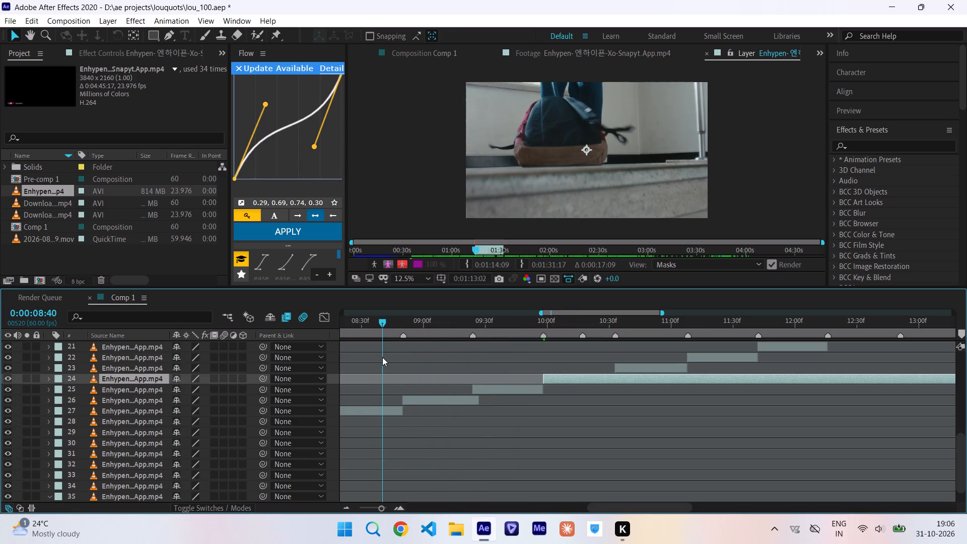
pyautogui.moveTo(382, 357); pyautogui.dragTo(372, 374)
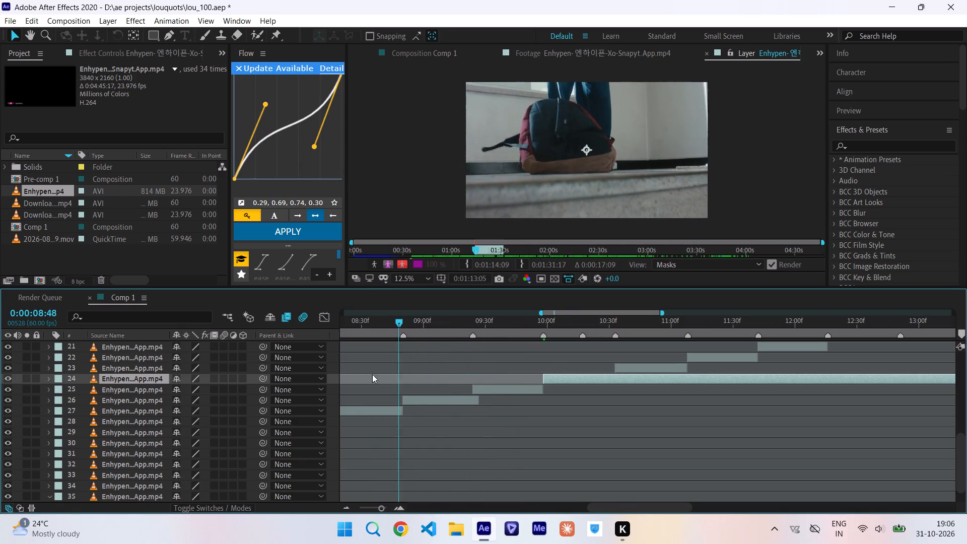
pyautogui.moveTo(372, 374); pyautogui.dragTo(391, 379)
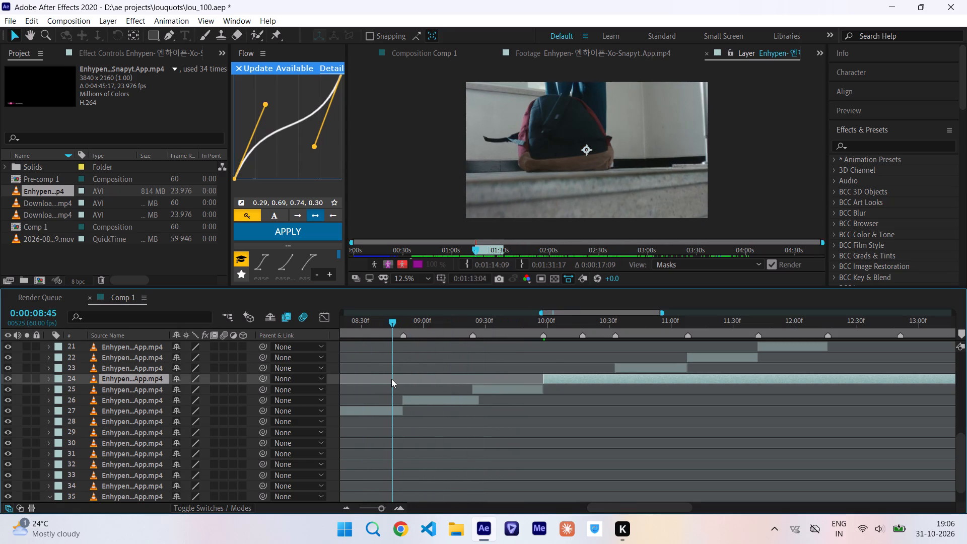
pyautogui.moveTo(391, 379); pyautogui.dragTo(474, 381)
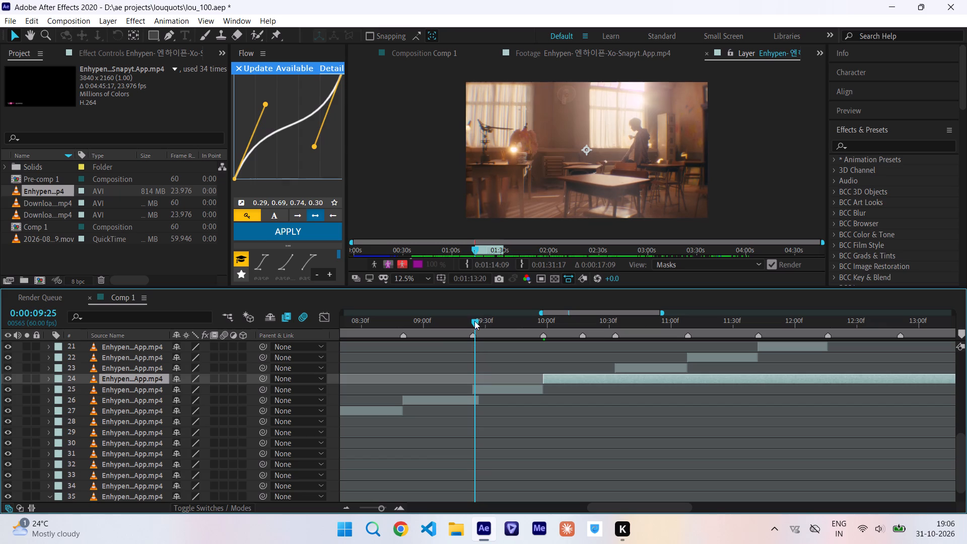
pyautogui.click(468, 264)
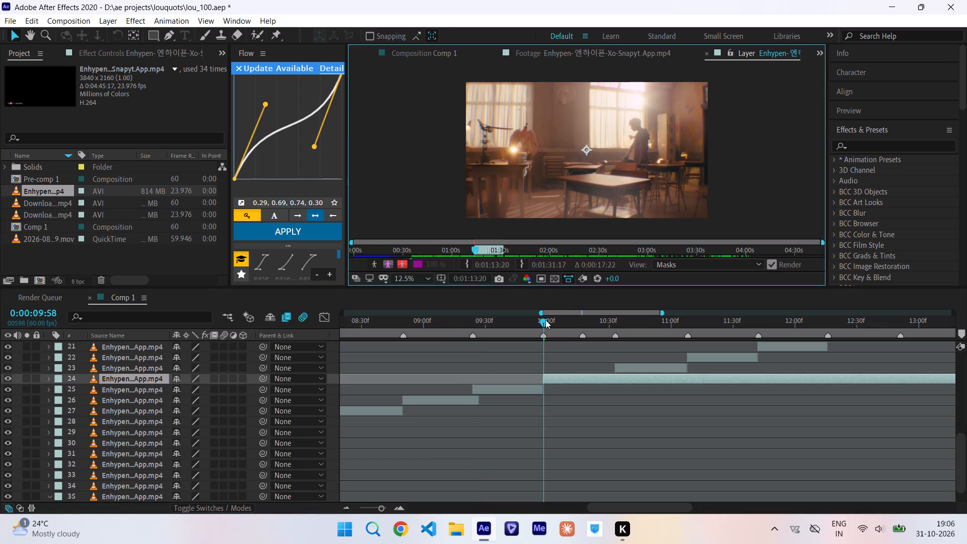
# Move the classroom clip so it starts at the 0:00:10:17 beat marker.
pyautogui.moveTo(545, 320); pyautogui.dragTo(585, 341)
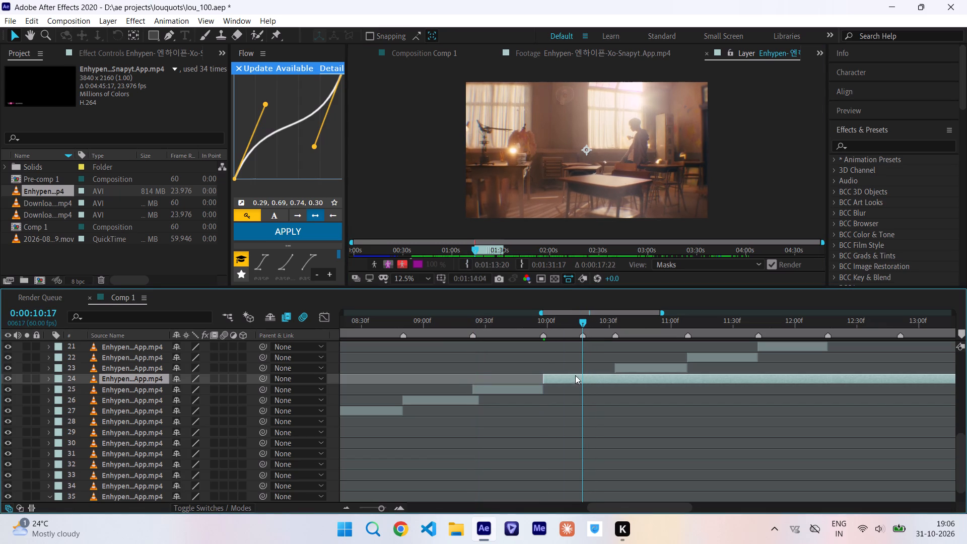
pyautogui.moveTo(554, 380); pyautogui.dragTo(592, 395)
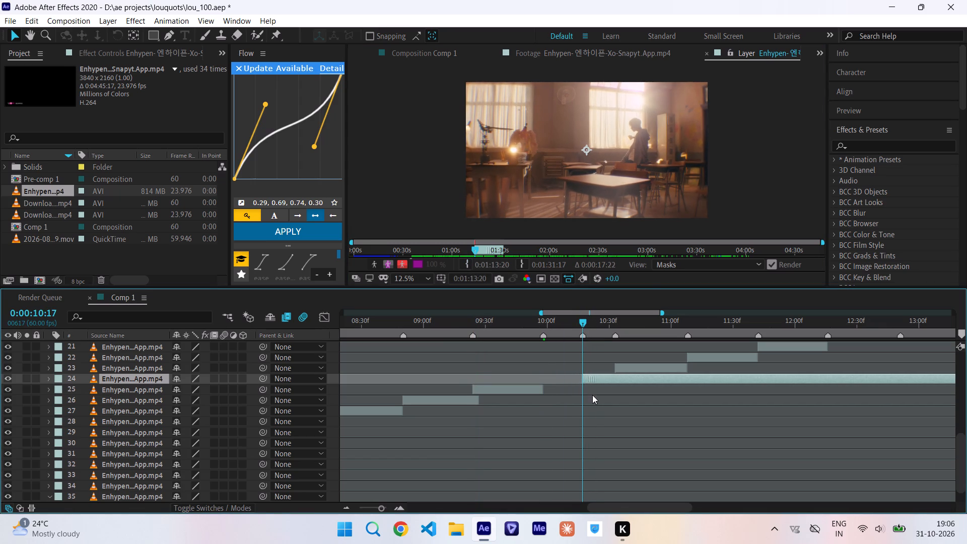
pyautogui.moveTo(592, 395); pyautogui.dragTo(593, 398)
# Split the classroom clip at the 0:00:10:33 marker and delete the part after the cut.
pyautogui.moveTo(582, 317); pyautogui.dragTo(611, 319)
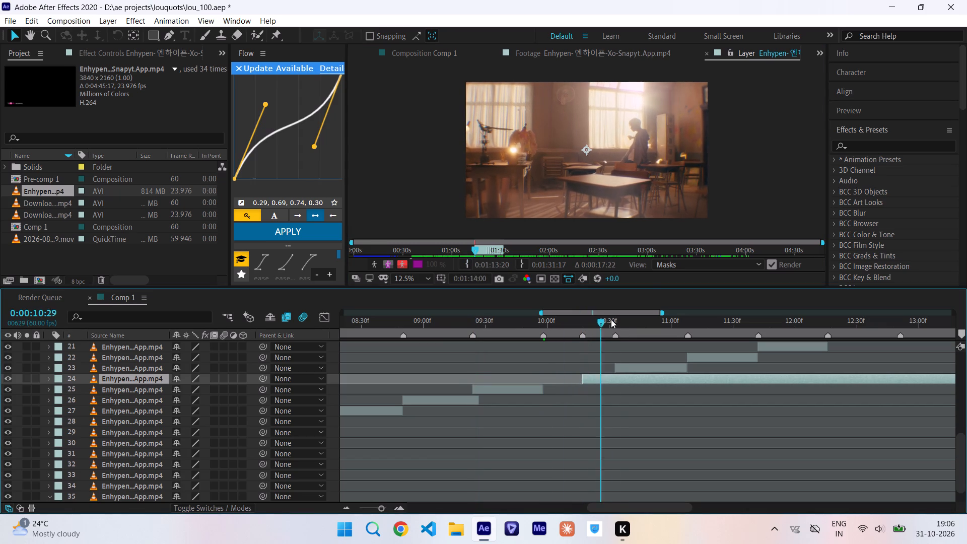
pyautogui.moveTo(611, 319); pyautogui.dragTo(616, 323)
pyautogui.hotkey('ctrl', 'shift', 'd')
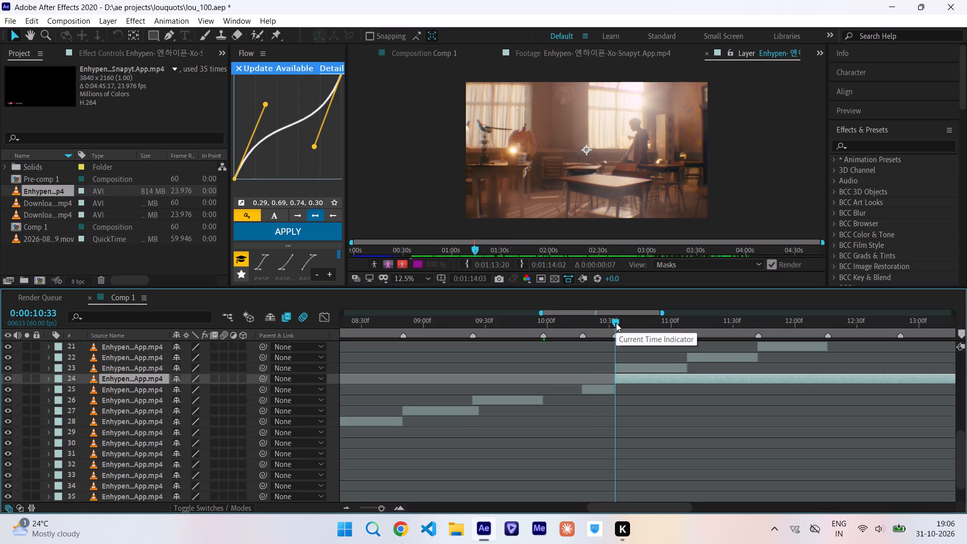
pyautogui.press('Delete')
# Play back Comp 1 from 0:00:09:09 to review the new clips and the remaining gaps against the beat markers.
pyautogui.click(431, 57)
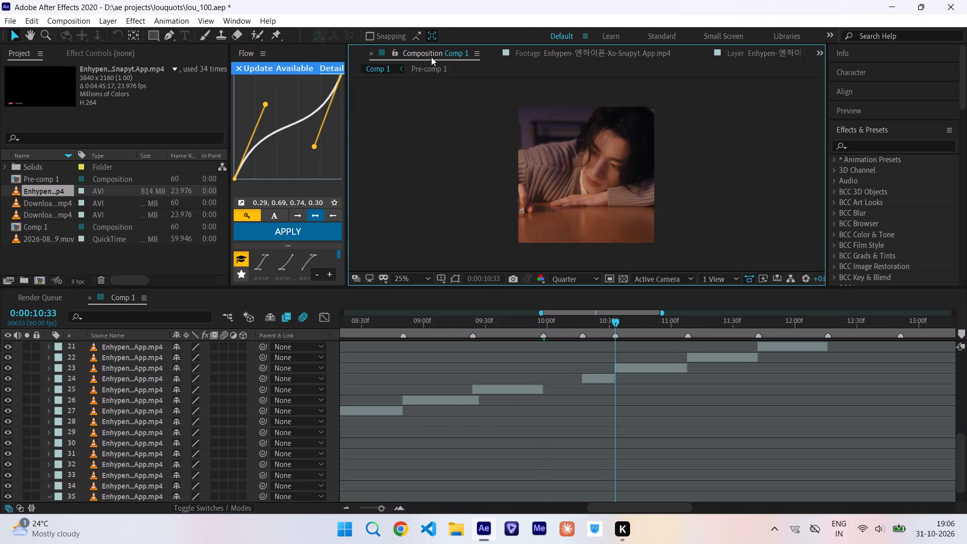
pyautogui.click(441, 319)
pyautogui.press('space')
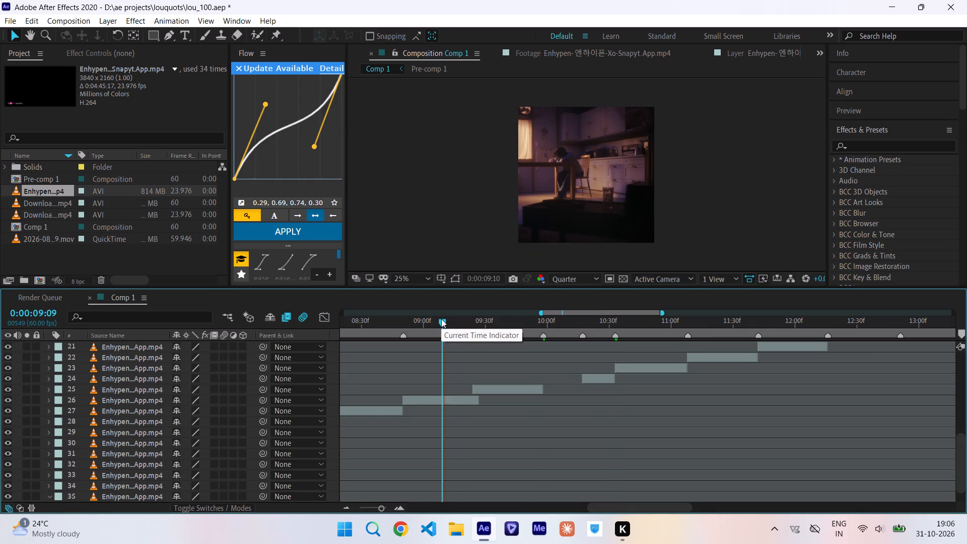
pyautogui.hscroll(-1, 602, 398)
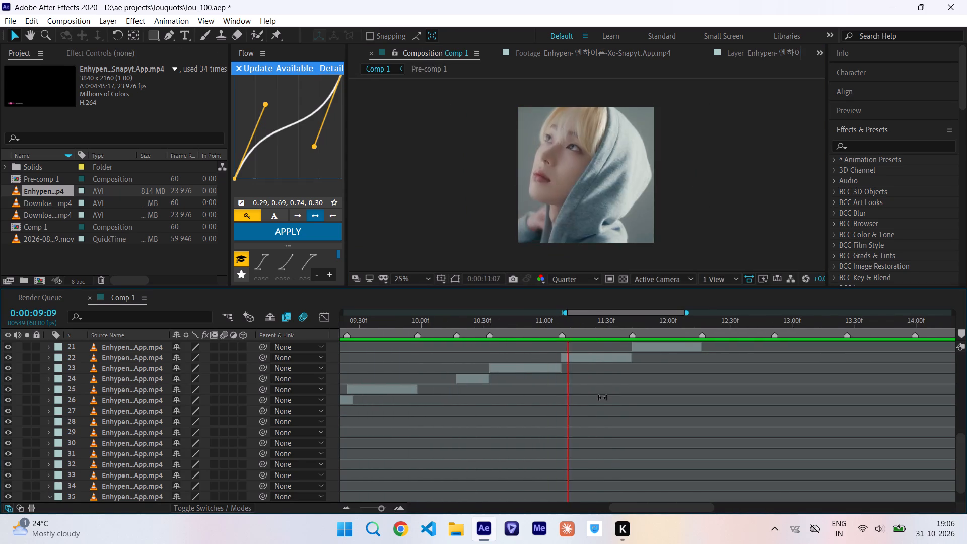
pyautogui.hscroll(-3, 602, 398)
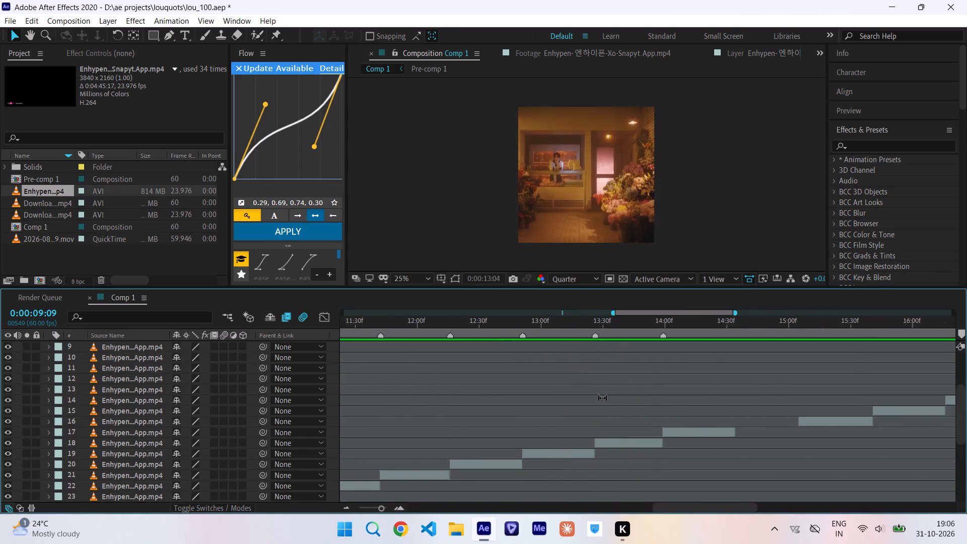
pyautogui.hscroll(-2, 602, 398)
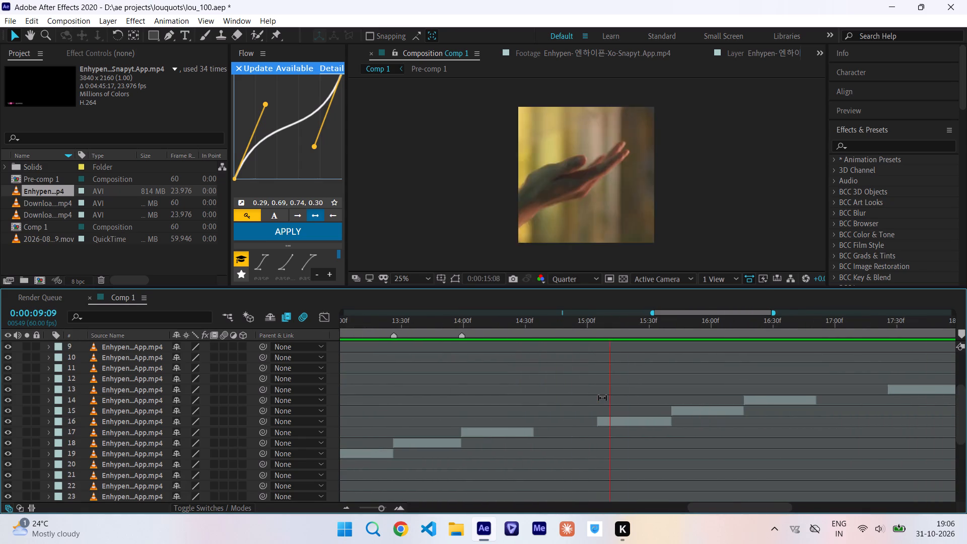
pyautogui.scroll(1, 602, 398)
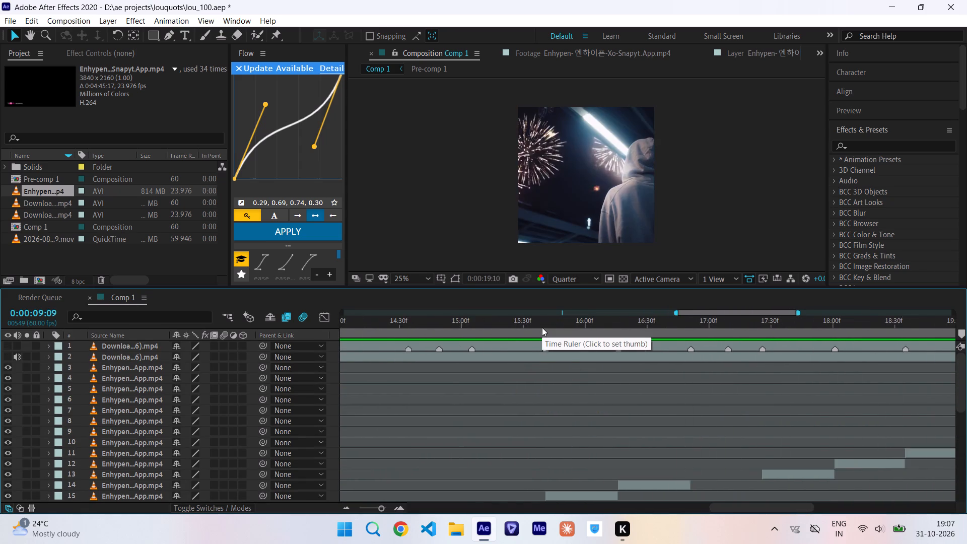
pyautogui.scroll(-1, 542, 327)
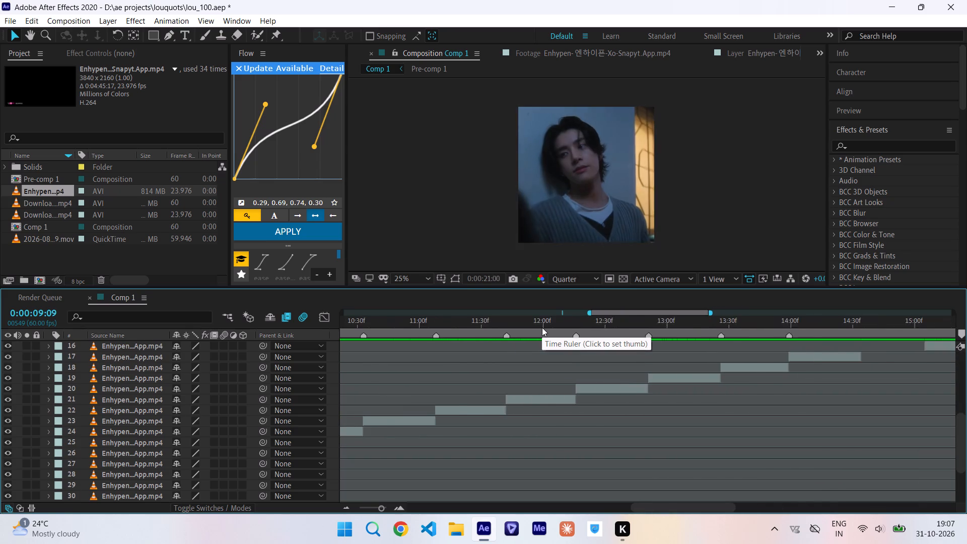
pyautogui.scroll(-1, 542, 327)
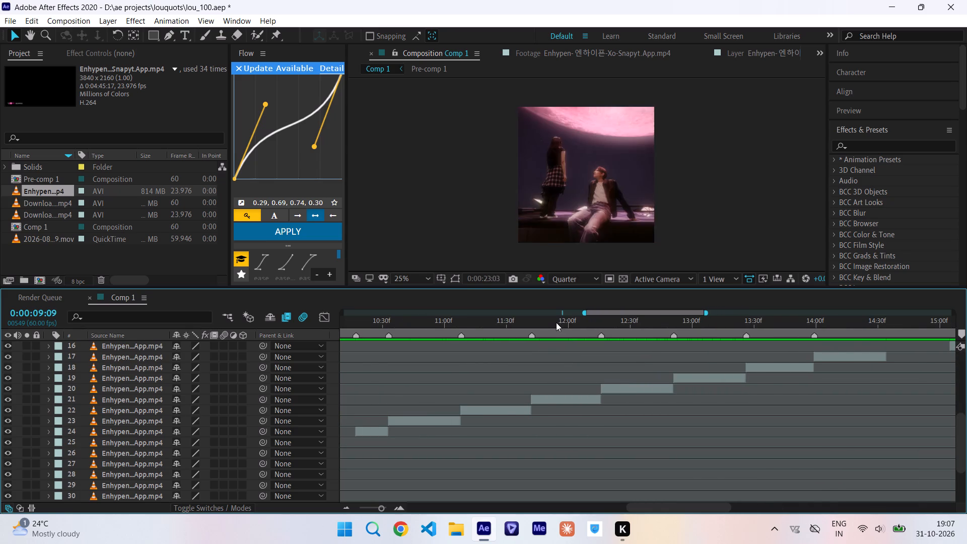
# Replay Comp 1 from 0:00:07:48 and again from 0:00:03:25 to check how the shot sequence flows.
pyautogui.moveTo(557, 319); pyautogui.dragTo(275, 352)
pyautogui.press('space')
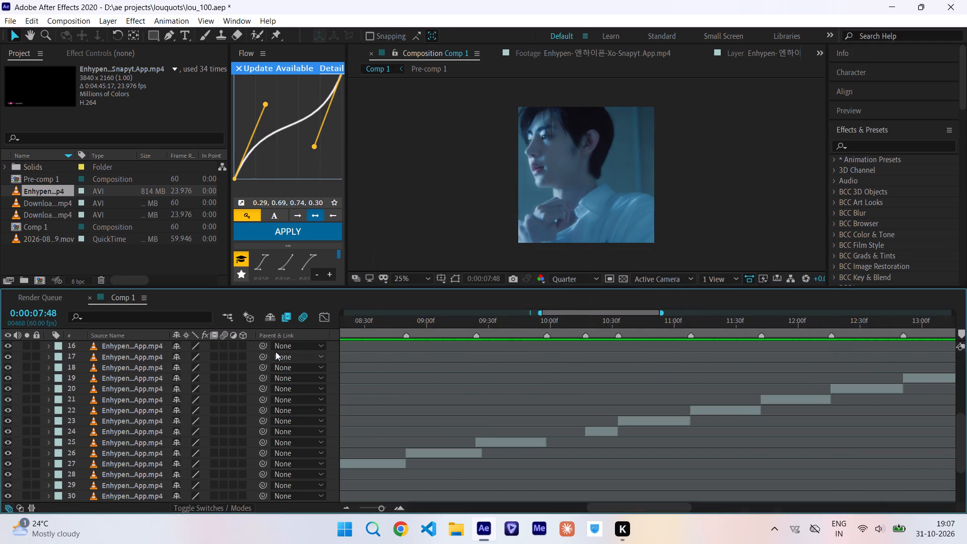
pyautogui.press('space')
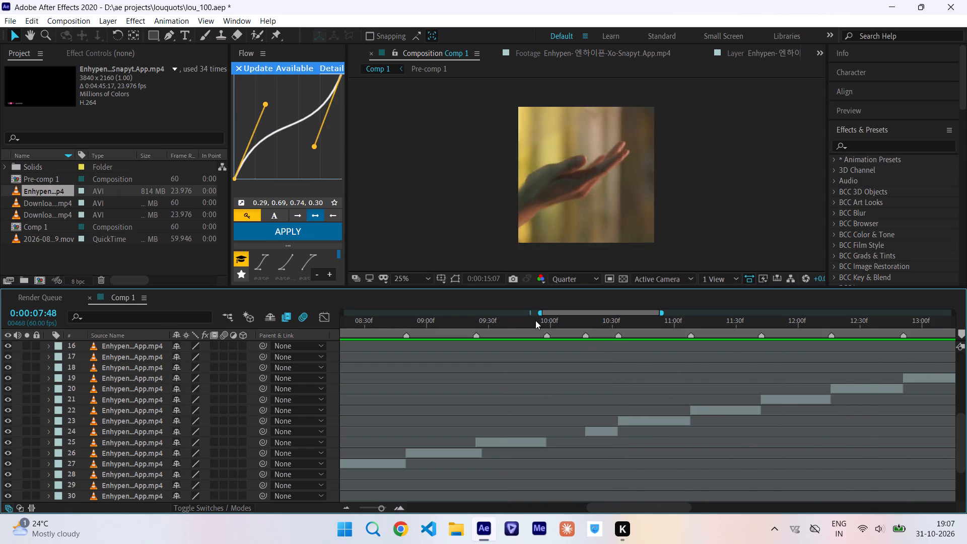
pyautogui.moveTo(535, 320); pyautogui.dragTo(288, 374)
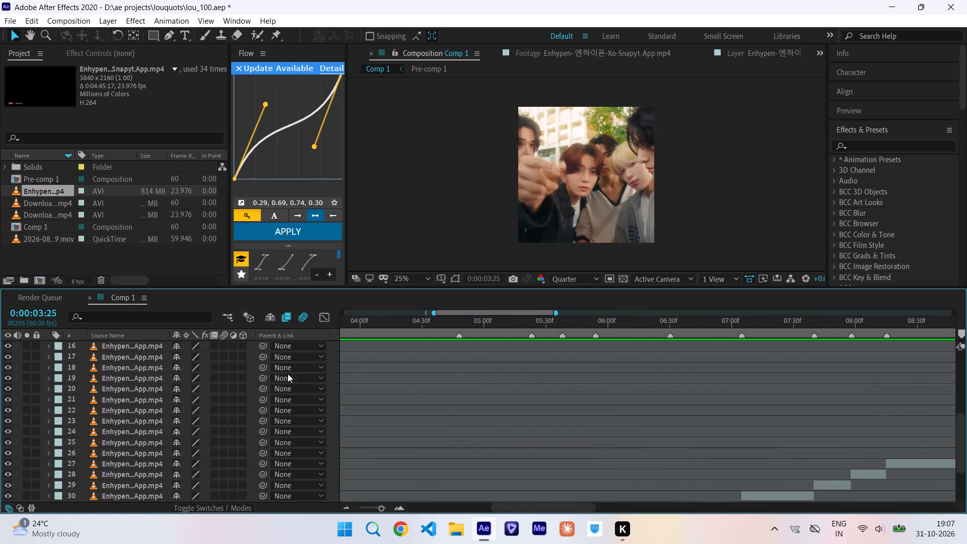
pyautogui.press('space')
pyautogui.scroll(-4, 693, 399)
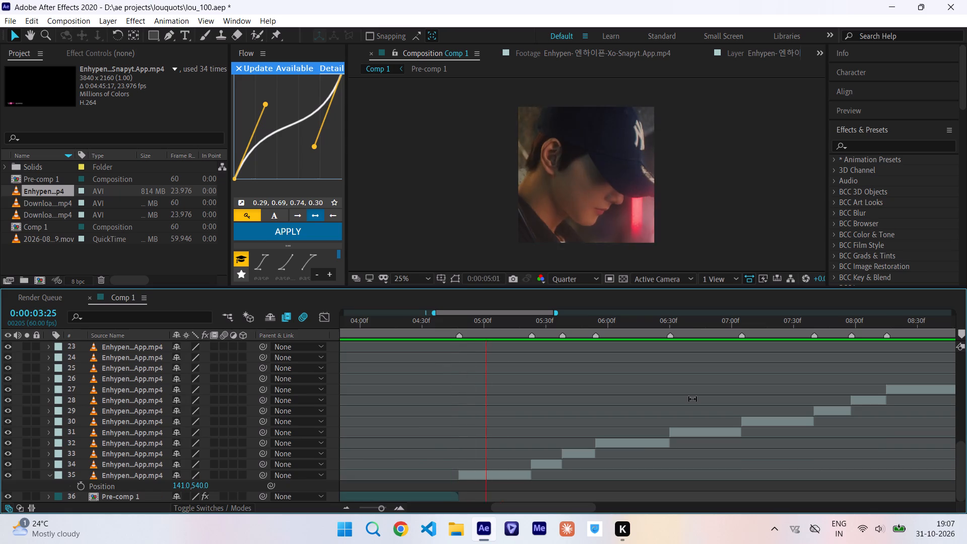
pyautogui.hscroll(-1, 693, 399)
pyautogui.scroll(-3, 693, 399)
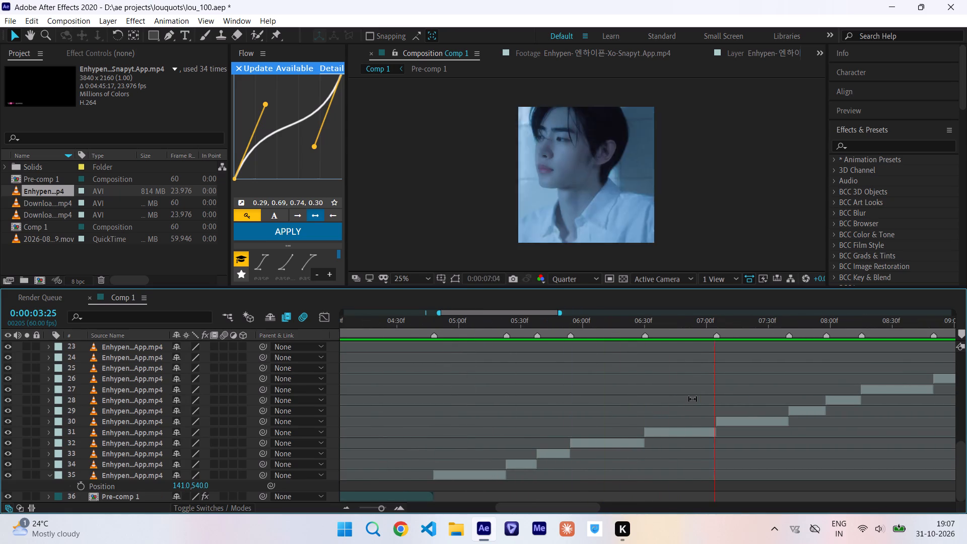
# Save the lou_100 project.
pyautogui.hotkey('ctrl', 's')
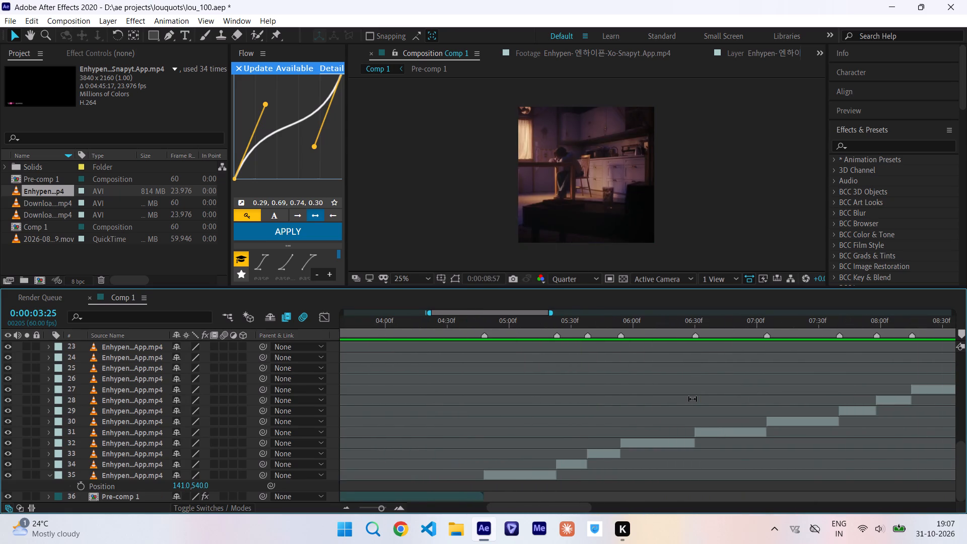
# Continue reviewing the playback and scrub over the short classroom clip around 0:00:10:23.
pyautogui.hscroll(-1, 535, 384)
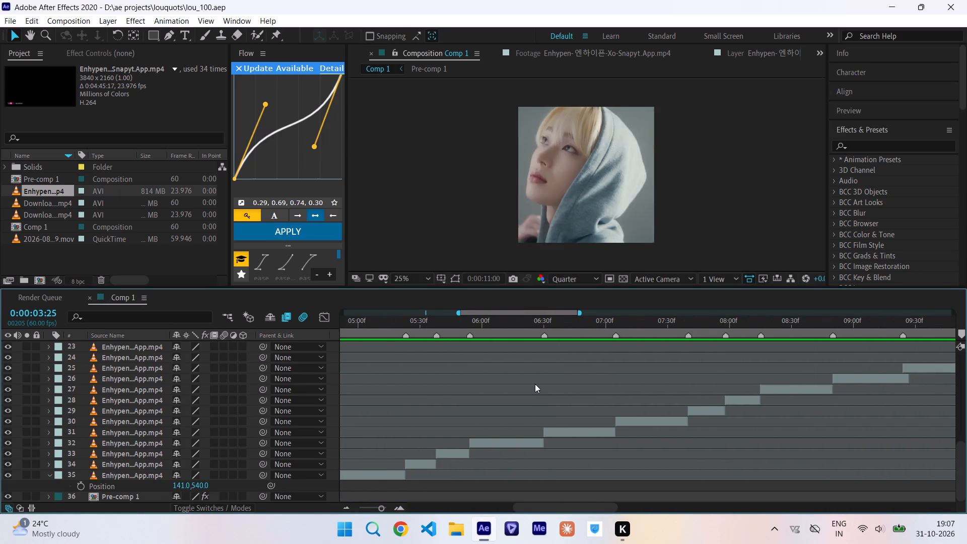
pyautogui.hscroll(-1, 535, 384)
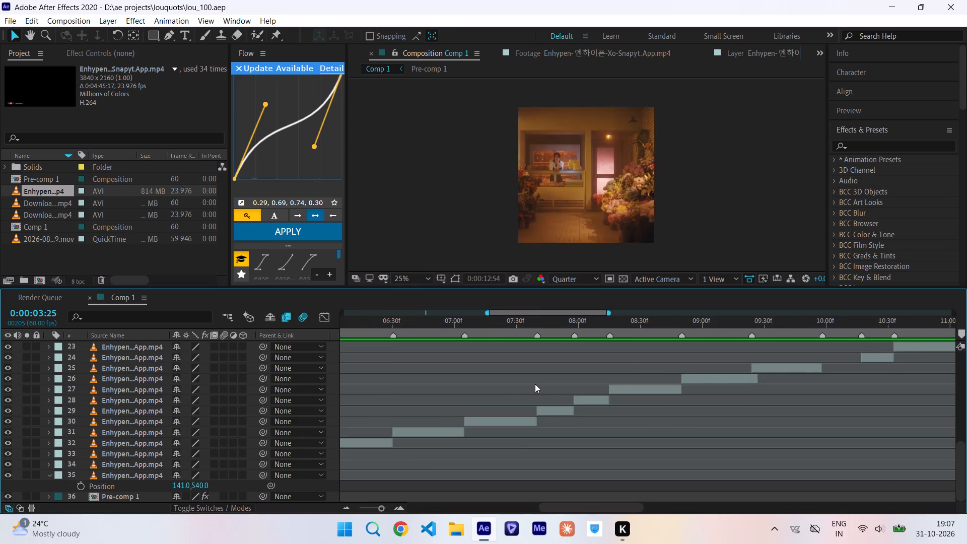
pyautogui.hscroll(-1, 535, 384)
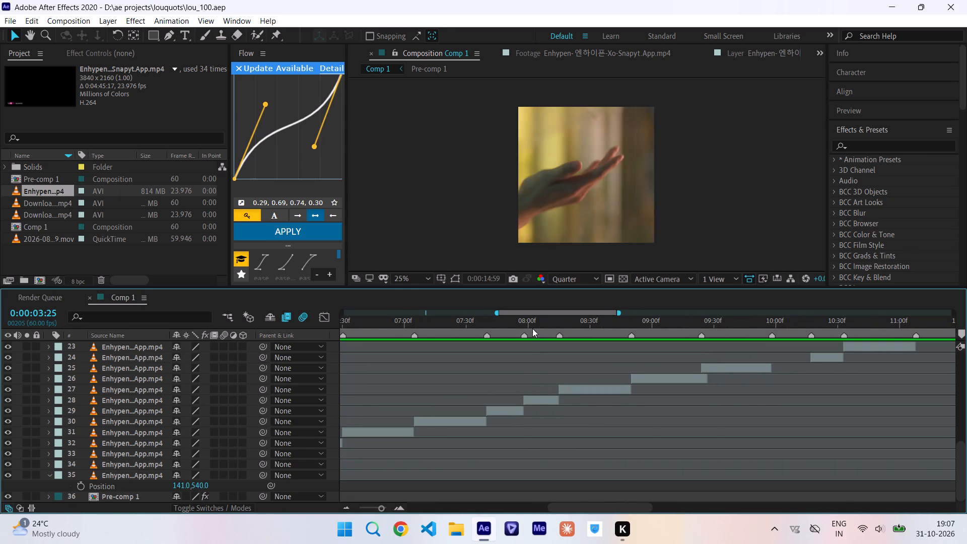
pyautogui.moveTo(532, 328); pyautogui.dragTo(821, 357)
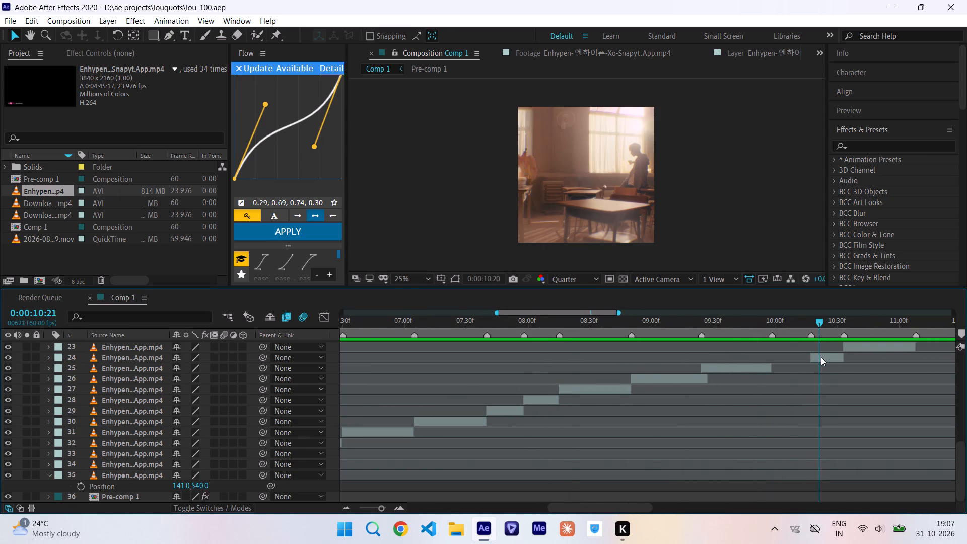
pyautogui.moveTo(821, 357); pyautogui.dragTo(824, 357)
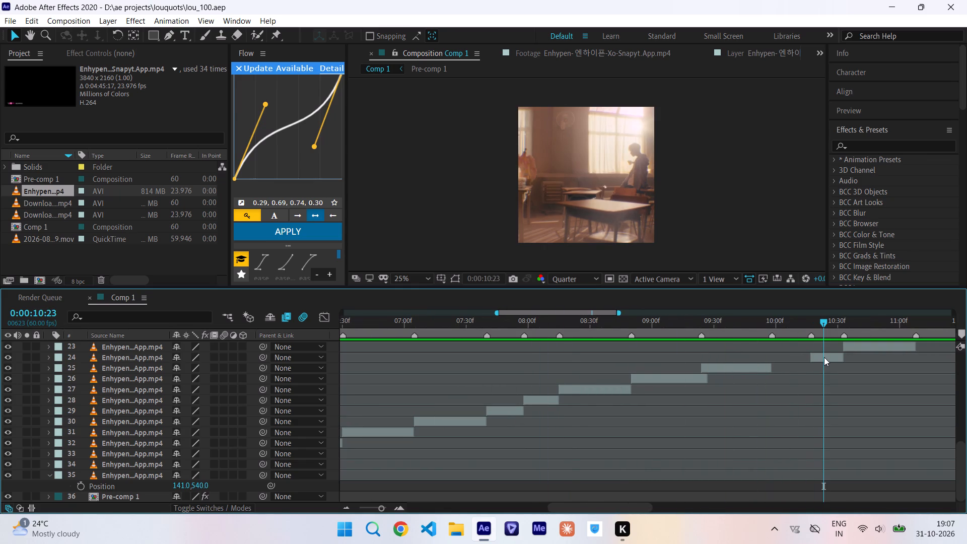
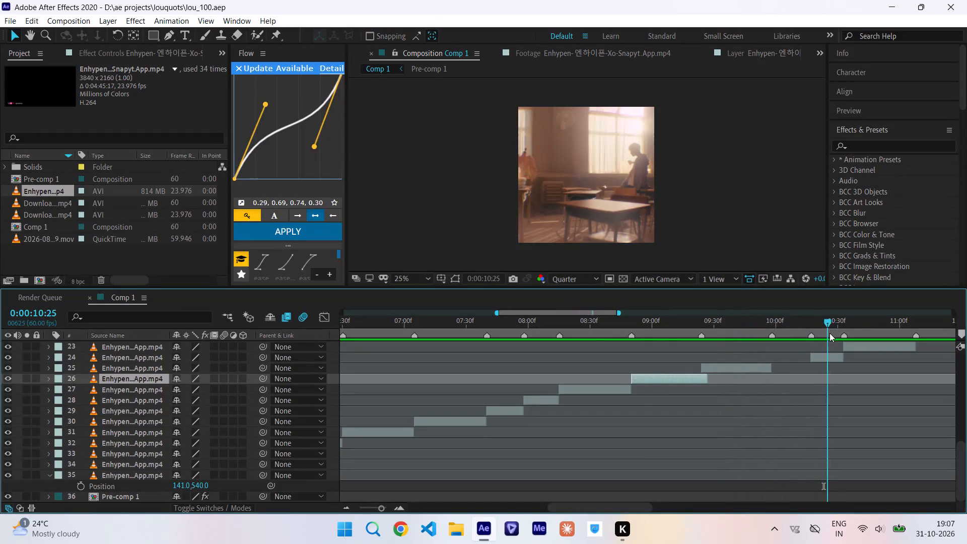
# Play back Comp 1 from 0:00:08:16 to review the shots and the gap before the short classroom clip.
pyautogui.hscroll(-1, 560, 392)
pyautogui.press('space')
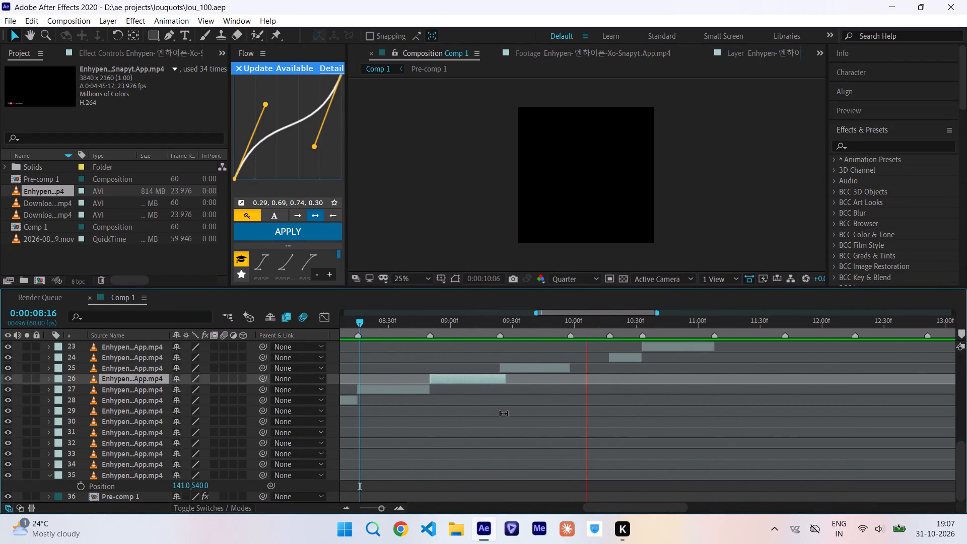
pyautogui.hscroll(-1, 679, 325)
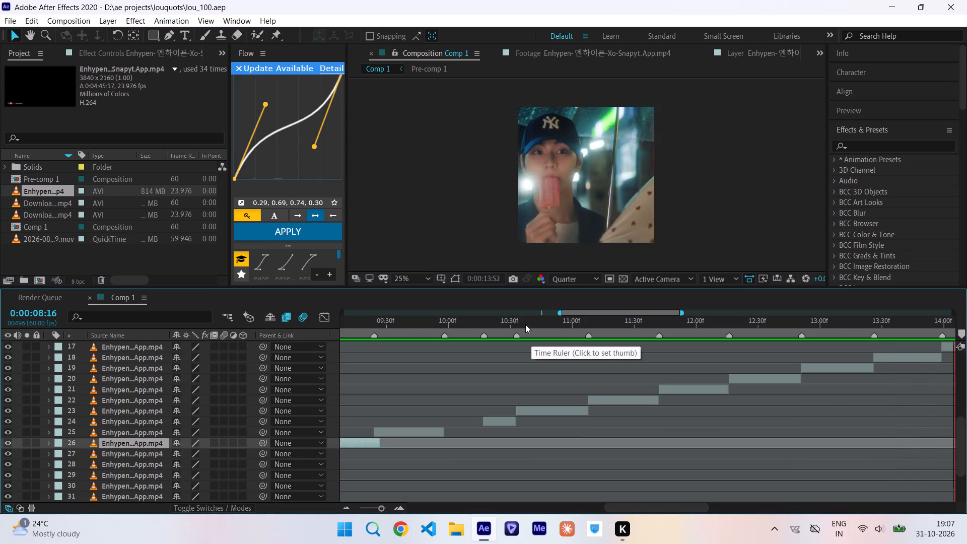
# Duplicate the short classroom clip and place the copy at 0:00:09:58, right after the preceding clip ends.
pyautogui.moveTo(525, 326); pyautogui.dragTo(446, 321)
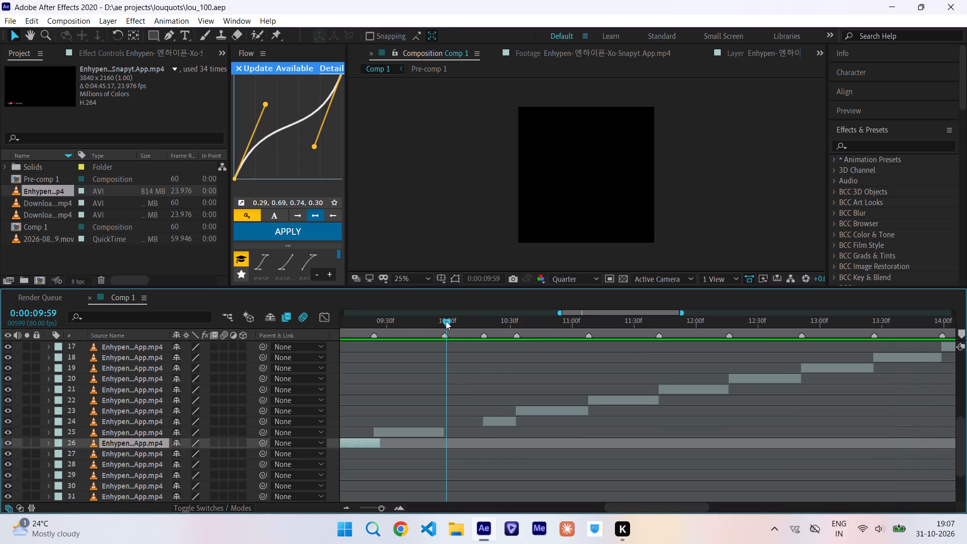
pyautogui.moveTo(446, 321); pyautogui.dragTo(446, 321)
pyautogui.hotkey('ctrl', 'Left')
pyautogui.click(501, 421)
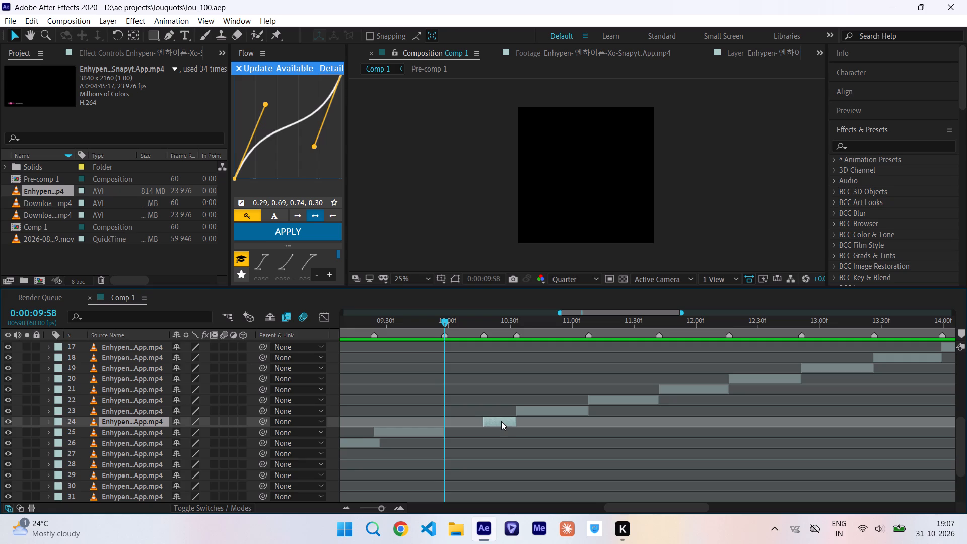
pyautogui.hotkey('ctrl', 'c')
pyautogui.hotkey('ctrl', 'v')
pyautogui.moveTo(502, 435); pyautogui.dragTo(476, 438)
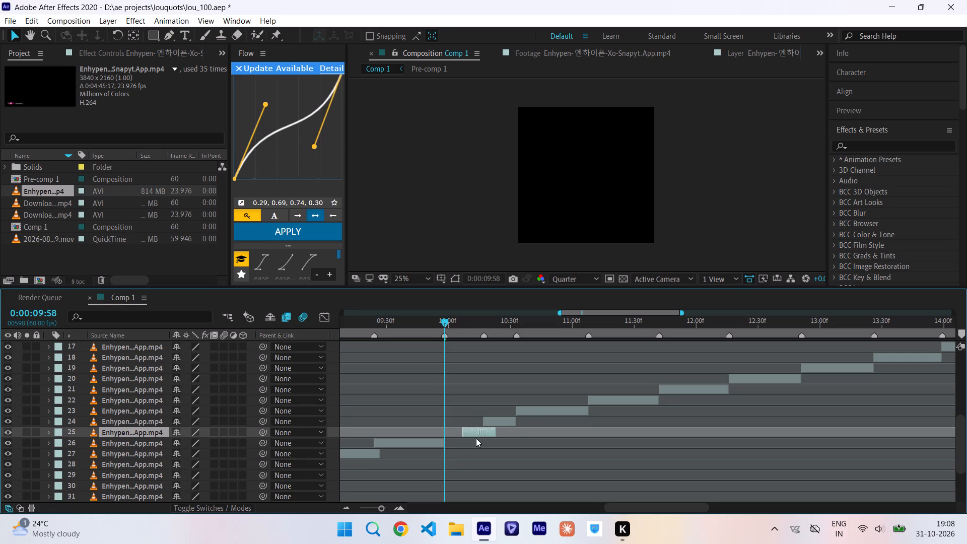
pyautogui.moveTo(476, 438); pyautogui.dragTo(462, 439)
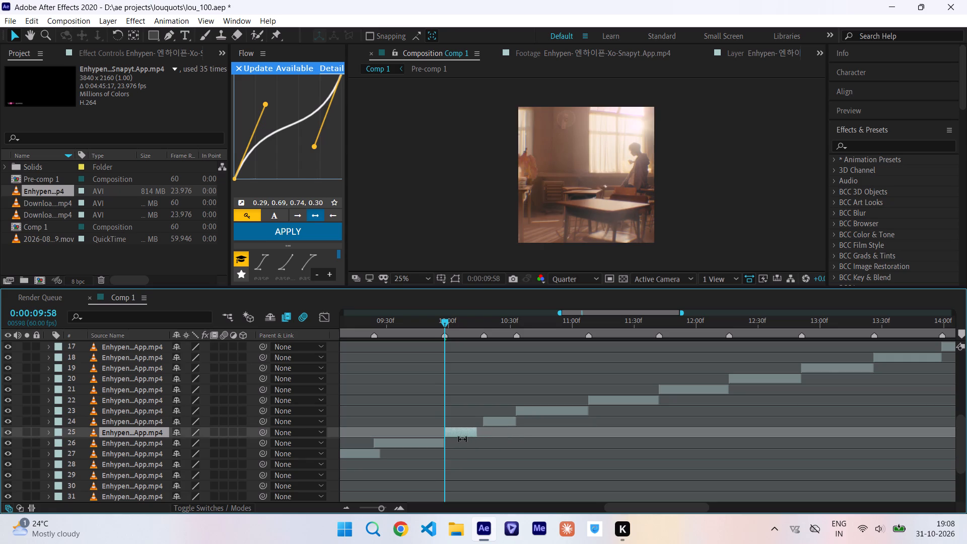
# Re-source the copied clip to the staircase shot, widening its source range and setting its in point at 0:01:16:17.
pyautogui.doubleClick(458, 431)
pyautogui.moveTo(475, 248); pyautogui.dragTo(480, 249)
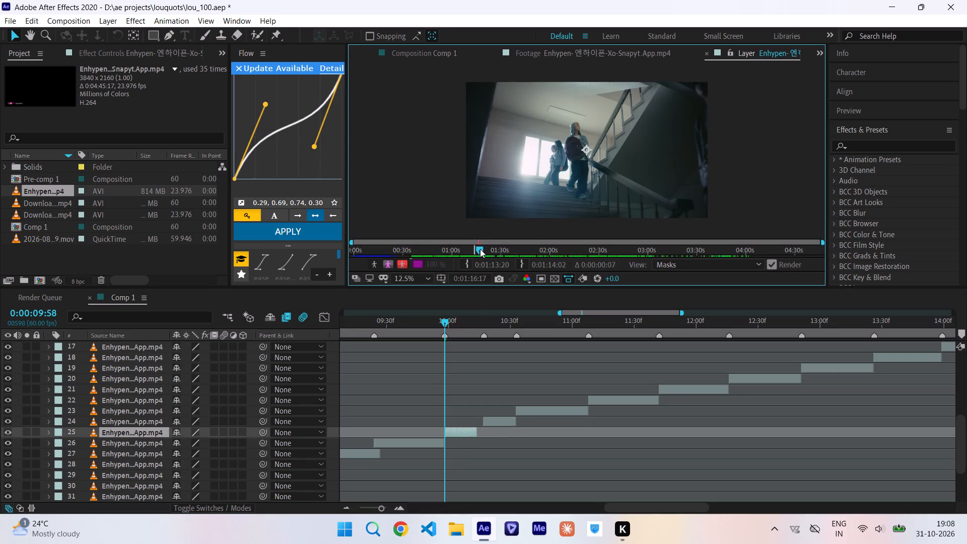
pyautogui.moveTo(480, 249); pyautogui.dragTo(480, 249)
pyautogui.moveTo(480, 249); pyautogui.dragTo(486, 251)
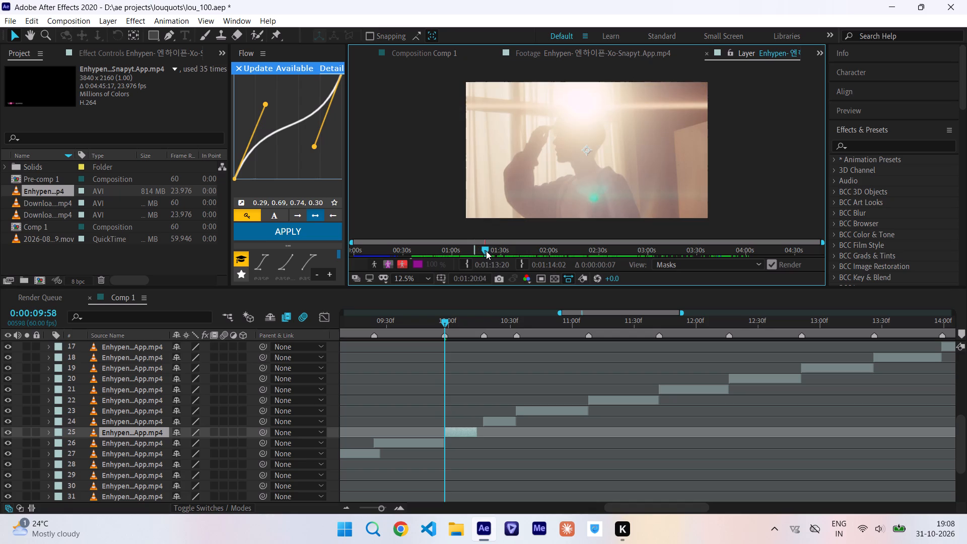
pyautogui.moveTo(486, 251); pyautogui.dragTo(489, 250)
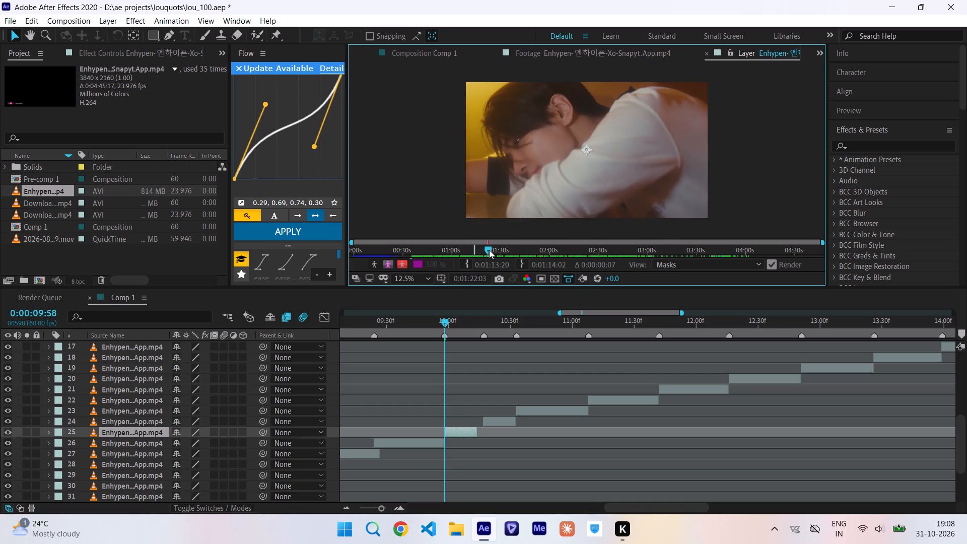
pyautogui.moveTo(489, 250); pyautogui.dragTo(481, 247)
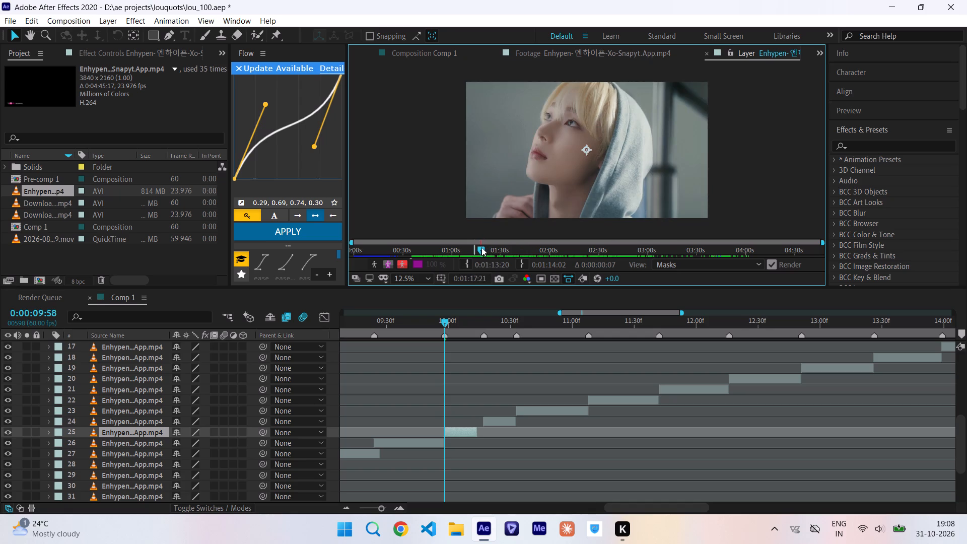
pyautogui.moveTo(481, 247); pyautogui.dragTo(480, 246)
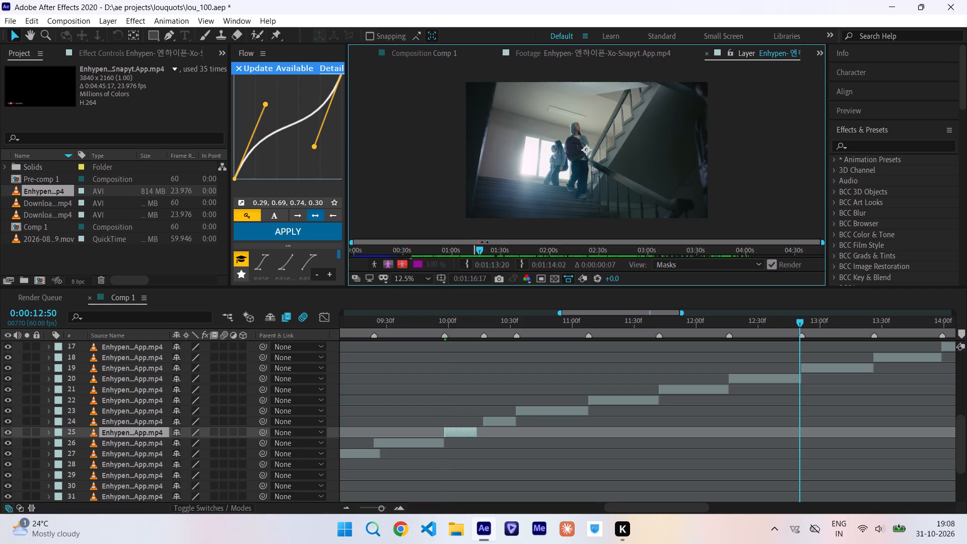
pyautogui.click(475, 249)
pyautogui.moveTo(474, 250); pyautogui.dragTo(466, 254)
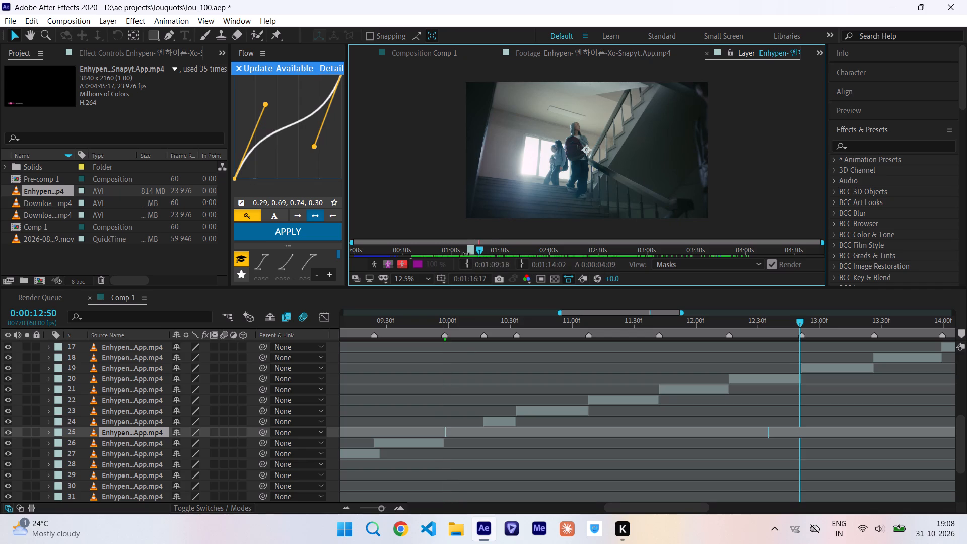
pyautogui.moveTo(466, 254); pyautogui.dragTo(458, 255)
pyautogui.moveTo(473, 250); pyautogui.dragTo(526, 251)
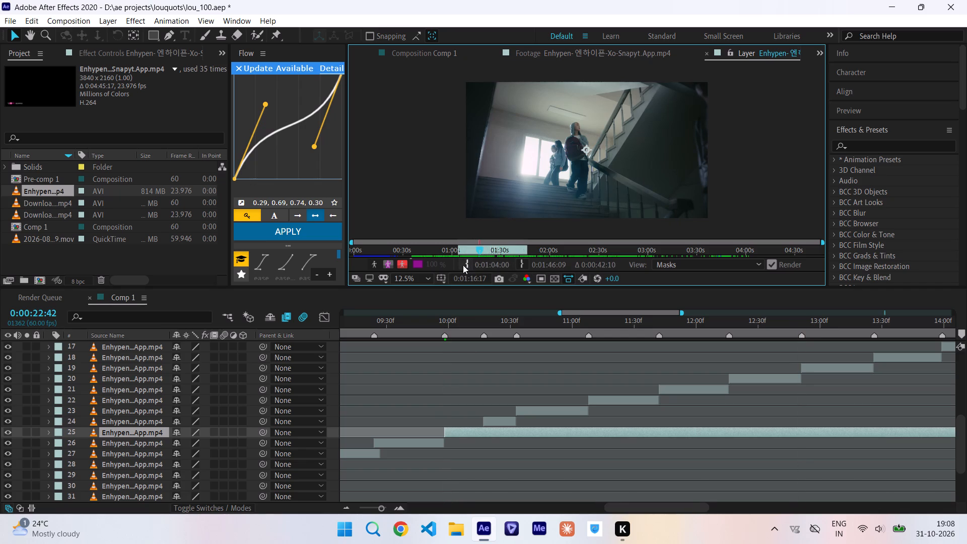
pyautogui.click(467, 265)
# Trim the end of the staircase clip to 0:00:10:18, where the classroom clip starts, and return to Comp 1.
pyautogui.moveTo(448, 321); pyautogui.dragTo(456, 321)
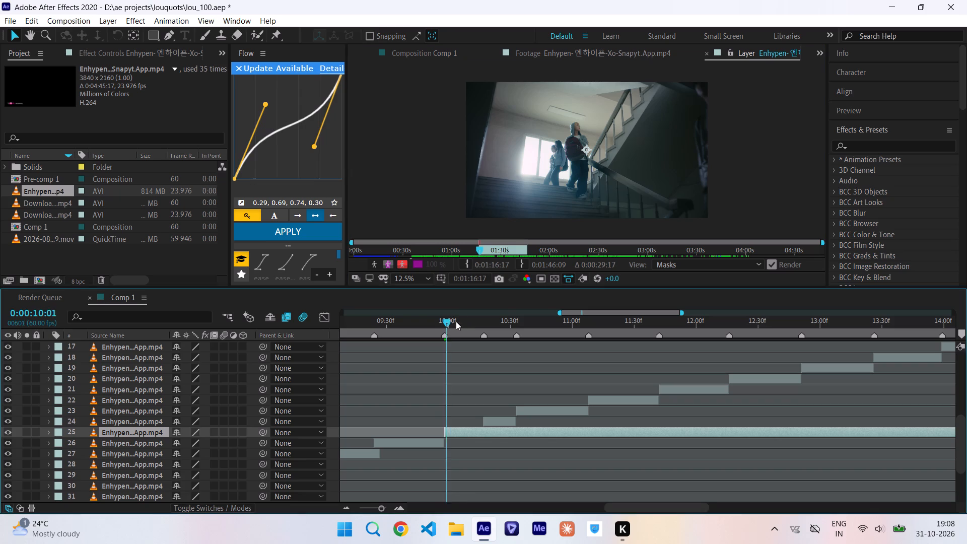
pyautogui.moveTo(456, 321); pyautogui.dragTo(490, 327)
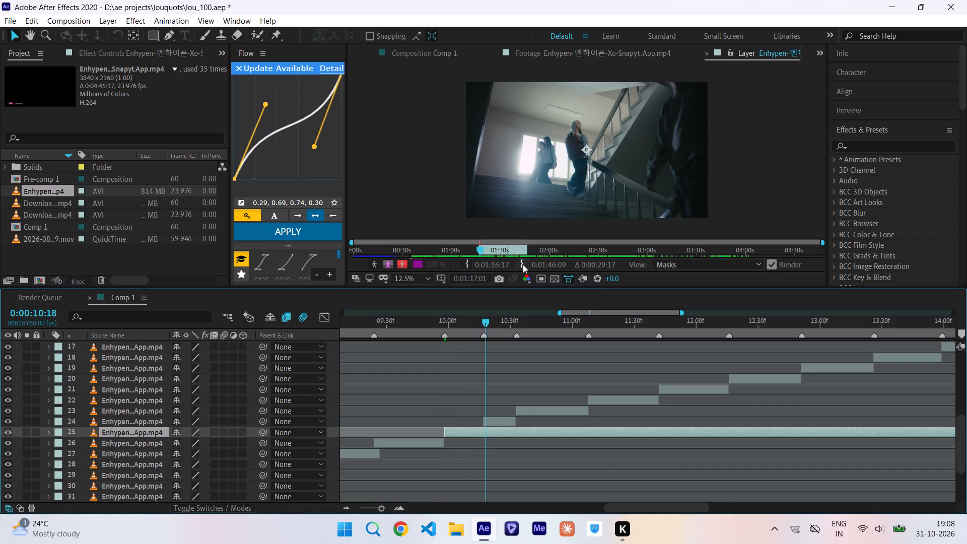
pyautogui.click(523, 264)
pyautogui.click(419, 53)
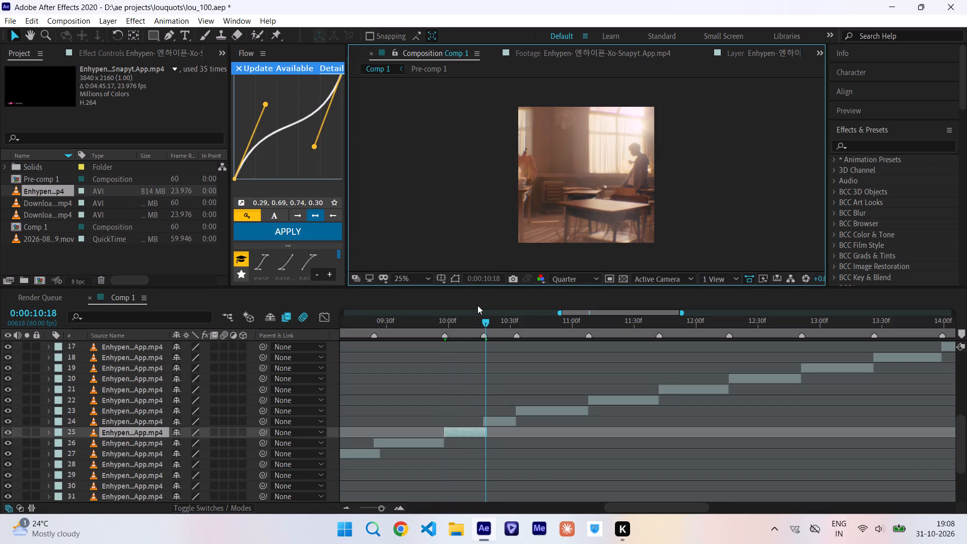
# Scrub Comp 1 from 0:00:10:18 past 0:00:16:13 to check the shots and remaining gaps against the beat markers.
pyautogui.moveTo(483, 326); pyautogui.dragTo(544, 333)
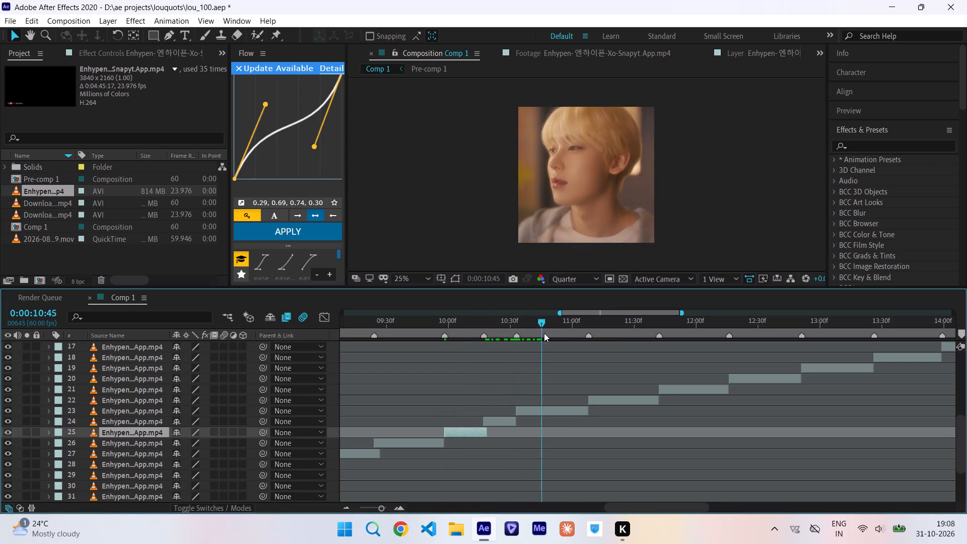
pyautogui.moveTo(544, 333); pyautogui.dragTo(723, 352)
pyautogui.hscroll(-1, 723, 352)
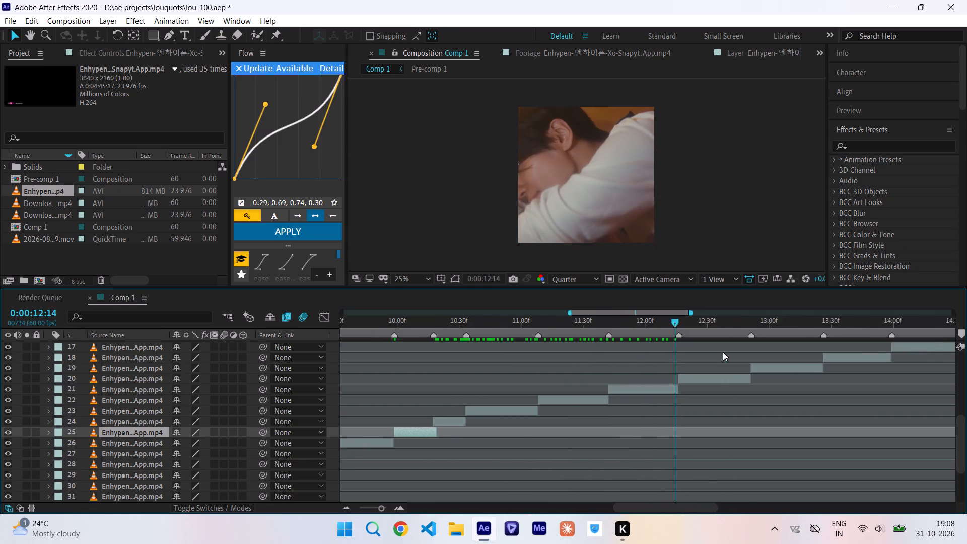
pyautogui.hscroll(-1, 723, 352)
pyautogui.moveTo(520, 319); pyautogui.dragTo(602, 328)
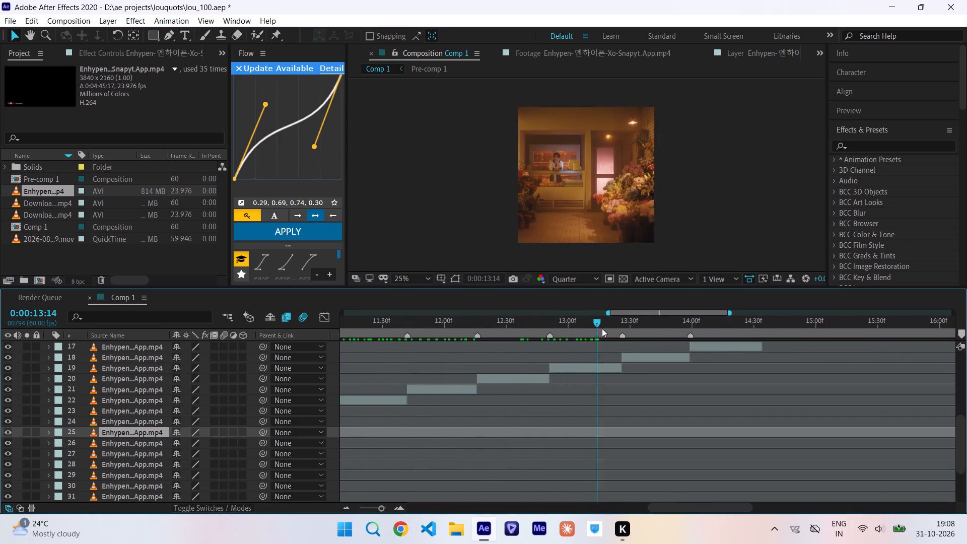
pyautogui.moveTo(602, 328); pyautogui.dragTo(688, 346)
pyautogui.scroll(1, 688, 346)
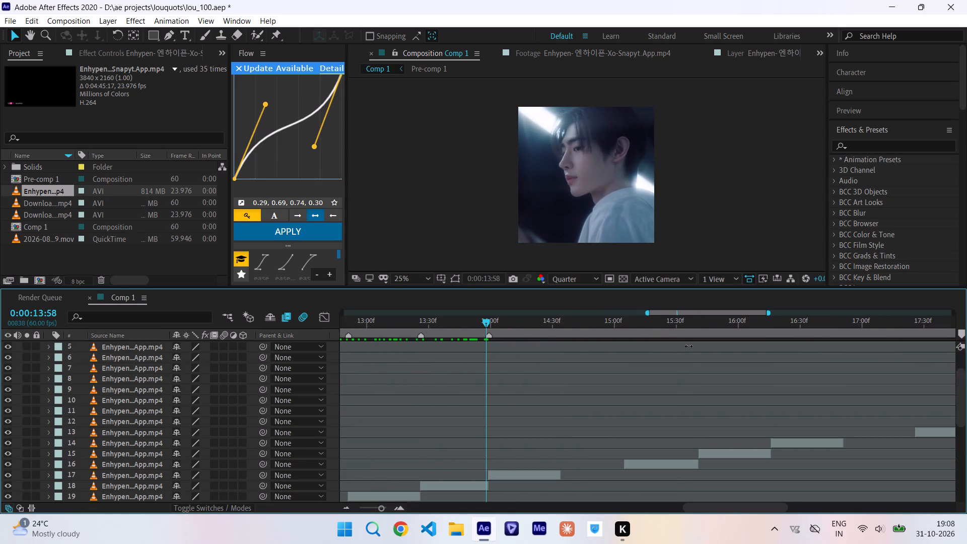
pyautogui.moveTo(505, 325); pyautogui.dragTo(560, 333)
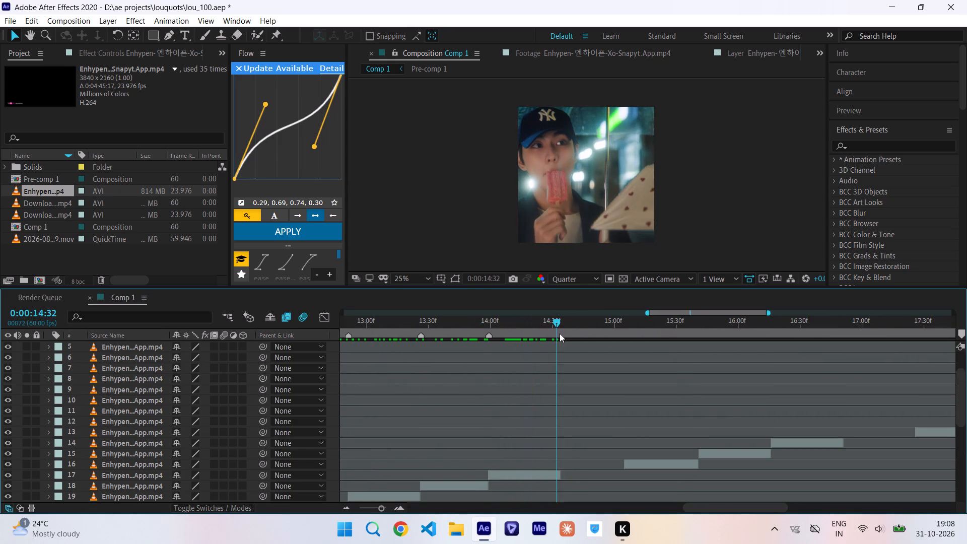
pyautogui.scroll(1, 560, 333)
pyautogui.moveTo(589, 327); pyautogui.dragTo(594, 329)
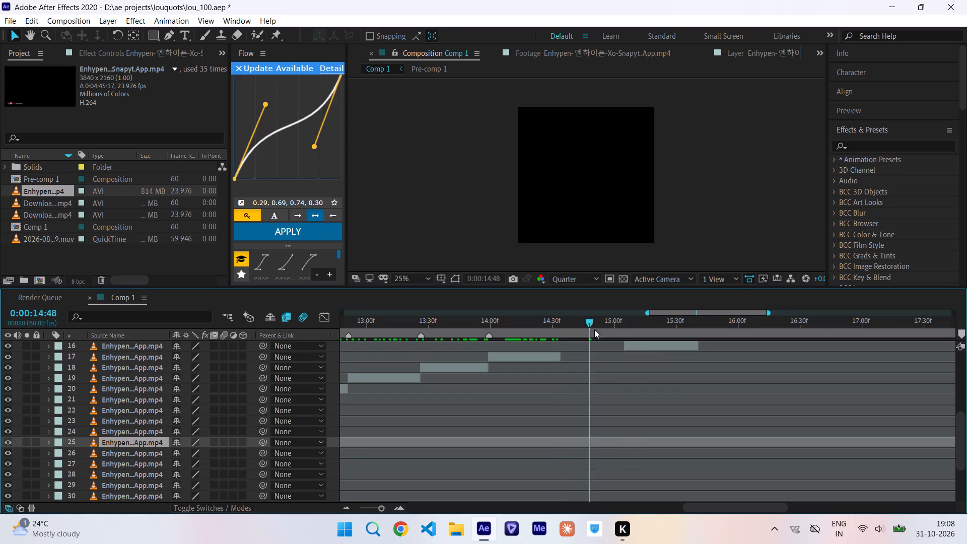
pyautogui.moveTo(594, 329); pyautogui.dragTo(781, 346)
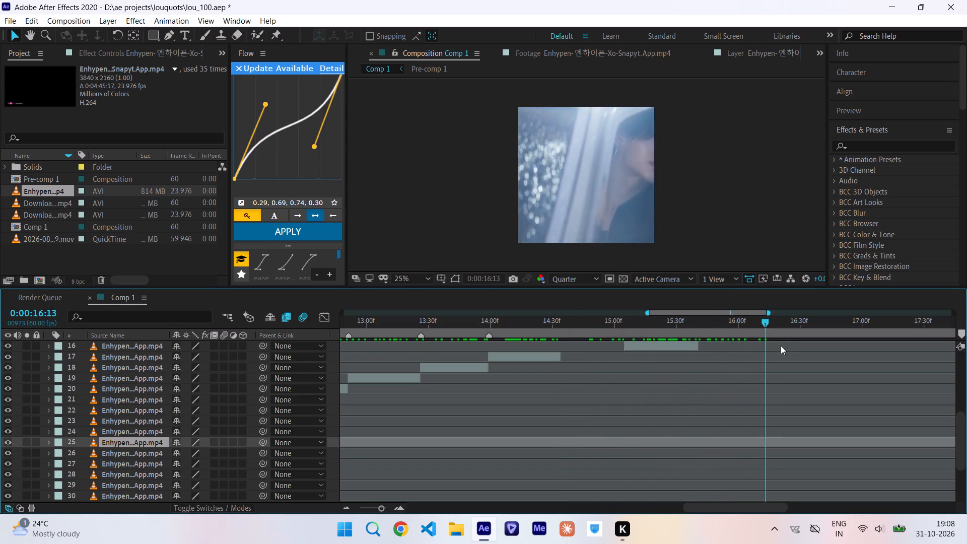
pyautogui.moveTo(781, 346); pyautogui.dragTo(592, 365)
pyautogui.scroll(1, 592, 365)
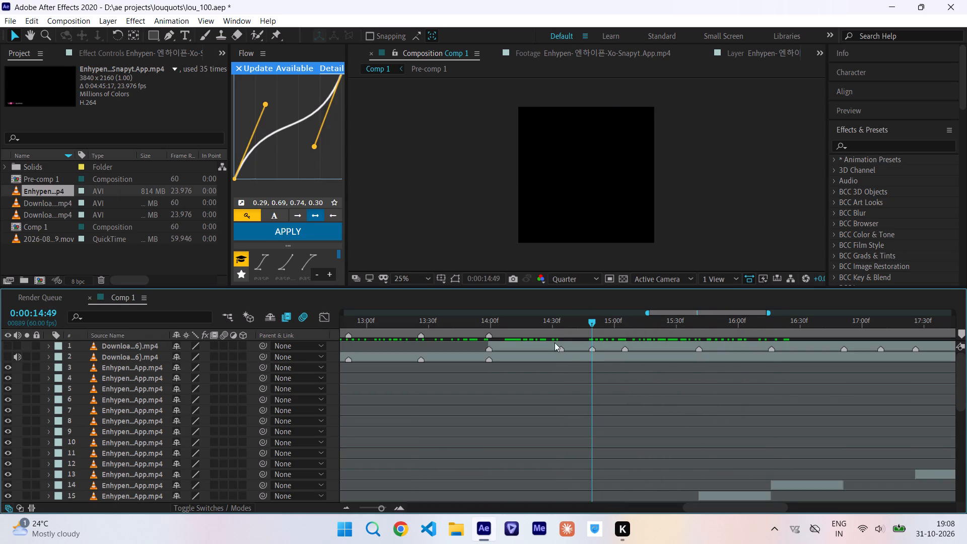
# Move the outstretched-hand clip earlier so it starts at 0:00:14:34, directly after the baseball-cap clip.
pyautogui.click(561, 334)
pyautogui.scroll(-1, 561, 334)
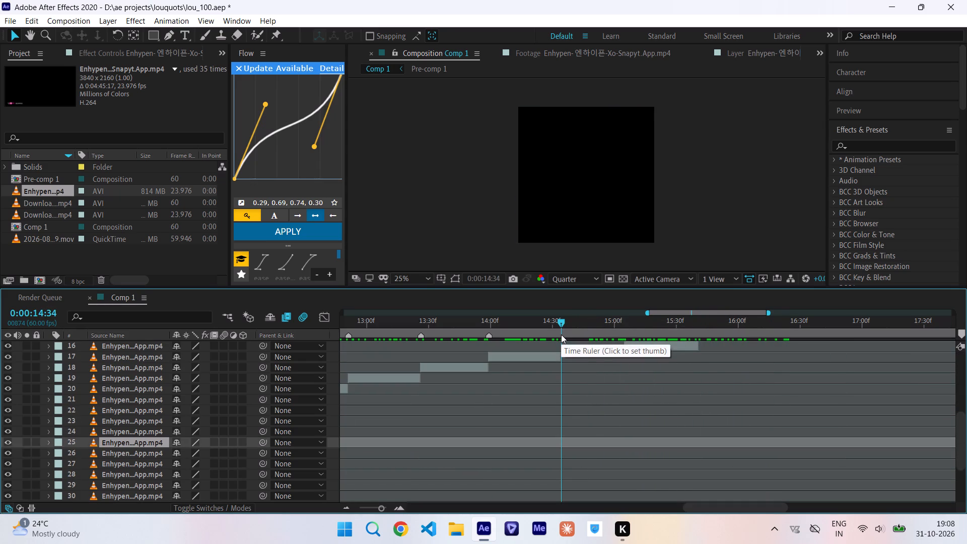
pyautogui.moveTo(637, 346); pyautogui.dragTo(577, 352)
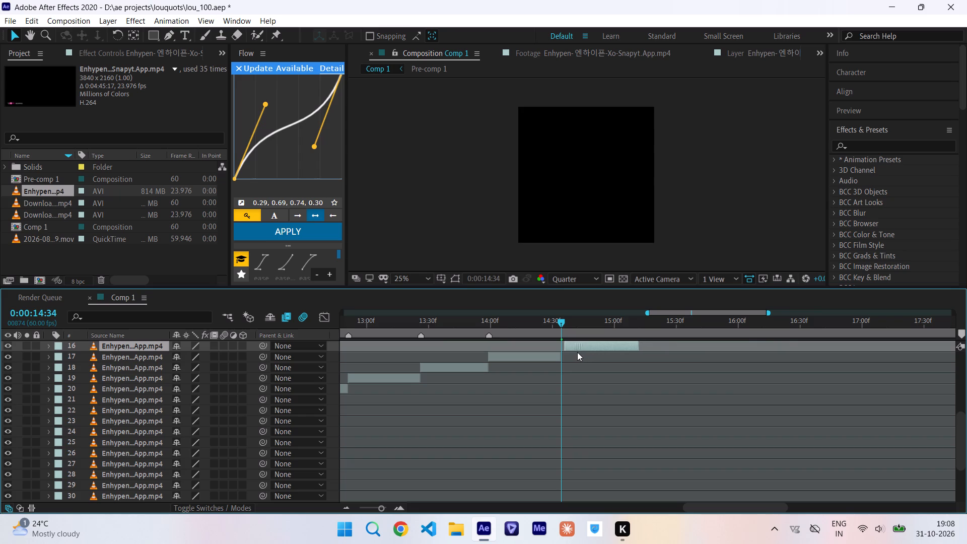
pyautogui.moveTo(577, 352); pyautogui.dragTo(573, 353)
# Split the outstretched-hand clip at the beat marker at 0:00:14:49.
pyautogui.scroll(2, 573, 353)
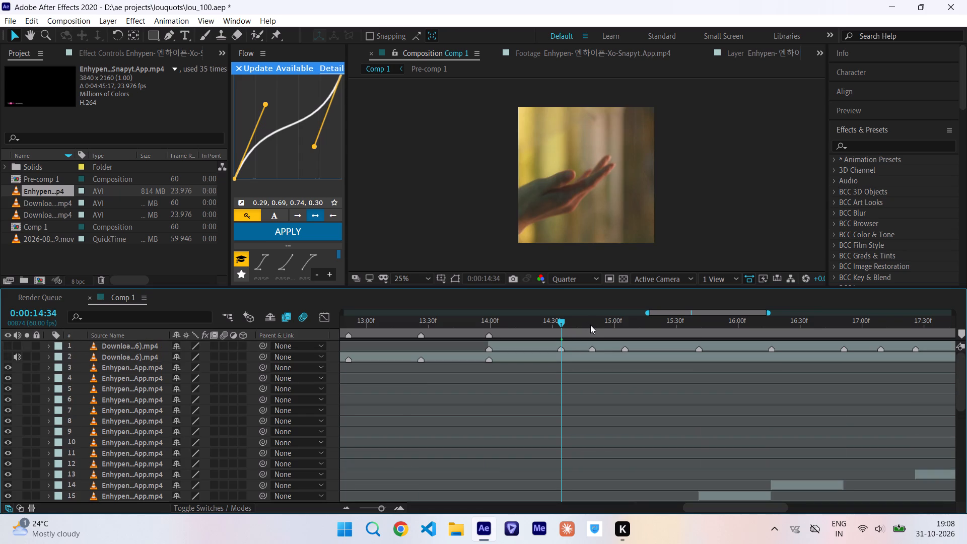
pyautogui.click(590, 325)
pyautogui.click(590, 325)
pyautogui.scroll(-1, 593, 327)
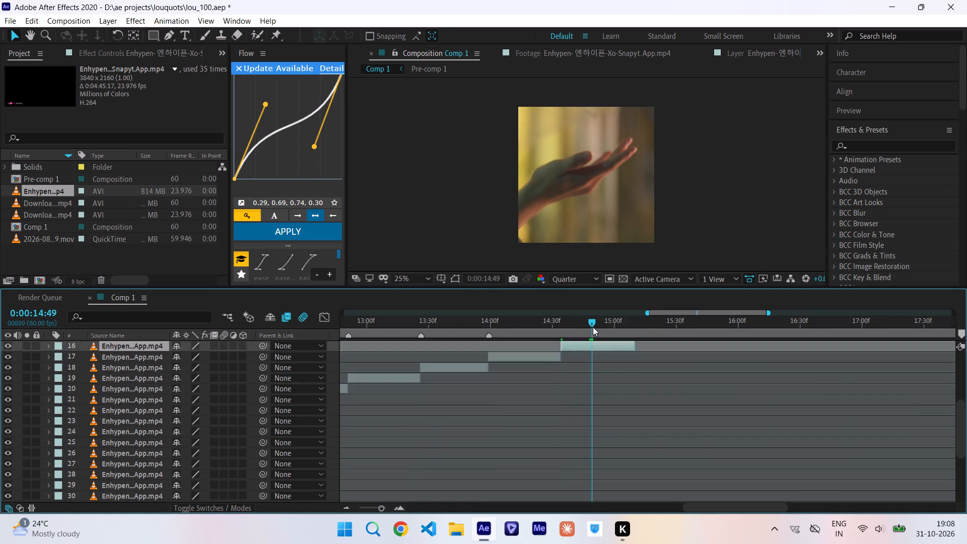
pyautogui.scroll(-1, 593, 327)
pyautogui.hotkey('ctrl', 'shift', 'd')
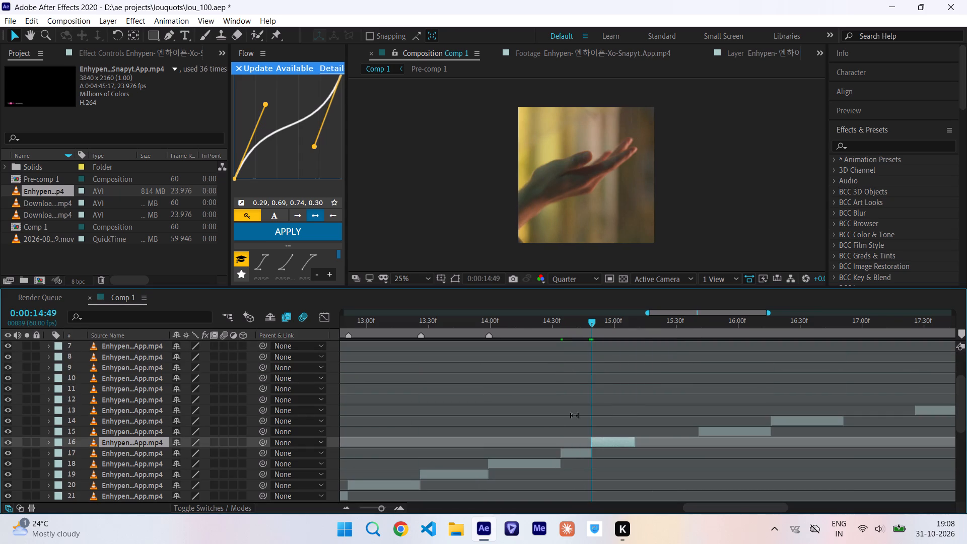
# Re-source the split-off clip at 0:00:14:49 to the silver car shot, with its In point at 0:01:42:04, and return to Comp 1.
pyautogui.doubleClick(609, 443)
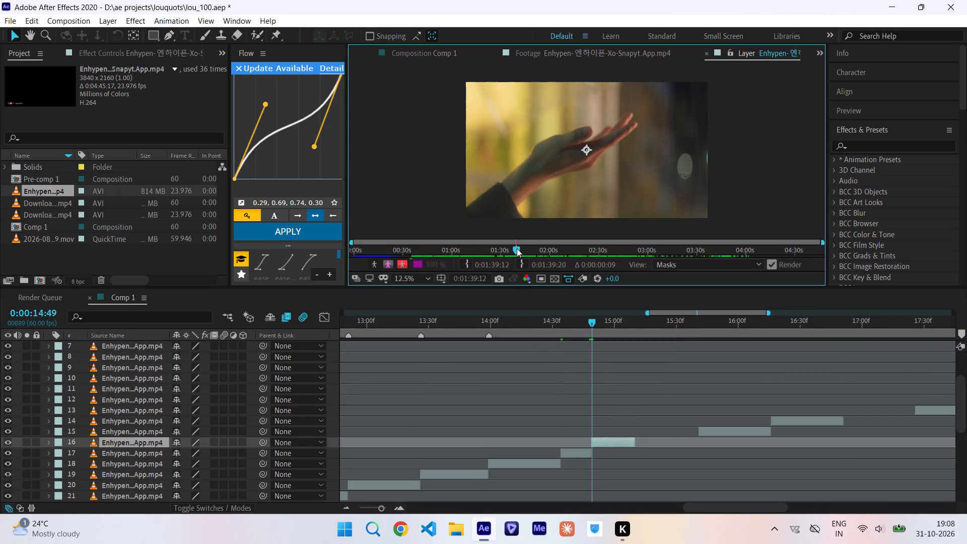
pyautogui.click(517, 249)
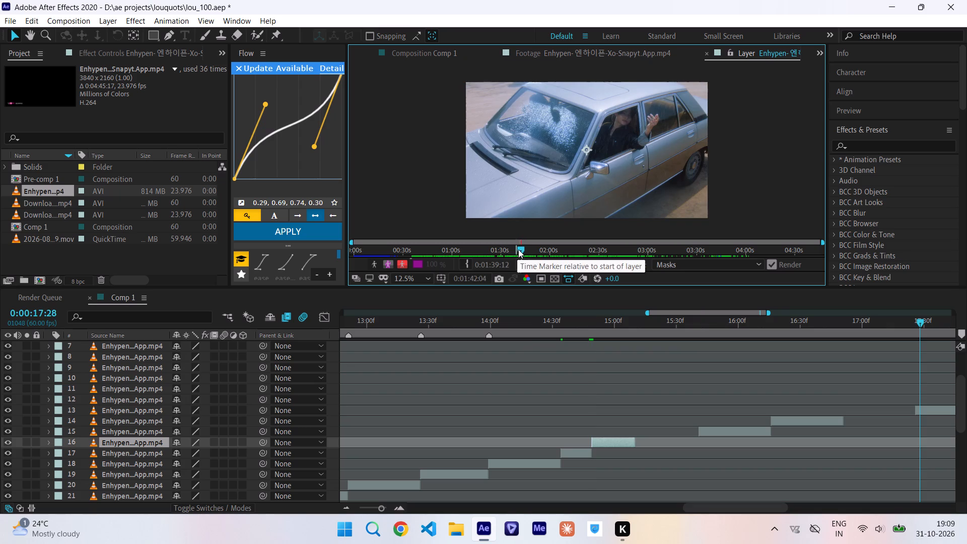
pyautogui.moveTo(516, 251); pyautogui.dragTo(496, 251)
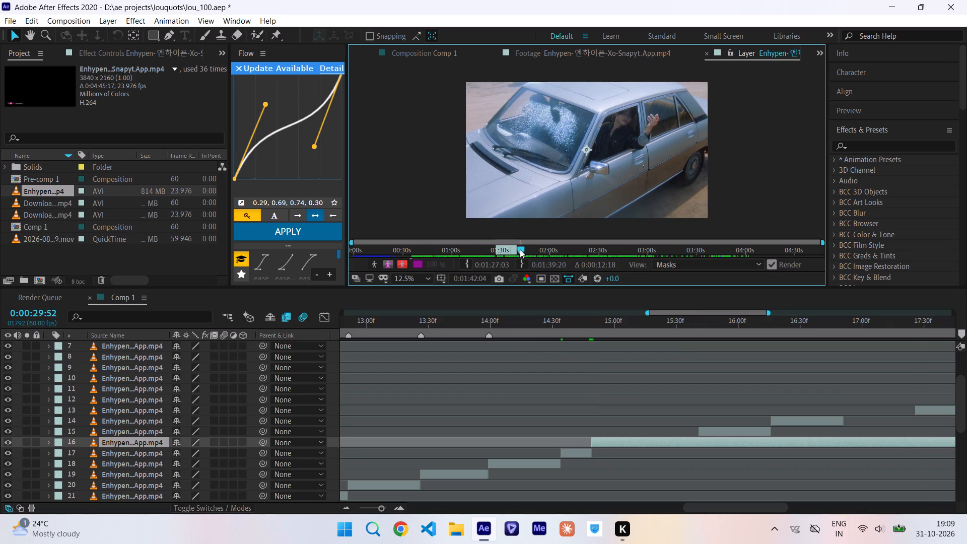
pyautogui.moveTo(515, 250); pyautogui.dragTo(561, 250)
pyautogui.click(465, 264)
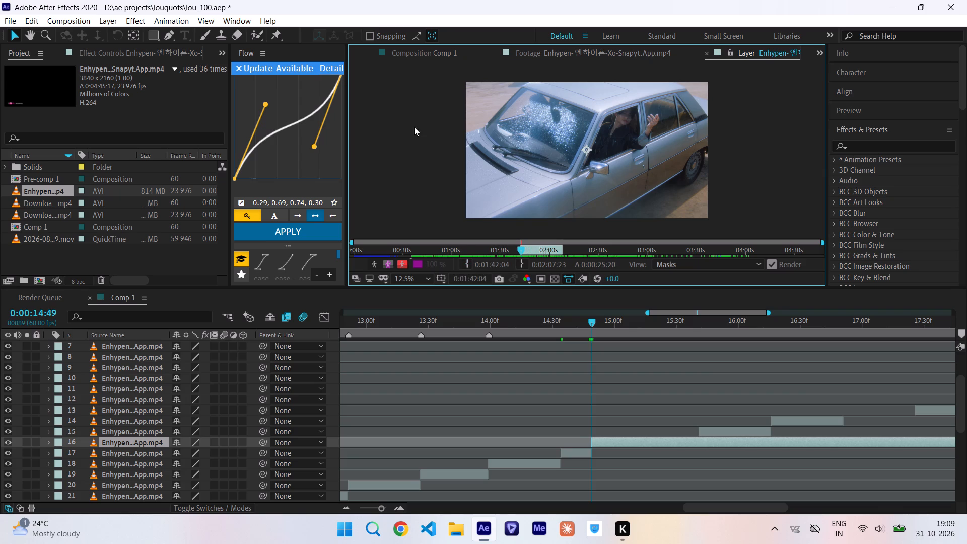
pyautogui.click(416, 56)
# Move the water-speckled car-window clip earlier so it starts at 0:00:14:49, directly after the outstretched-hand clip.
pyautogui.scroll(1, 561, 398)
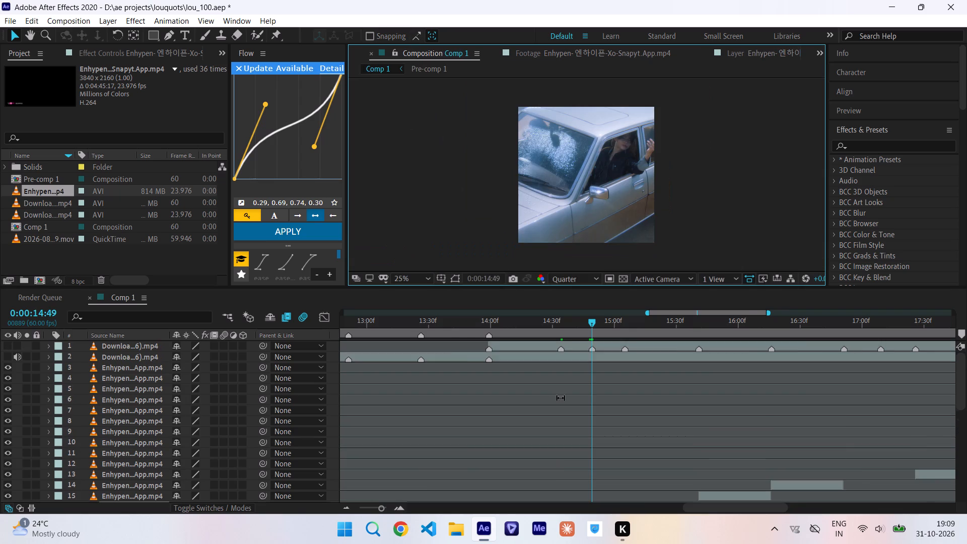
pyautogui.scroll(1, 561, 398)
pyautogui.moveTo(478, 330); pyautogui.dragTo(529, 337)
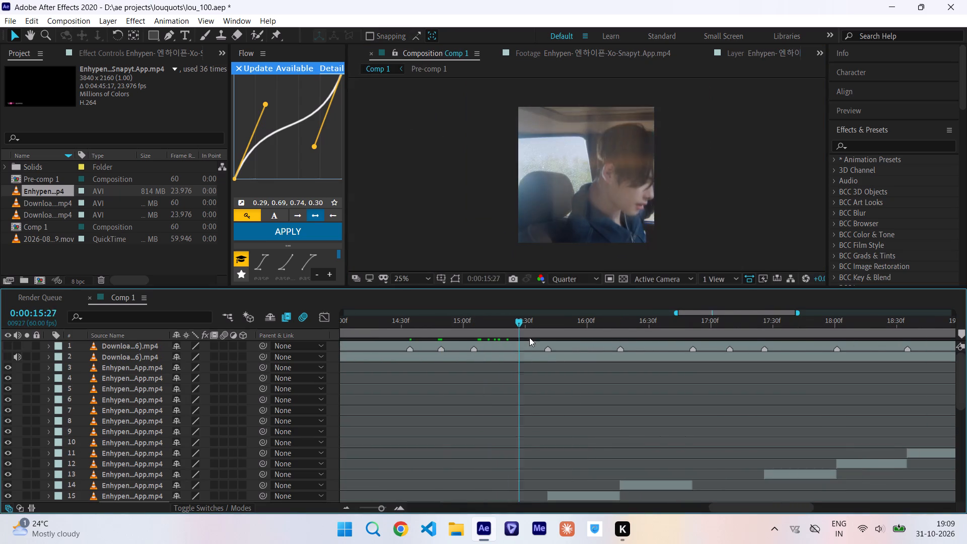
pyautogui.moveTo(529, 337); pyautogui.dragTo(603, 375)
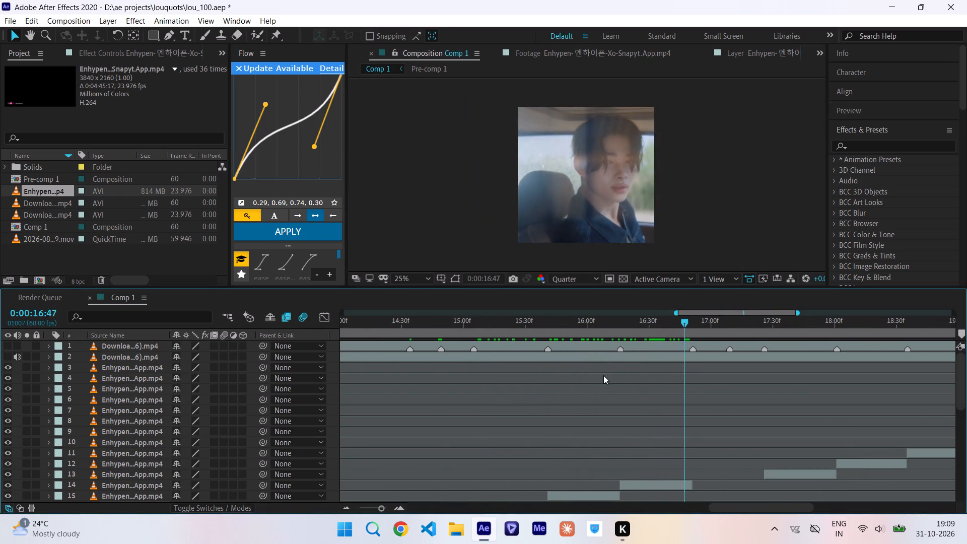
pyautogui.moveTo(603, 375); pyautogui.dragTo(458, 372)
pyautogui.scroll(-1, 458, 372)
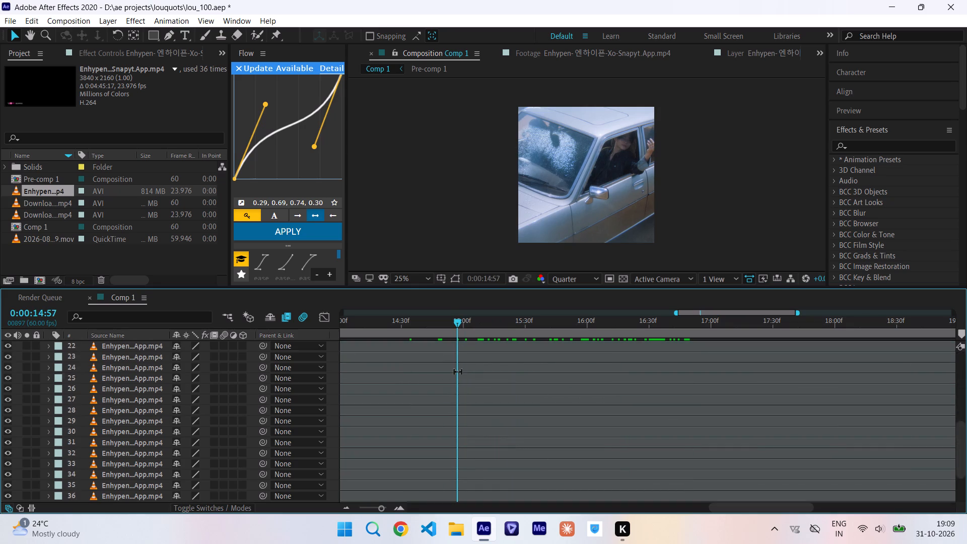
pyautogui.scroll(-1, 458, 372)
pyautogui.scroll(1, 458, 372)
pyautogui.moveTo(459, 329); pyautogui.dragTo(463, 330)
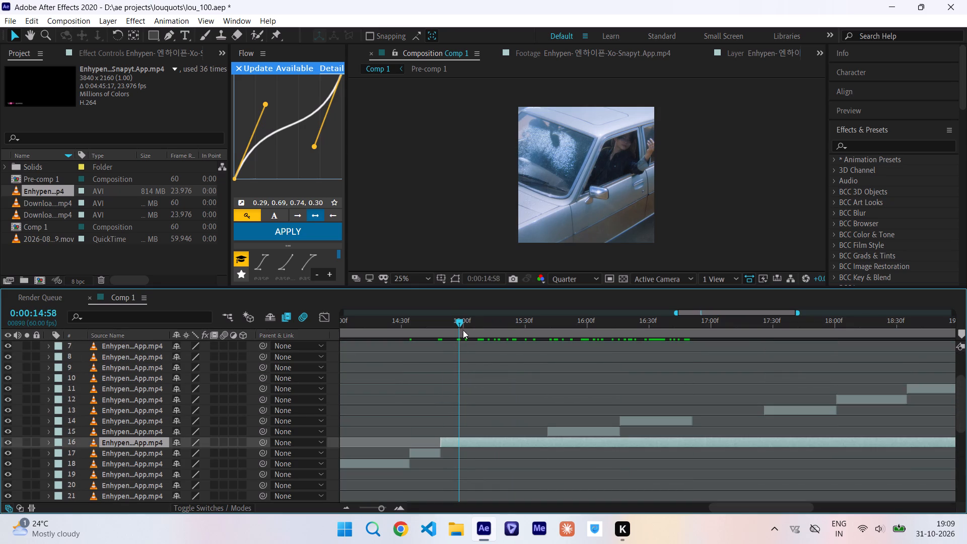
pyautogui.moveTo(463, 330); pyautogui.dragTo(471, 334)
pyautogui.scroll(1, 471, 334)
pyautogui.click(470, 329)
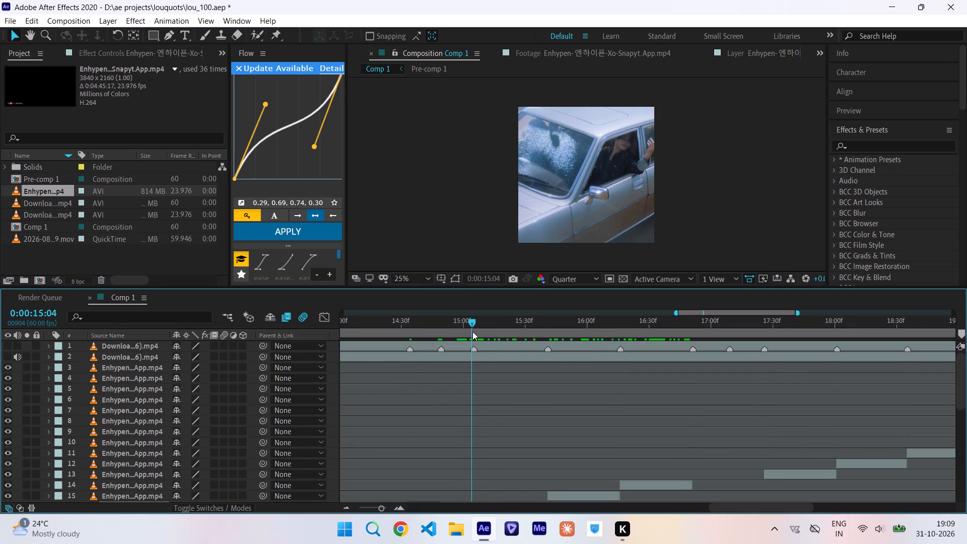
pyautogui.scroll(-1, 516, 459)
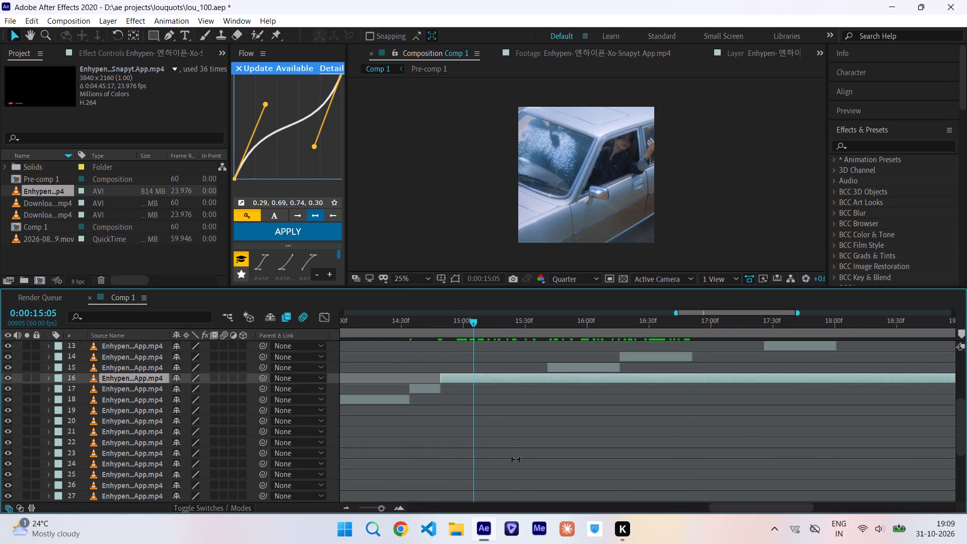
pyautogui.moveTo(558, 367); pyautogui.dragTo(451, 381)
# Trim the end of the water-speckled car-window clip to the beat marker at 0:00:15:05.
pyautogui.scroll(1, 451, 381)
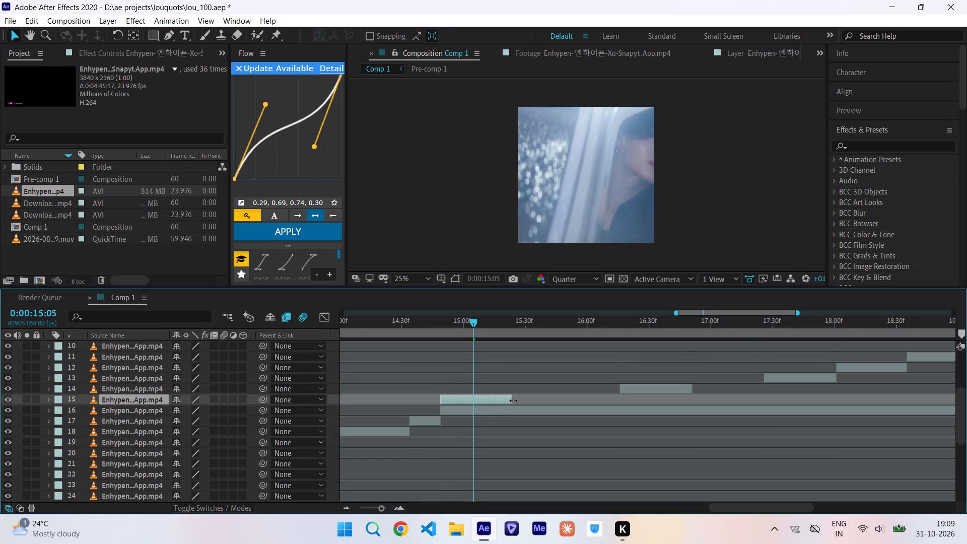
pyautogui.moveTo(513, 400); pyautogui.dragTo(476, 413)
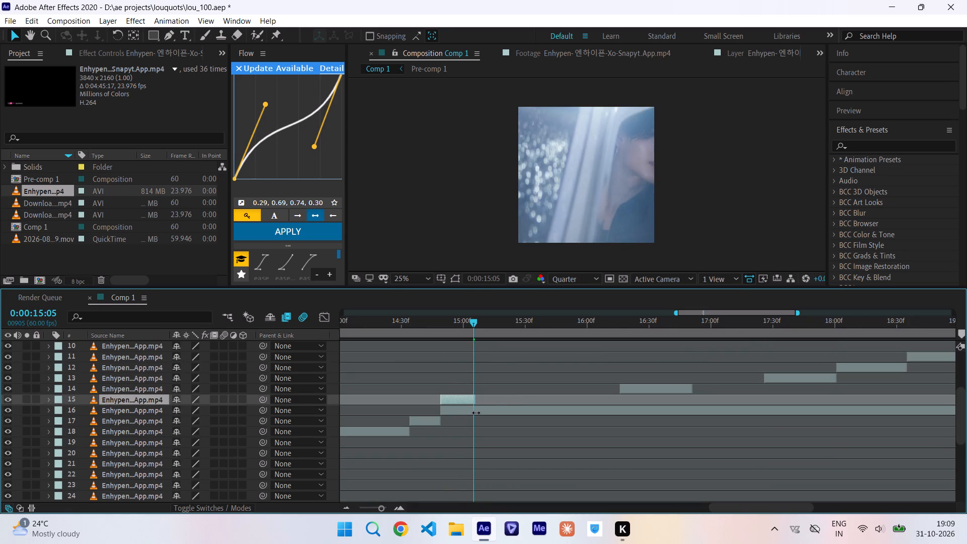
pyautogui.moveTo(476, 413); pyautogui.dragTo(474, 410)
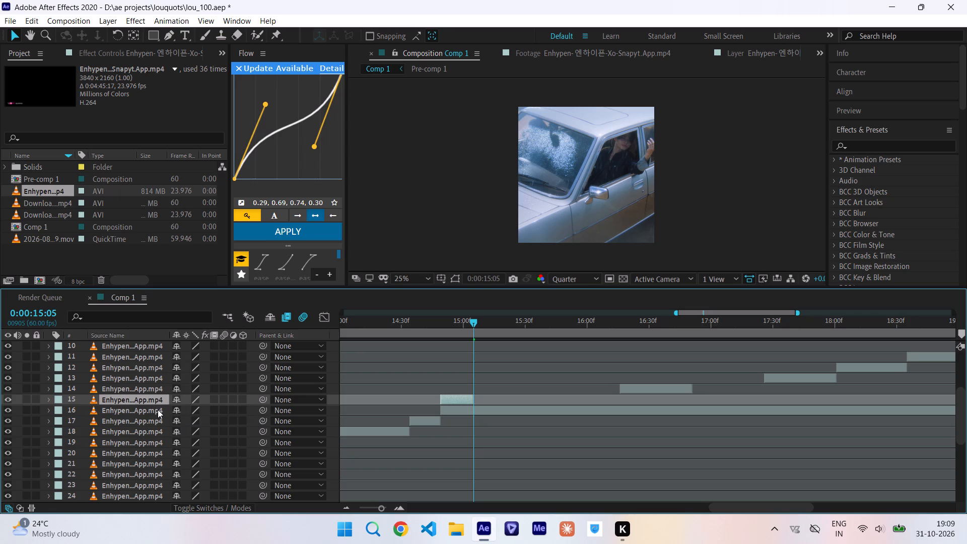
# Place the silver car clip above the car-window clip in the layer stack and shift it to start at 0:00:15:05.
pyautogui.moveTo(158, 410); pyautogui.dragTo(153, 397)
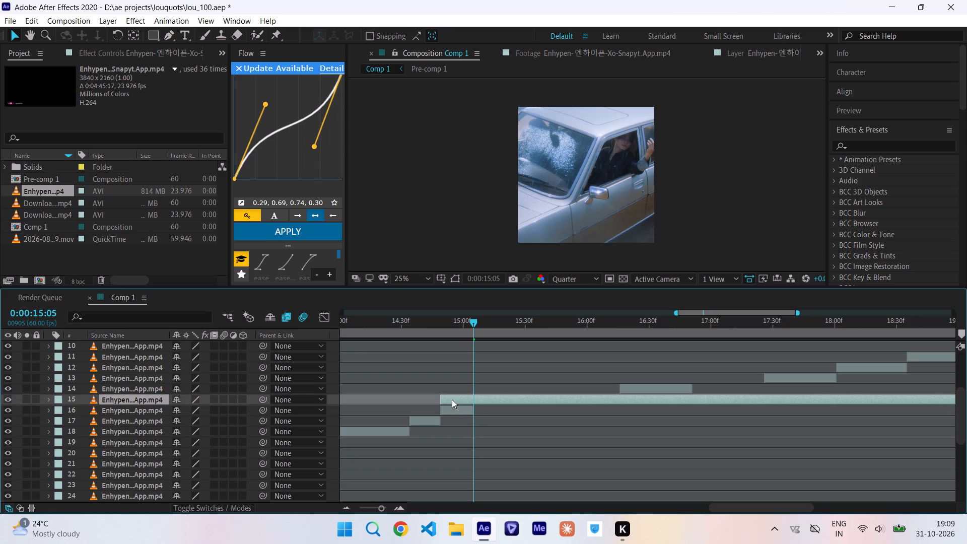
pyautogui.moveTo(452, 399); pyautogui.dragTo(485, 415)
# Split the silver car clip at the beat marker at 0:00:15:41 and delete the remainder.
pyautogui.scroll(3, 485, 415)
pyautogui.moveTo(474, 325); pyautogui.dragTo(509, 327)
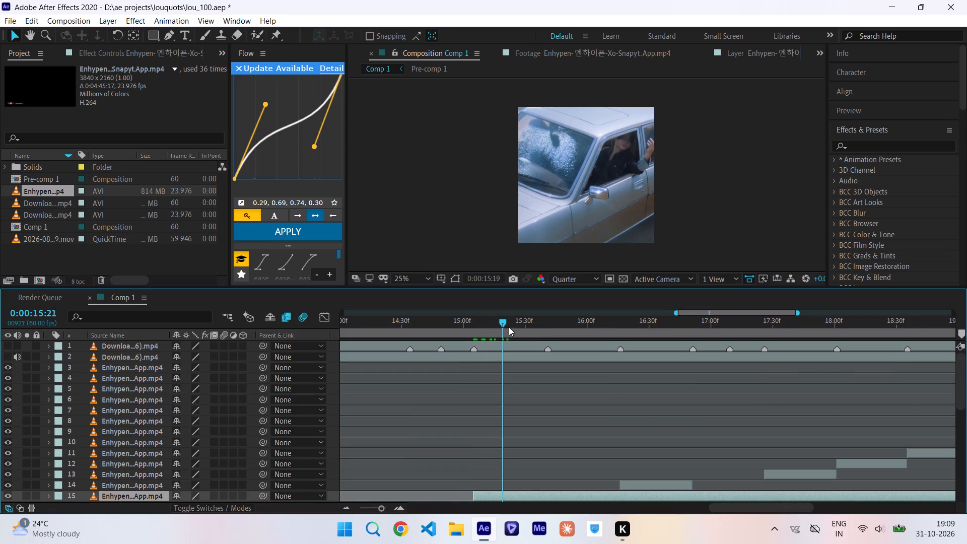
pyautogui.moveTo(509, 327); pyautogui.dragTo(454, 333)
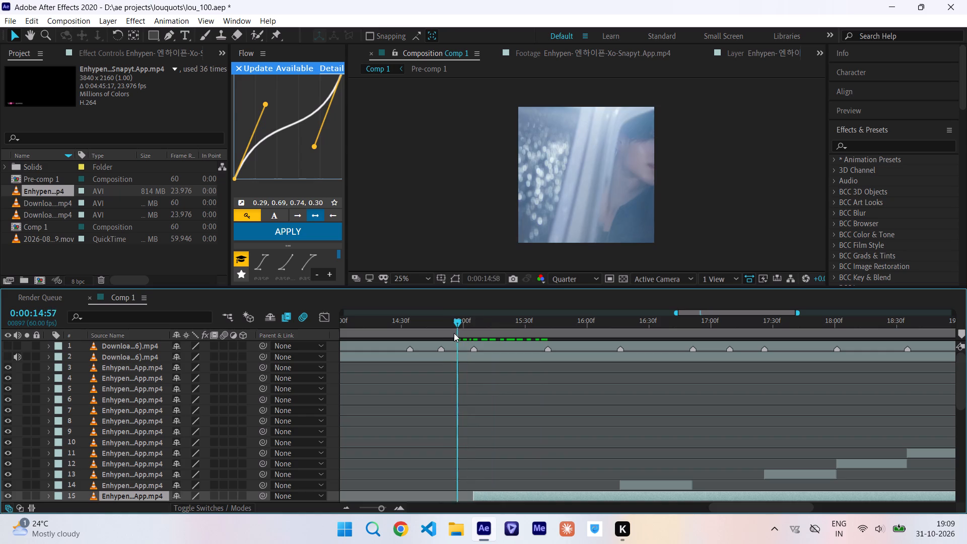
pyautogui.moveTo(454, 333); pyautogui.dragTo(473, 347)
pyautogui.moveTo(474, 318); pyautogui.dragTo(525, 329)
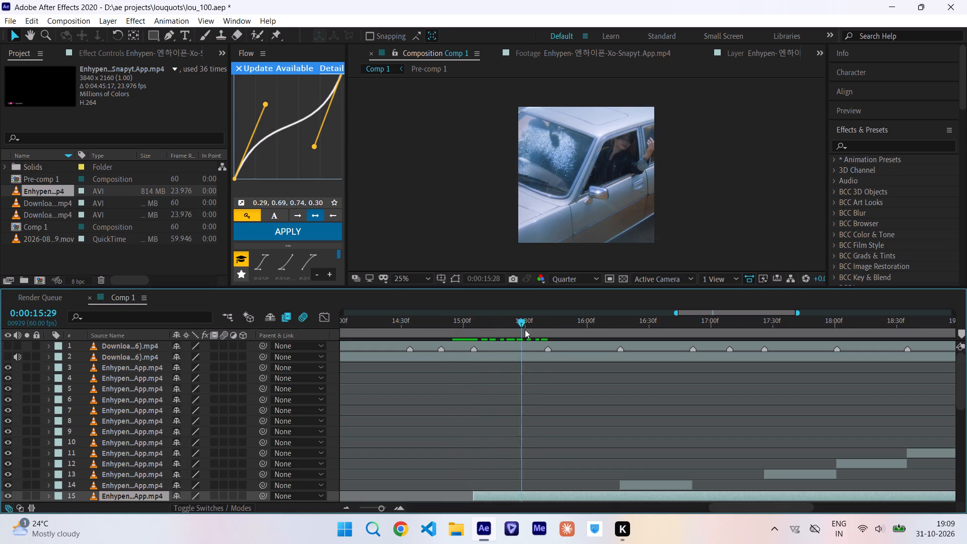
pyautogui.moveTo(525, 329); pyautogui.dragTo(548, 353)
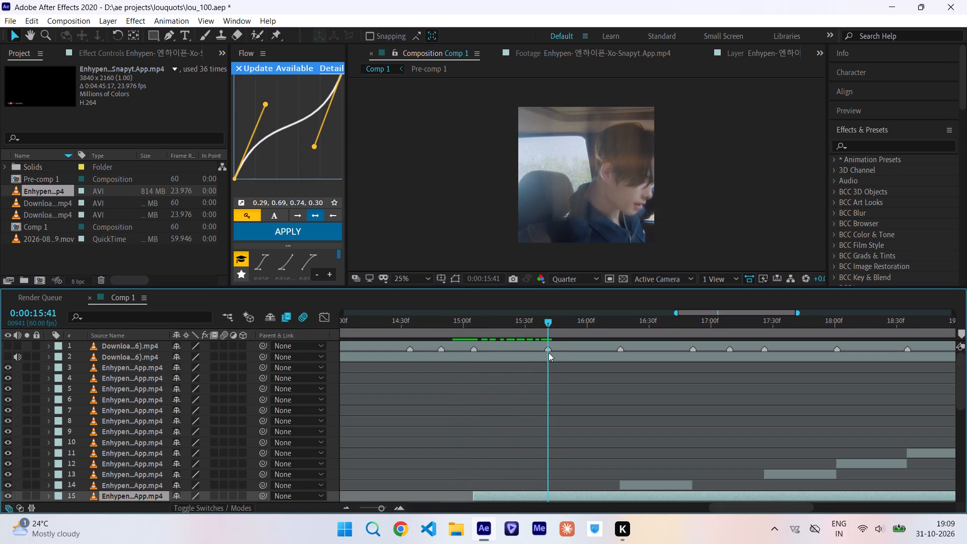
pyautogui.hotkey('ctrl', 'shift', 'd')
pyautogui.scroll(-1, 548, 353)
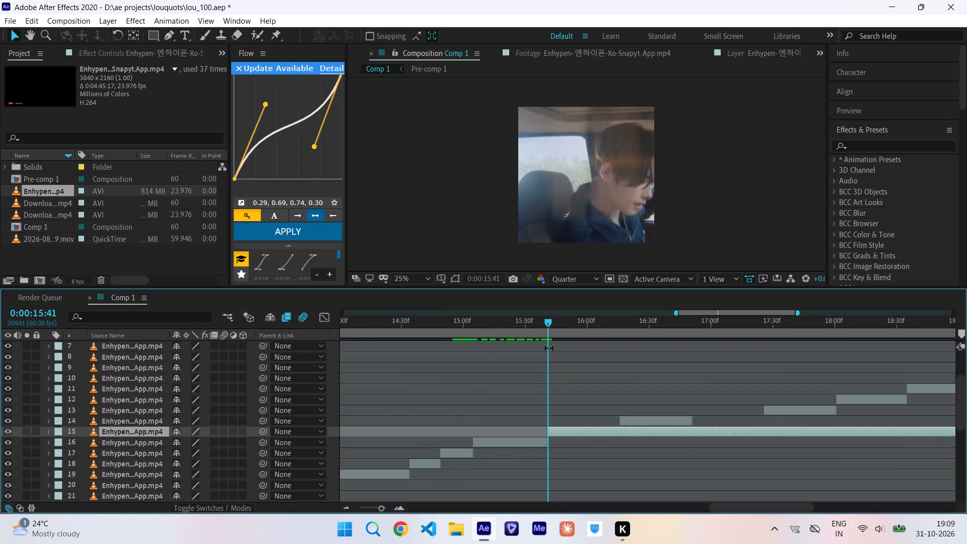
pyautogui.moveTo(561, 322); pyautogui.dragTo(651, 342)
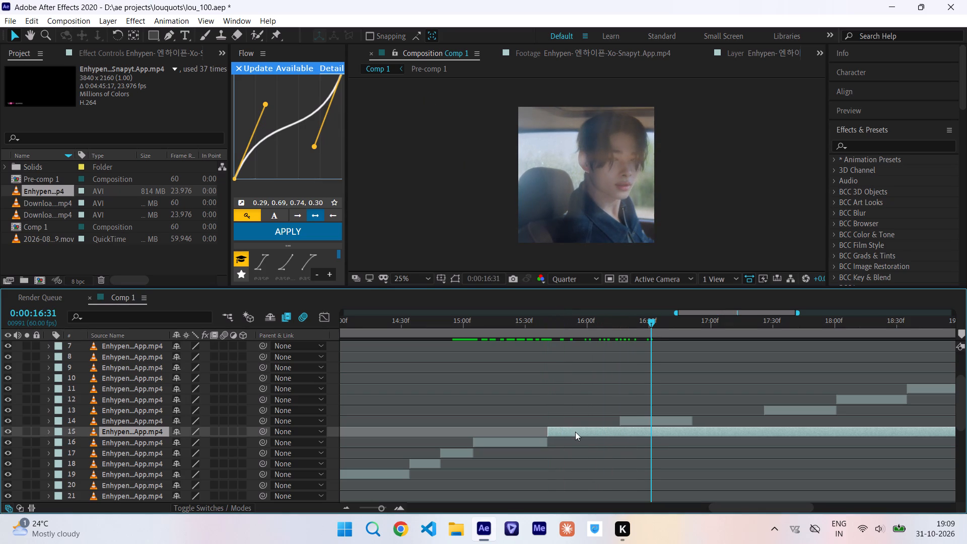
pyautogui.click(575, 432)
pyautogui.press('Delete')
# Move the car-interior clip earlier so it starts at 0:00:15:41, directly after the silver car clip.
pyautogui.scroll(4, 575, 432)
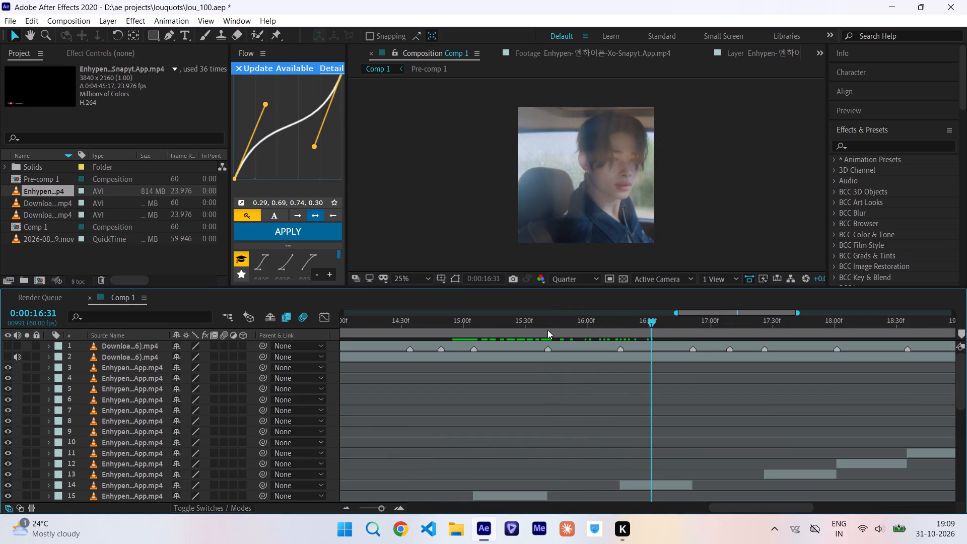
pyautogui.click(547, 330)
pyautogui.moveTo(630, 486); pyautogui.dragTo(562, 489)
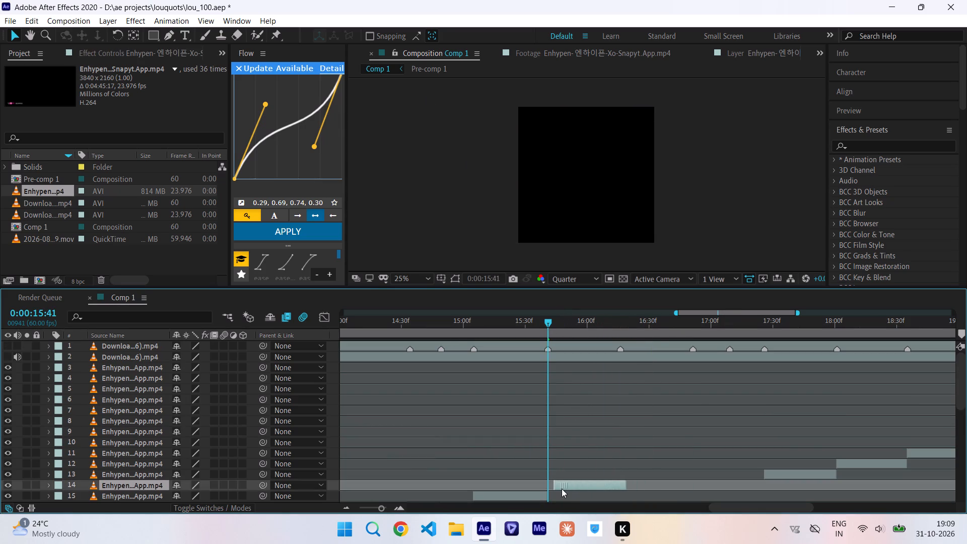
pyautogui.moveTo(562, 489); pyautogui.dragTo(558, 490)
# Scrub Comp 1 up to 0:00:18:01 and play it from 0:00:13:21 to check the recut shots against the beat markers.
pyautogui.moveTo(550, 320); pyautogui.dragTo(638, 330)
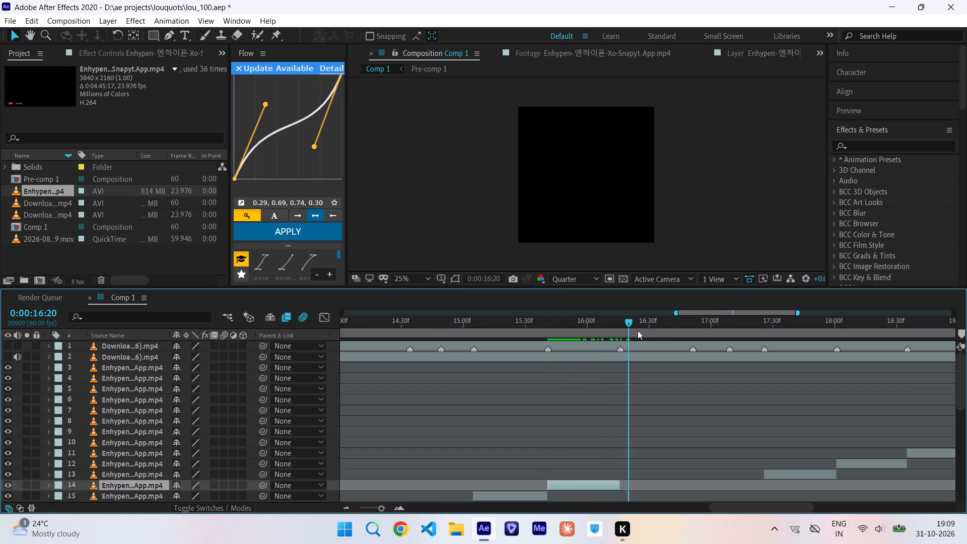
pyautogui.moveTo(638, 330); pyautogui.dragTo(842, 368)
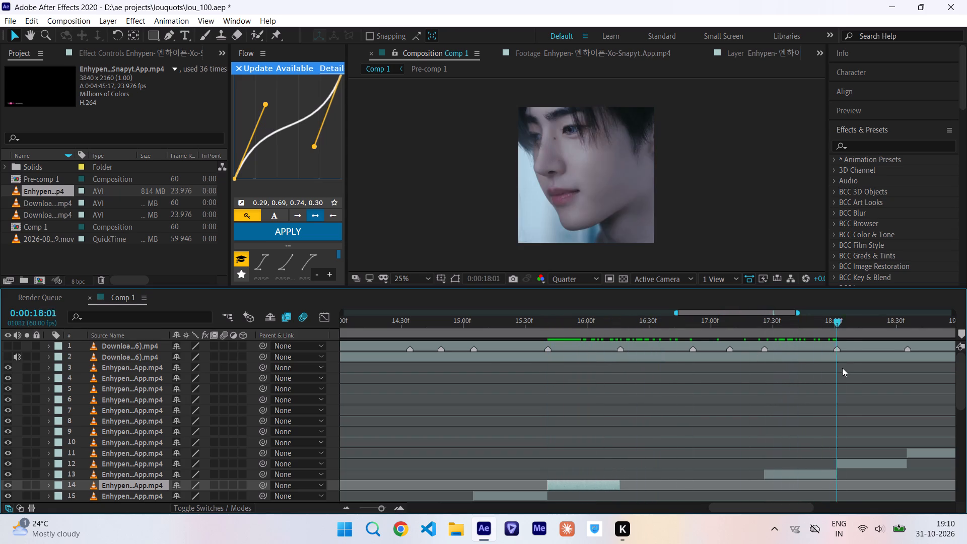
pyautogui.moveTo(842, 368); pyautogui.dragTo(409, 395)
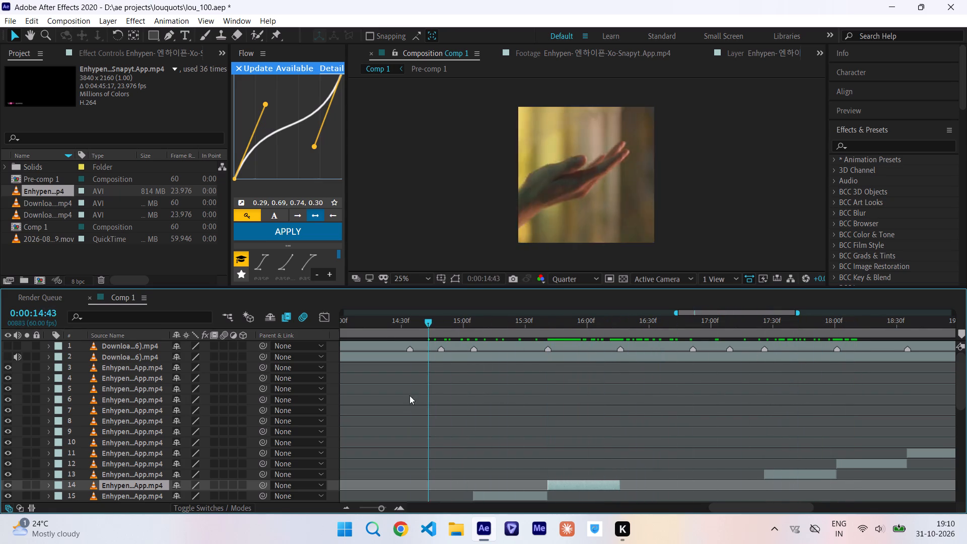
pyautogui.moveTo(409, 395); pyautogui.dragTo(336, 401)
pyautogui.press('space')
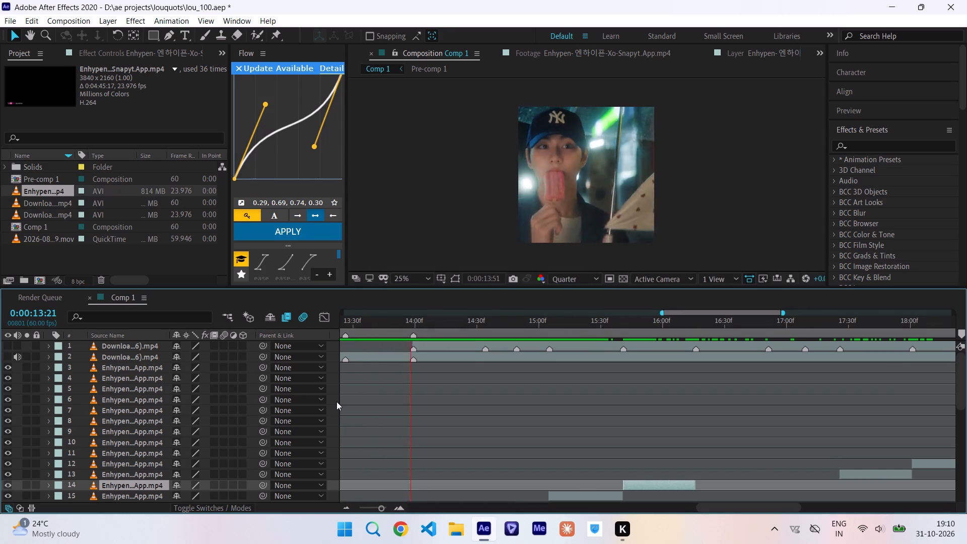
pyautogui.hscroll(-1, 603, 422)
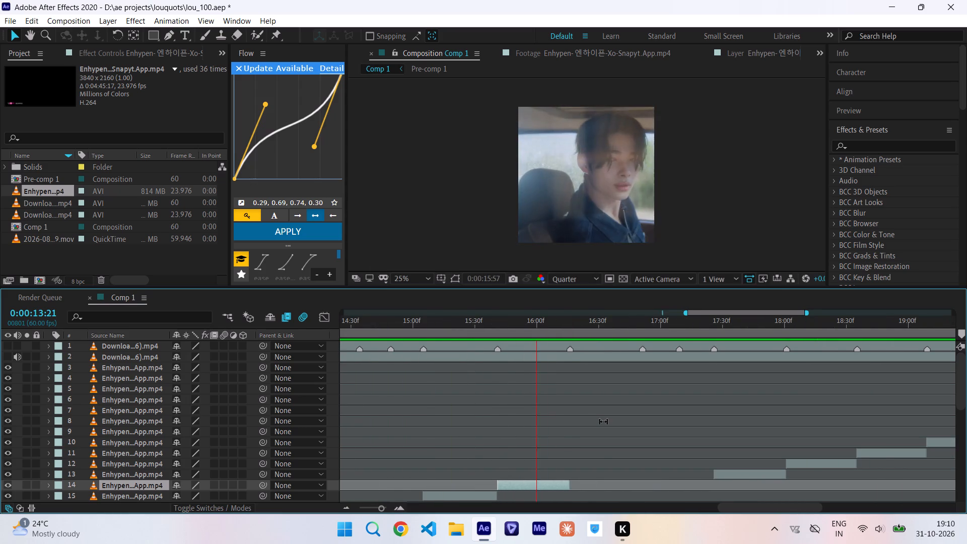
pyautogui.moveTo(451, 327); pyautogui.dragTo(566, 361)
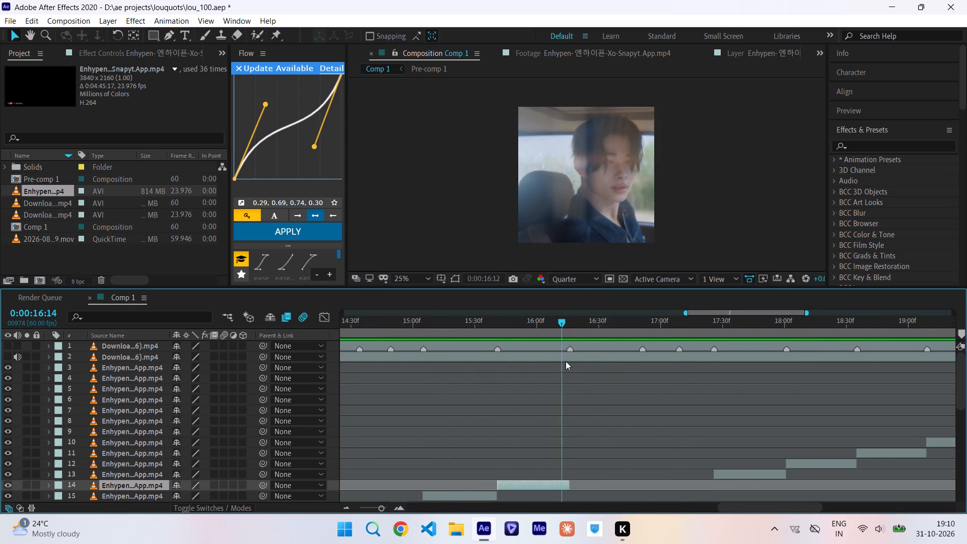
pyautogui.moveTo(566, 361); pyautogui.dragTo(570, 374)
# Save the lou_100 project.
pyautogui.hotkey('ctrl', 's')
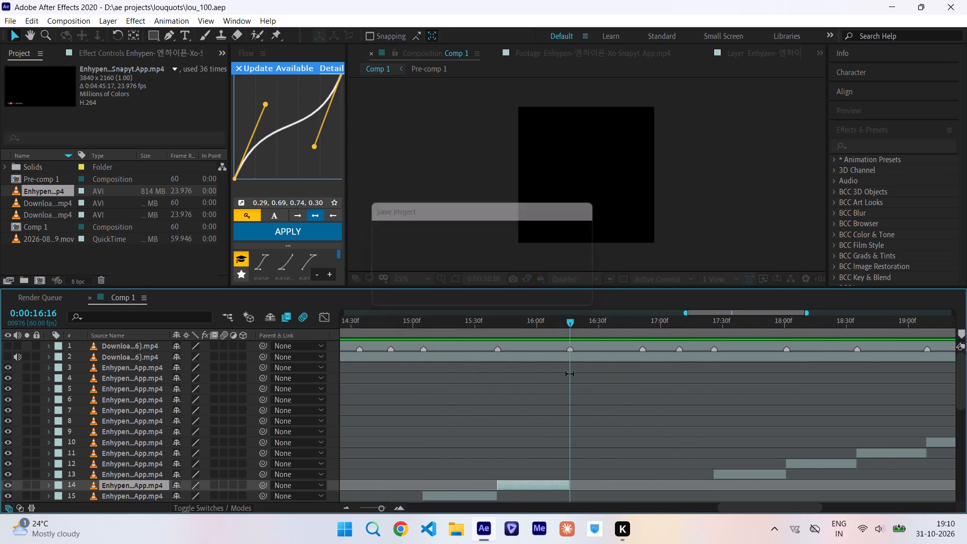
# Duplicate the eye close-up clip and move the copy to start at 0:00:16:16, directly after the car-interior clip.
pyautogui.scroll(-1, 570, 374)
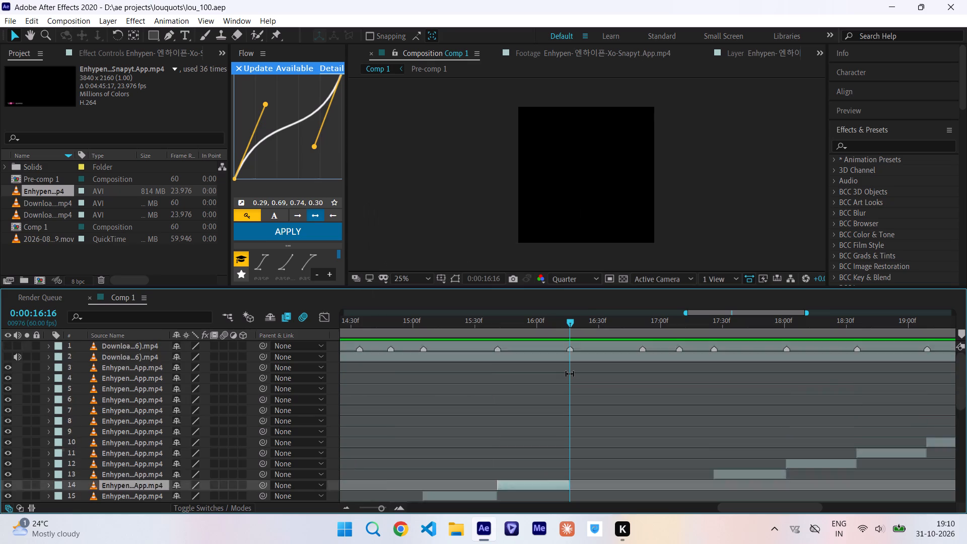
pyautogui.scroll(-1, 570, 374)
pyautogui.scroll(1, 570, 374)
pyautogui.click(725, 473)
pyautogui.click(725, 473)
pyautogui.hotkey('ctrl', 'c')
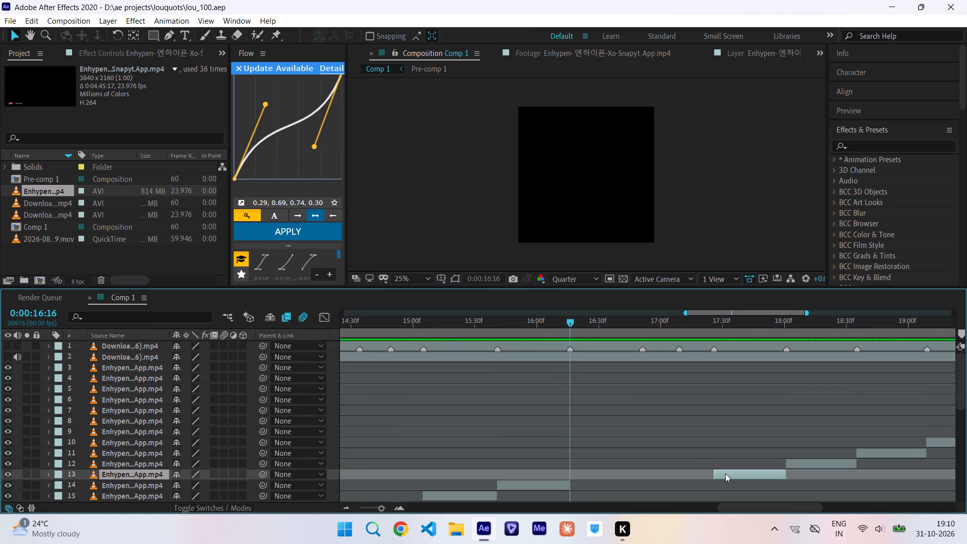
pyautogui.hotkey('ctrl', 'v')
pyautogui.moveTo(727, 488); pyautogui.dragTo(575, 501)
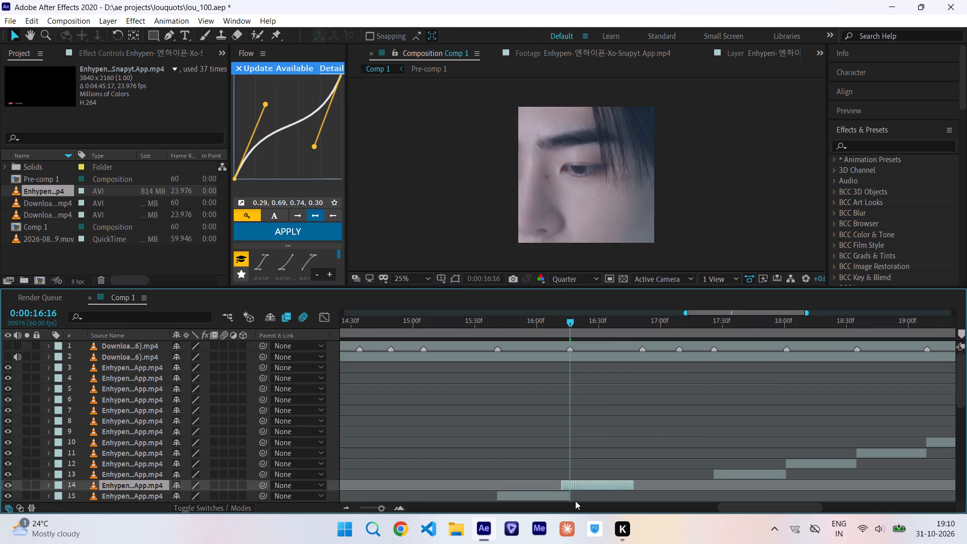
pyautogui.moveTo(575, 501); pyautogui.dragTo(583, 509)
# Re-source the copied clip at 0:00:16:16 to start on the train platform shot at source time 0:01:48:04, extending its source out point to 0:02:14:03.
pyautogui.doubleClick(580, 485)
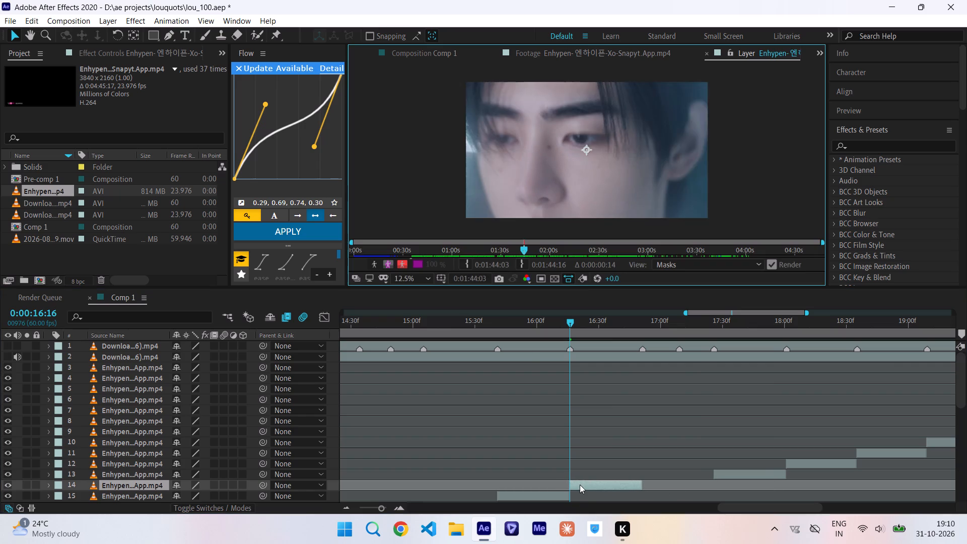
pyautogui.moveTo(525, 247); pyautogui.dragTo(529, 252)
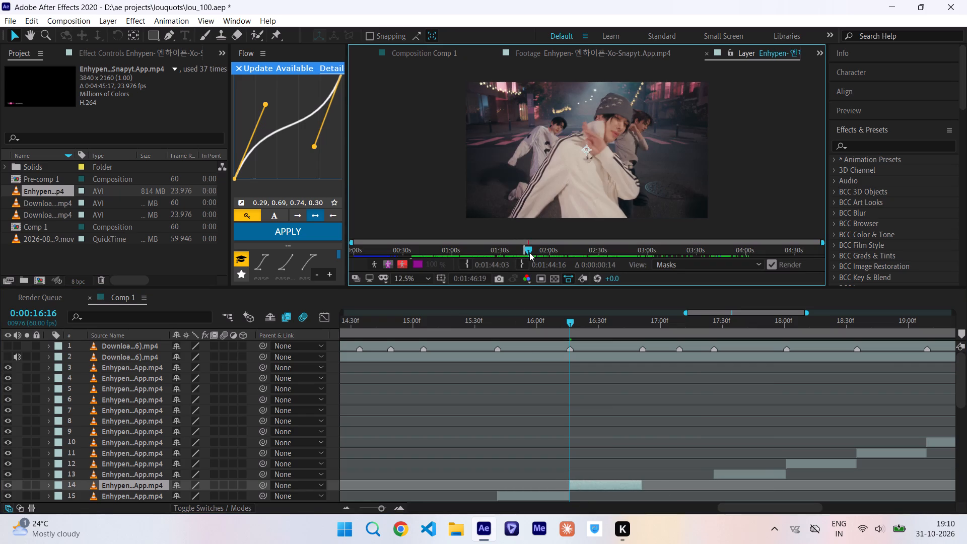
pyautogui.moveTo(529, 252); pyautogui.dragTo(530, 252)
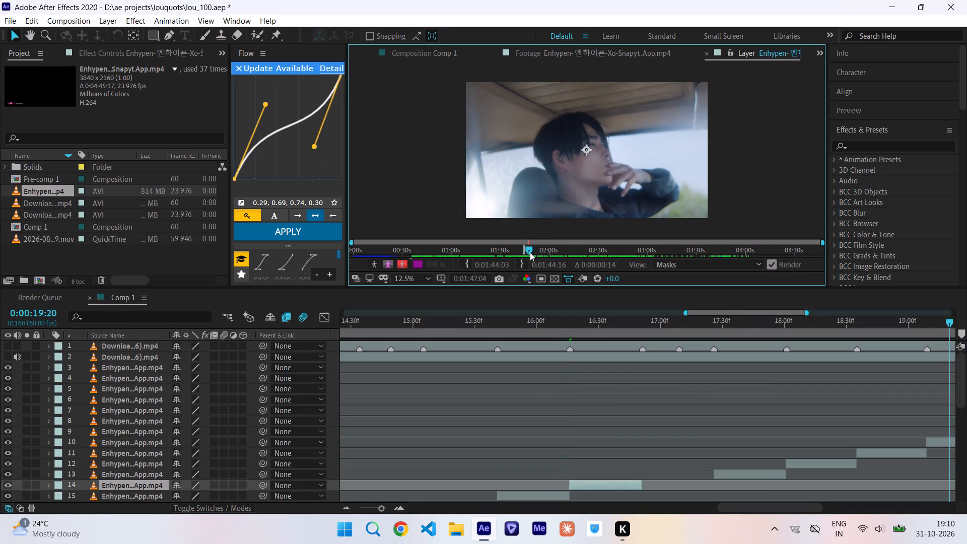
pyautogui.moveTo(524, 249); pyautogui.dragTo(508, 249)
pyautogui.moveTo(524, 249); pyautogui.dragTo(571, 253)
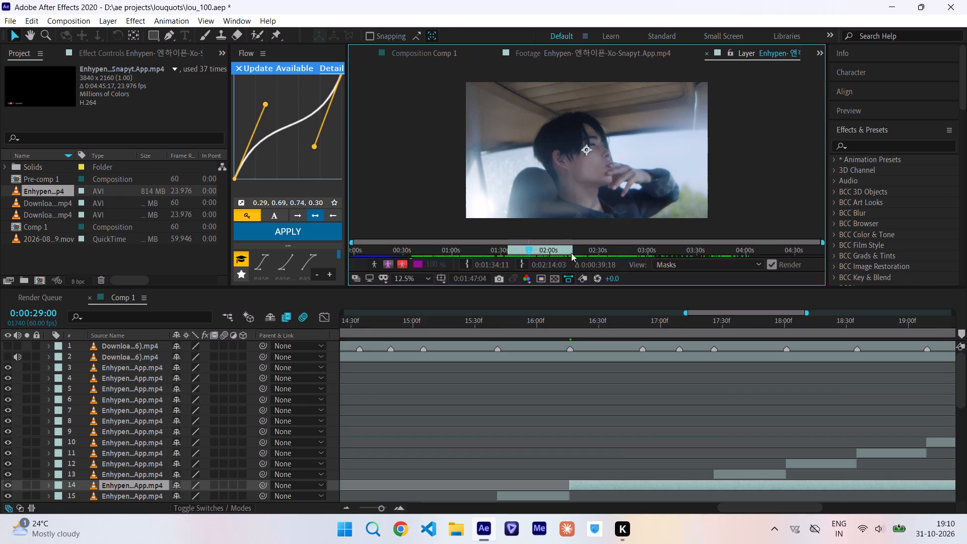
pyautogui.click(467, 263)
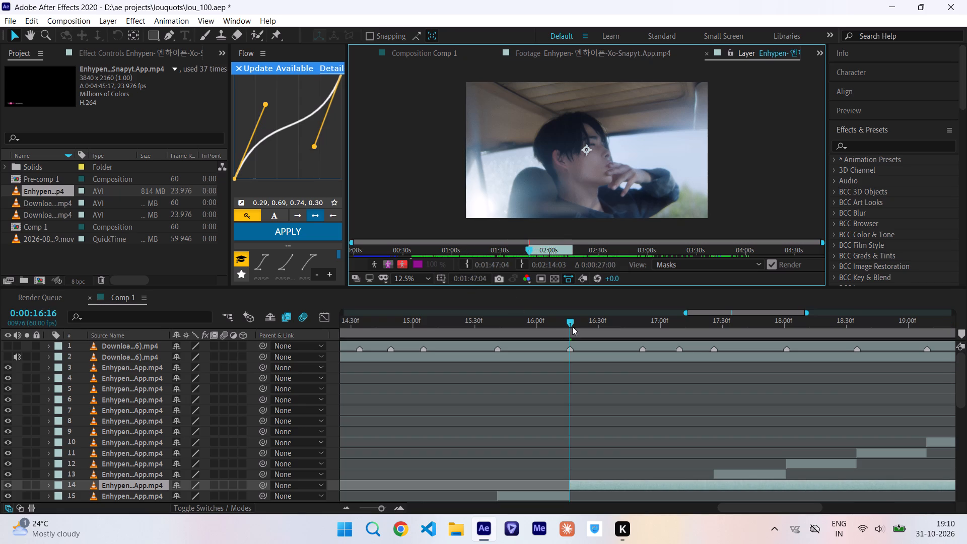
pyautogui.moveTo(572, 325); pyautogui.dragTo(662, 339)
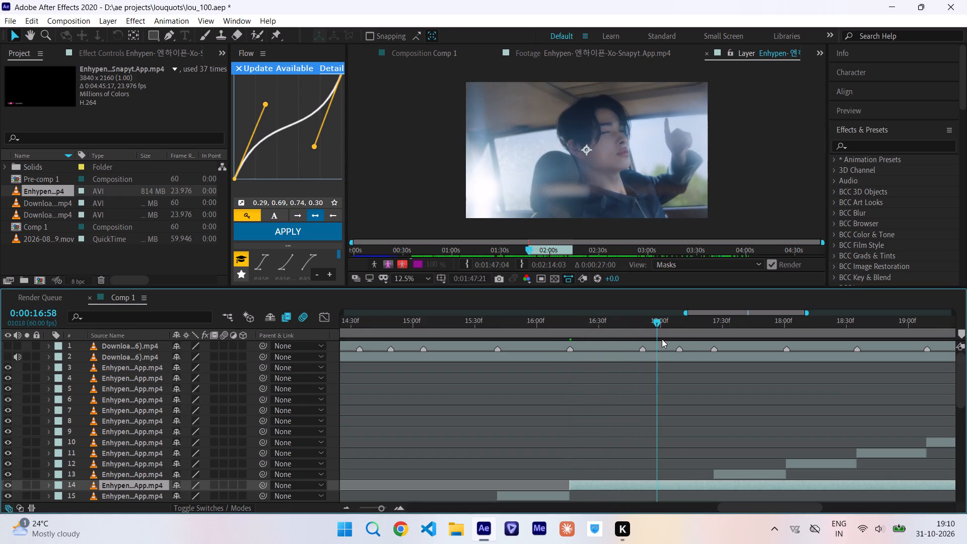
pyautogui.moveTo(662, 339); pyautogui.dragTo(707, 343)
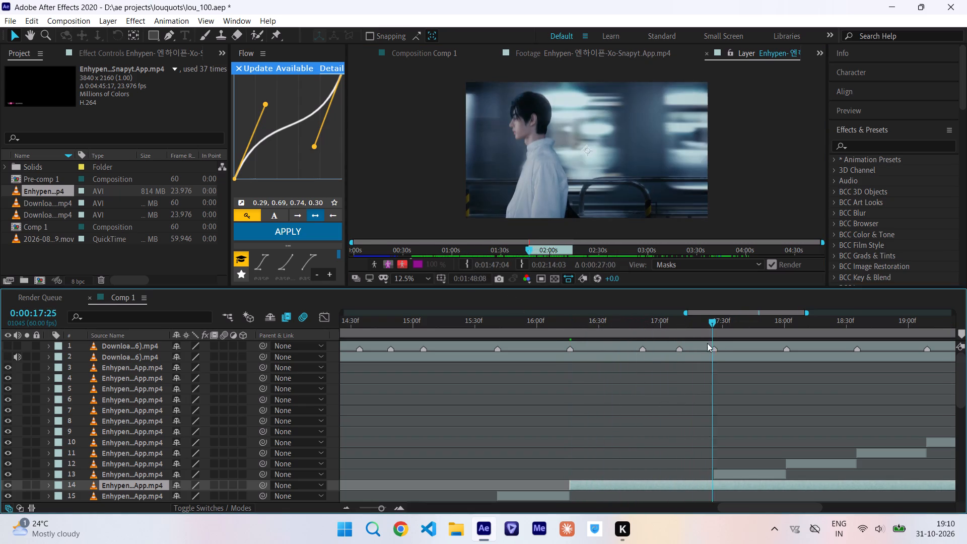
pyautogui.moveTo(707, 343); pyautogui.dragTo(695, 341)
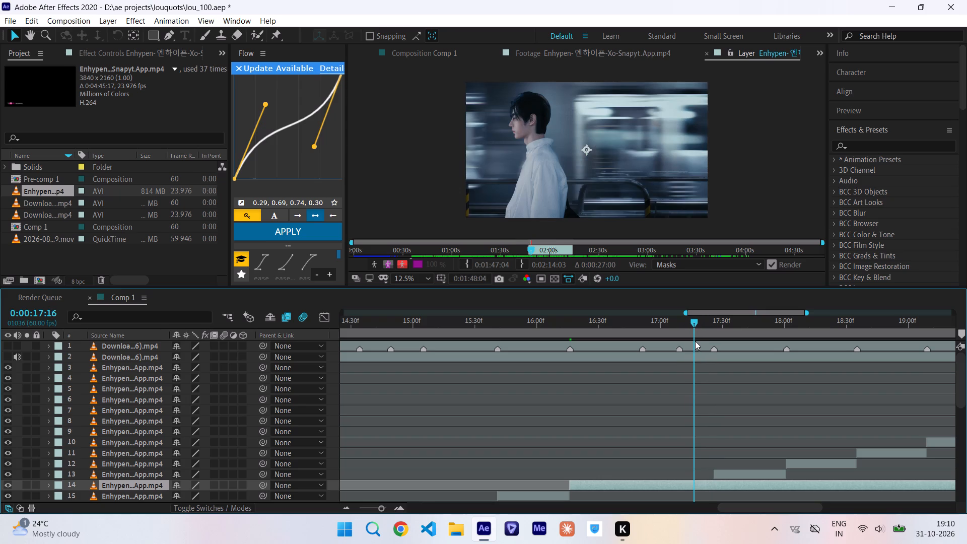
pyautogui.click(469, 265)
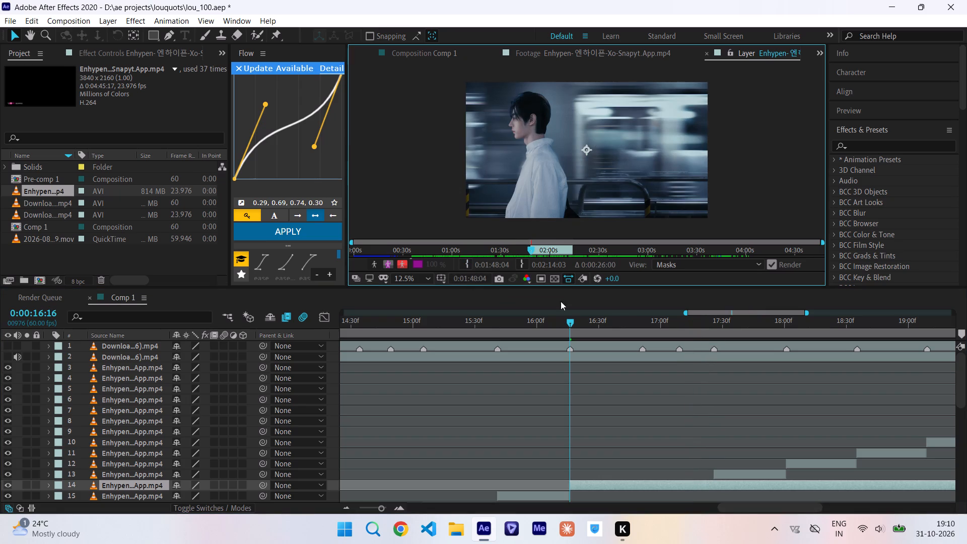
# Split the train platform clip at the beat marker at 0:00:16:51.
pyautogui.moveTo(573, 323); pyautogui.dragTo(609, 328)
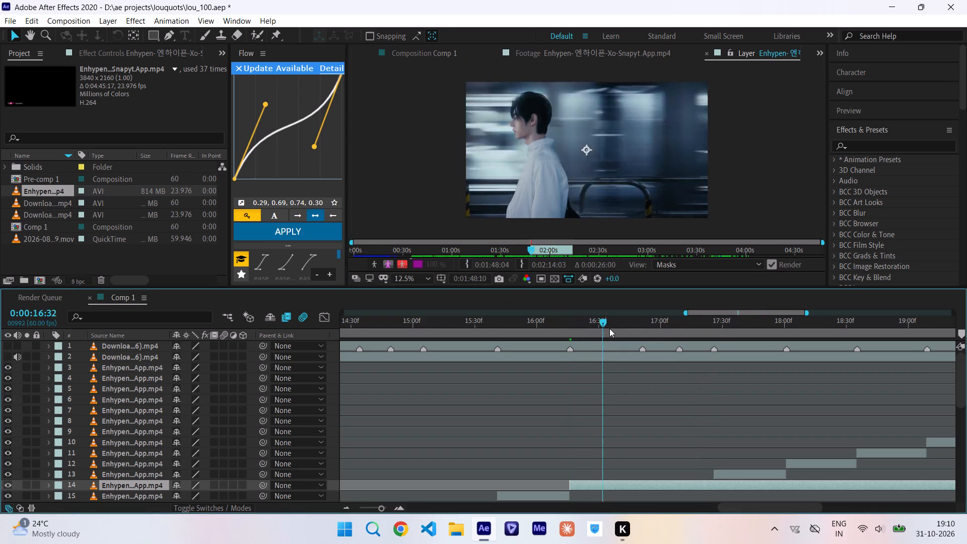
pyautogui.moveTo(609, 328); pyautogui.dragTo(646, 349)
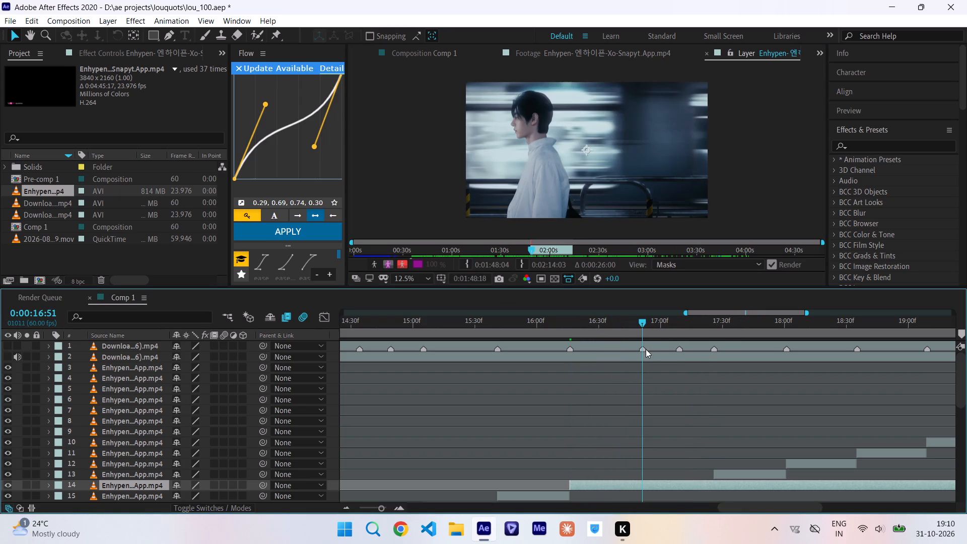
pyautogui.hotkey('ctrl', 'shift', 'd')
# Re-source the piece after 0:00:16:51 to start on the hand close-up at source time 0:01:49:11.
pyautogui.doubleClick(659, 486)
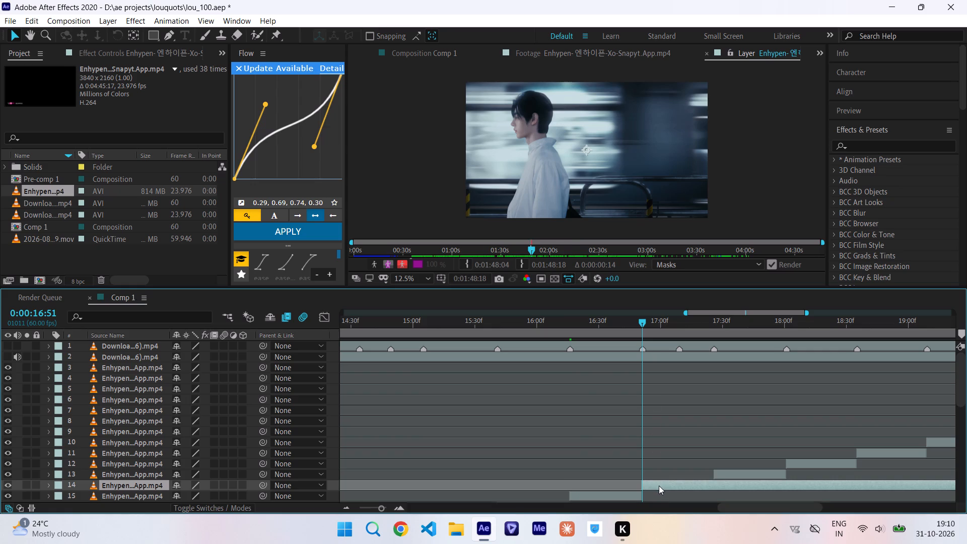
pyautogui.click(532, 249)
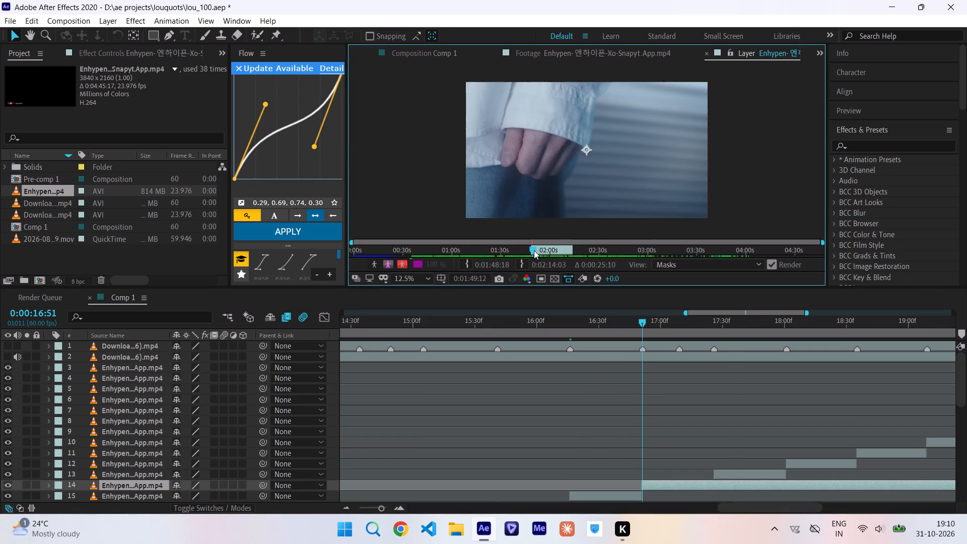
pyautogui.click(468, 262)
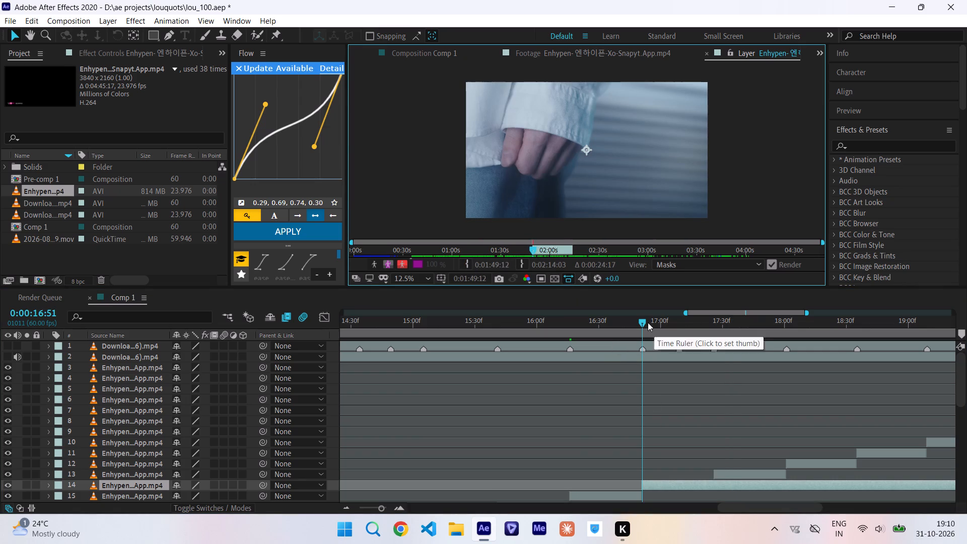
pyautogui.moveTo(642, 319); pyautogui.dragTo(676, 328)
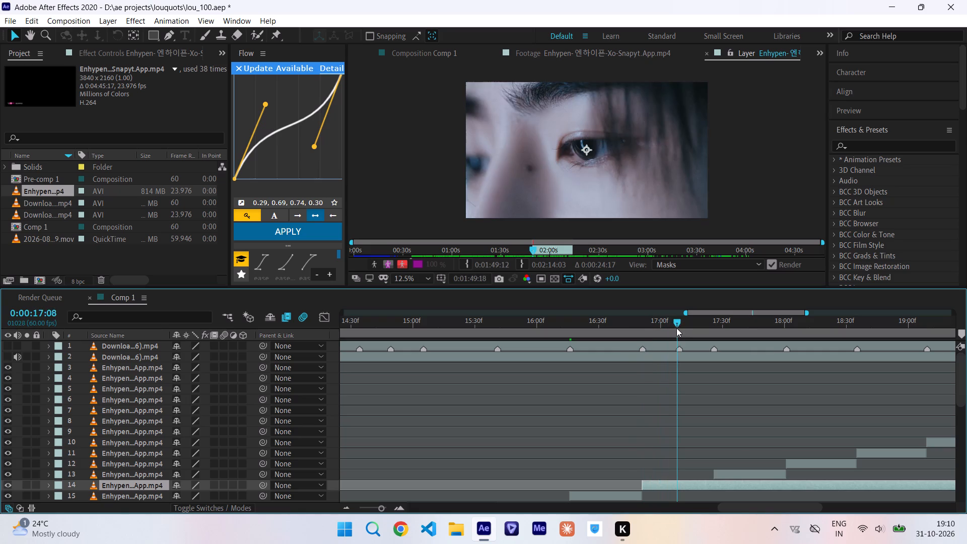
pyautogui.moveTo(676, 328); pyautogui.dragTo(639, 342)
pyautogui.click(467, 264)
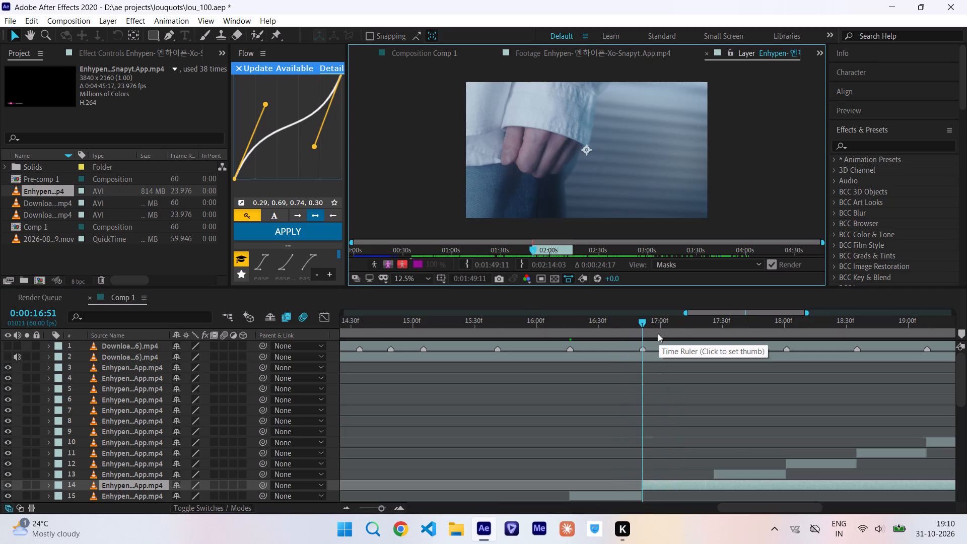
# Split the hand close-up clip at the beat marker at 0:00:17:09.
pyautogui.moveTo(646, 324); pyautogui.dragTo(683, 332)
pyautogui.hotkey('ctrl', 'shift', 'd')
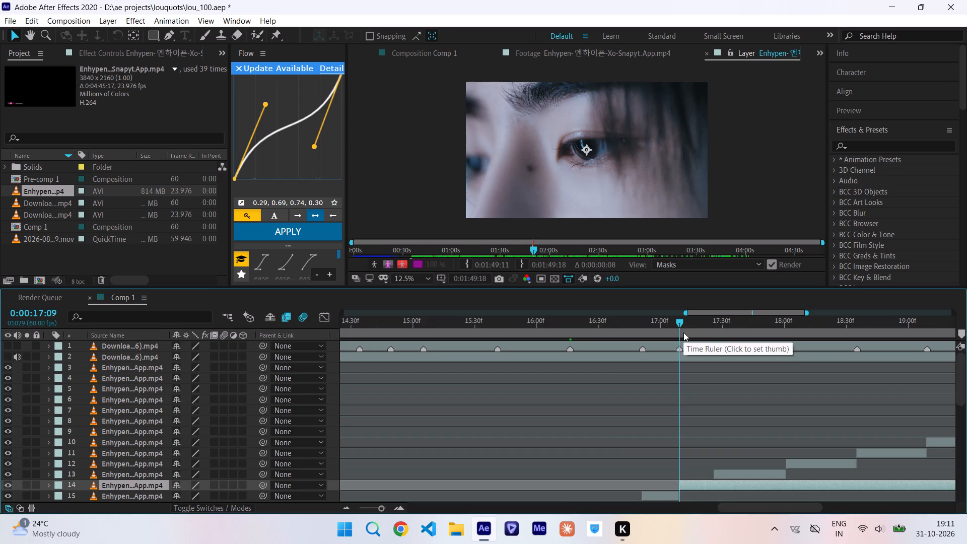
# Scrub the piece after 0:00:17:09 and compare its source shots with the composition's existing shots up to 0:00:18:58.
pyautogui.doubleClick(697, 487)
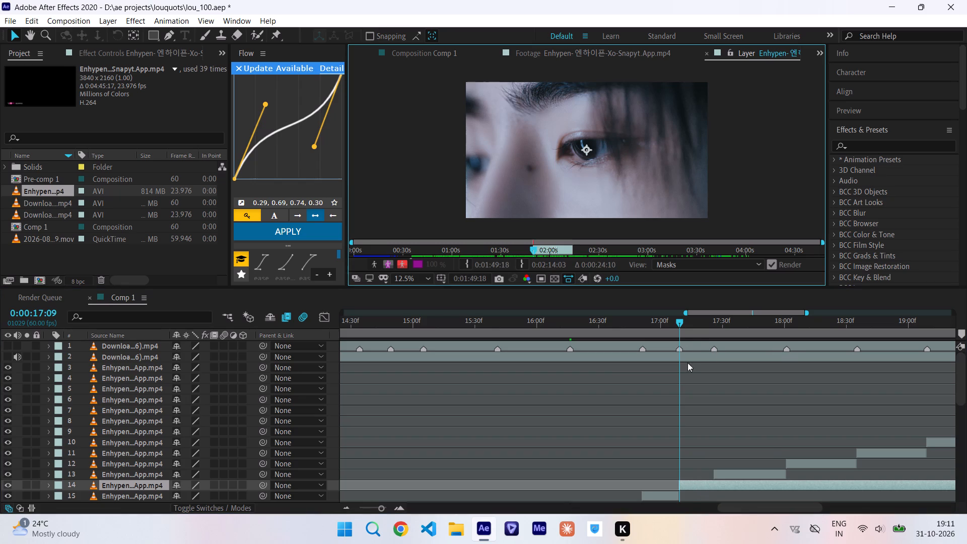
pyautogui.moveTo(681, 321); pyautogui.dragTo(757, 332)
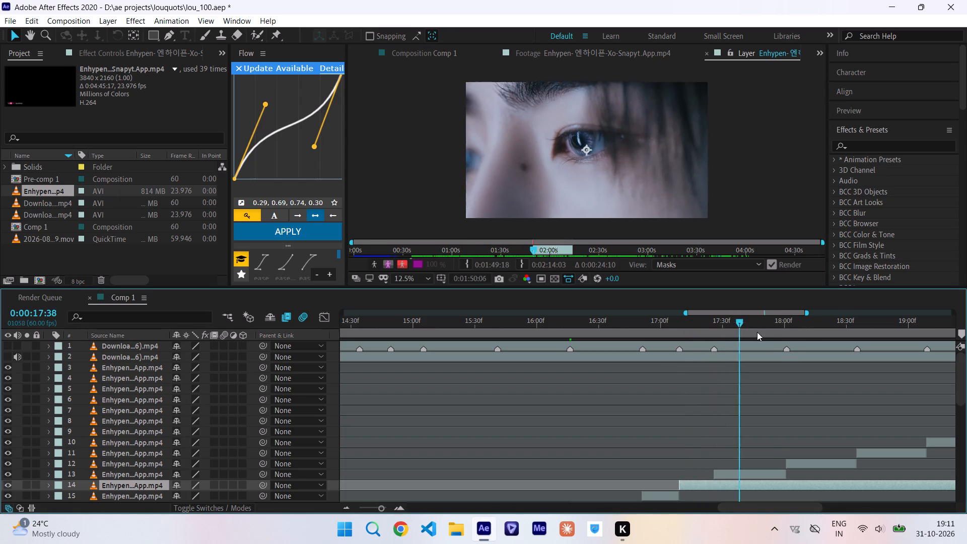
pyautogui.moveTo(757, 332); pyautogui.dragTo(905, 352)
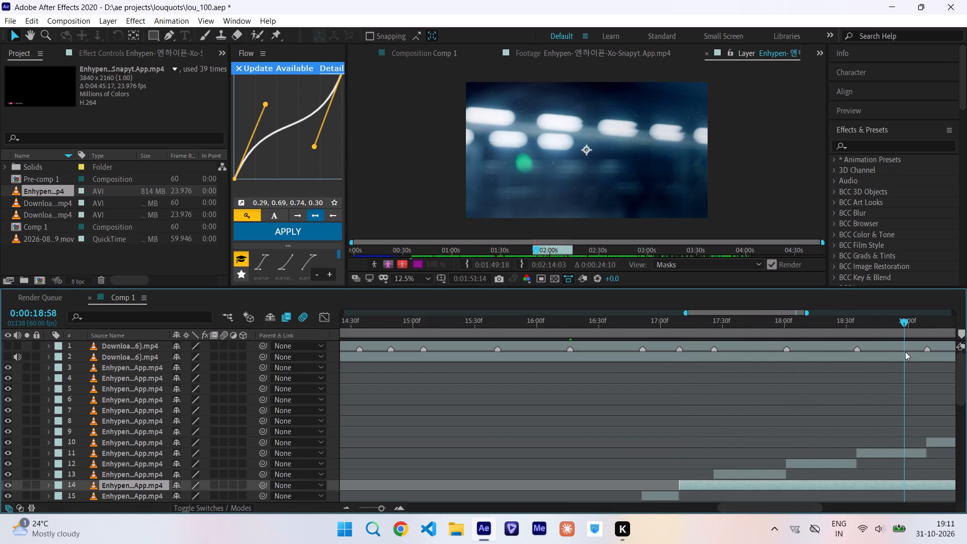
pyautogui.click(394, 54)
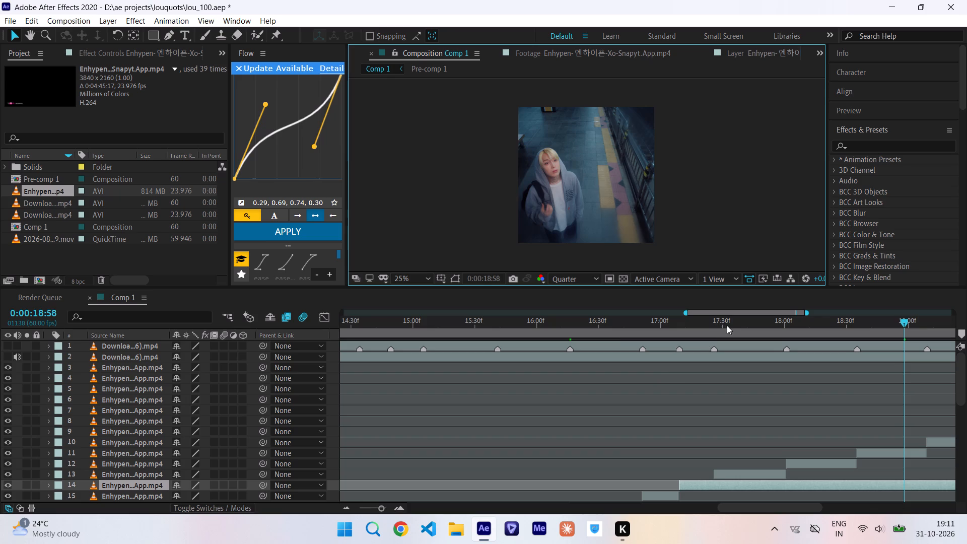
pyautogui.moveTo(727, 325); pyautogui.dragTo(746, 343)
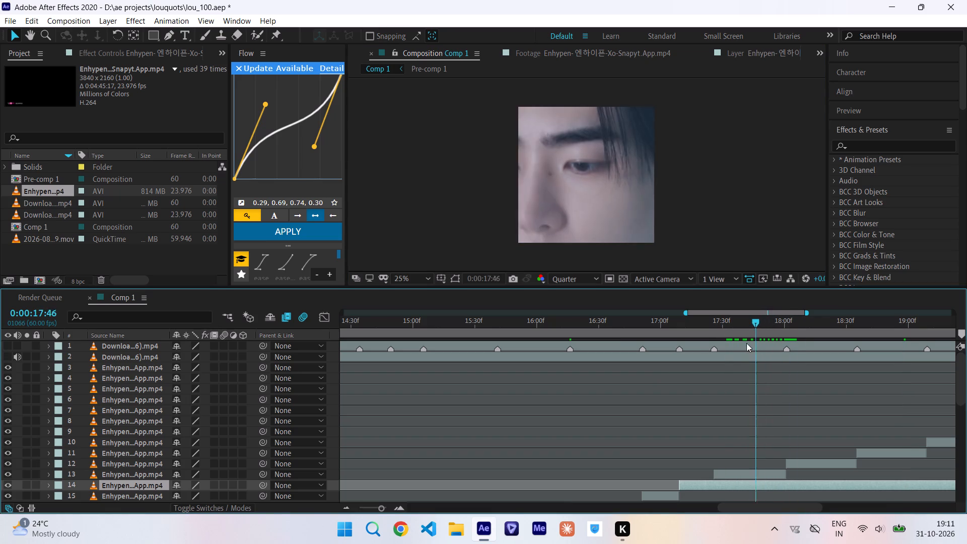
pyautogui.moveTo(746, 343); pyautogui.dragTo(681, 351)
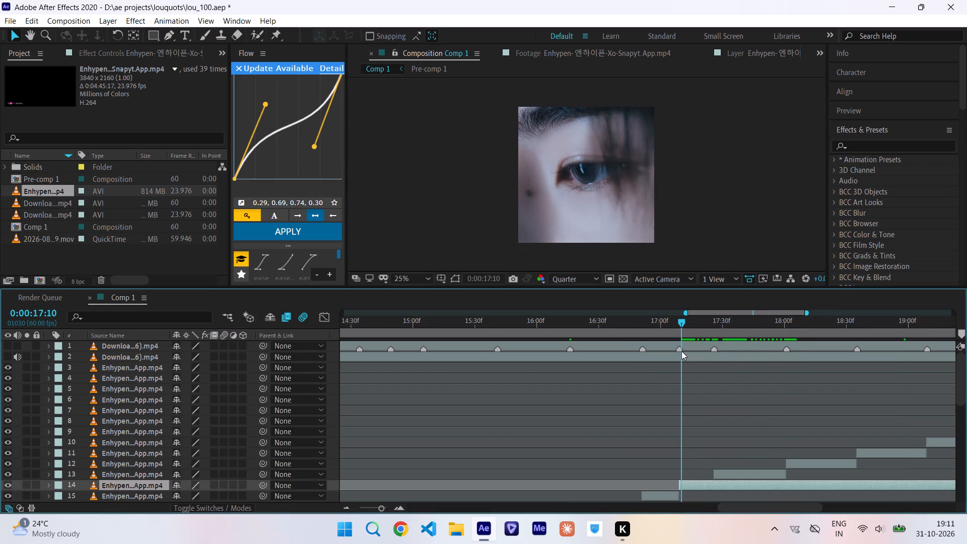
pyautogui.moveTo(681, 351); pyautogui.dragTo(679, 355)
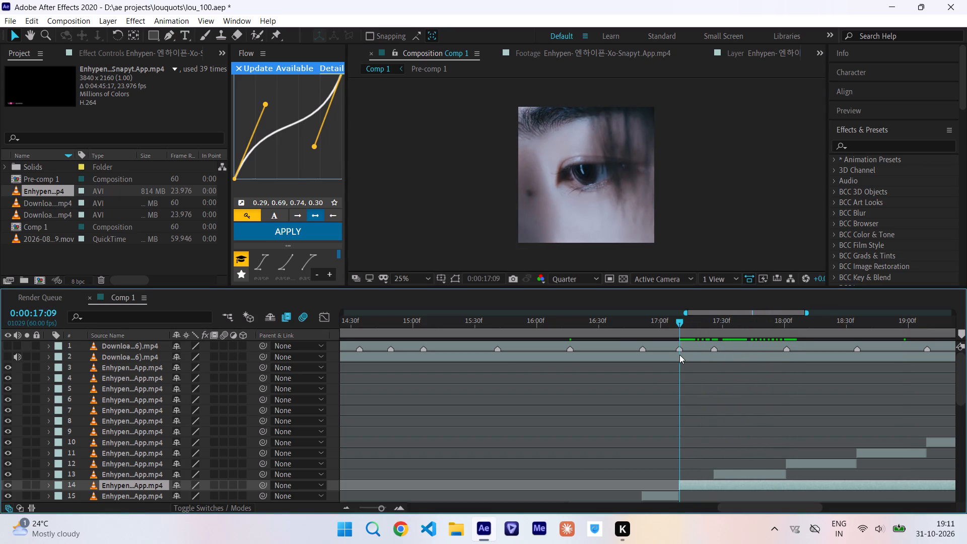
# Set the source in point of the piece at 0:00:17:09 to the blue eye close-up at 0:01:49:18.
pyautogui.doubleClick(701, 485)
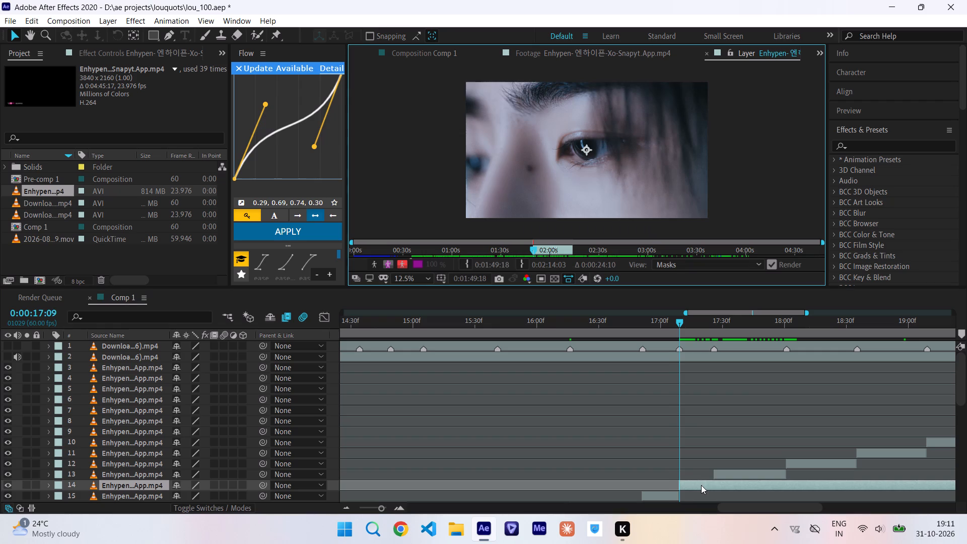
pyautogui.hotkey('ctrl', 'Left')
pyautogui.hotkey('ctrl', 'Left')
pyautogui.hotkey('ctrl', 'Left')
pyautogui.hotkey('ctrl', 'Left')
pyautogui.hotkey('ctrl', 'Right')
pyautogui.hotkey('ctrl', 'Right')
pyautogui.hotkey('ctrl', 'Right')
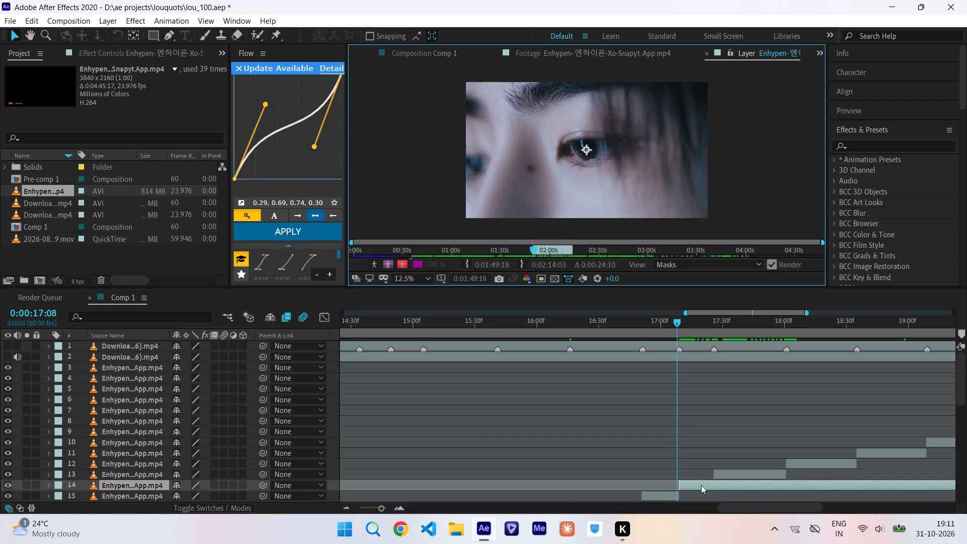
pyautogui.hotkey('ctrl', 'Left')
pyautogui.hotkey('ctrl', 'Left')
pyautogui.hotkey('ctrl', 'Right')
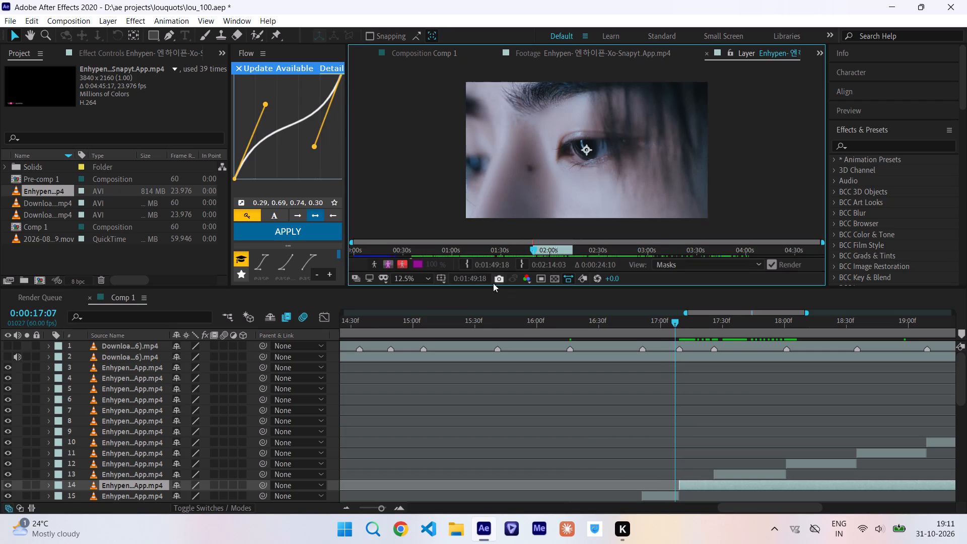
pyautogui.click(470, 262)
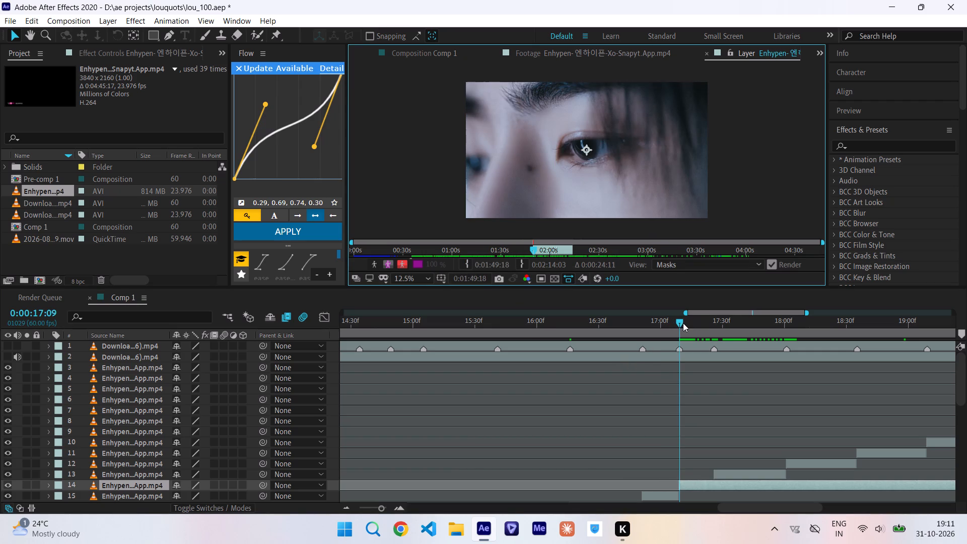
# Split the blue eye close-up clip at the 0:00:17:26 marker and delete the leftover piece after it.
pyautogui.moveTo(681, 323); pyautogui.dragTo(716, 338)
pyautogui.hotkey('ctrl', 'shift', 'd')
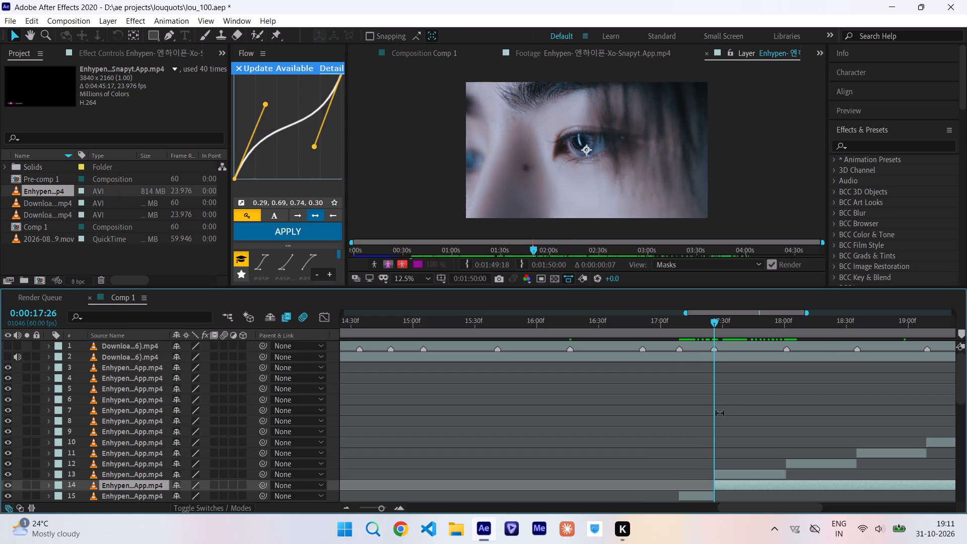
pyautogui.scroll(-1, 720, 413)
pyautogui.click(731, 450)
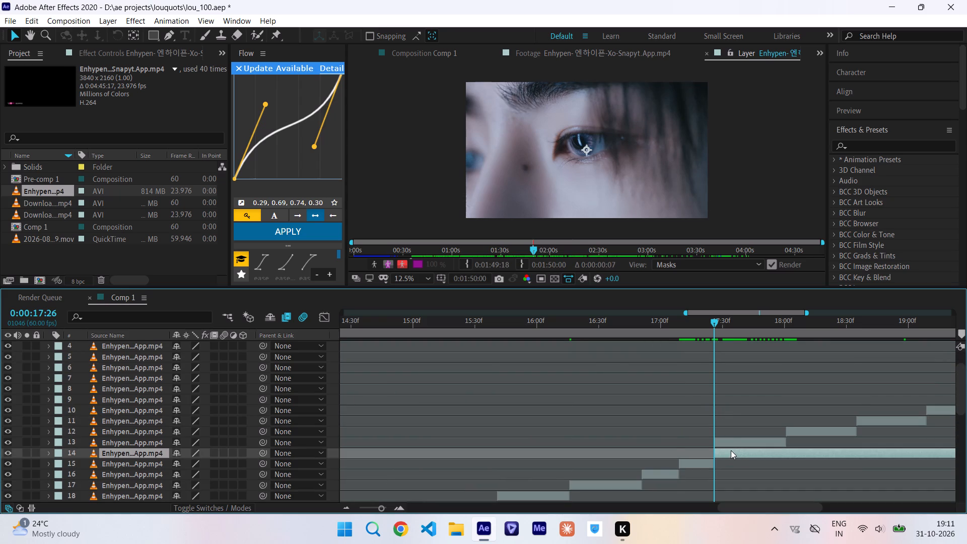
pyautogui.press('Delete')
# Check the shots around 0:00:18:00 and delete the older eye close-up clip that starts at 0:00:17:26.
pyautogui.click(406, 56)
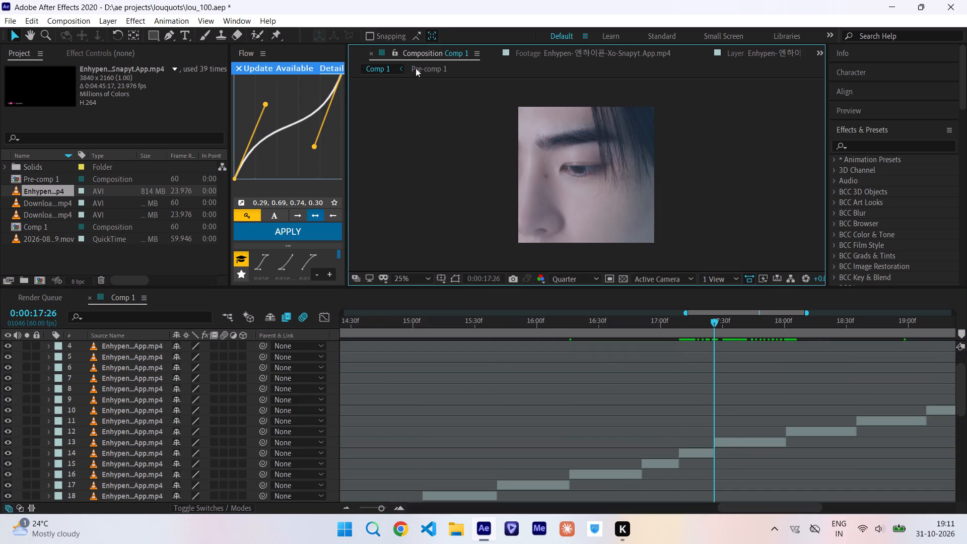
pyautogui.hscroll(-1, 606, 385)
pyautogui.moveTo(577, 327); pyautogui.dragTo(642, 343)
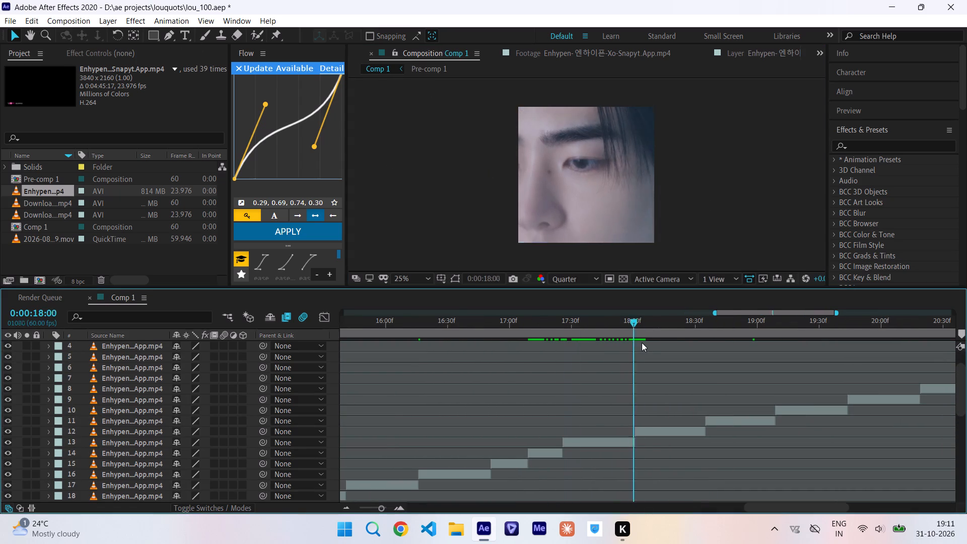
pyautogui.moveTo(642, 343); pyautogui.dragTo(622, 407)
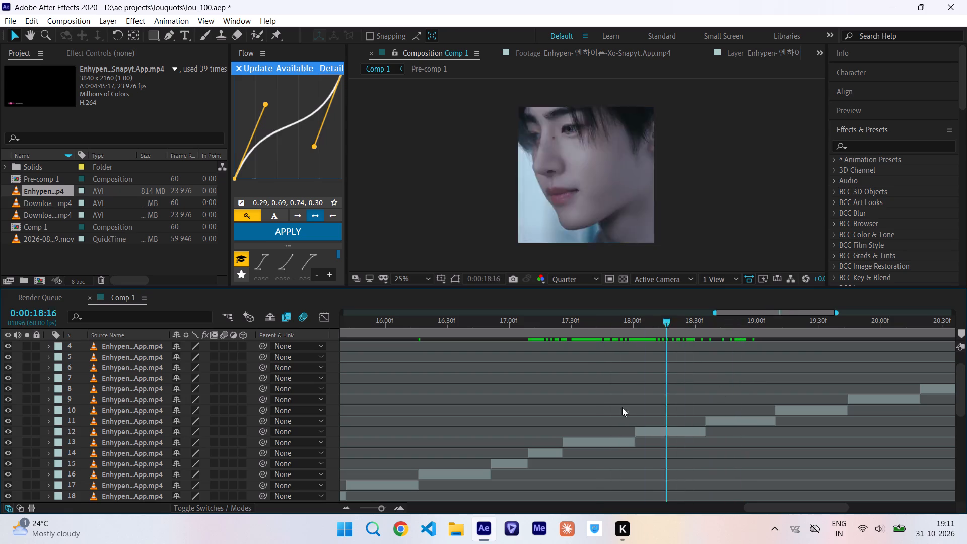
pyautogui.moveTo(622, 407); pyautogui.dragTo(613, 407)
pyautogui.click(593, 444)
pyautogui.press('Delete')
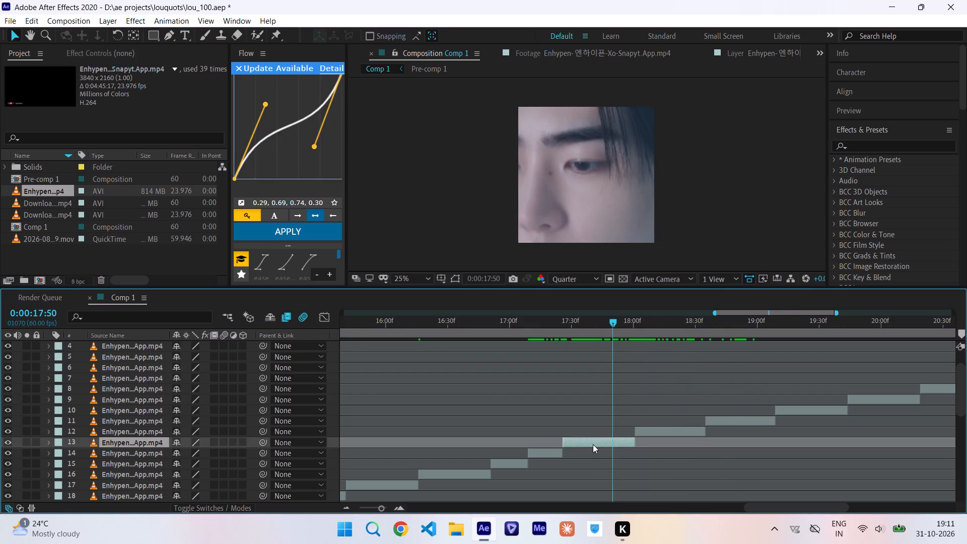
# Move the face profile clip earlier so it starts at 0:00:17:26, directly after the blue eye close-up clip.
pyautogui.moveTo(649, 430); pyautogui.dragTo(576, 438)
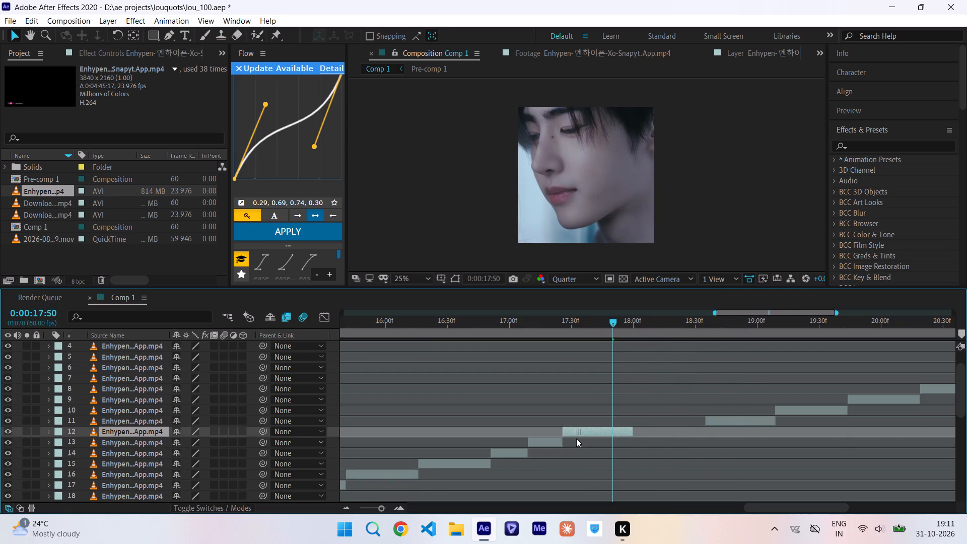
# Extend the end of the face profile clip to the beat marker at 0:00:18:01.
pyautogui.moveTo(576, 438); pyautogui.dragTo(577, 439)
pyautogui.scroll(2, 577, 439)
pyautogui.click(634, 331)
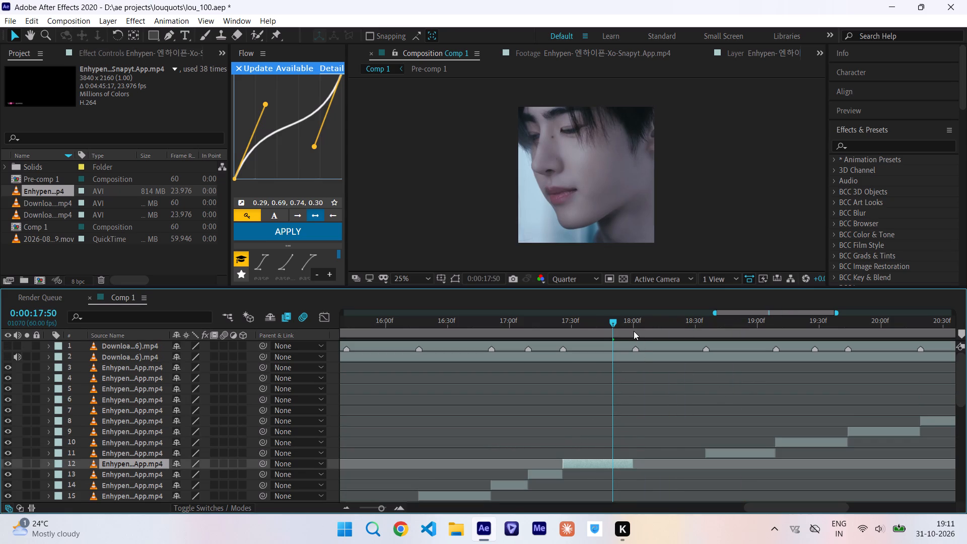
pyautogui.click(634, 331)
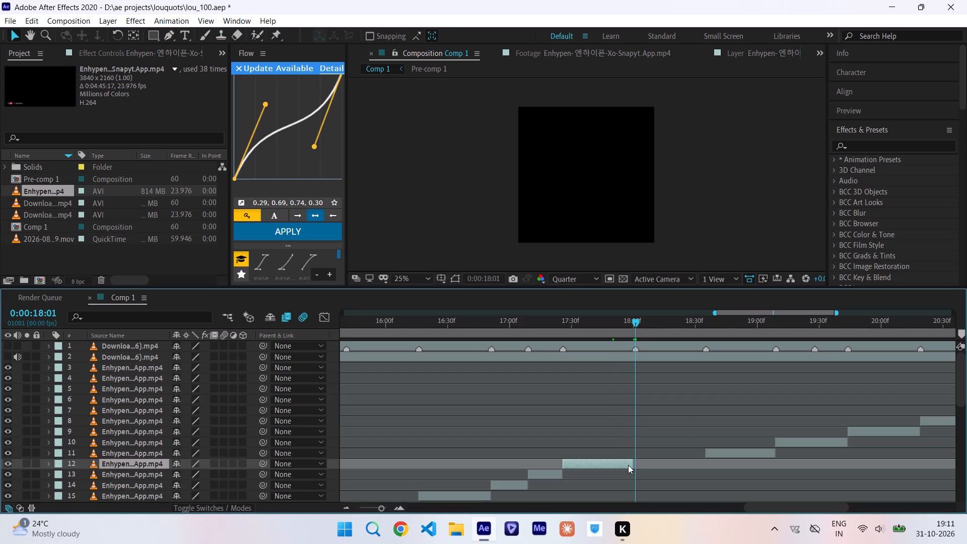
pyautogui.click(634, 464)
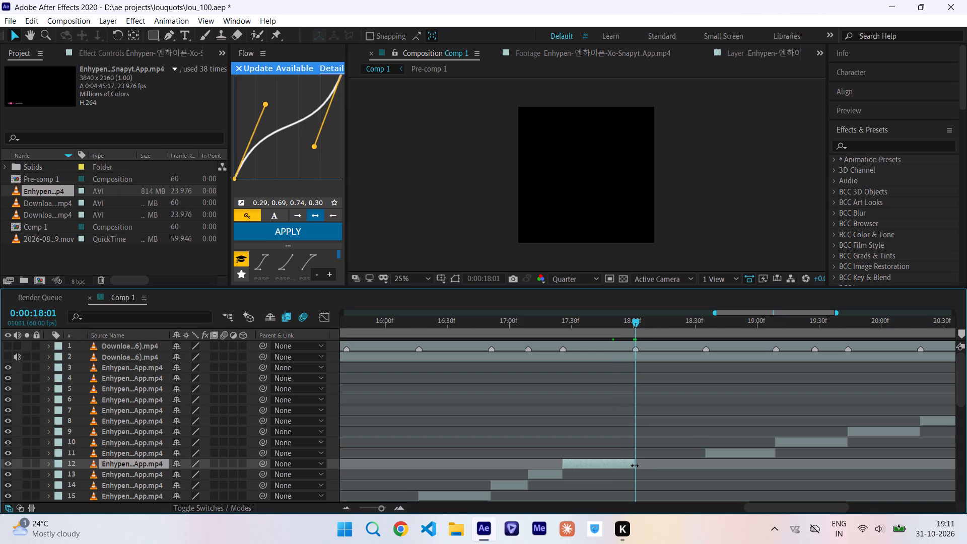
# Duplicate the hooded blond figure clip that starts at 0:00:18:35 and move the copy to start at 0:00:18:01.
pyautogui.moveTo(725, 333); pyautogui.dragTo(796, 346)
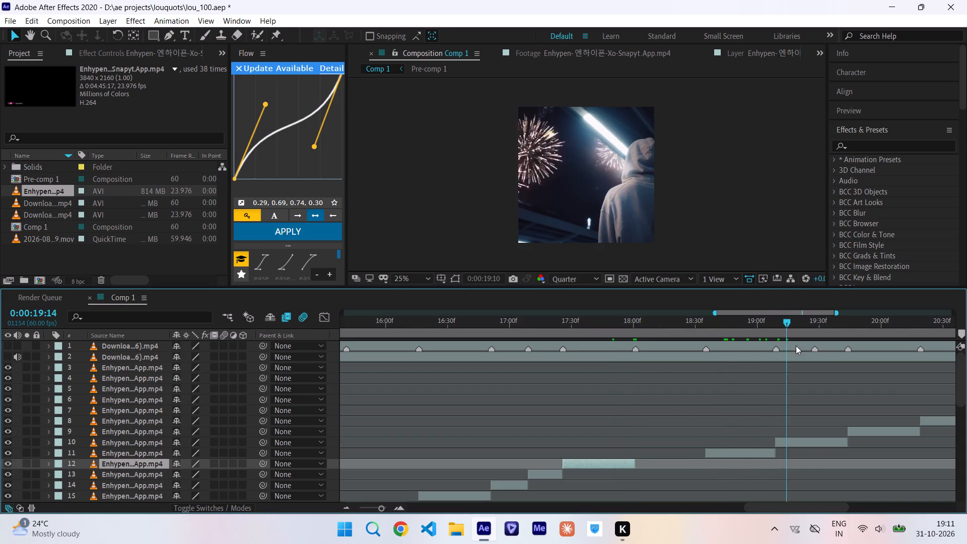
pyautogui.moveTo(796, 346); pyautogui.dragTo(740, 394)
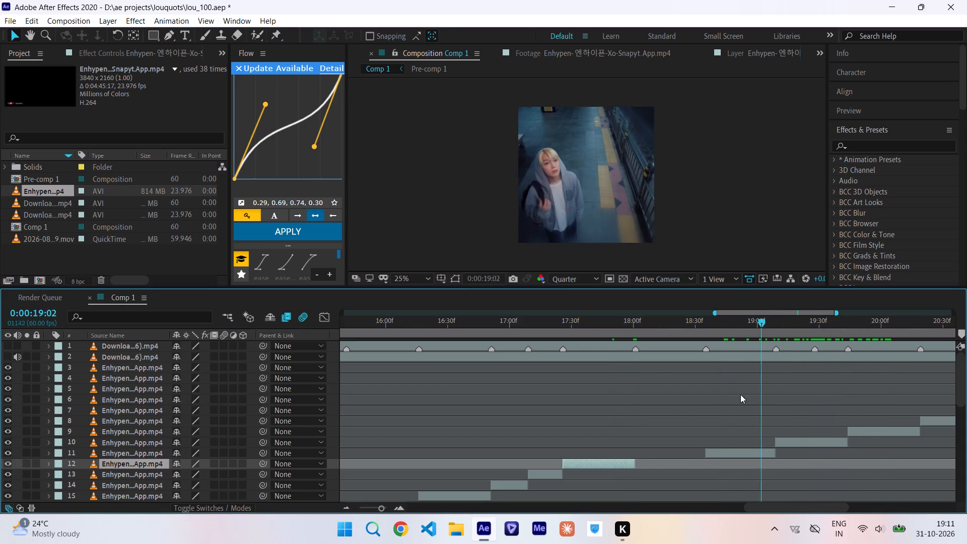
pyautogui.moveTo(740, 394); pyautogui.dragTo(720, 397)
pyautogui.click(721, 451)
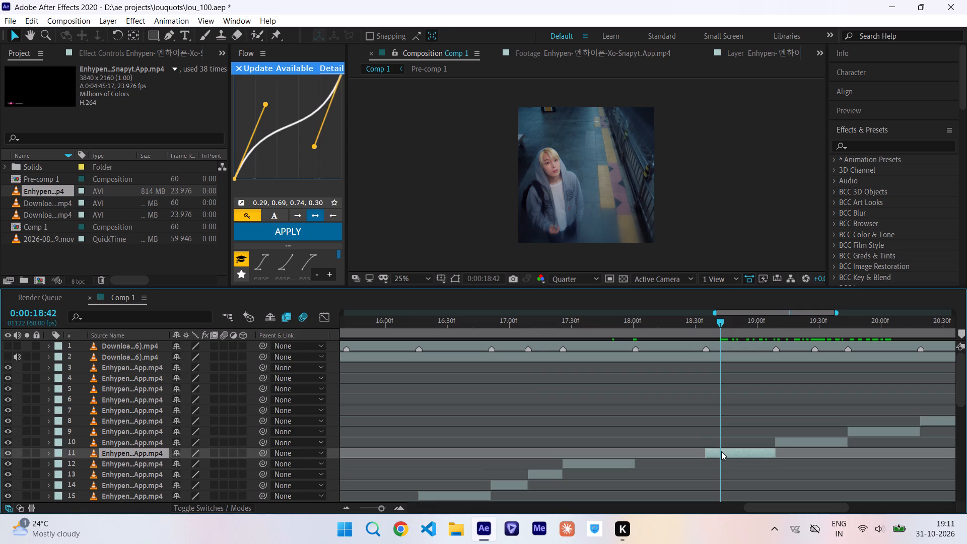
pyautogui.hotkey('ctrl', 'c')
pyautogui.hotkey('ctrl', 'v')
pyautogui.moveTo(718, 463); pyautogui.dragTo(666, 470)
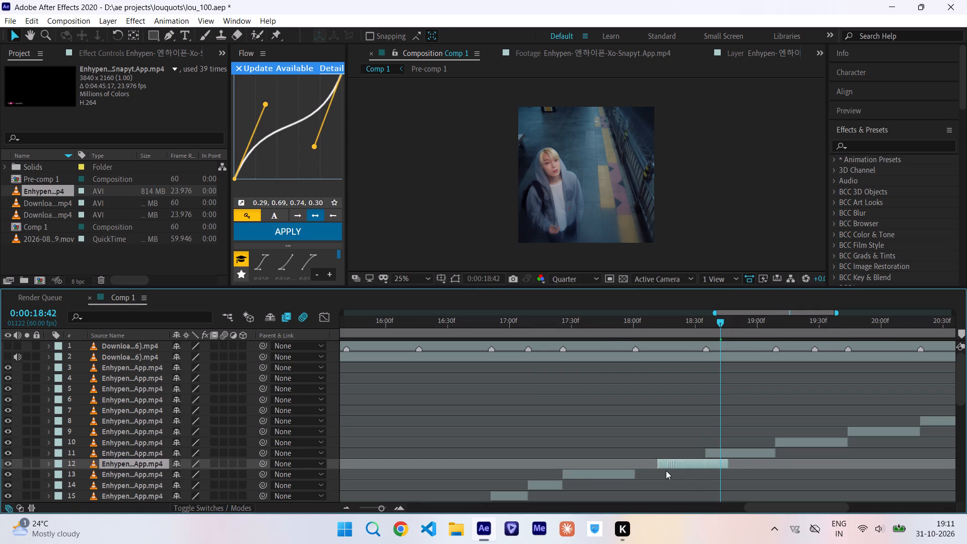
pyautogui.moveTo(666, 470); pyautogui.dragTo(648, 471)
pyautogui.press('i')
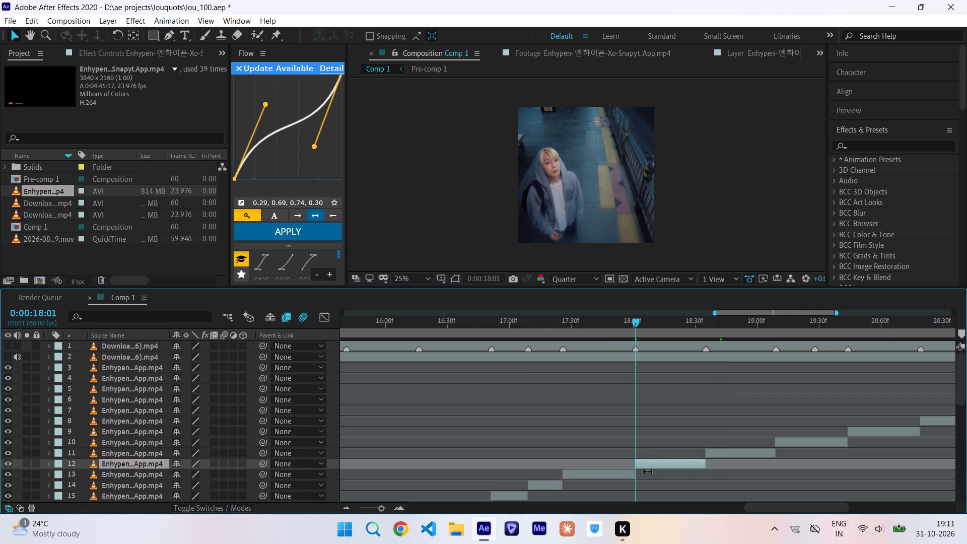
# Set the source in point of the copy at 0:00:18:01 to the orange room shot at 0:02:06:11.
pyautogui.click(648, 471)
pyautogui.doubleClick(645, 465)
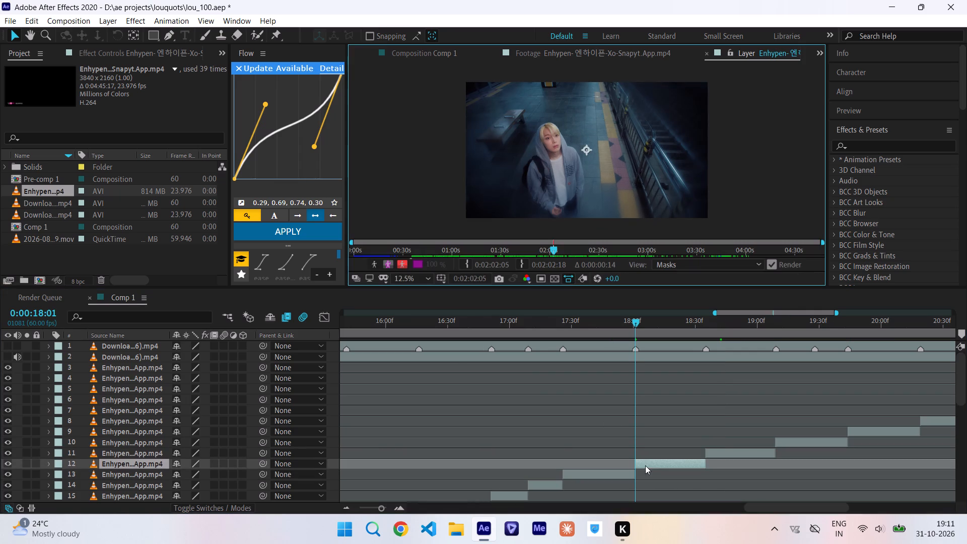
pyautogui.moveTo(555, 251); pyautogui.dragTo(557, 251)
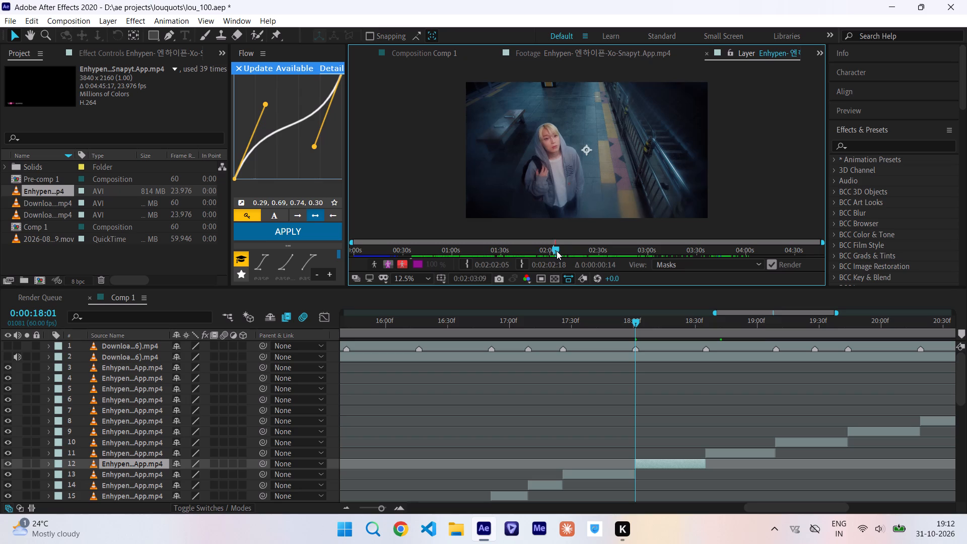
pyautogui.moveTo(557, 251); pyautogui.dragTo(562, 256)
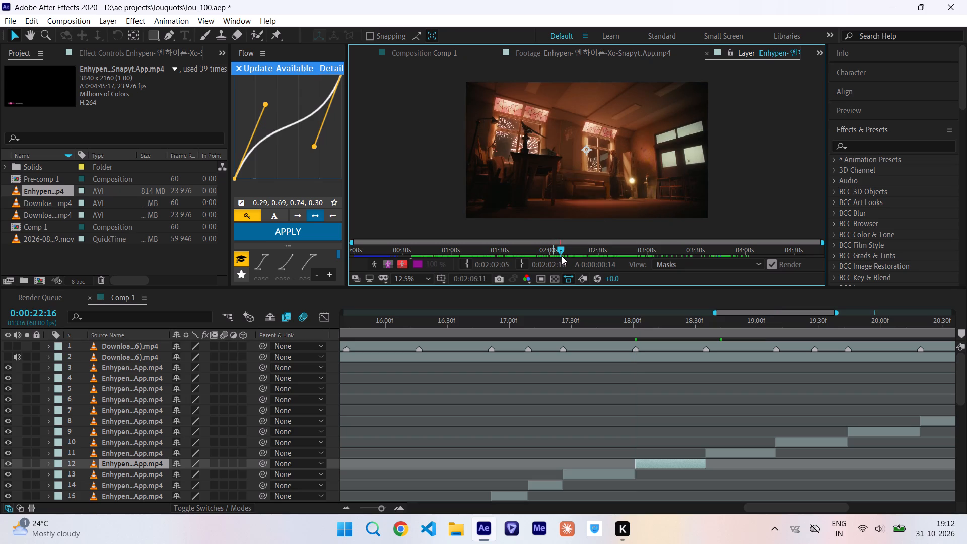
pyautogui.moveTo(556, 249); pyautogui.dragTo(535, 252)
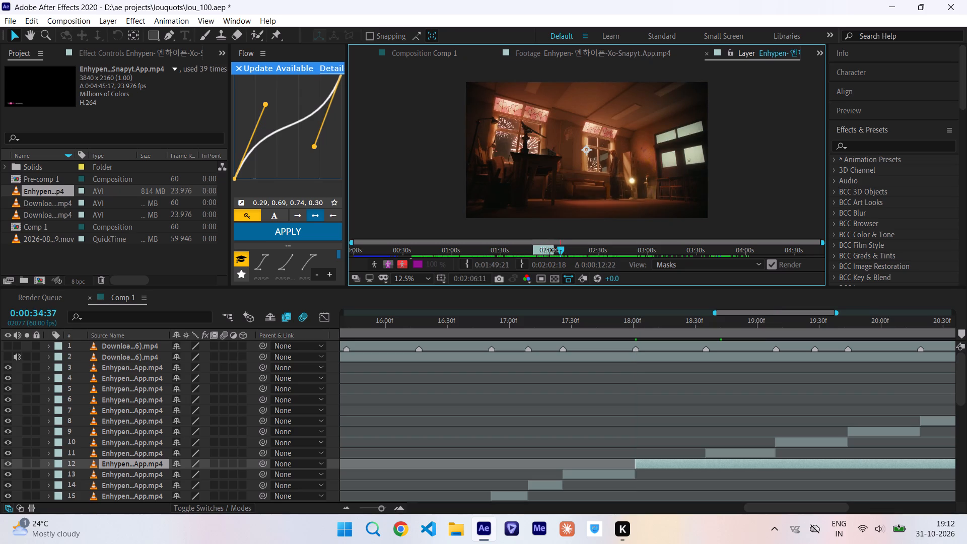
pyautogui.moveTo(554, 250); pyautogui.dragTo(581, 251)
pyautogui.click(471, 265)
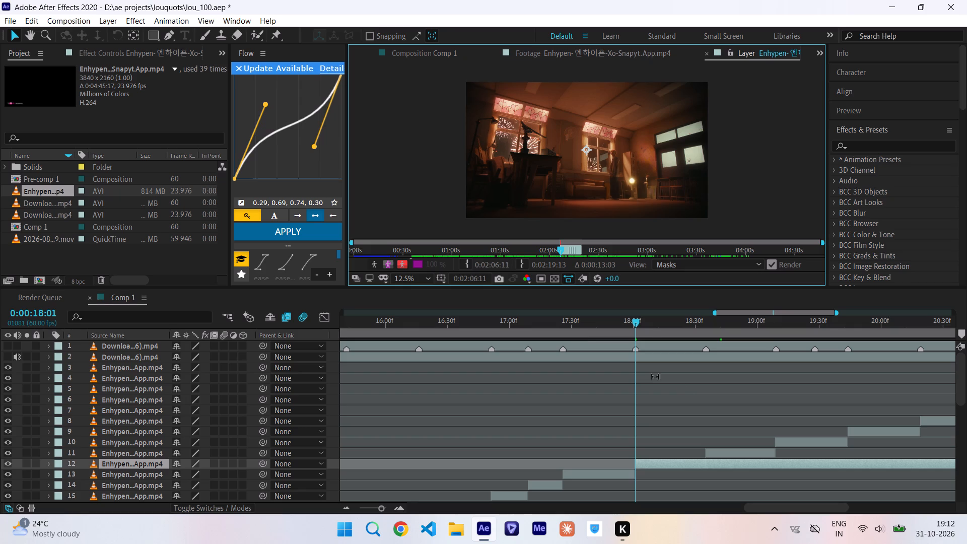
# Split the orange room clip at the 0:00:18:35 marker and delete the leftover piece after it.
pyautogui.moveTo(638, 323); pyautogui.dragTo(706, 328)
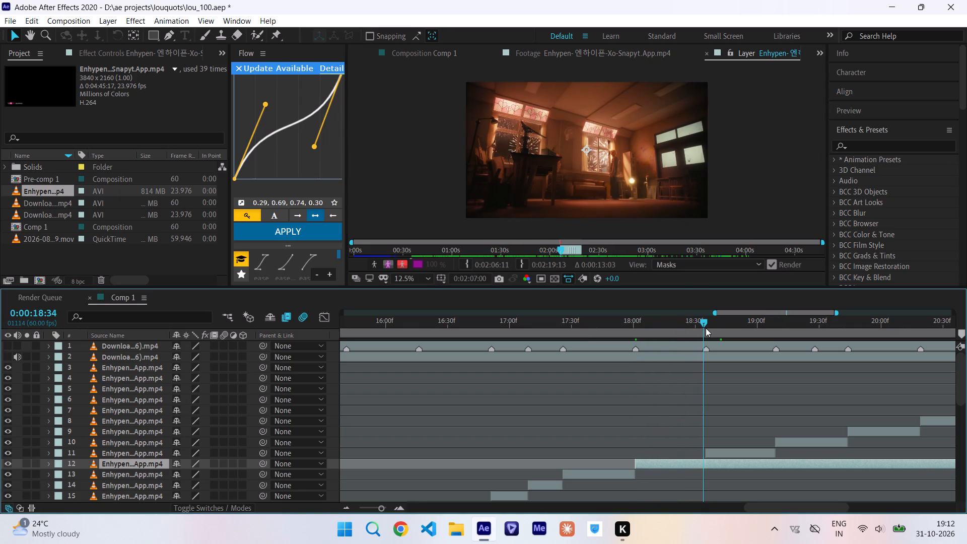
pyautogui.moveTo(706, 328); pyautogui.dragTo(709, 335)
pyautogui.hotkey('ctrl', 'shift', 'd')
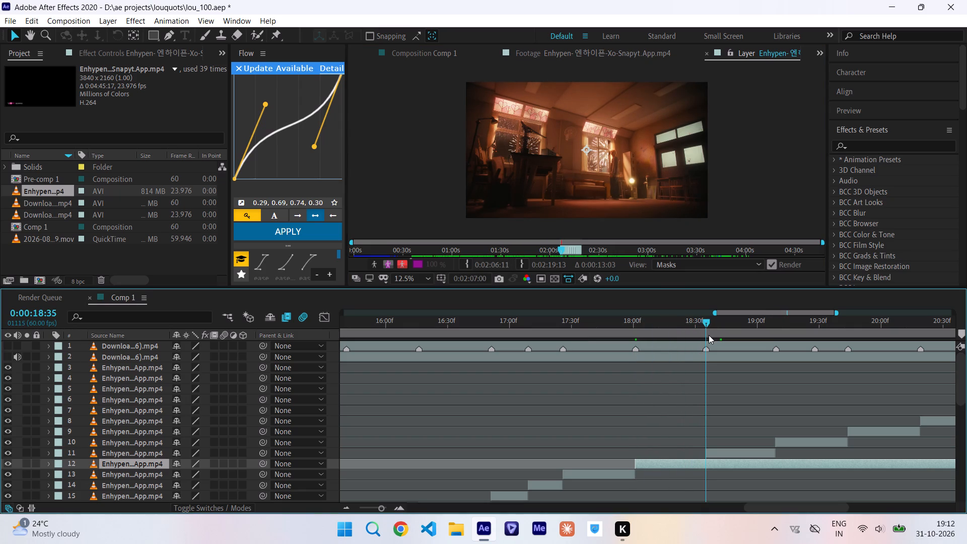
pyautogui.press('Delete')
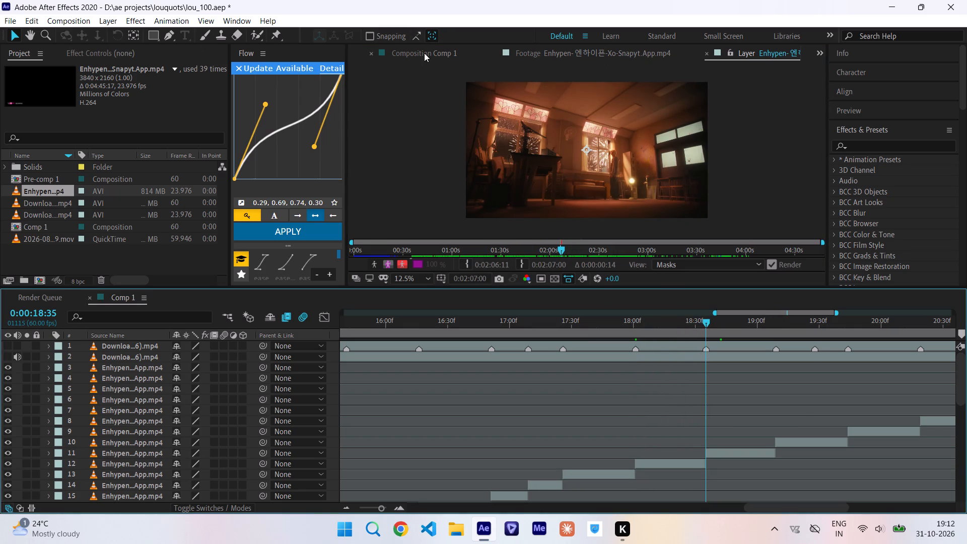
# Move the hooded blond figure clip to start at 0:00:18:01 and the fireworks clip to start at 0:00:18:35.
pyautogui.click(425, 54)
pyautogui.click(668, 326)
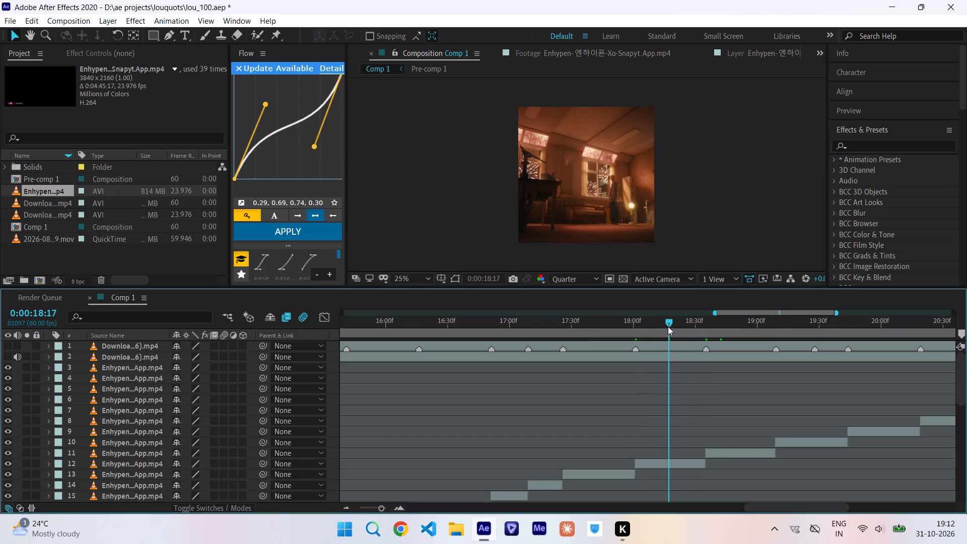
pyautogui.moveTo(718, 454); pyautogui.dragTo(653, 465)
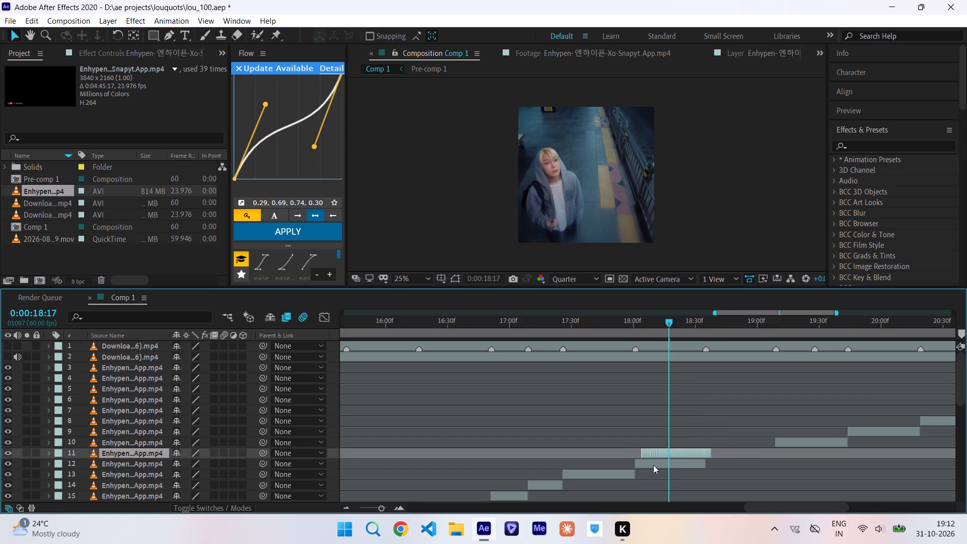
pyautogui.moveTo(653, 465); pyautogui.dragTo(648, 463)
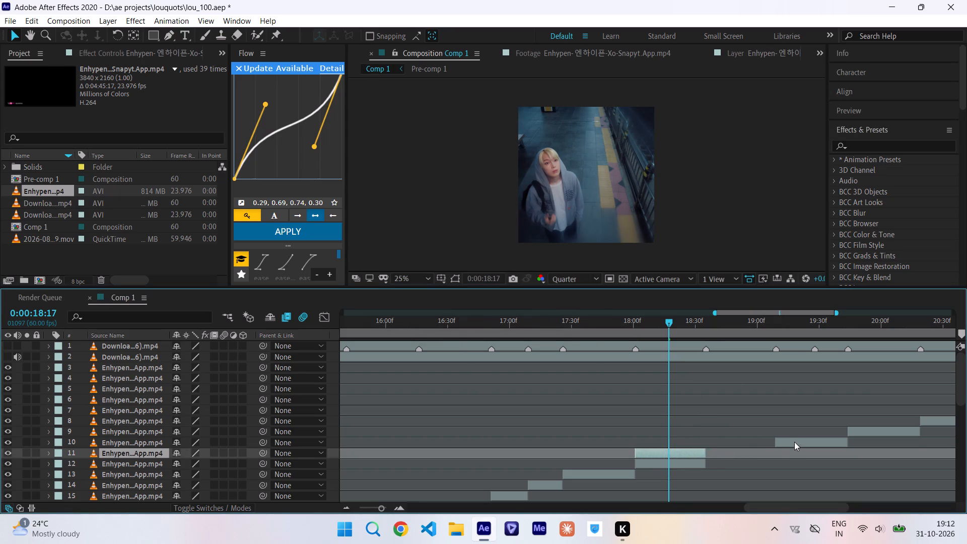
pyautogui.moveTo(794, 445); pyautogui.dragTo(725, 450)
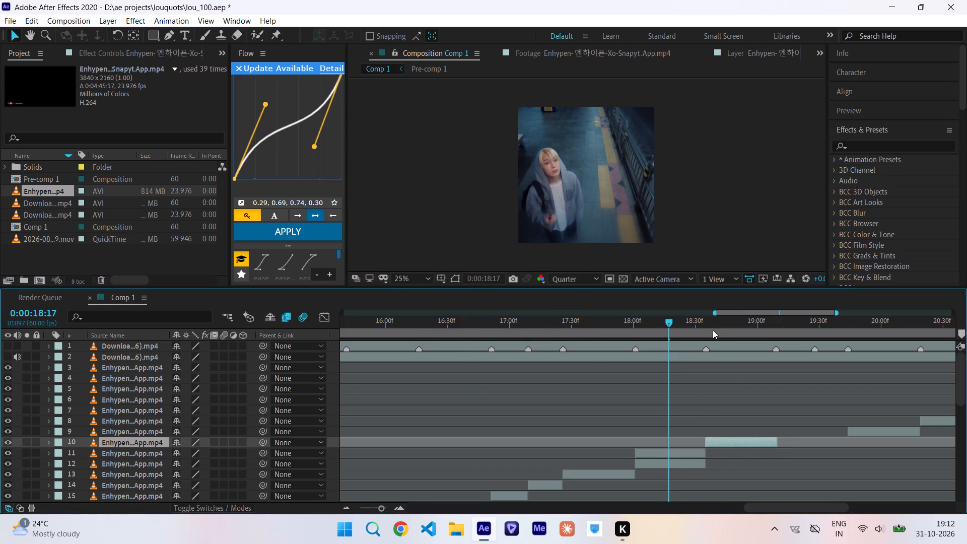
# Reorder the orange room clip above the fireworks clip's layer and move it to start directly after the fireworks clip.
pyautogui.click(706, 329)
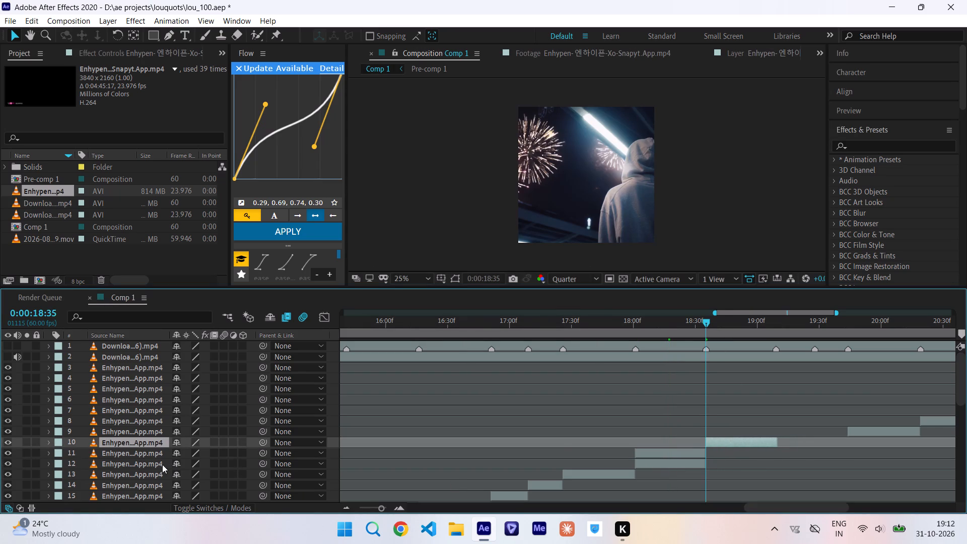
pyautogui.moveTo(153, 464); pyautogui.dragTo(147, 437)
pyautogui.moveTo(645, 442); pyautogui.dragTo(710, 444)
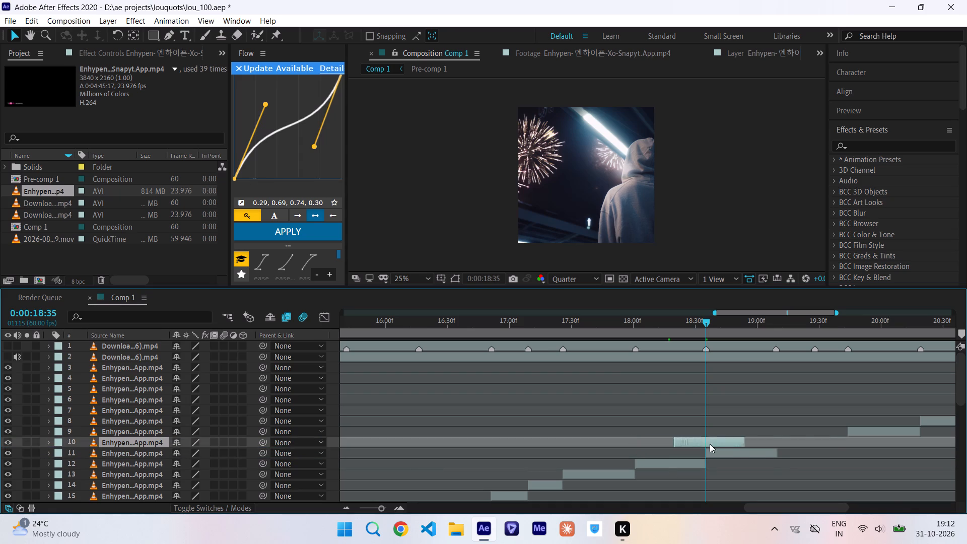
pyautogui.moveTo(710, 444); pyautogui.dragTo(787, 473)
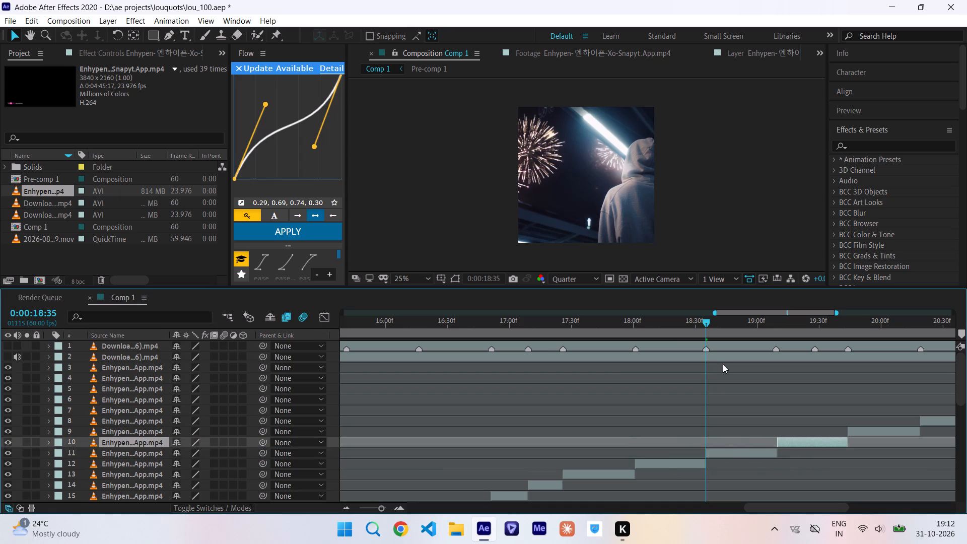
# Review the rearranged clips, save the project, and split the orange room clip at the 0:00:19:28 marker.
pyautogui.moveTo(707, 323); pyautogui.dragTo(694, 334)
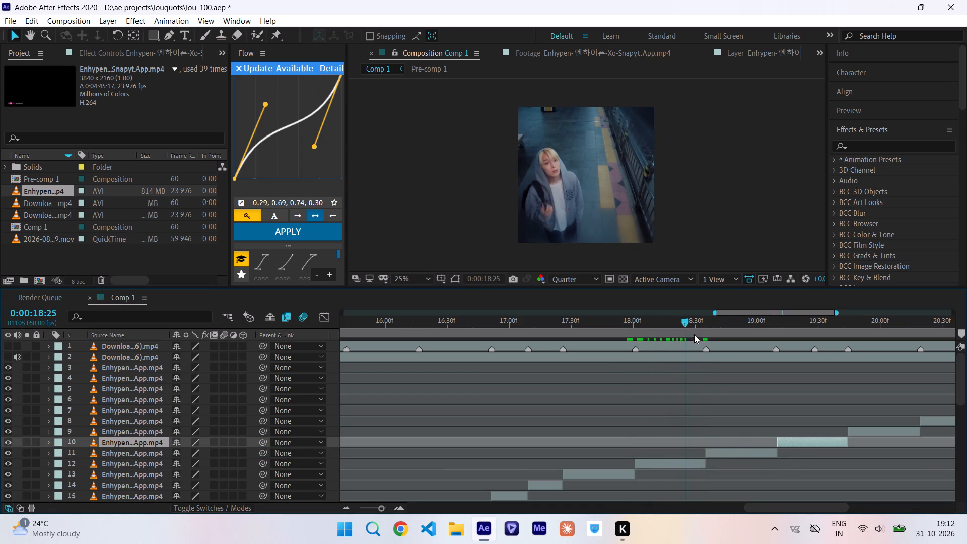
pyautogui.moveTo(694, 334); pyautogui.dragTo(799, 359)
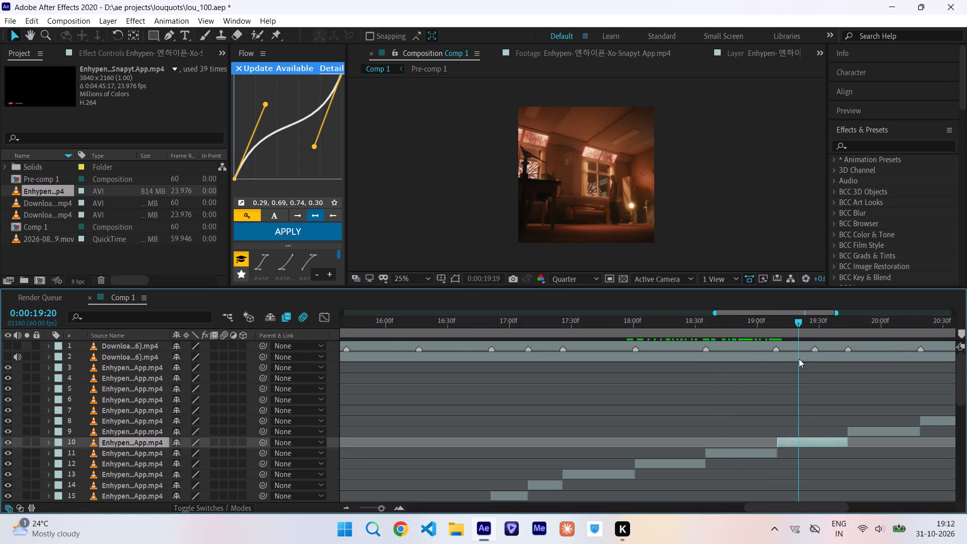
pyautogui.moveTo(799, 359); pyautogui.dragTo(801, 360)
pyautogui.hscroll(-1, 801, 360)
pyautogui.press('space')
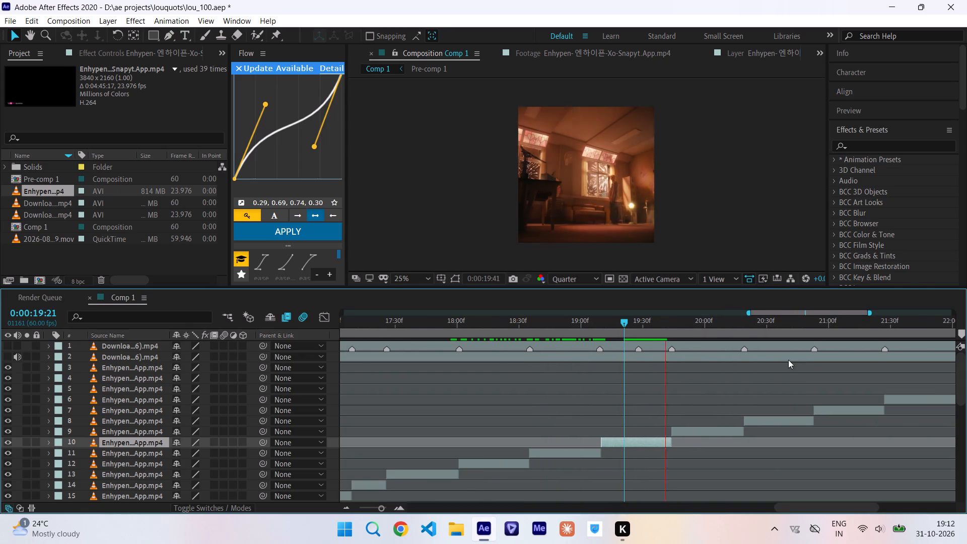
pyautogui.moveTo(589, 328); pyautogui.dragTo(629, 328)
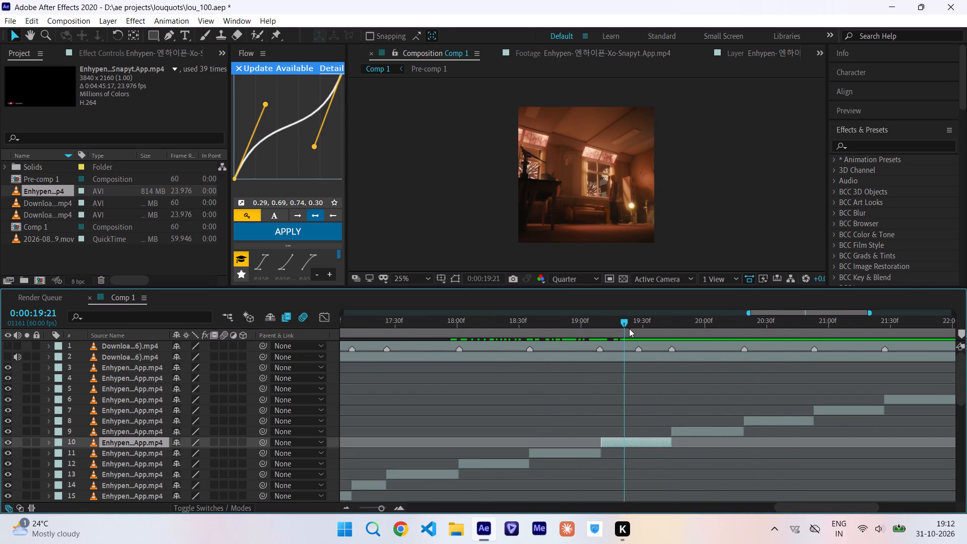
pyautogui.moveTo(629, 328); pyautogui.dragTo(636, 329)
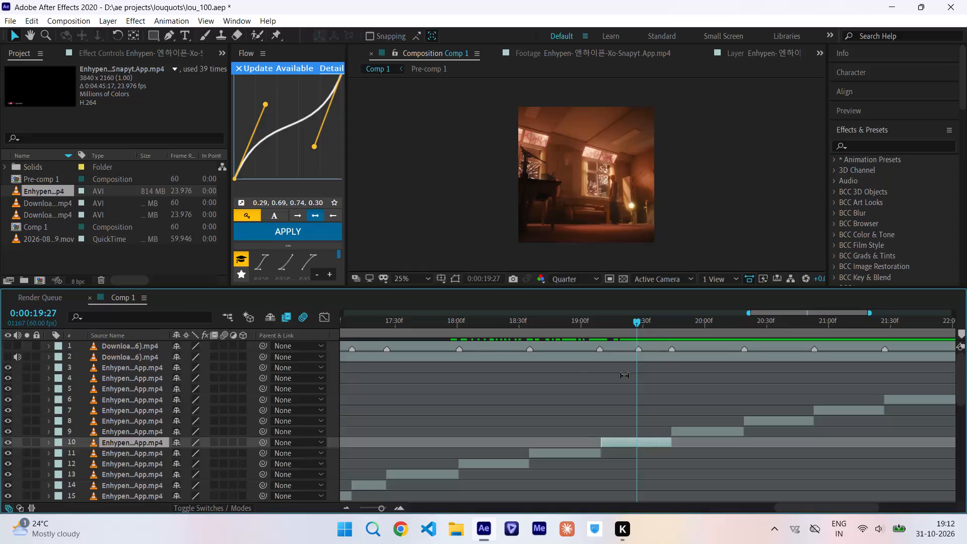
pyautogui.hotkey('ctrl', 'Right')
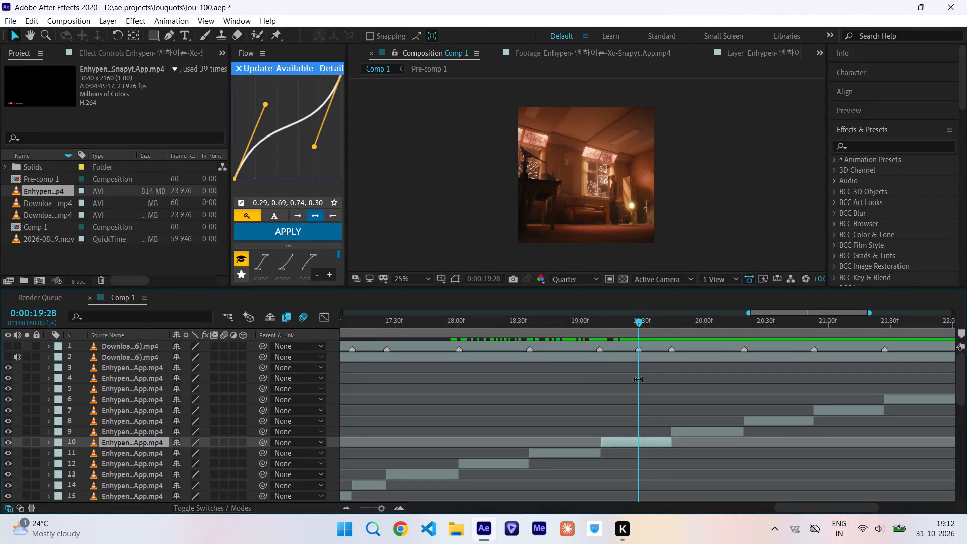
pyautogui.hotkey('ctrl', 's')
pyautogui.hotkey('ctrl', 'shift', 'd')
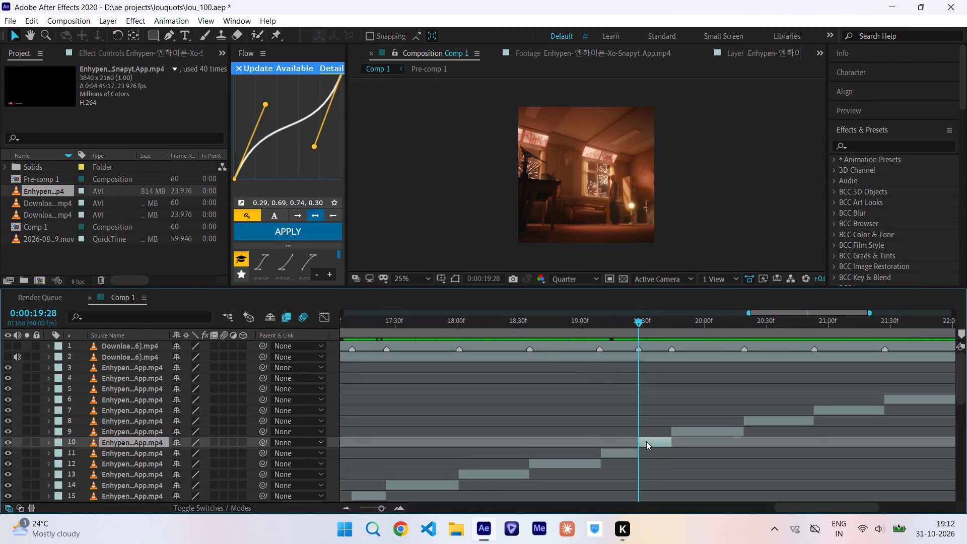
# Re-source the short clip at 0:00:19:28 to the blond close-up with fireworks, extending it and setting its source in point to 0:02:19:22.
pyautogui.doubleClick(644, 443)
pyautogui.moveTo(642, 322); pyautogui.dragTo(734, 343)
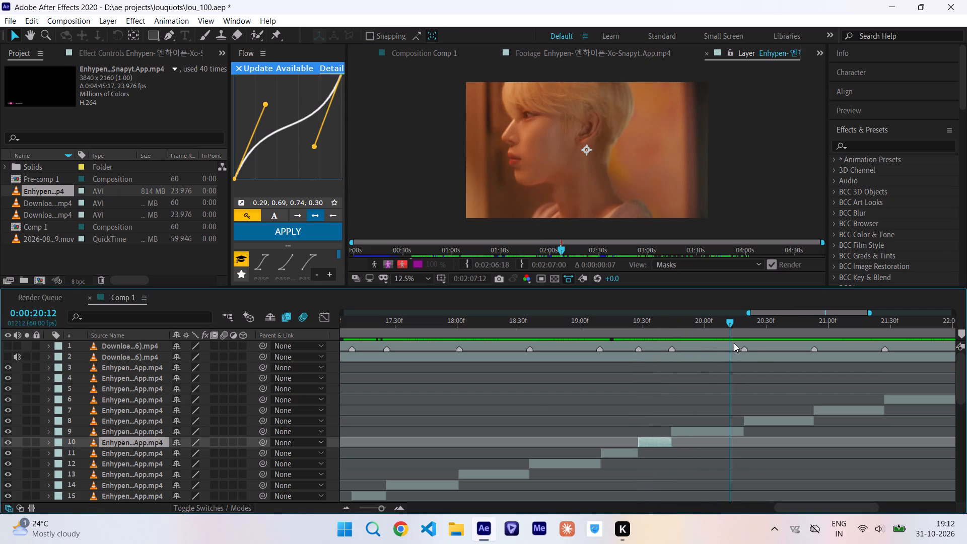
pyautogui.moveTo(734, 343); pyautogui.dragTo(799, 359)
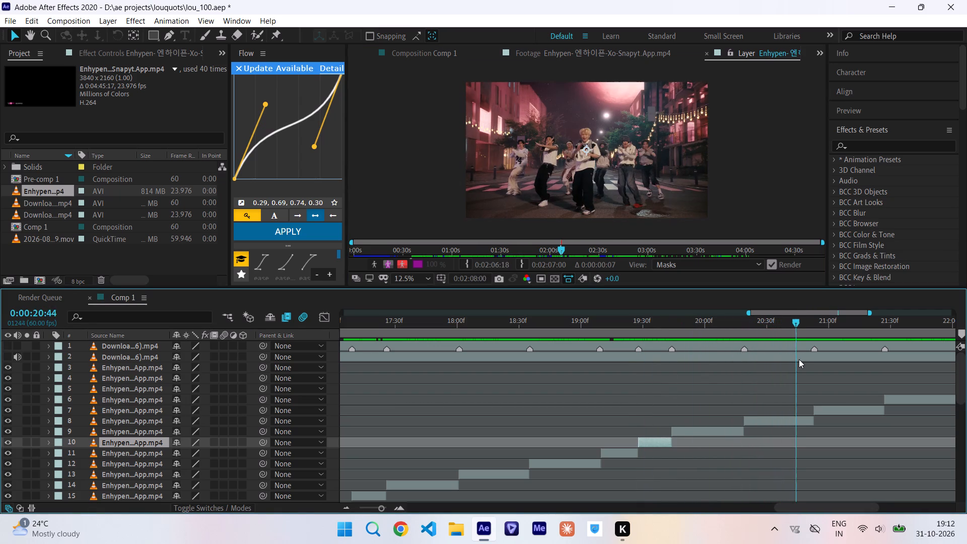
pyautogui.moveTo(799, 359); pyautogui.dragTo(884, 361)
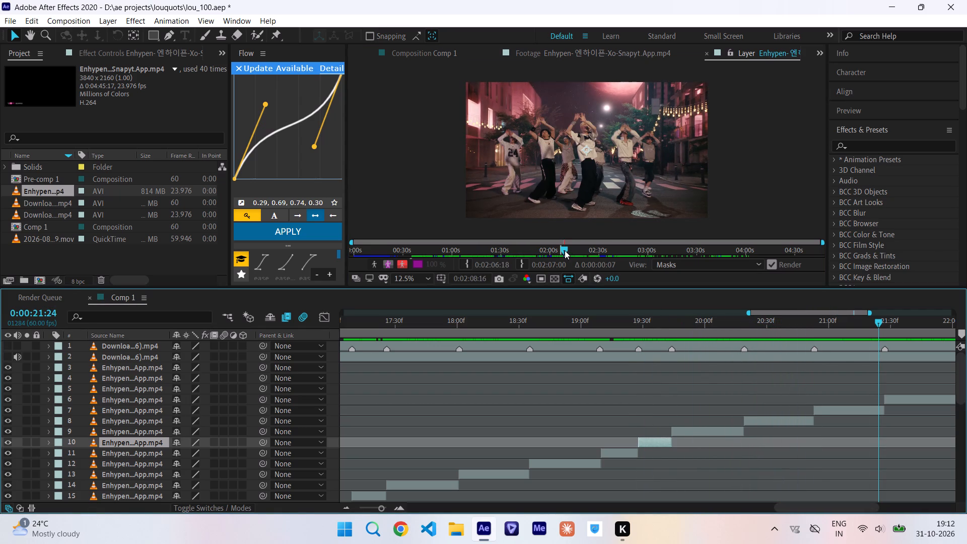
pyautogui.moveTo(564, 250); pyautogui.dragTo(572, 256)
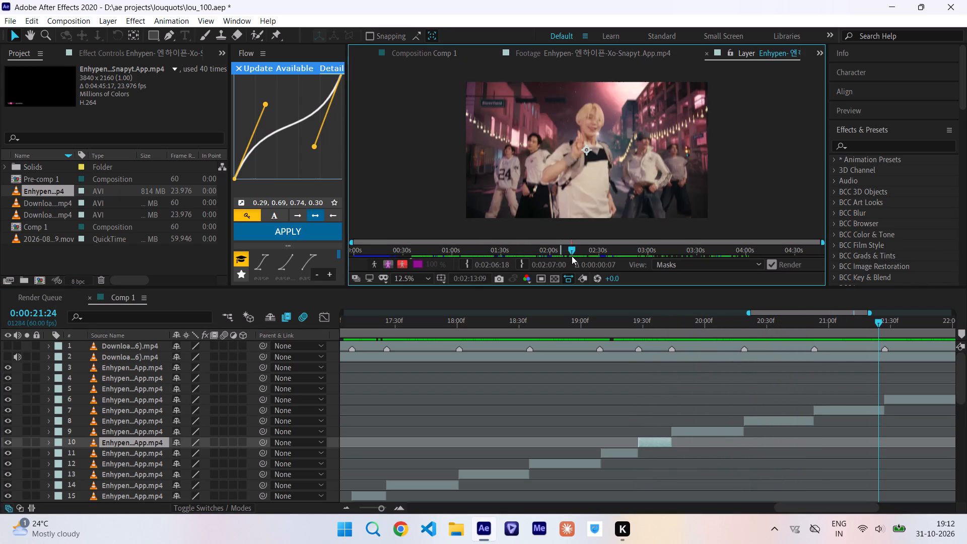
pyautogui.moveTo(572, 256); pyautogui.dragTo(578, 258)
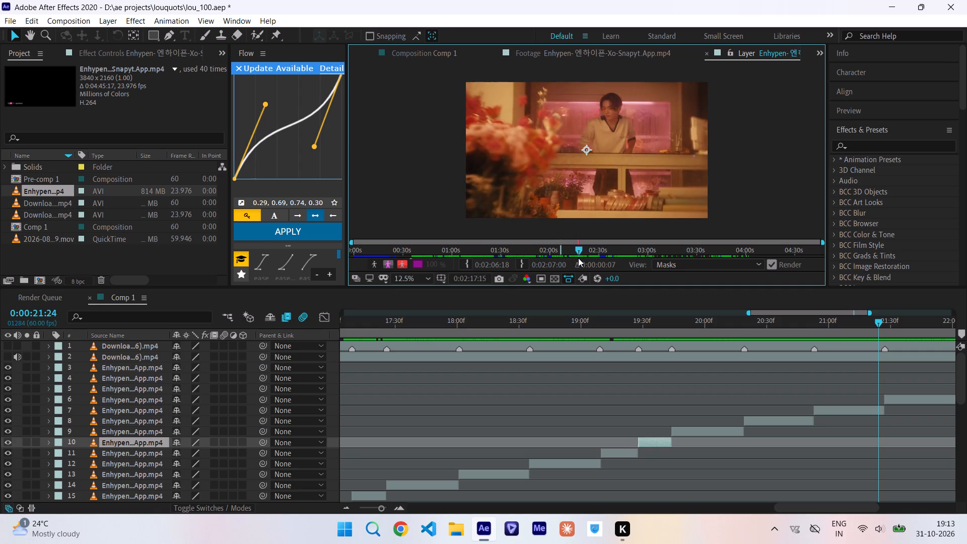
pyautogui.moveTo(578, 258); pyautogui.dragTo(582, 258)
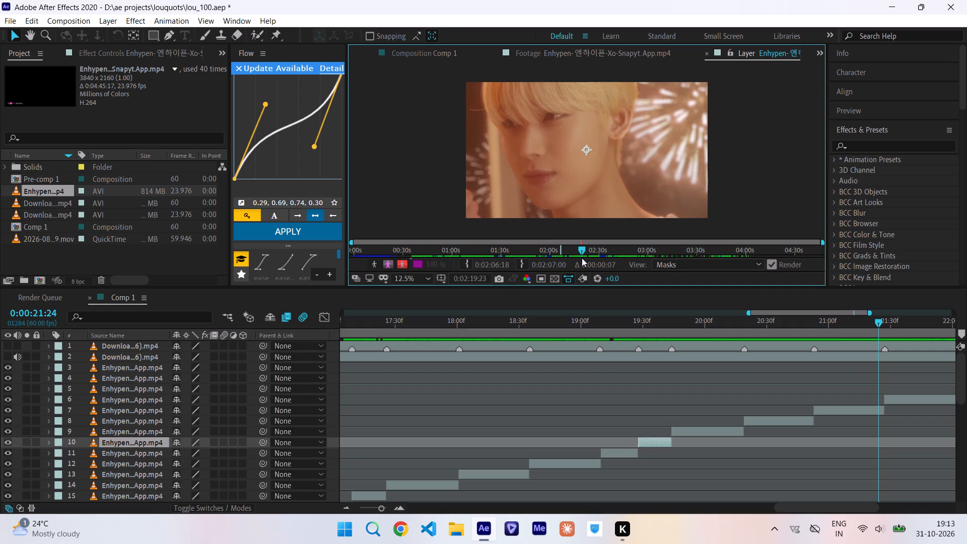
pyautogui.moveTo(582, 258); pyautogui.dragTo(582, 258)
pyautogui.moveTo(582, 258); pyautogui.dragTo(582, 258)
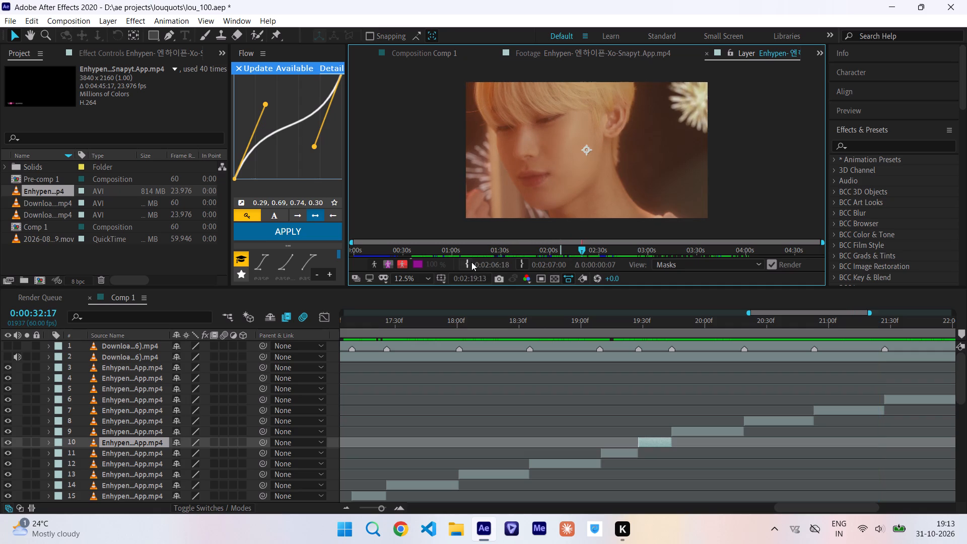
pyautogui.moveTo(563, 248); pyautogui.dragTo(621, 251)
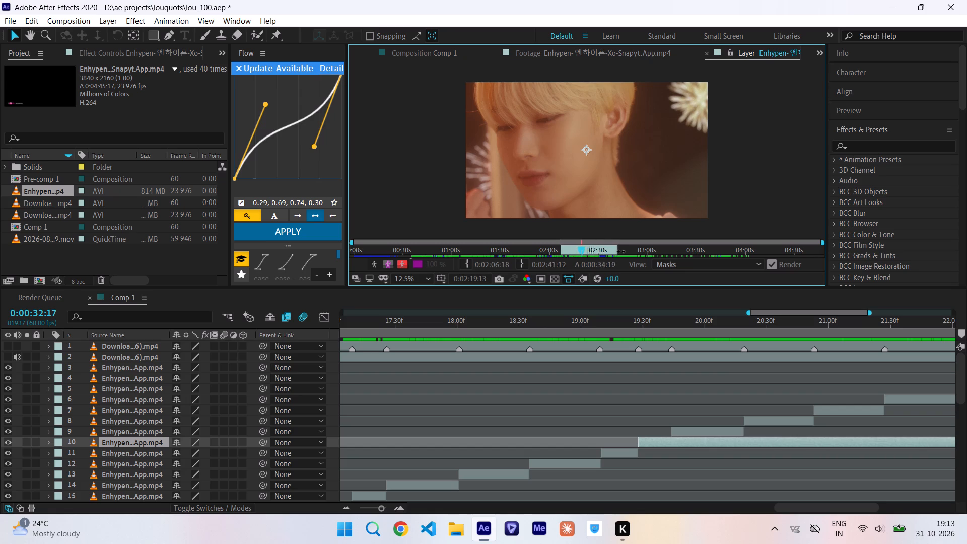
pyautogui.moveTo(621, 251); pyautogui.dragTo(622, 251)
pyautogui.click(463, 263)
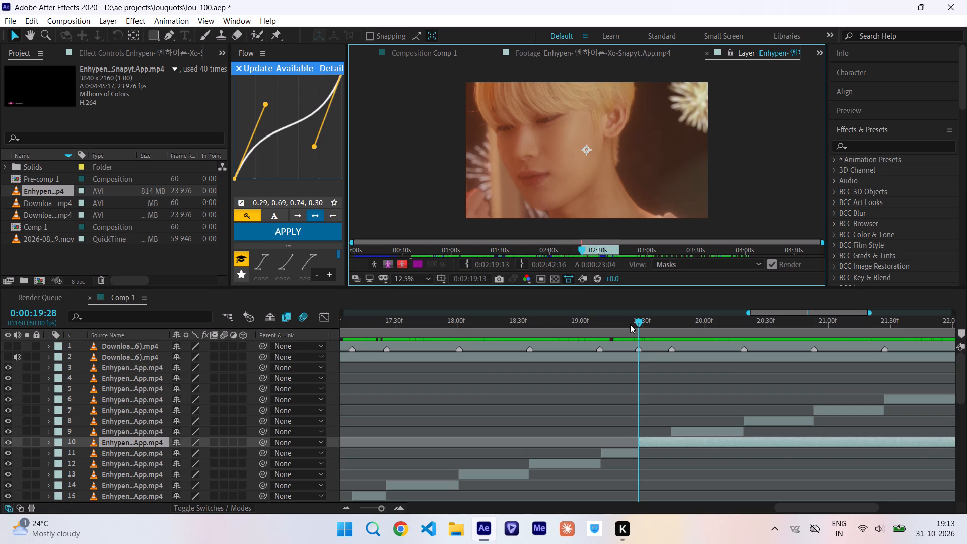
pyautogui.moveTo(637, 326); pyautogui.dragTo(681, 335)
pyautogui.click(470, 263)
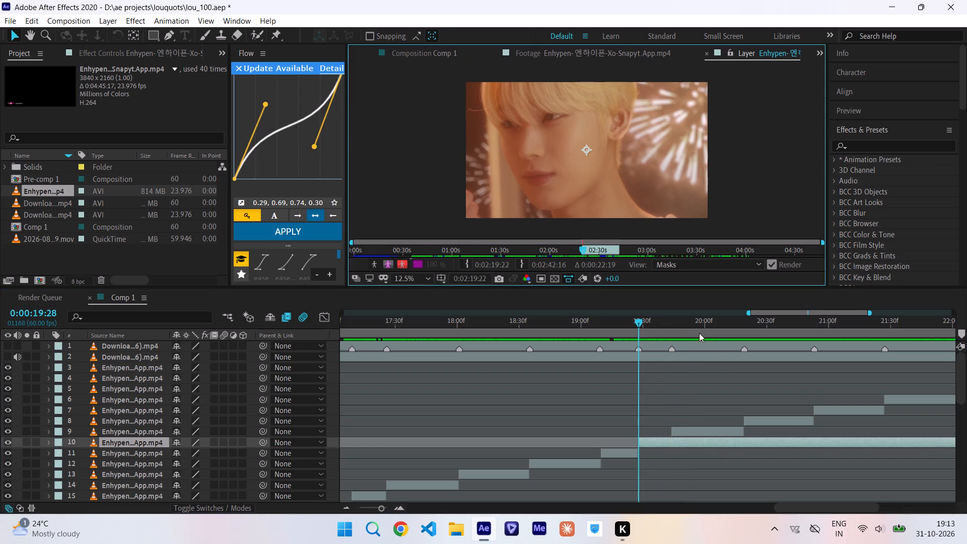
# Split the re-sourced blond close-up clip at the 0:00:19:44 marker and delete the leftover piece after it.
pyautogui.moveTo(636, 327); pyautogui.dragTo(659, 327)
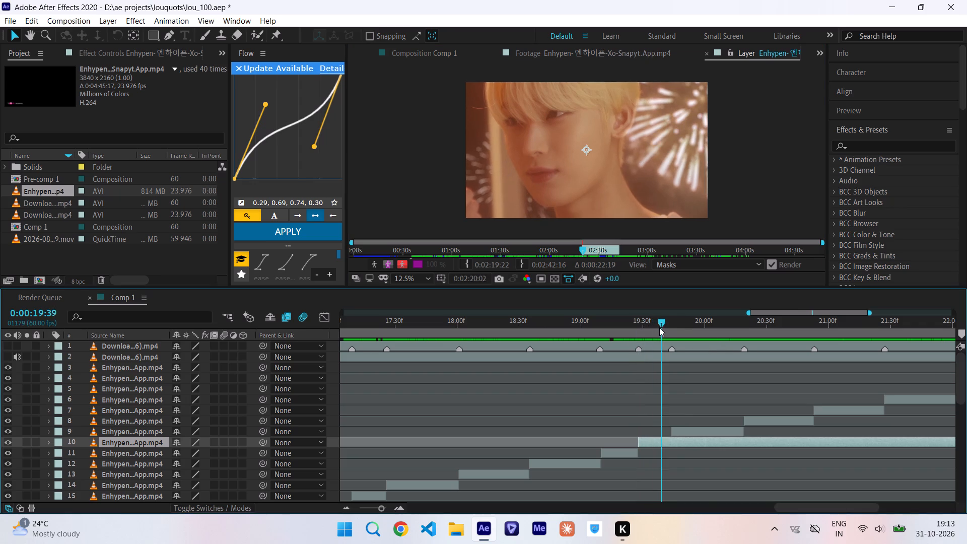
pyautogui.moveTo(659, 327); pyautogui.dragTo(670, 330)
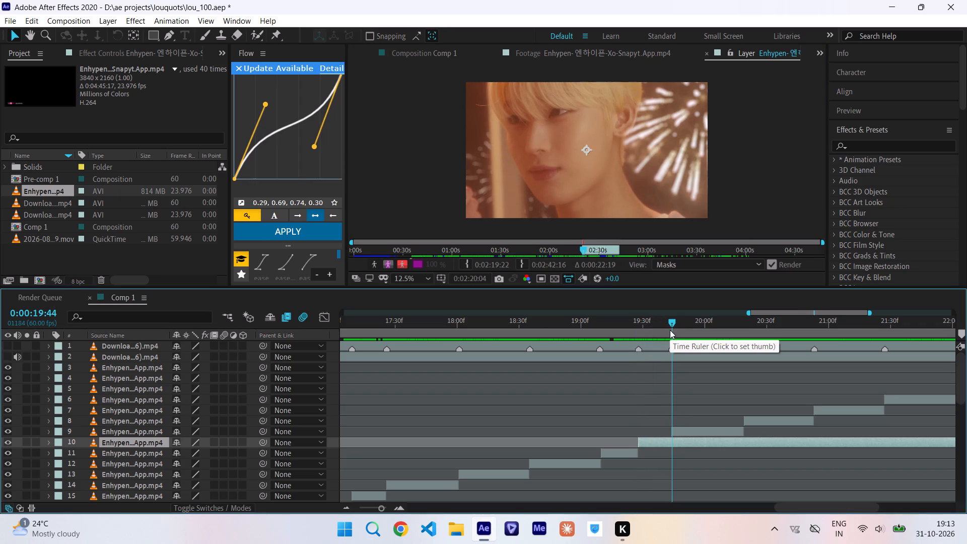
pyautogui.hotkey('ctrl', 'shift', 'd')
pyautogui.press('Delete')
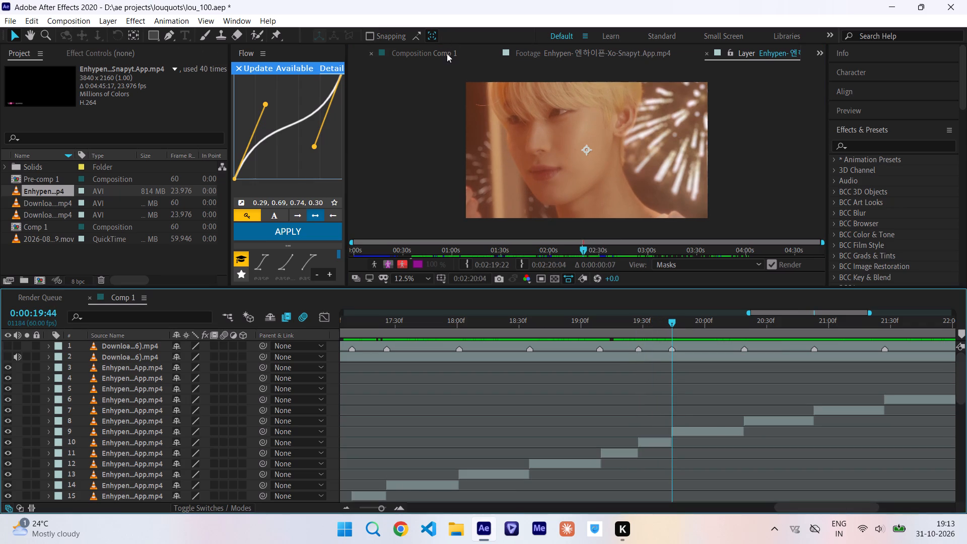
# Examine the clip sequence in Comp 1 from the new close-up through 0:00:23:37 and back to the eye clip near 0:00:17:12.
pyautogui.click(447, 53)
pyautogui.hscroll(-1, 616, 362)
pyautogui.moveTo(559, 325); pyautogui.dragTo(665, 340)
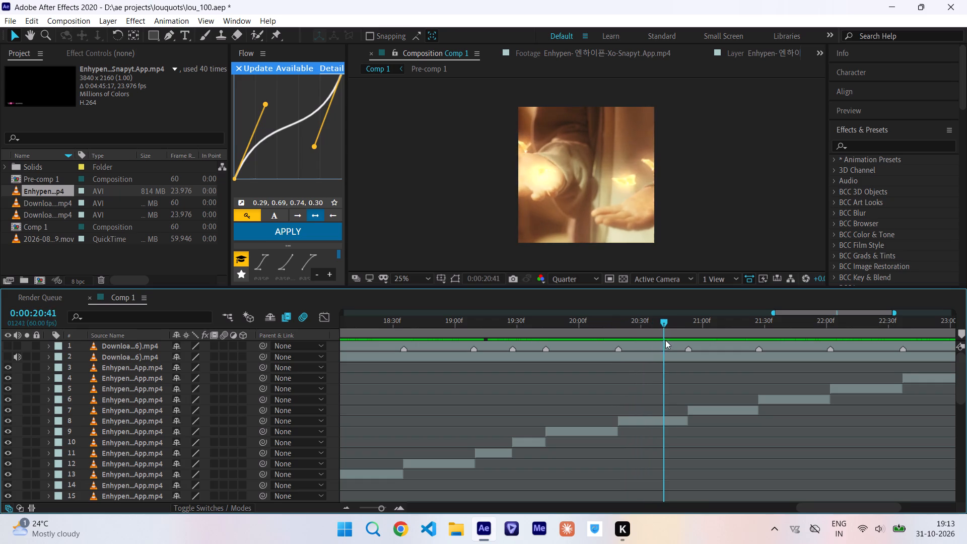
pyautogui.moveTo(665, 340); pyautogui.dragTo(781, 361)
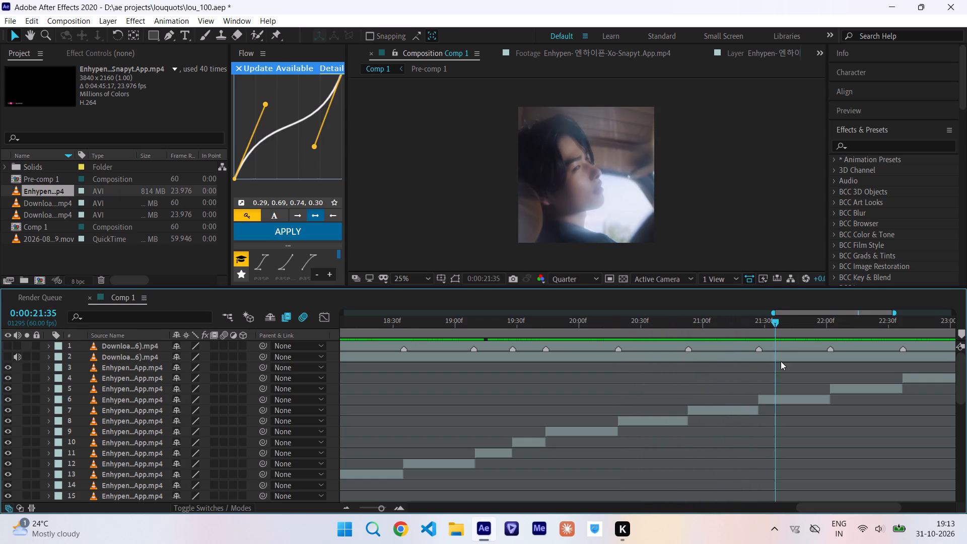
pyautogui.moveTo(781, 361); pyautogui.dragTo(792, 364)
pyautogui.hscroll(-1, 792, 364)
pyautogui.moveTo(653, 332); pyautogui.dragTo(680, 336)
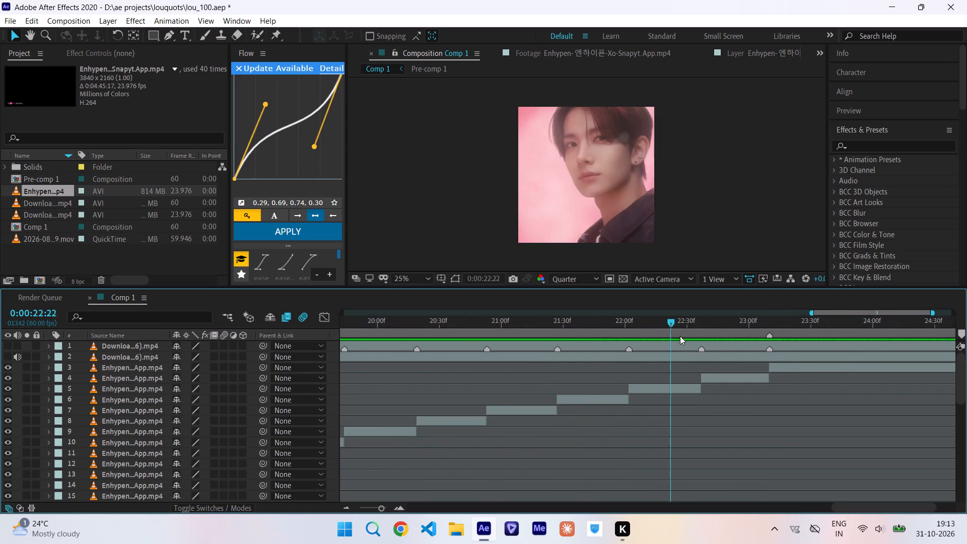
pyautogui.moveTo(680, 336); pyautogui.dragTo(830, 362)
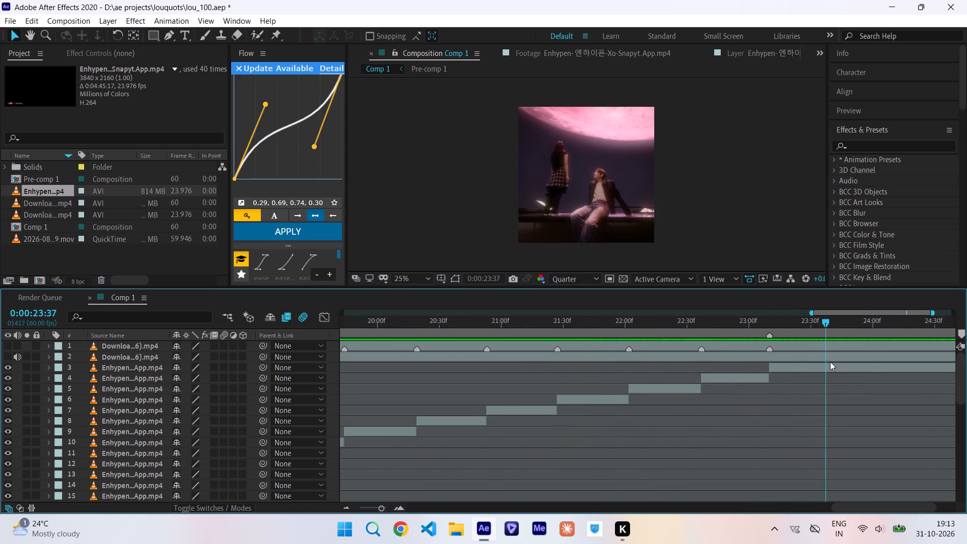
pyautogui.moveTo(830, 362); pyautogui.dragTo(340, 427)
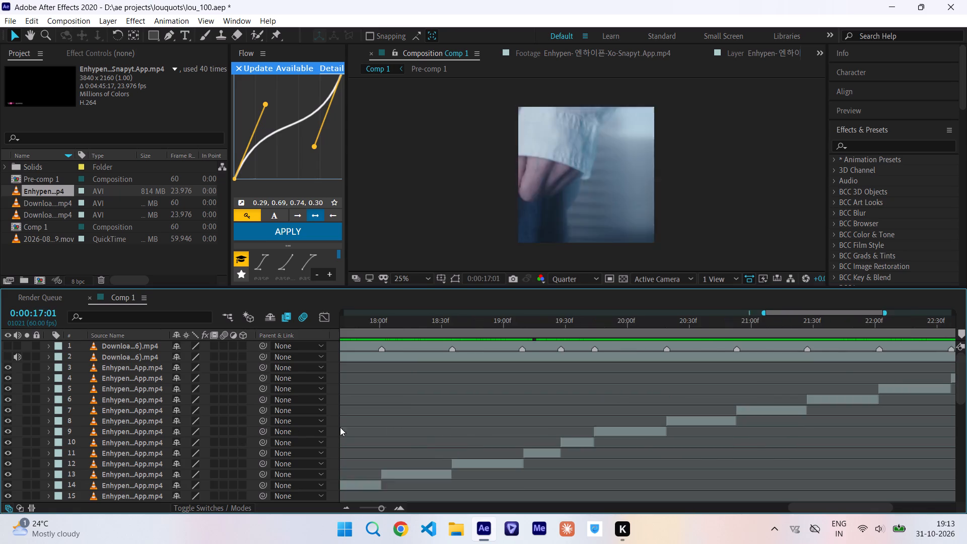
pyautogui.moveTo(340, 427); pyautogui.dragTo(443, 399)
pyautogui.click(443, 399)
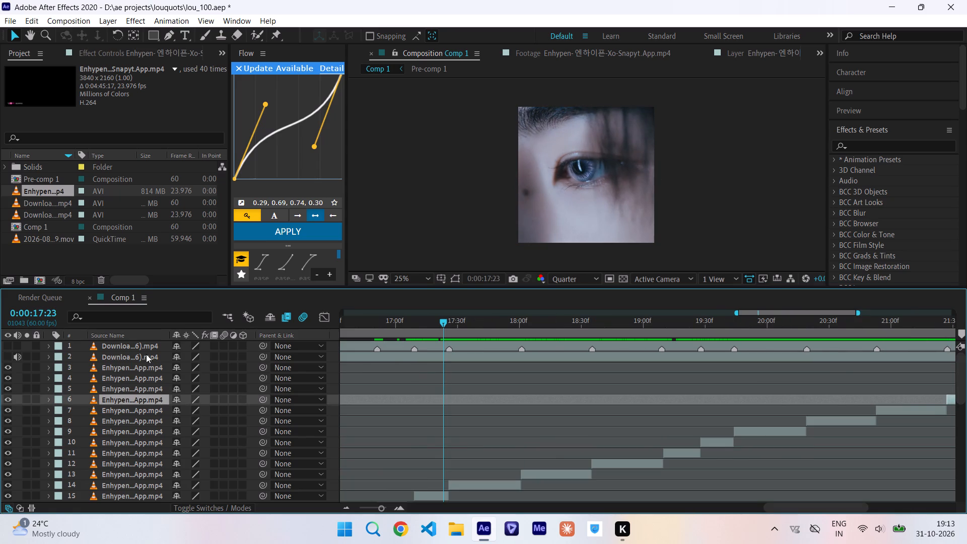
pyautogui.click(411, 353)
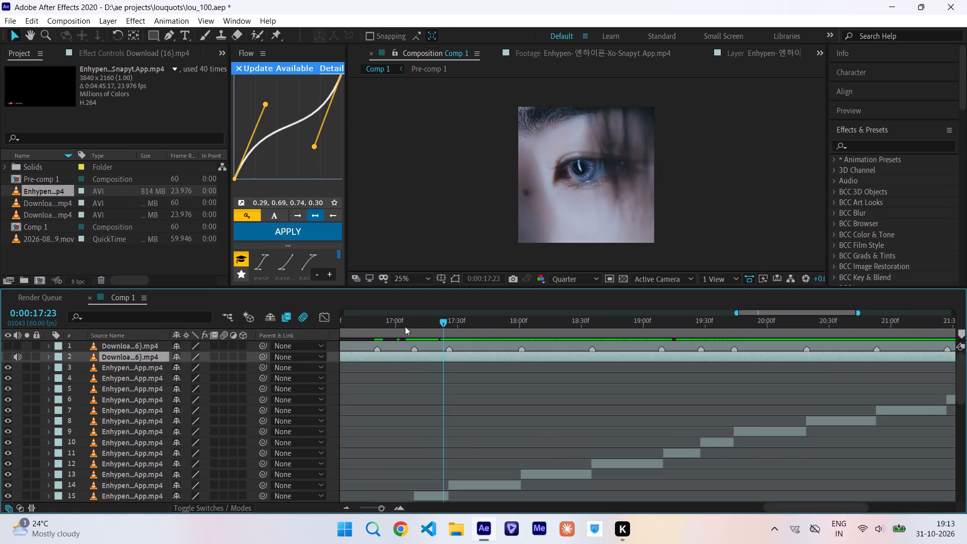
pyautogui.click(419, 320)
# Select all layers in Comp 1 and reveal their Position properties.
pyautogui.click(404, 298)
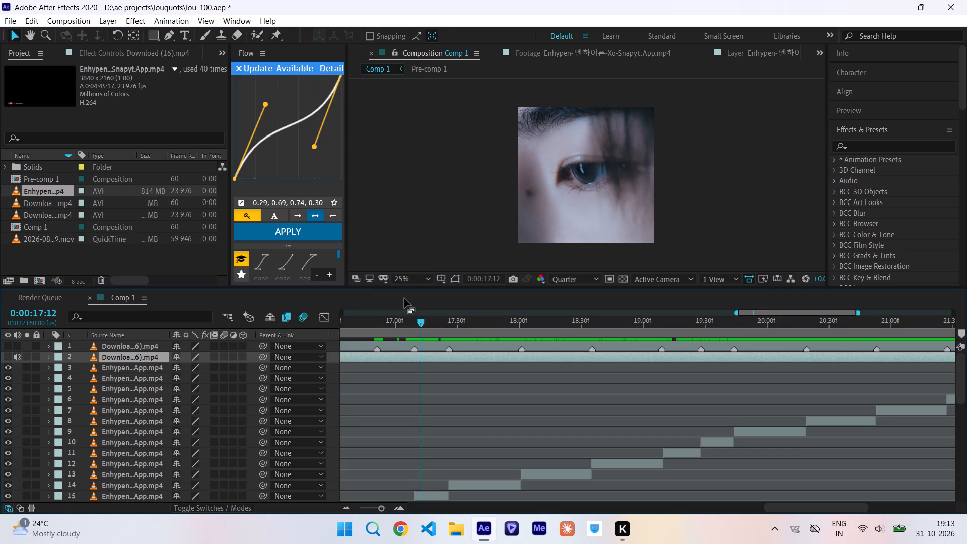
pyautogui.click(195, 251)
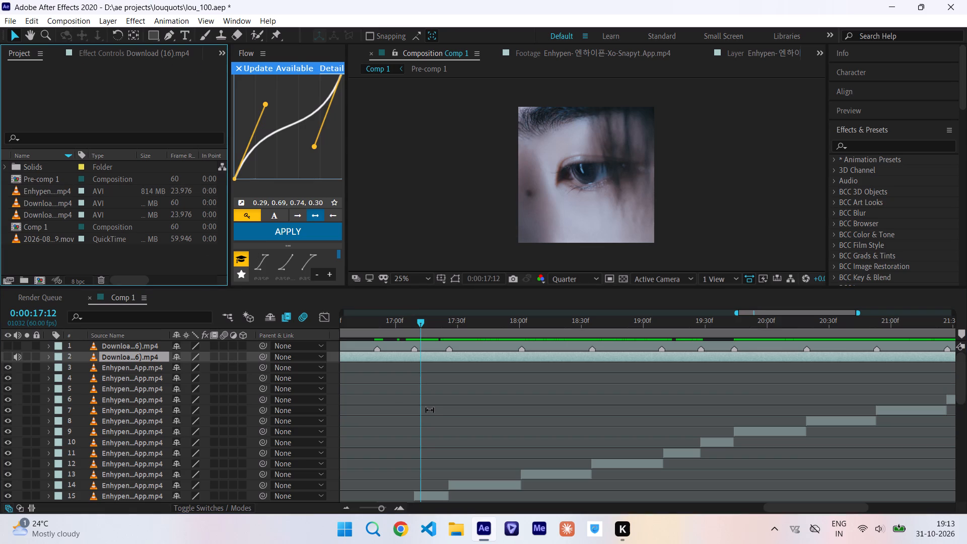
pyautogui.click(430, 410)
pyautogui.hscroll(-6, 430, 410)
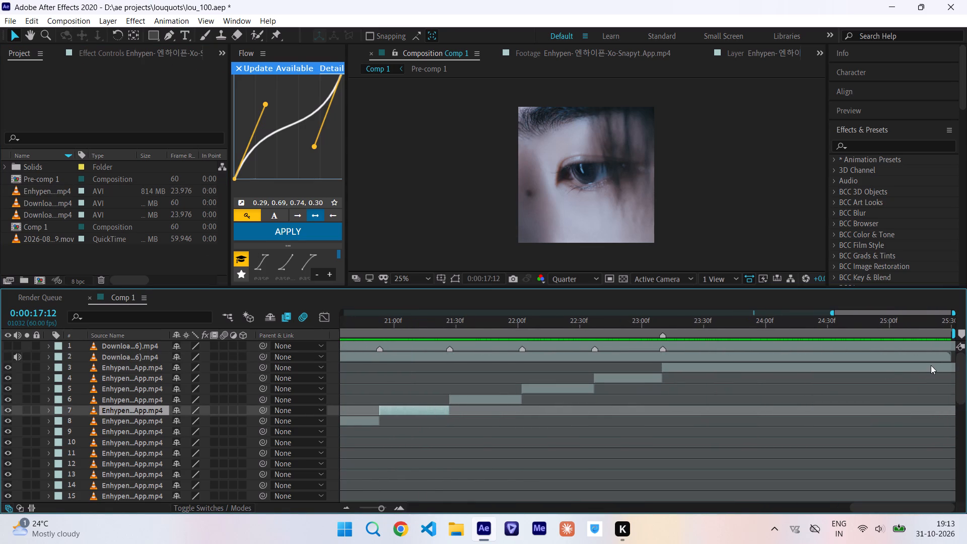
pyautogui.click(942, 358)
pyautogui.click(871, 398)
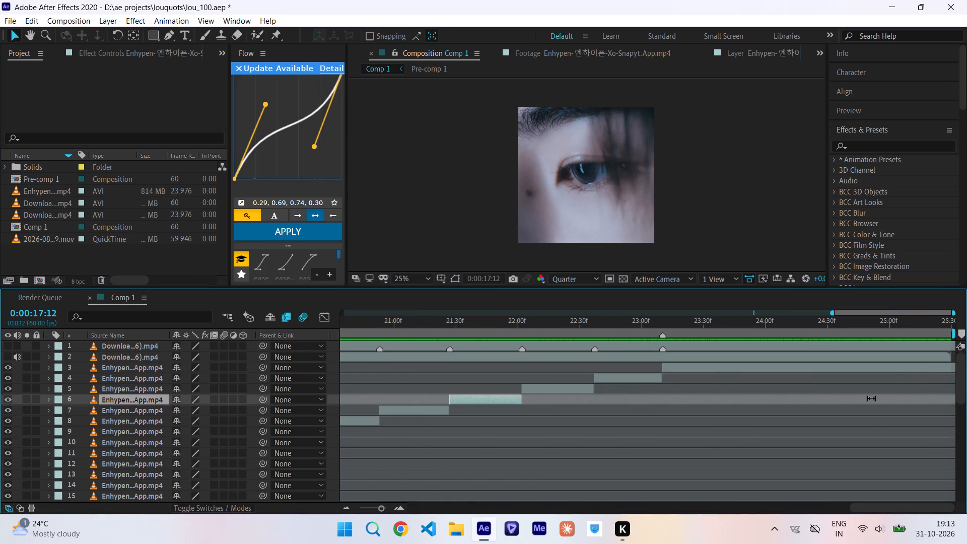
pyautogui.hotkey('ctrl', 'a')
pyautogui.press('p')
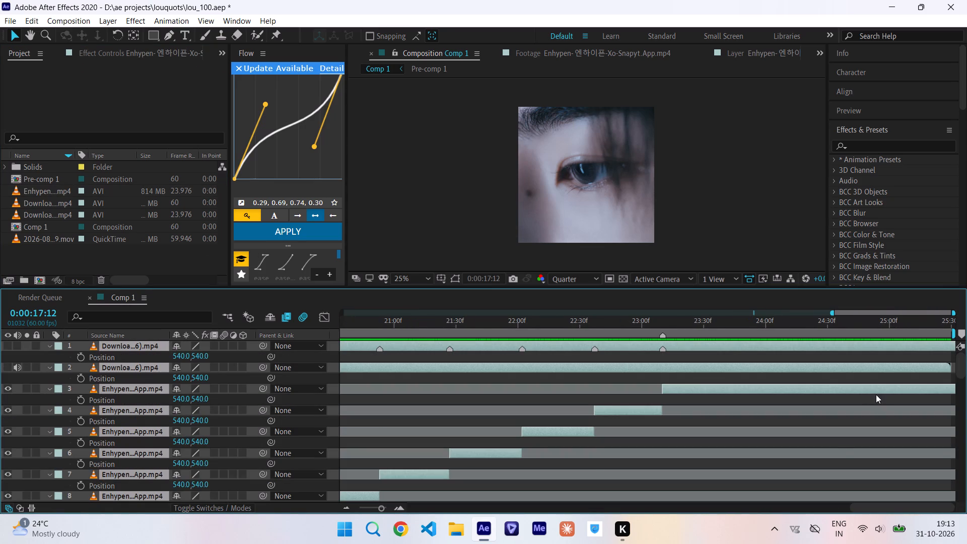
# Start a preview of Comp 1 from 0:00:00:00 and save the lou_100 project.
pyautogui.scroll(-11, 839, 452)
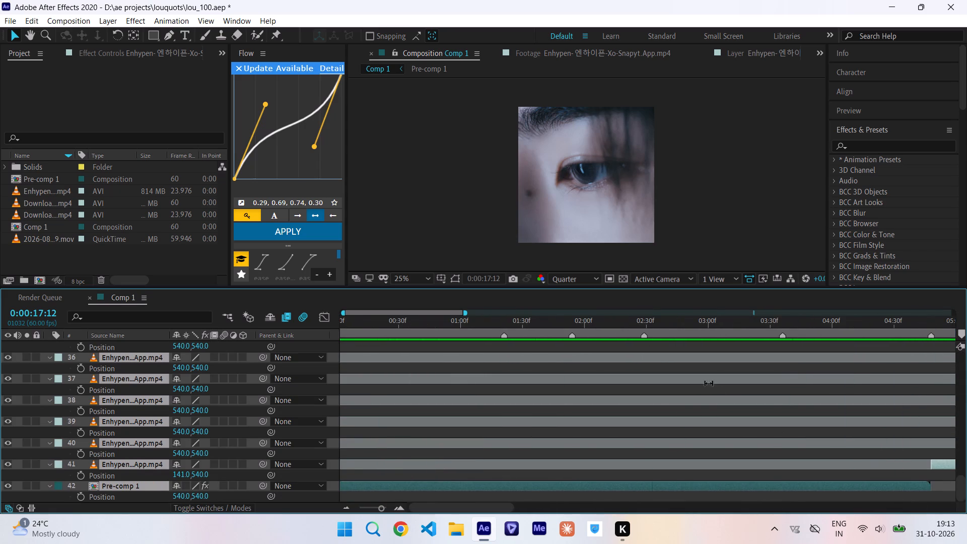
pyautogui.moveTo(678, 324); pyautogui.dragTo(166, 390)
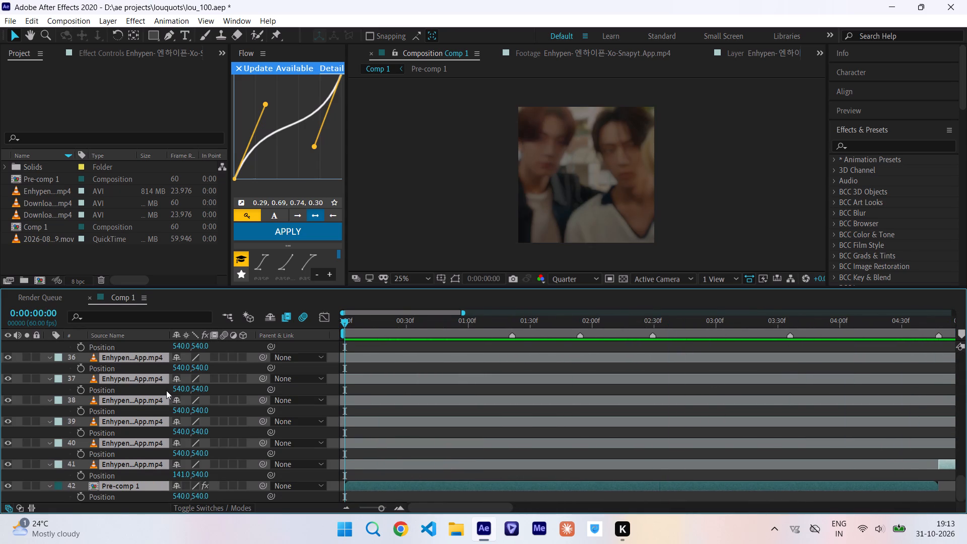
pyautogui.press('space')
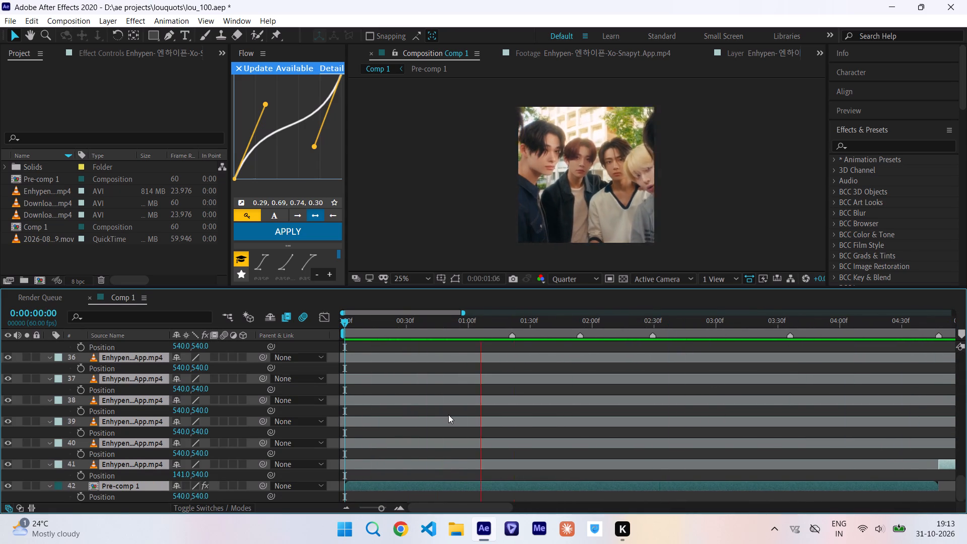
pyautogui.hotkey('ctrl', 's')
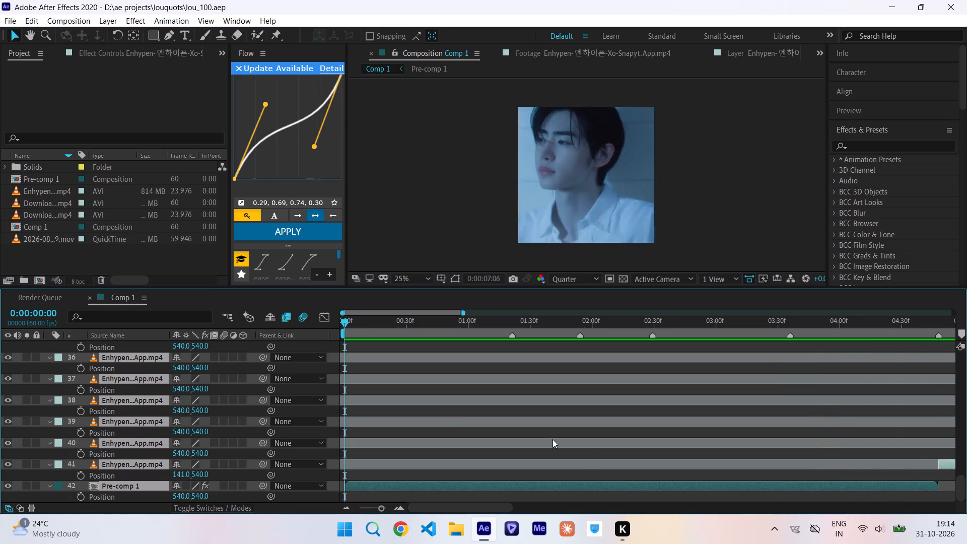
# Examine the cut sequence through 0:00:23:13 in the preview, checking the framing of the clips.
pyautogui.hscroll(-4, 705, 403)
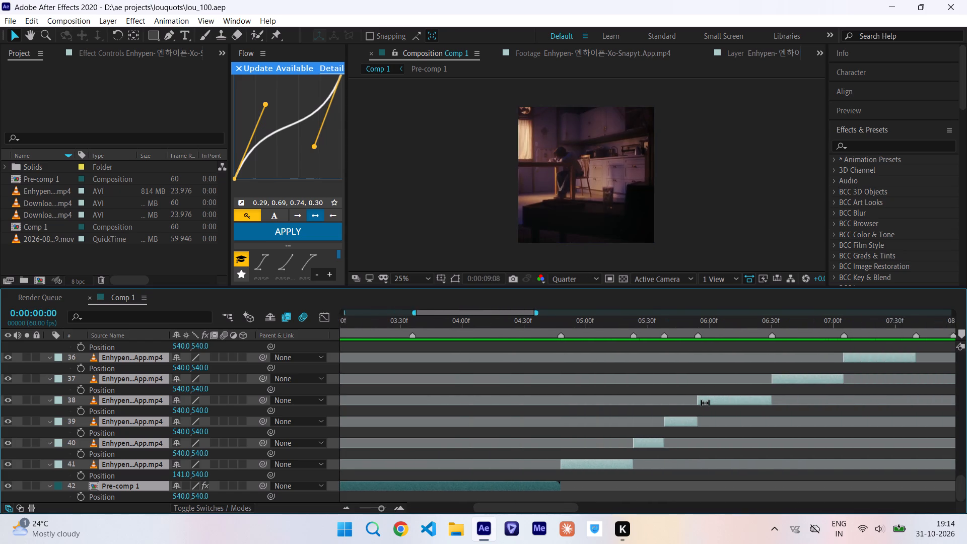
pyautogui.hscroll(-1, 705, 403)
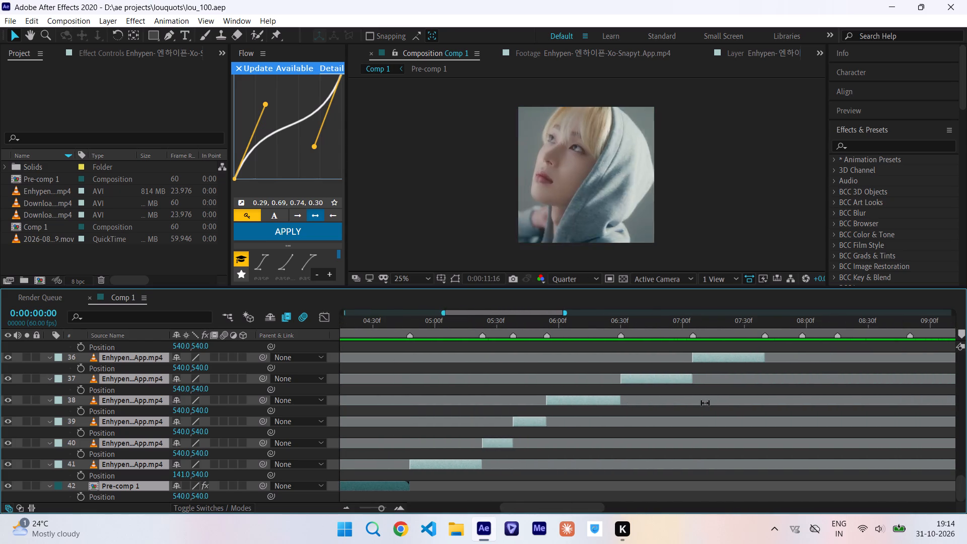
pyautogui.hscroll(-3, 705, 403)
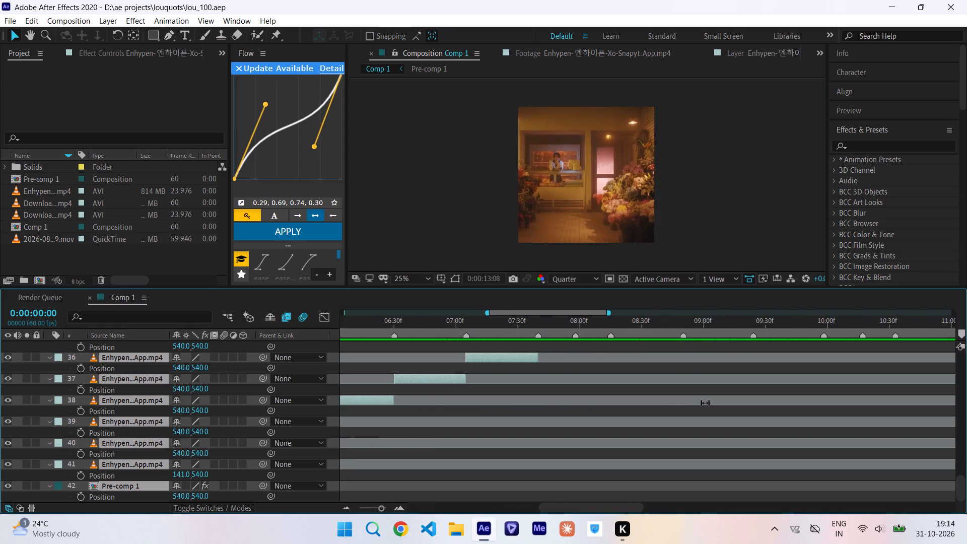
pyautogui.hscroll(-2, 705, 403)
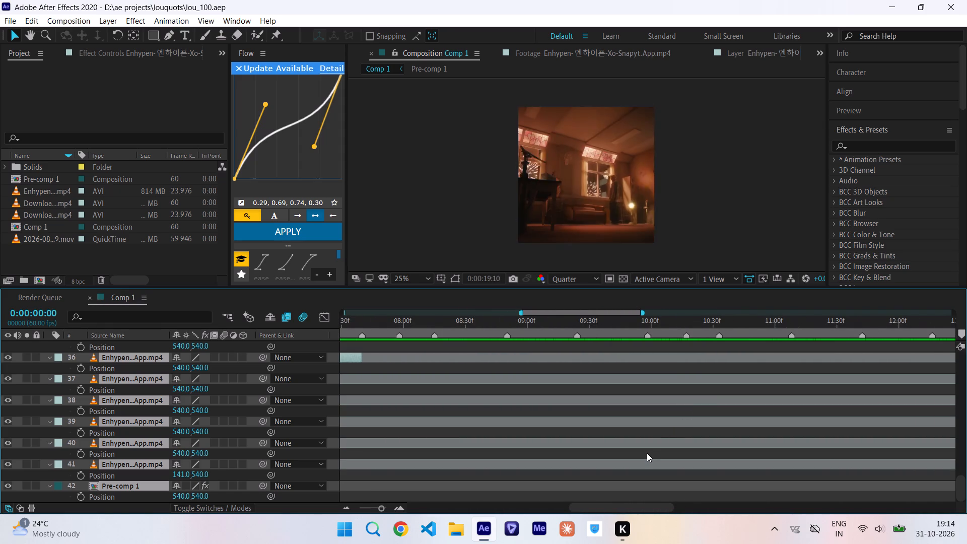
pyautogui.hscroll(1, 647, 453)
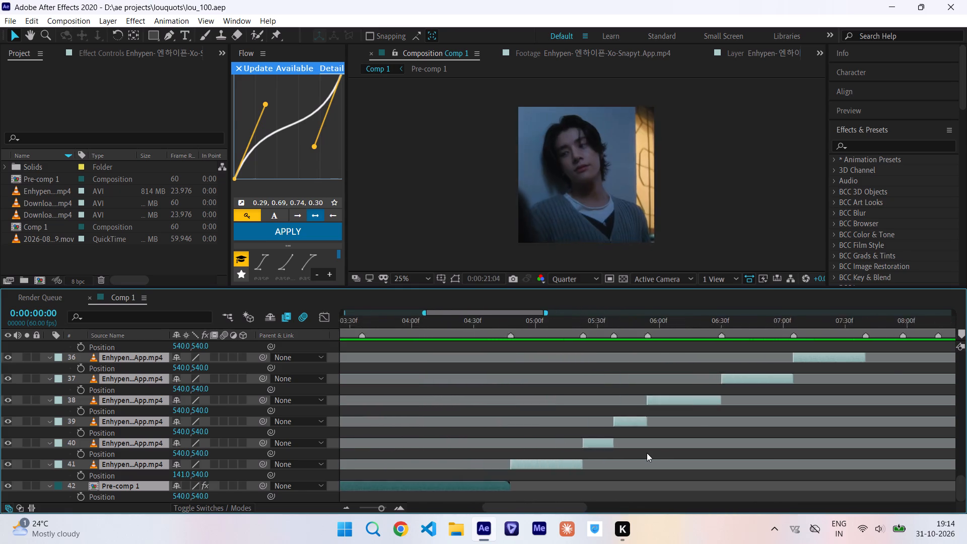
pyautogui.hscroll(1, 647, 453)
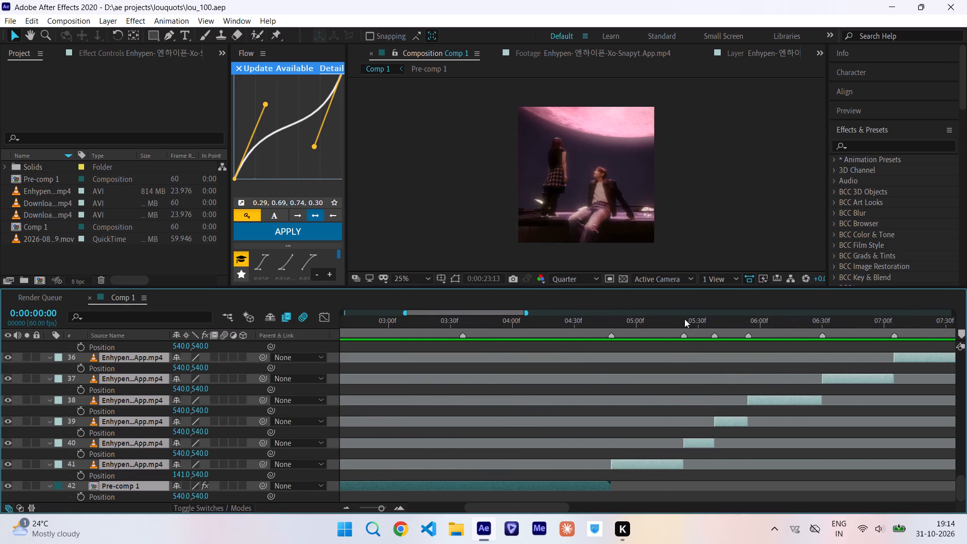
# Deselect all layers and reframe the profile close-up on layer 39 at 0:00:05:46 to a Position X of 162.
pyautogui.moveTo(687, 323); pyautogui.dragTo(564, 358)
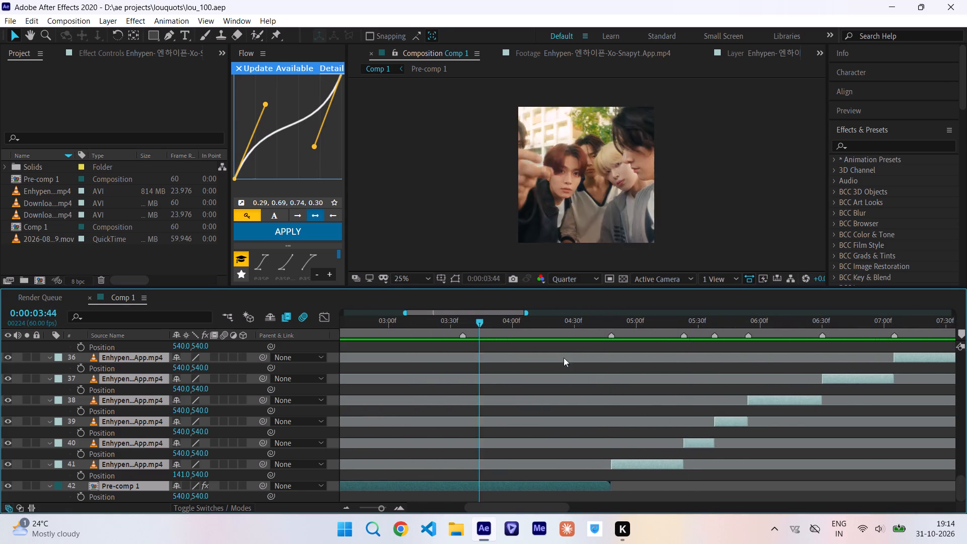
pyautogui.moveTo(564, 358); pyautogui.dragTo(647, 362)
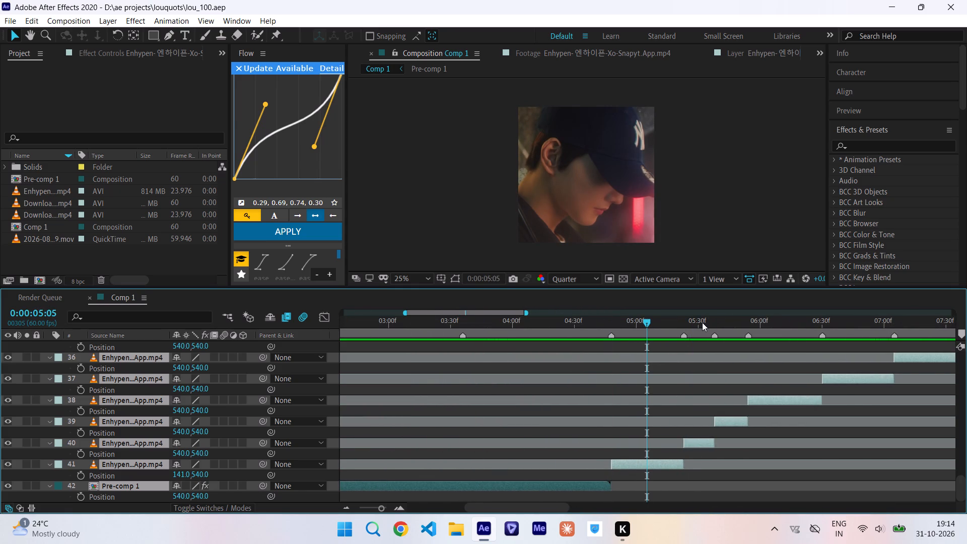
pyautogui.moveTo(702, 322); pyautogui.dragTo(731, 332)
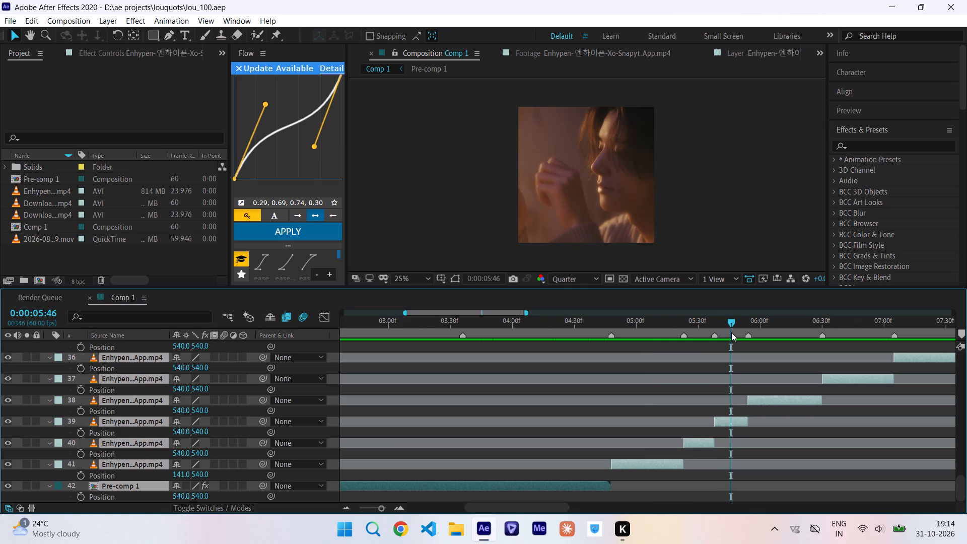
pyautogui.click(750, 428)
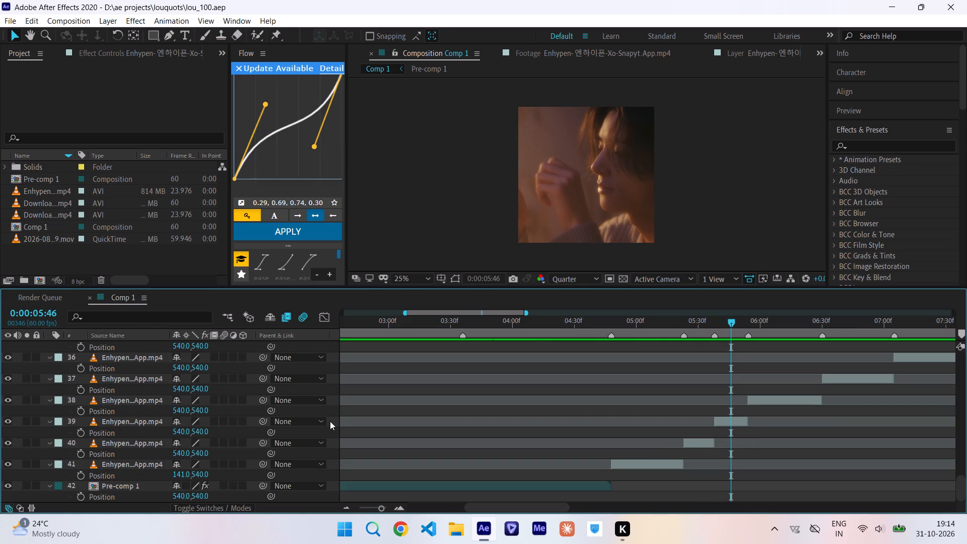
pyautogui.moveTo(184, 430); pyautogui.dragTo(1, 408)
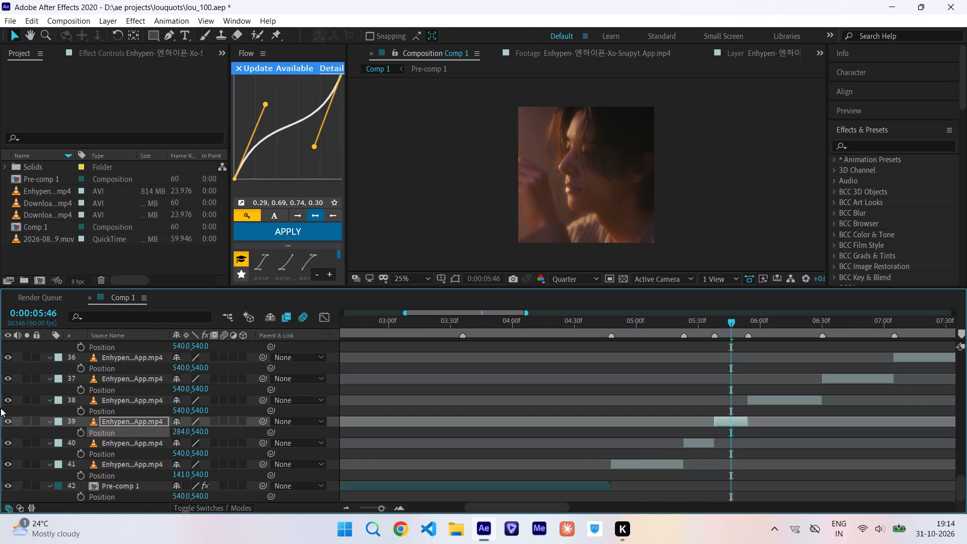
pyautogui.moveTo(177, 431); pyautogui.dragTo(84, 415)
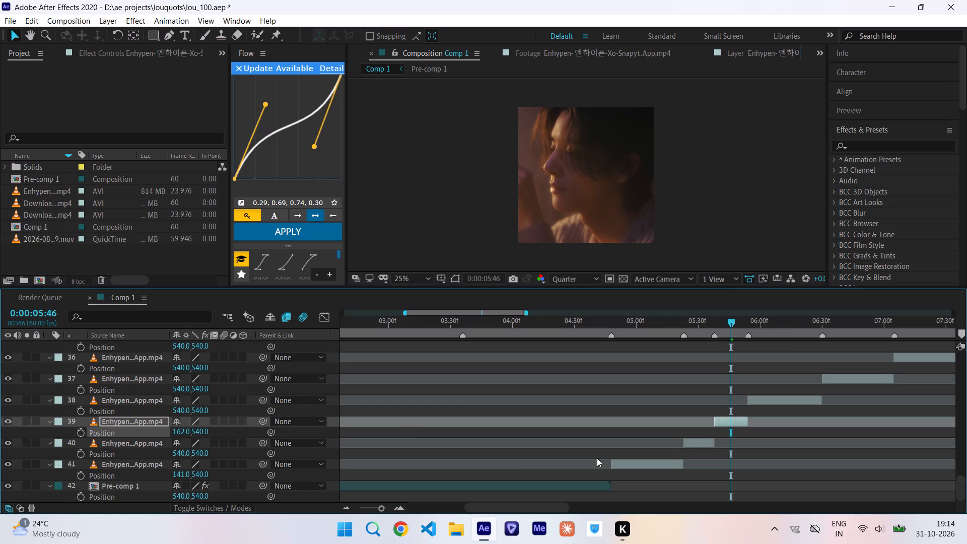
# Reframe the raised-hand close-up on layer 38 at 0:00:06:11 to a Position X of 302.
pyautogui.click(782, 326)
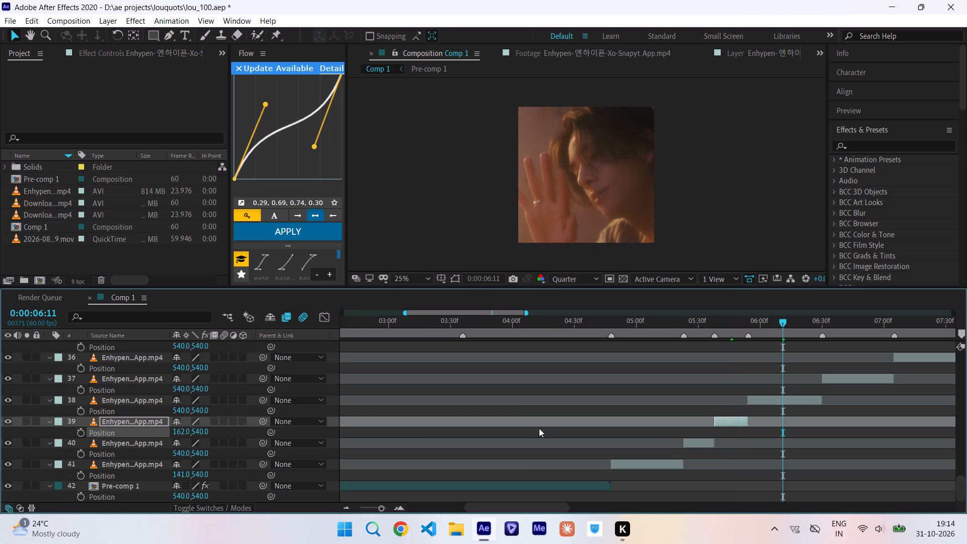
pyautogui.moveTo(182, 412); pyautogui.dragTo(42, 398)
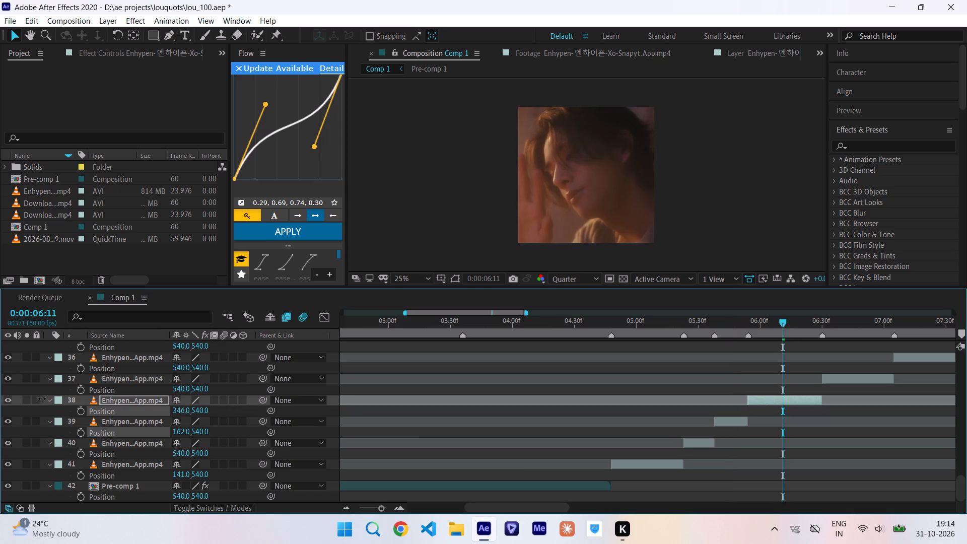
pyautogui.moveTo(42, 398); pyautogui.dragTo(39, 398)
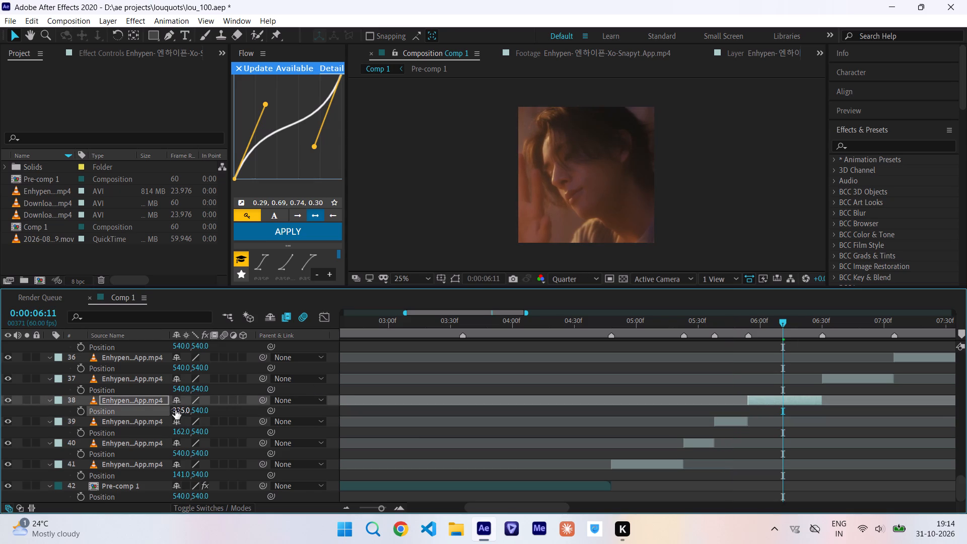
pyautogui.moveTo(175, 410); pyautogui.dragTo(94, 425)
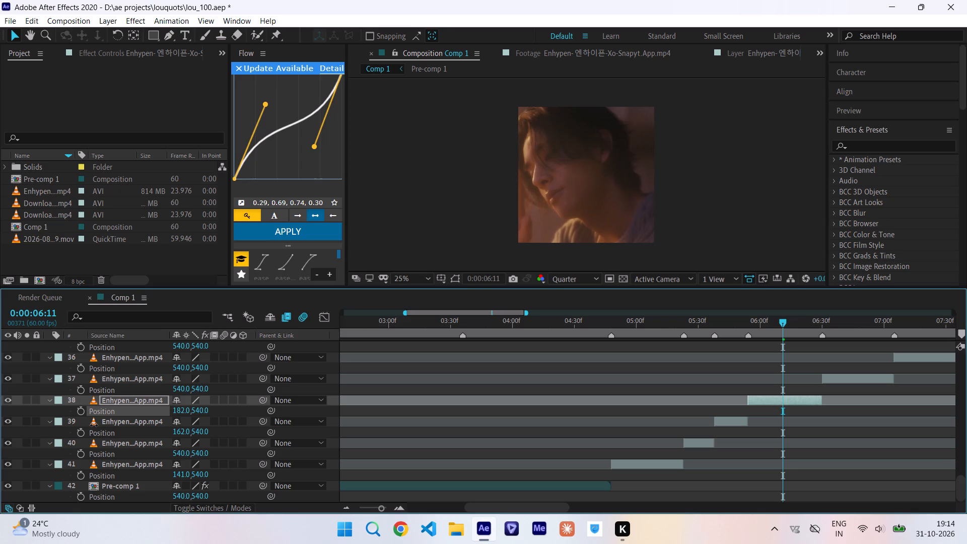
pyautogui.moveTo(94, 425); pyautogui.dragTo(175, 431)
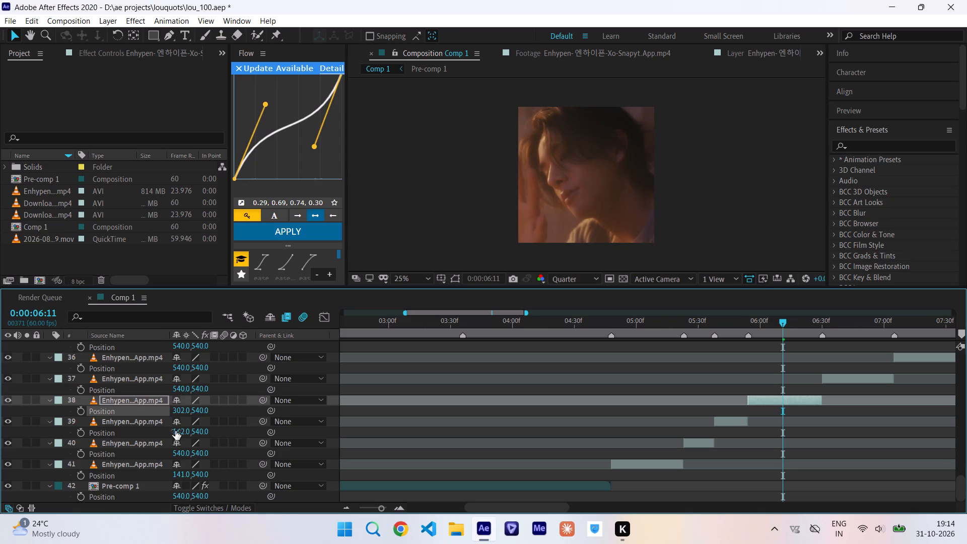
# Refine the profile close-up's framing on layer 39 at 0:00:05:48, setting its Position X to 122.
pyautogui.click(736, 323)
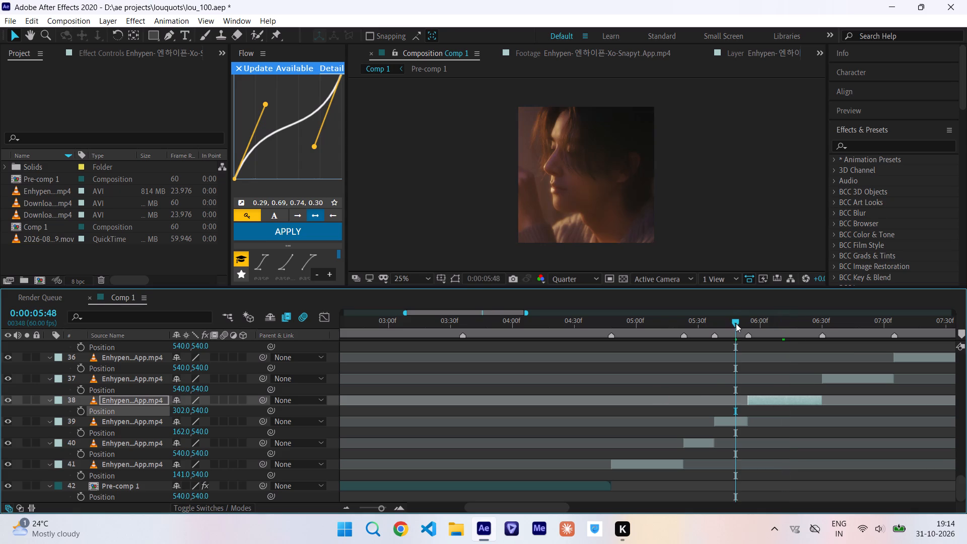
pyautogui.moveTo(185, 431); pyautogui.dragTo(145, 429)
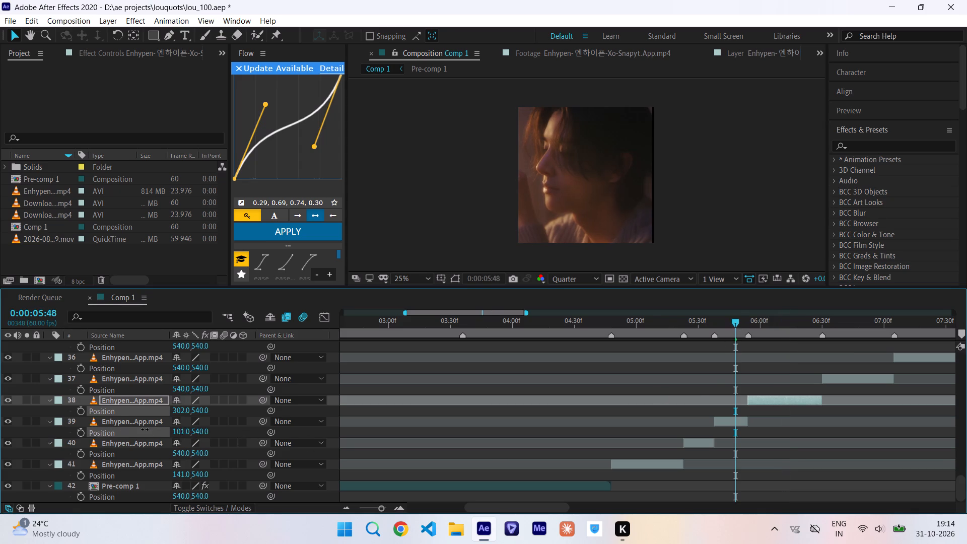
pyautogui.moveTo(145, 429); pyautogui.dragTo(145, 429)
pyautogui.moveTo(177, 433); pyautogui.dragTo(193, 439)
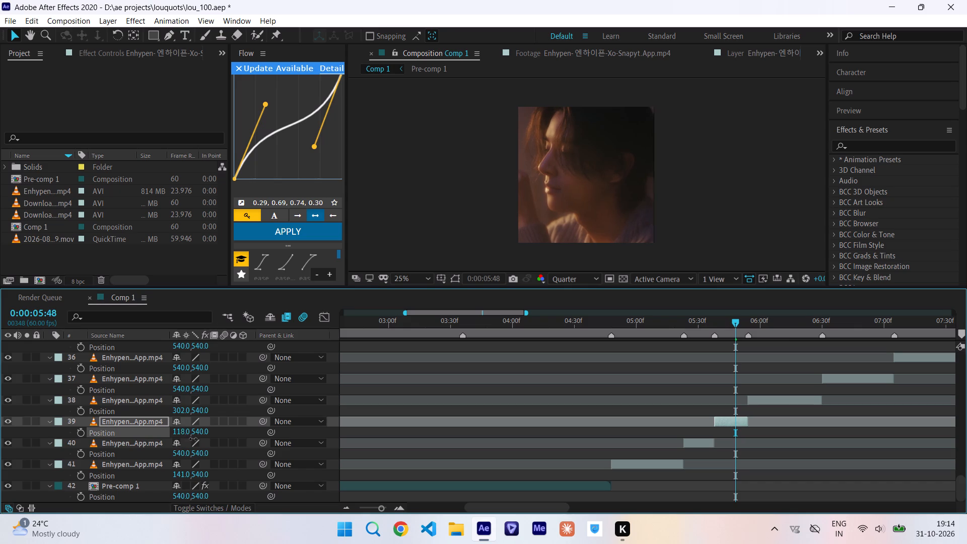
pyautogui.moveTo(193, 439); pyautogui.dragTo(199, 443)
# Reframe the layer 37 close-up at 0:00:06:46 to Position X 468 and the layer 36 clip at 0:00:07:20 to X 603.
pyautogui.hscroll(-1, 607, 412)
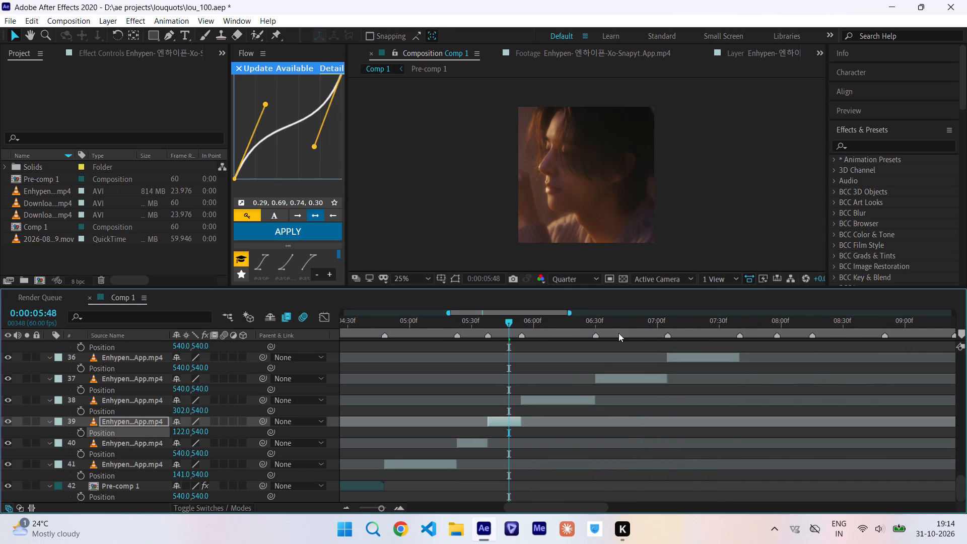
pyautogui.click(616, 324)
pyautogui.moveTo(616, 324); pyautogui.dragTo(629, 330)
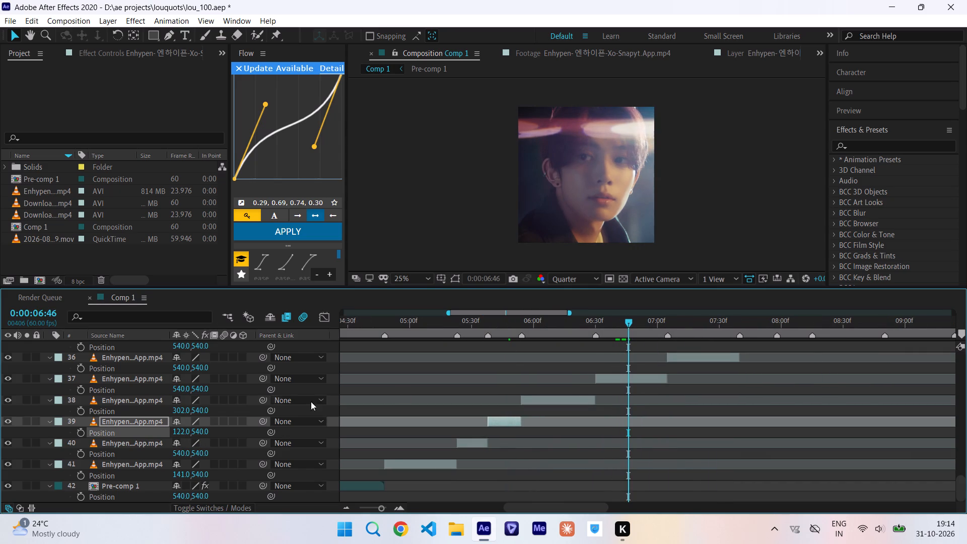
pyautogui.moveTo(179, 390); pyautogui.dragTo(130, 387)
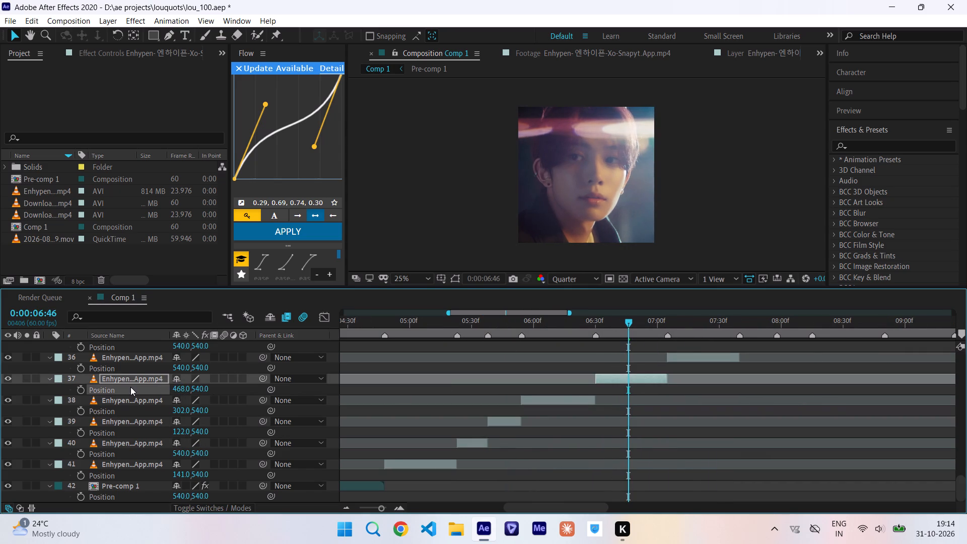
pyautogui.click(700, 318)
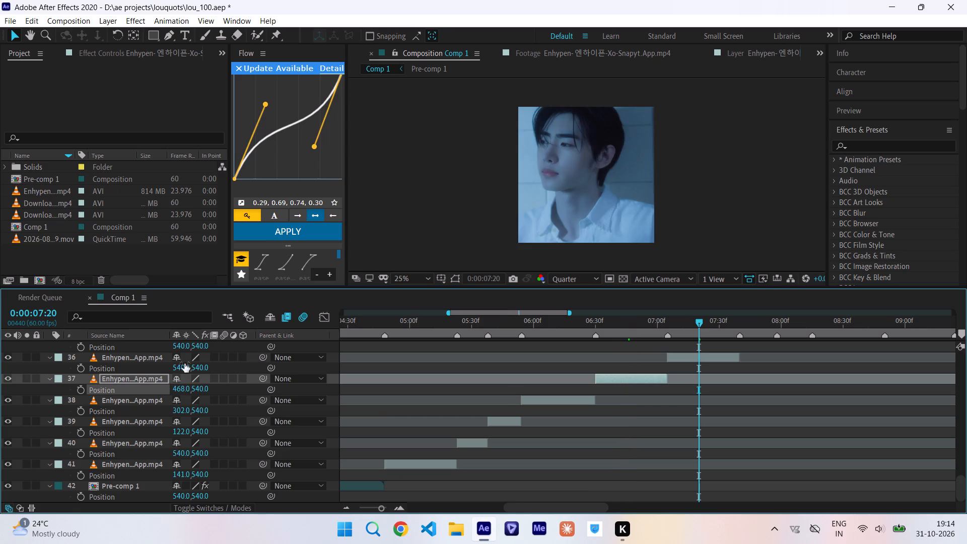
pyautogui.moveTo(182, 366); pyautogui.dragTo(232, 376)
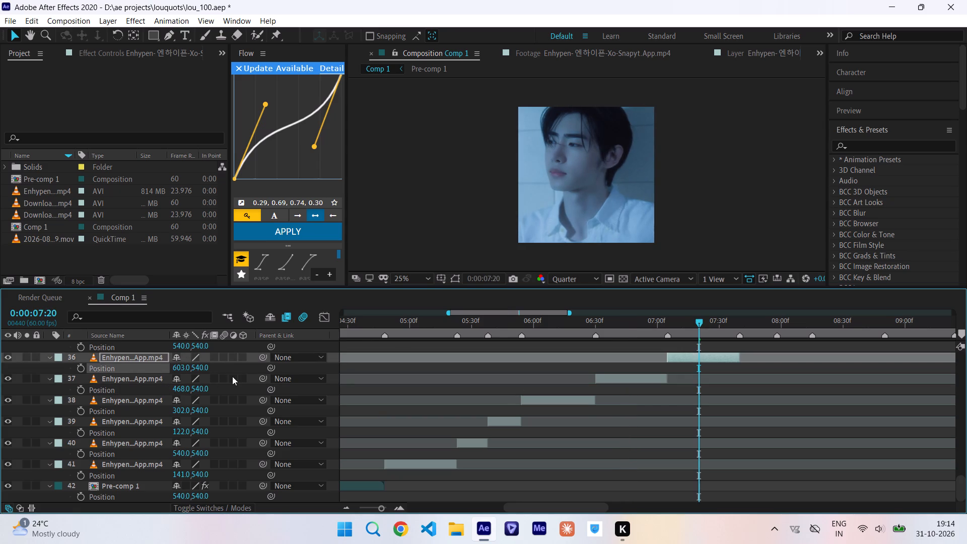
# Reframe the layer 35 clip at 0:00:07:48 to Position X 692 and the layer 34 profile at 0:00:08:08 to X 661.
pyautogui.hscroll(-1, 598, 418)
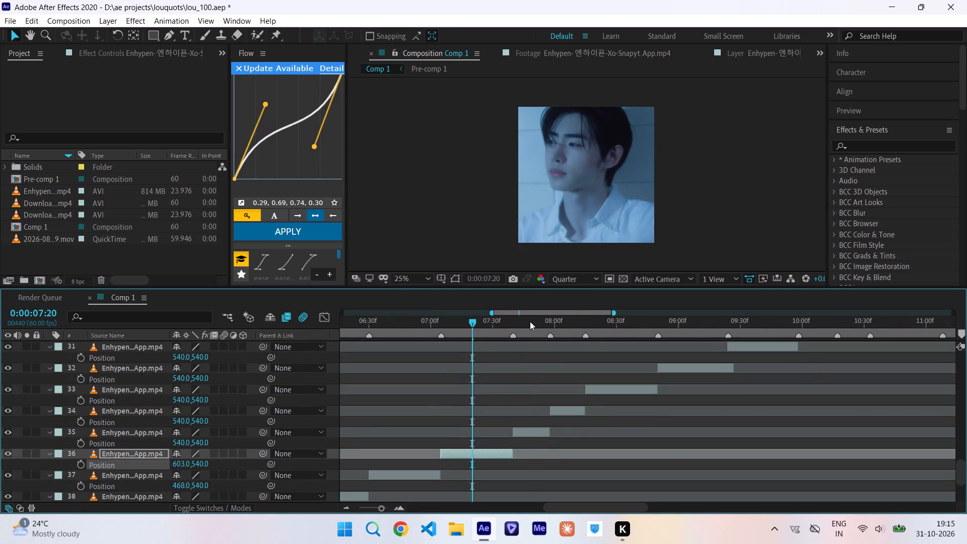
pyautogui.click(530, 321)
pyautogui.moveTo(183, 441); pyautogui.dragTo(288, 450)
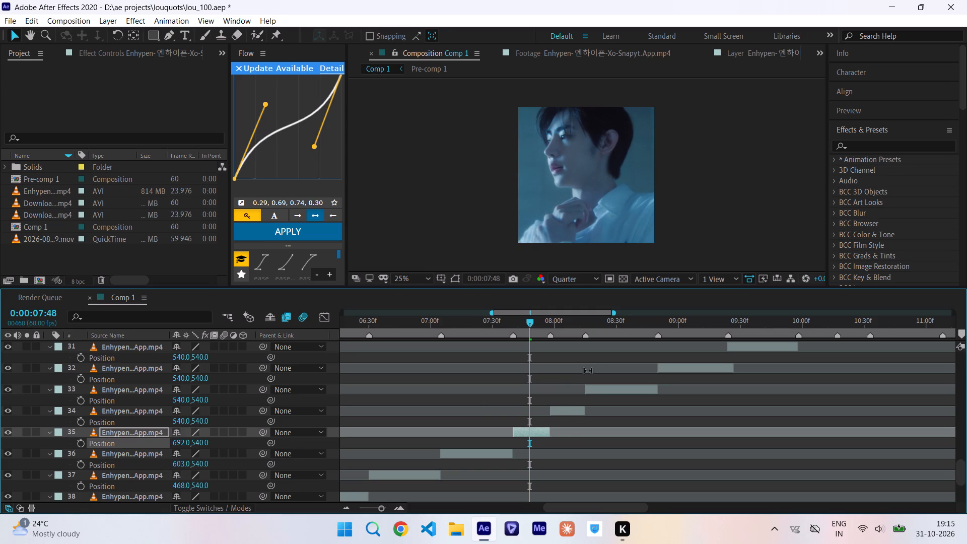
pyautogui.click(571, 321)
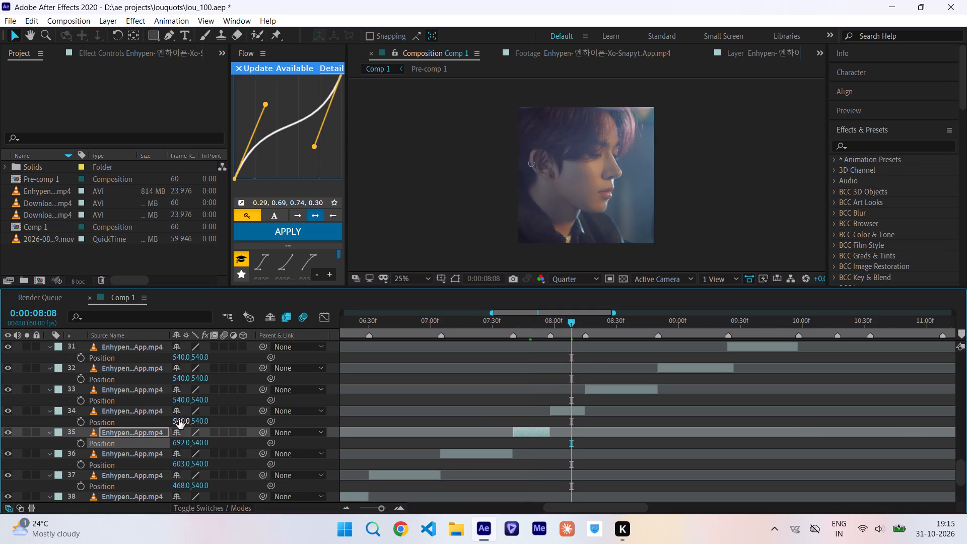
pyautogui.moveTo(180, 420); pyautogui.dragTo(279, 444)
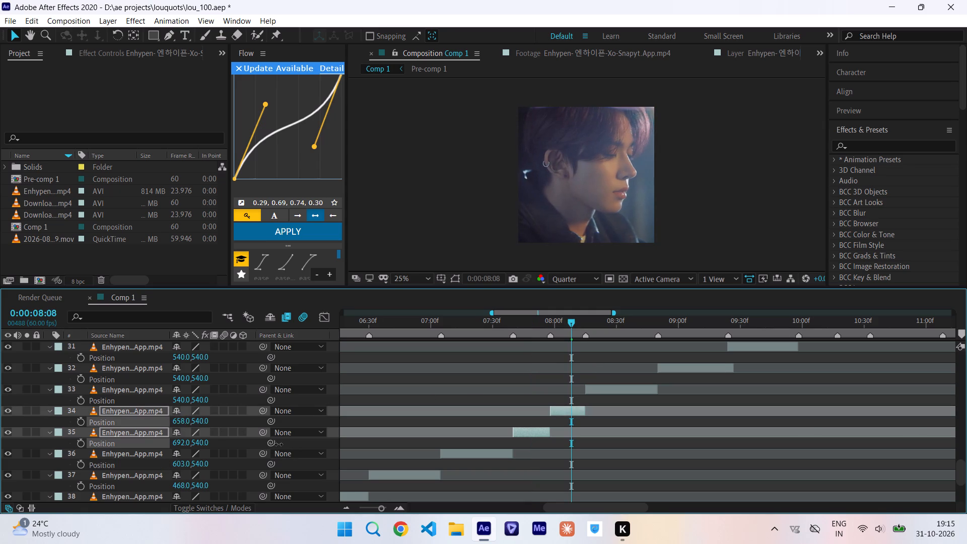
pyautogui.moveTo(279, 444); pyautogui.dragTo(294, 457)
# Reframe the motorcycle shot on layer 33 at 0:00:08:31 to a Position X of 500.
pyautogui.click(609, 326)
pyautogui.moveTo(609, 326); pyautogui.dragTo(618, 330)
pyautogui.click(187, 403)
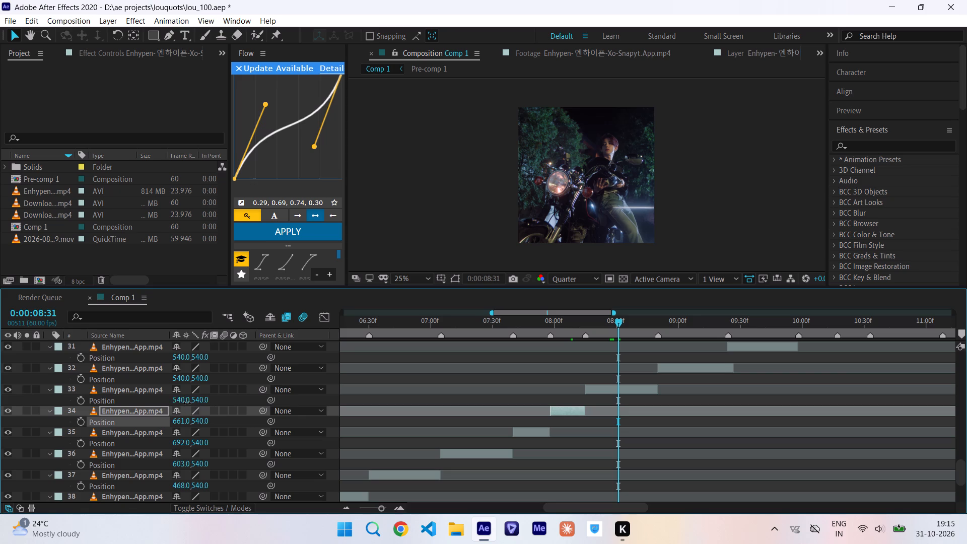
pyautogui.moveTo(187, 403); pyautogui.dragTo(168, 399)
pyautogui.click(159, 397)
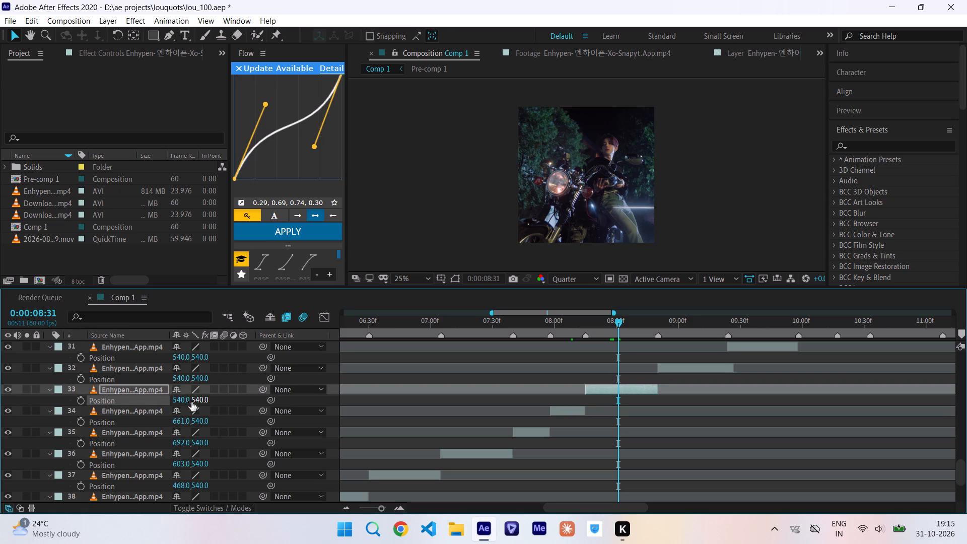
pyautogui.moveTo(181, 399); pyautogui.dragTo(149, 399)
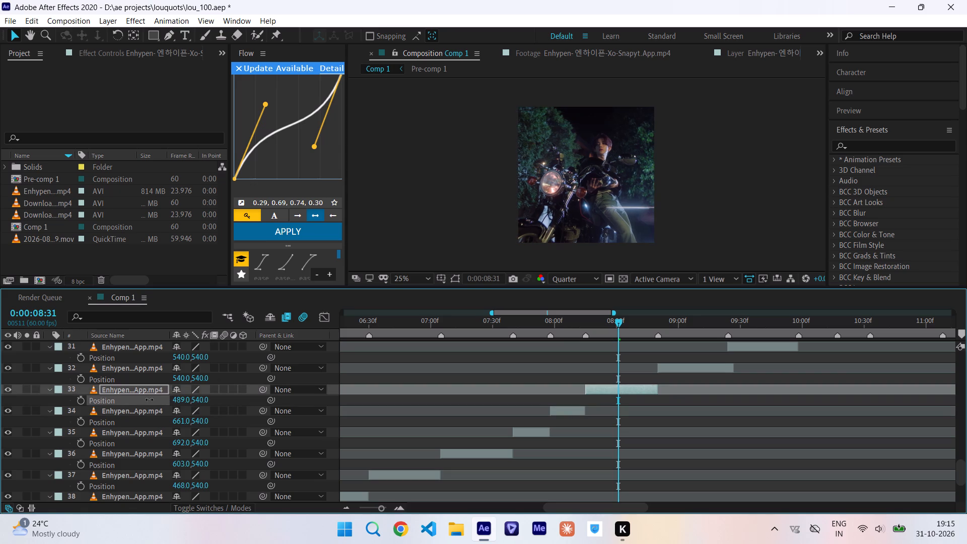
pyautogui.moveTo(149, 399); pyautogui.dragTo(156, 400)
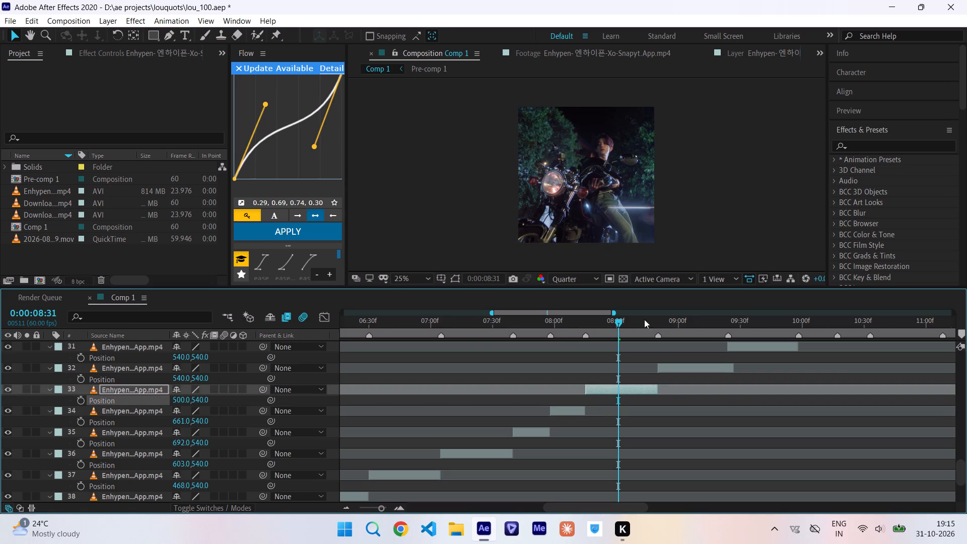
# Reframe the layer 32 kitchen shot at 0:00:09:01 to Position X 692 and the layer 31 close-up at 0:00:09:37 to X 415.
pyautogui.click(680, 323)
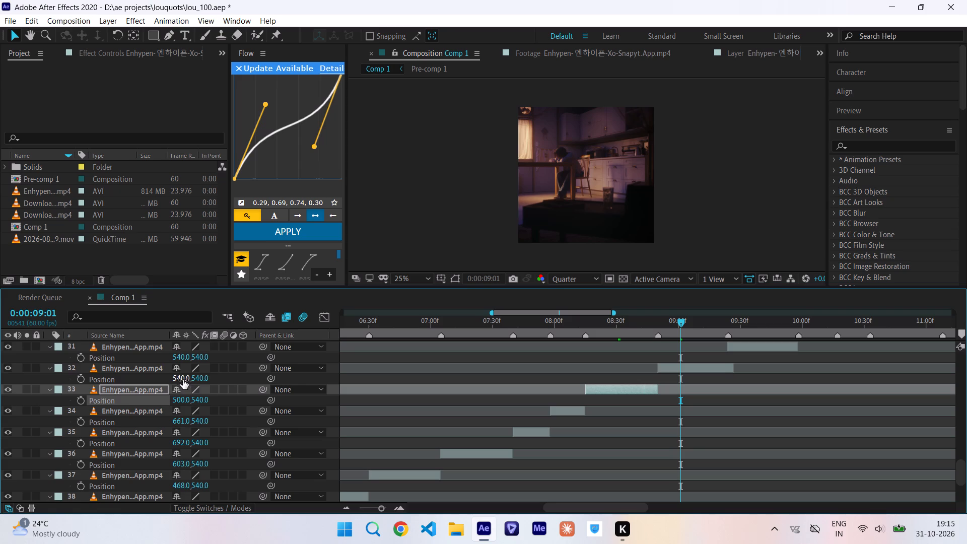
pyautogui.moveTo(182, 379); pyautogui.dragTo(280, 382)
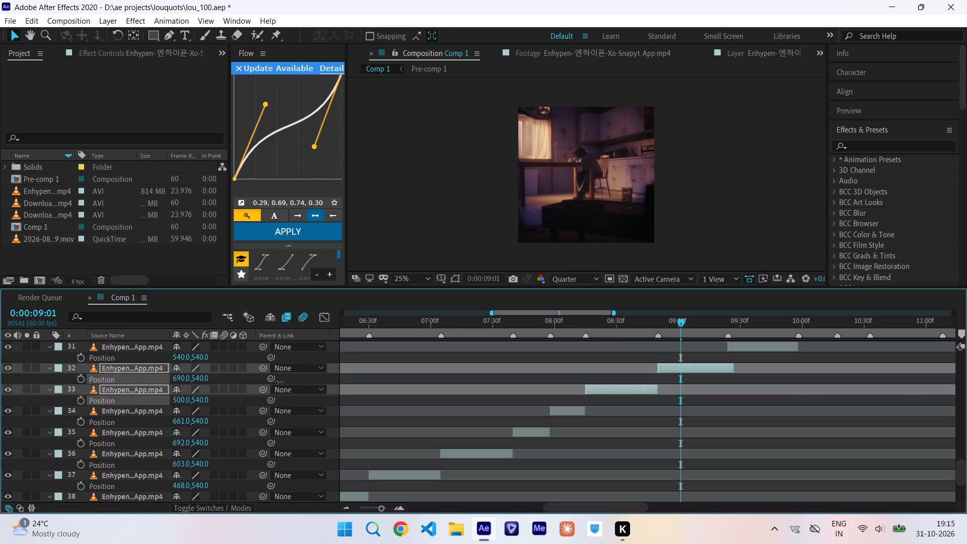
pyautogui.moveTo(280, 382); pyautogui.dragTo(281, 382)
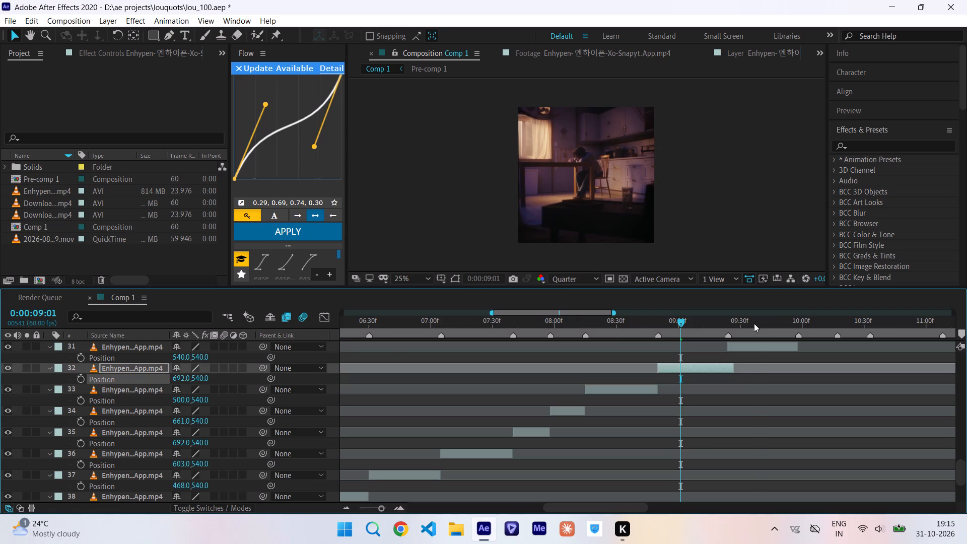
pyautogui.click(754, 323)
pyautogui.moveTo(179, 357); pyautogui.dragTo(139, 354)
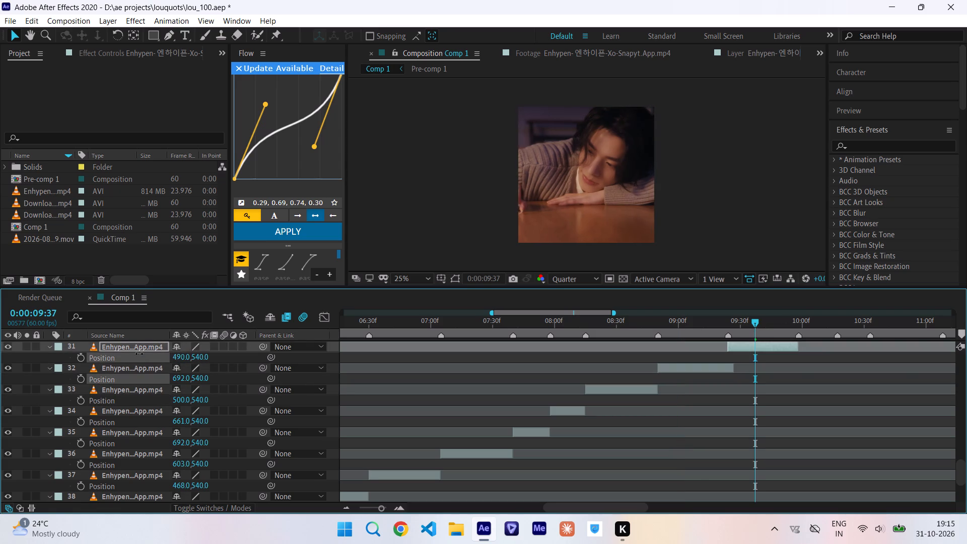
pyautogui.moveTo(139, 354); pyautogui.dragTo(13, 359)
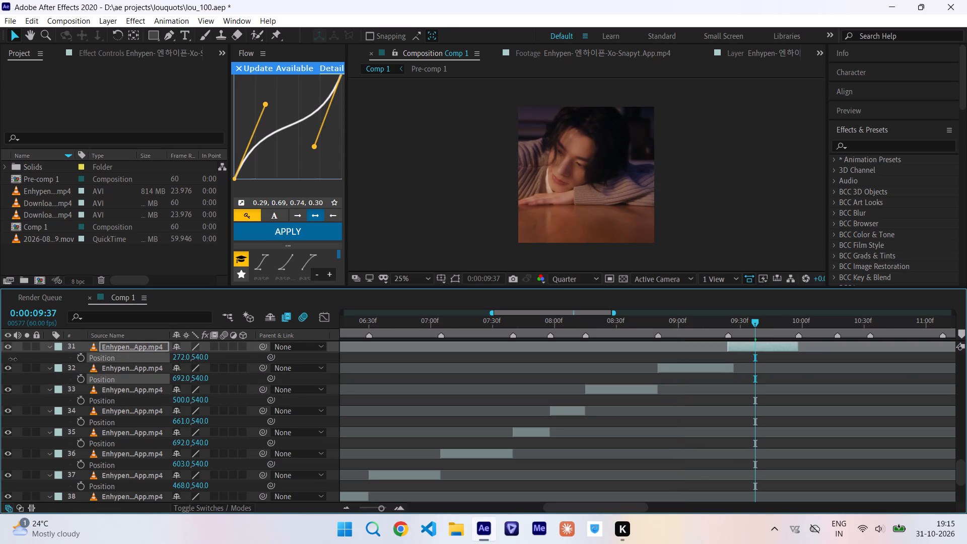
pyautogui.moveTo(13, 359); pyautogui.dragTo(100, 357)
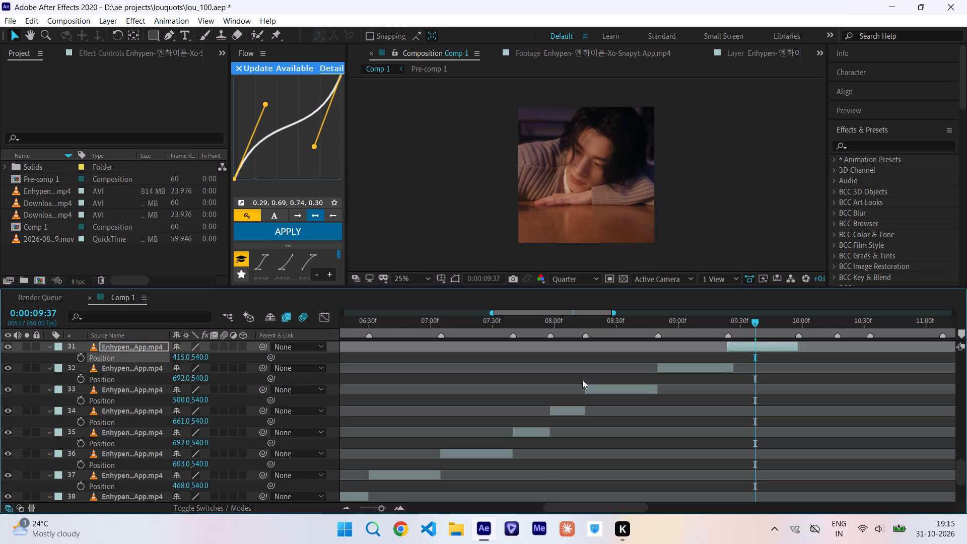
# Reframe the staircase shot on layer 30 at 0:00:10:08 to a Position X of 620.
pyautogui.hscroll(-1, 582, 380)
pyautogui.click(586, 318)
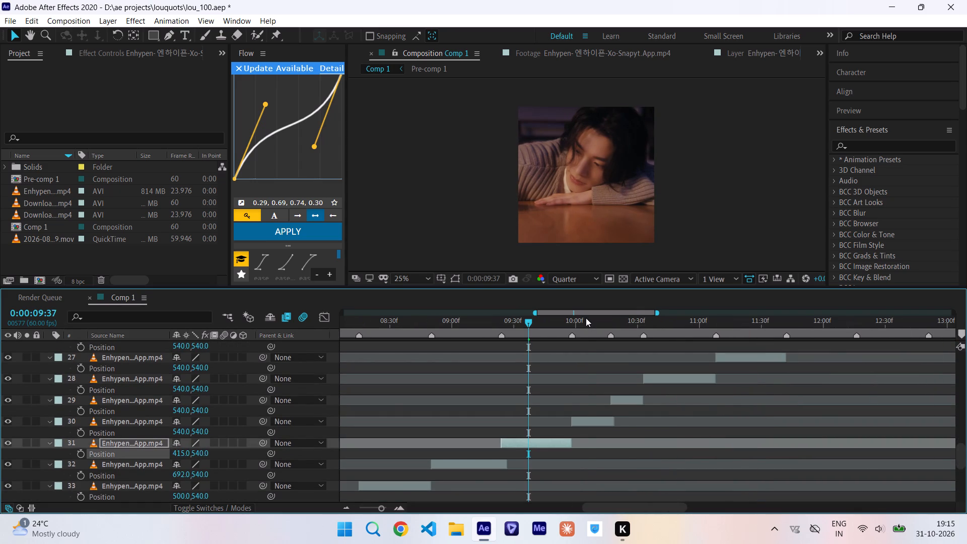
pyautogui.moveTo(586, 318); pyautogui.dragTo(592, 320)
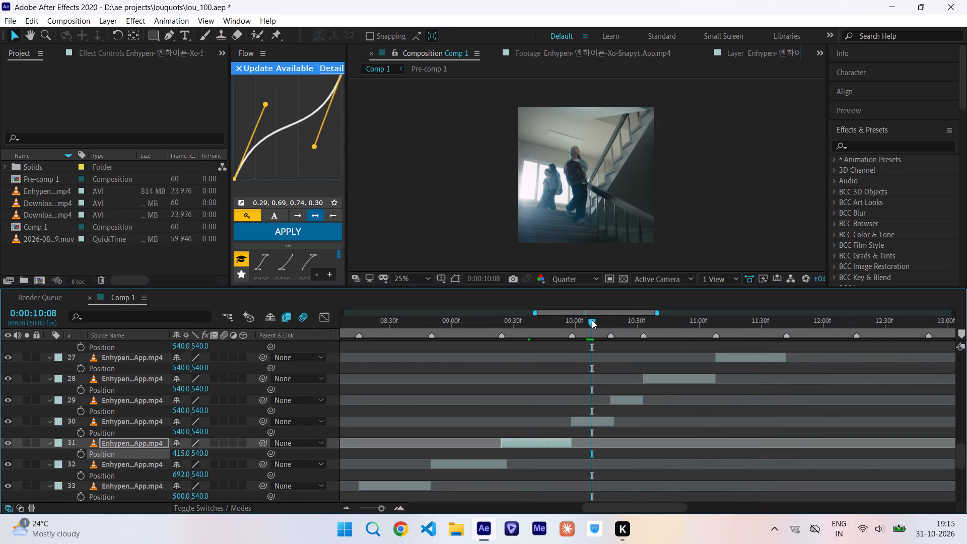
pyautogui.moveTo(178, 430); pyautogui.dragTo(208, 434)
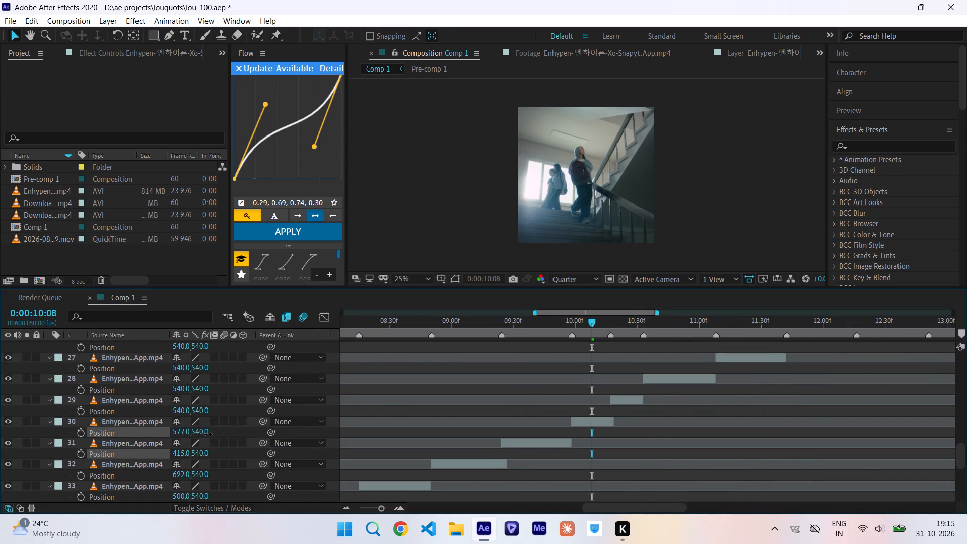
pyautogui.moveTo(208, 434); pyautogui.dragTo(215, 436)
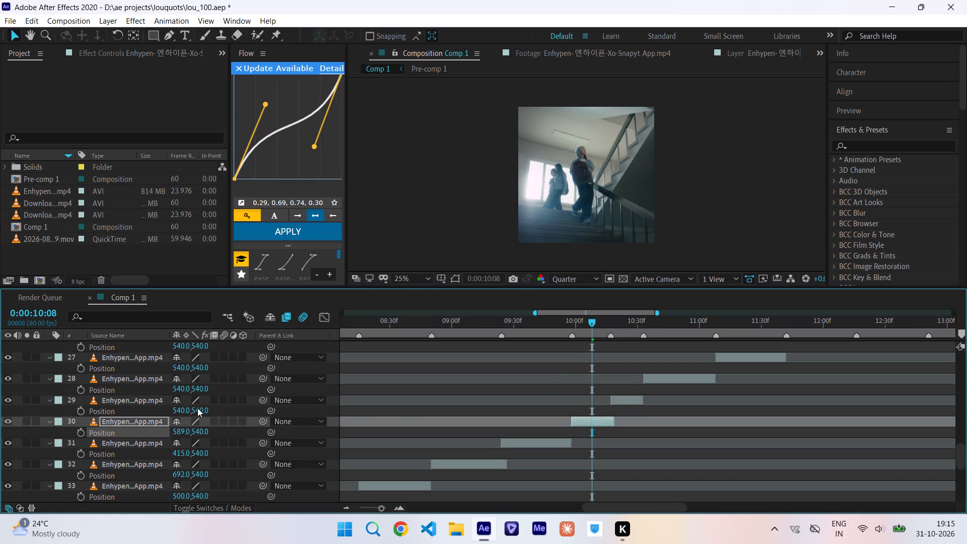
pyautogui.moveTo(184, 431); pyautogui.dragTo(206, 433)
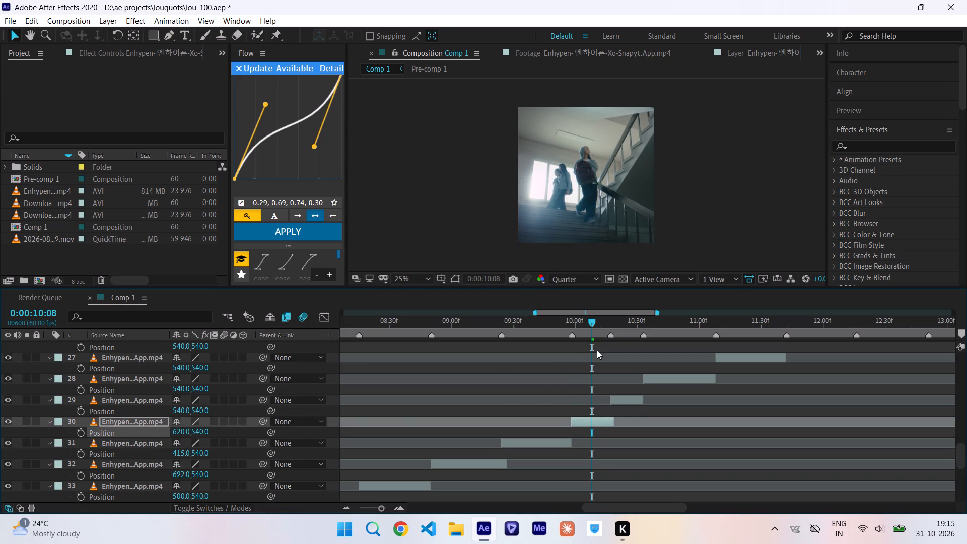
# Reframe the layer 29 classroom shot at 0:00:10:27 to Position X 119 and the layer 28 blond close-up at 0:00:11:00 to X 466.
pyautogui.click(632, 322)
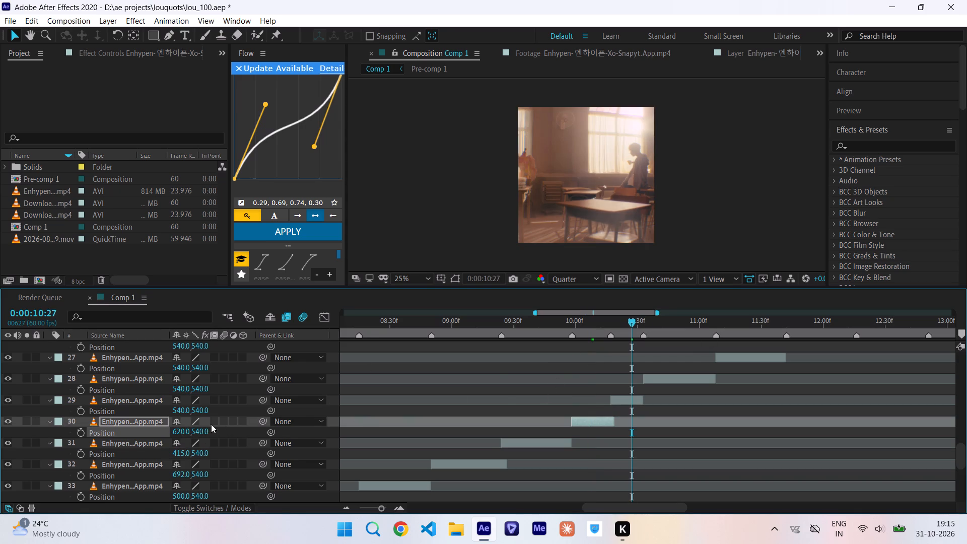
pyautogui.moveTo(182, 414); pyautogui.dragTo(23, 416)
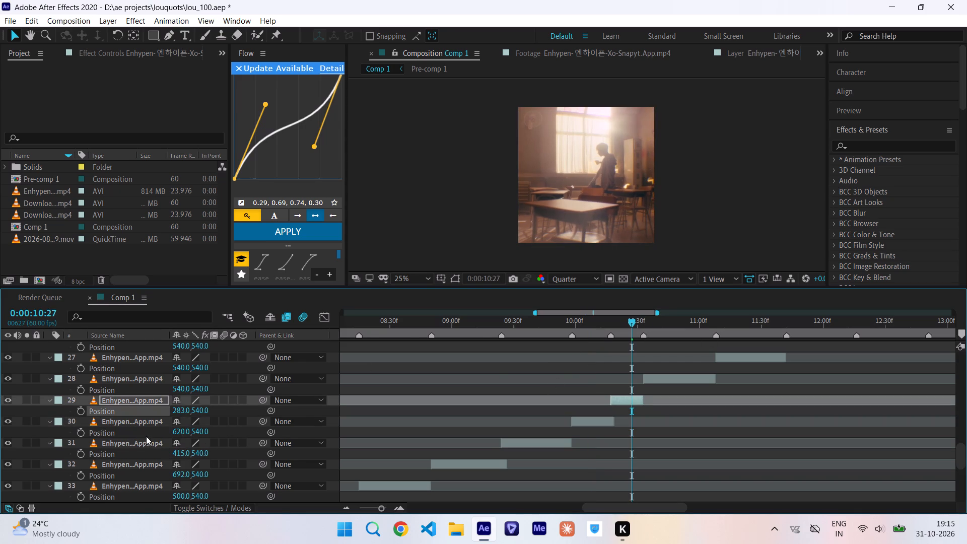
pyautogui.moveTo(178, 410); pyautogui.dragTo(142, 409)
pyautogui.moveTo(142, 409); pyautogui.dragTo(68, 403)
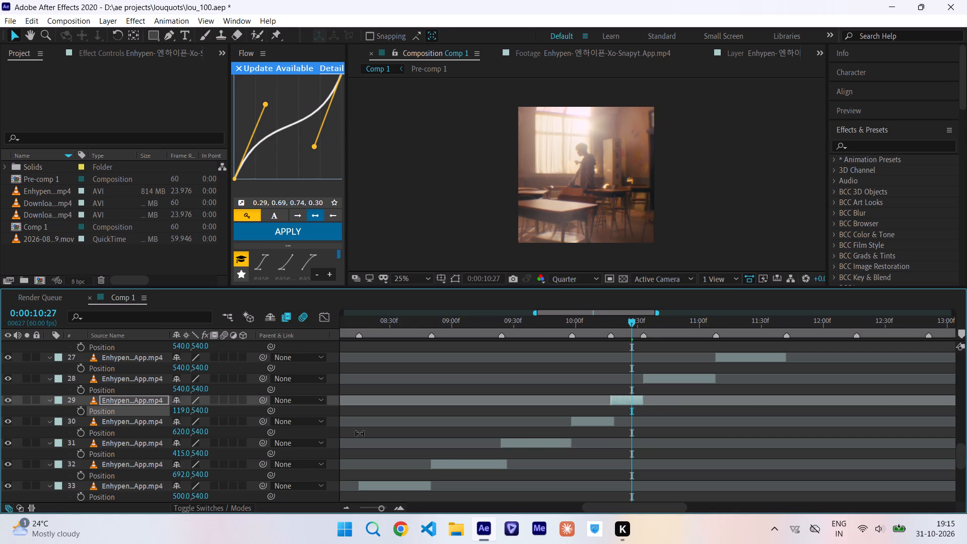
pyautogui.moveTo(624, 323); pyautogui.dragTo(573, 323)
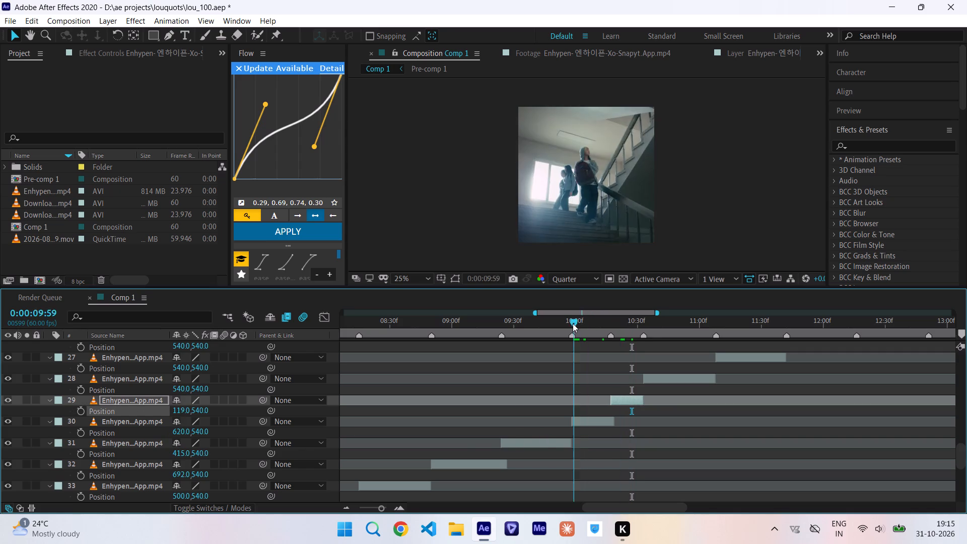
pyautogui.moveTo(573, 323); pyautogui.dragTo(682, 341)
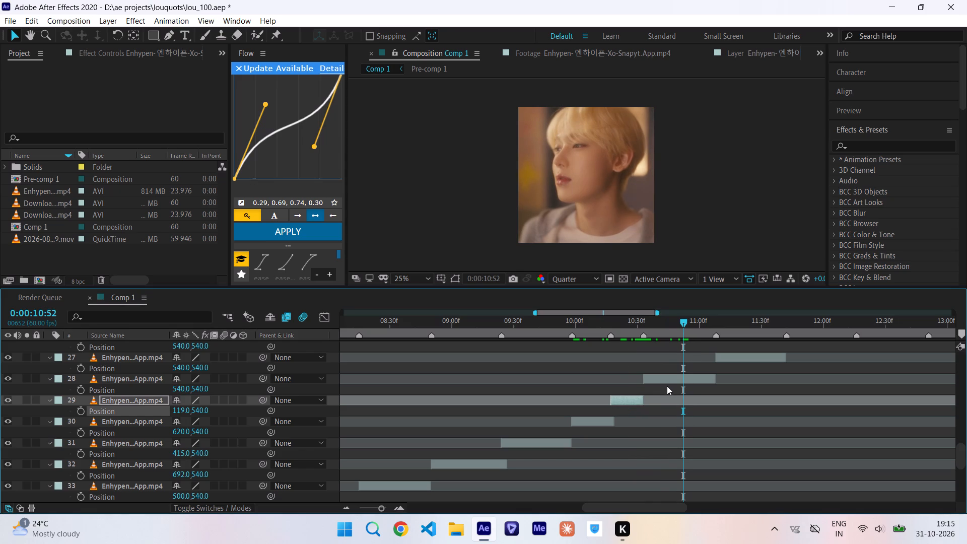
pyautogui.moveTo(678, 327); pyautogui.dragTo(699, 331)
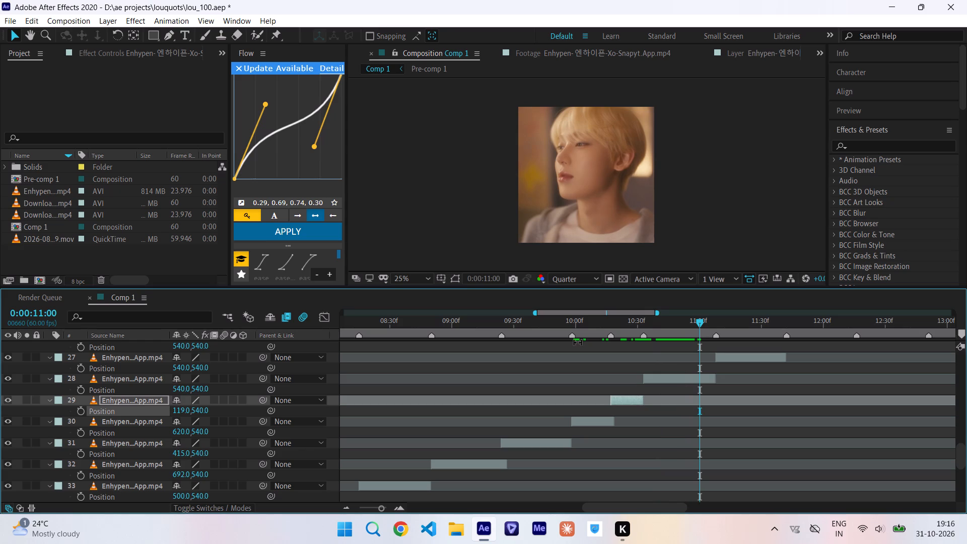
pyautogui.moveTo(179, 393); pyautogui.dragTo(126, 387)
# Reframe the layer 27 hooded close-up at 0:00:11:25 to Position X 573 and the layer 26 clip at 0:00:11:59 to X 942.
pyautogui.hscroll(-1, 617, 431)
pyautogui.moveTo(542, 326); pyautogui.dragTo(550, 329)
pyautogui.moveTo(181, 371); pyautogui.dragTo(197, 371)
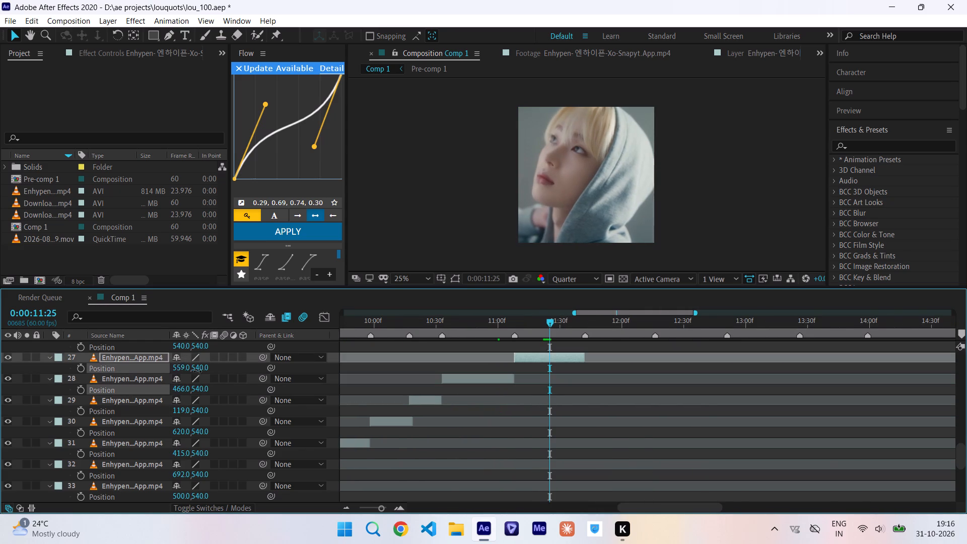
pyautogui.moveTo(197, 371); pyautogui.dragTo(202, 372)
pyautogui.hscroll(-1, 580, 416)
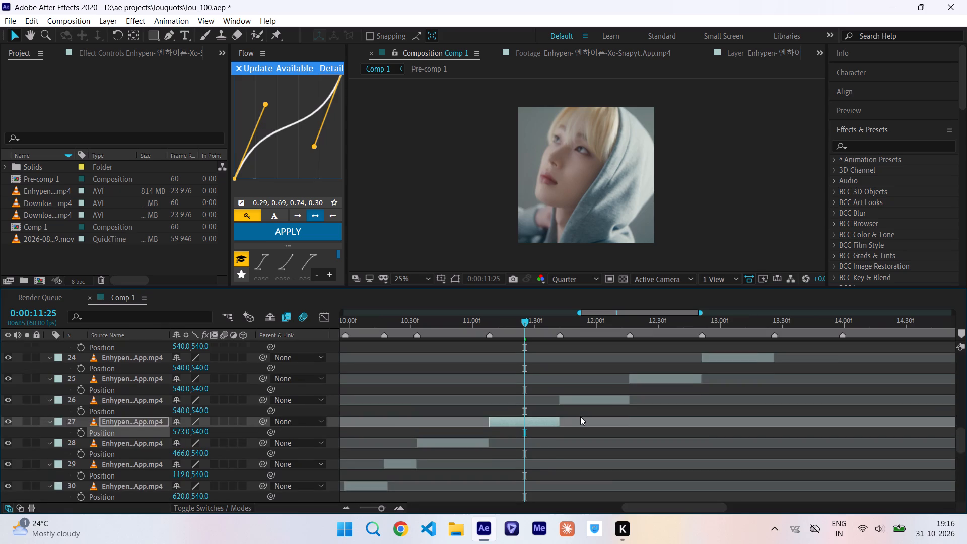
pyautogui.moveTo(590, 329); pyautogui.dragTo(595, 329)
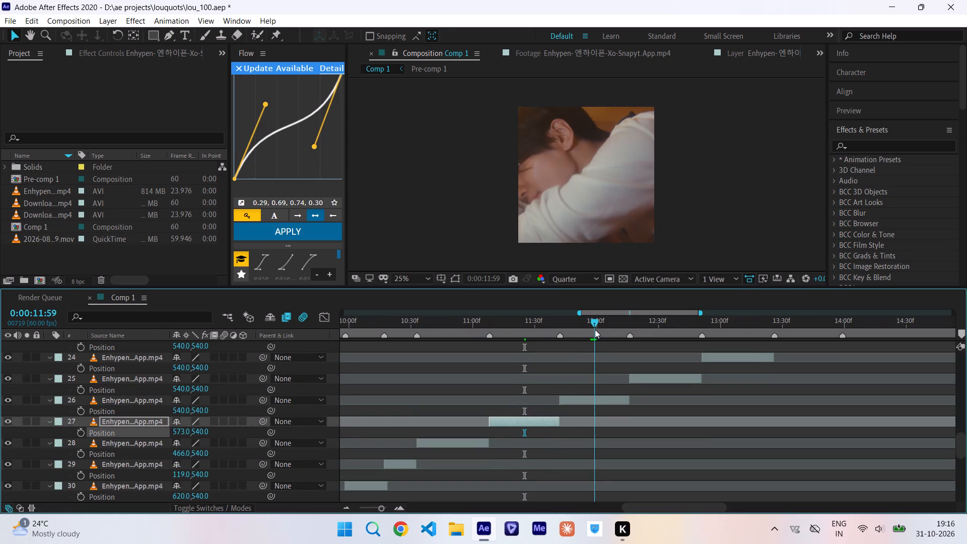
pyautogui.moveTo(595, 329); pyautogui.dragTo(595, 330)
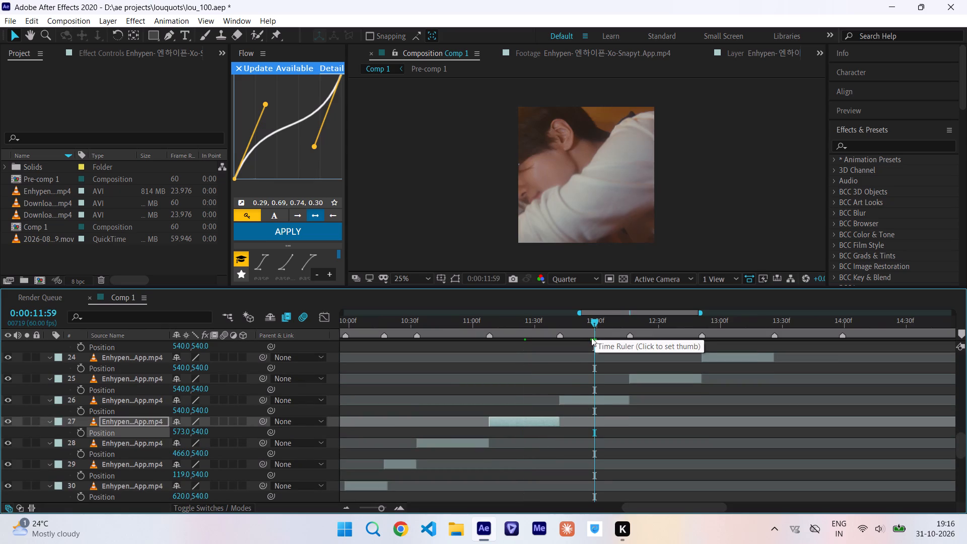
pyautogui.moveTo(184, 410); pyautogui.dragTo(468, 441)
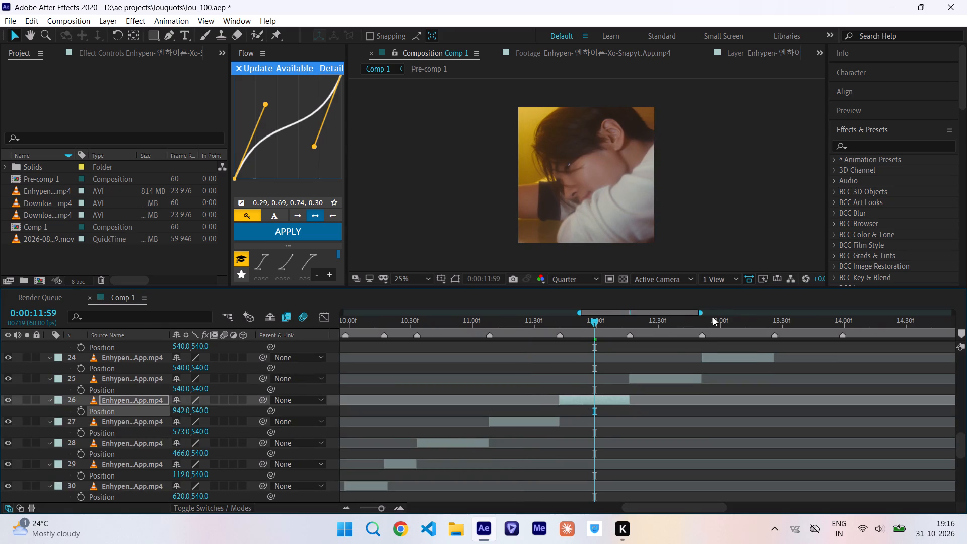
# Reframe the layer 25 profile at 0:00:12:32 to Position X 812 and the layer 24 flower-shop shot at 0:00:13:05 to X 795.
pyautogui.click(663, 327)
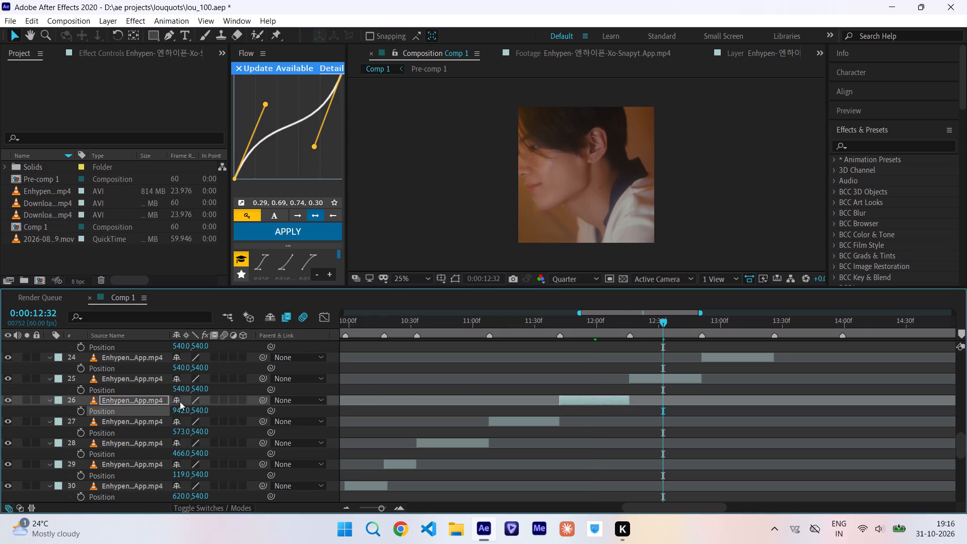
pyautogui.moveTo(180, 390); pyautogui.dragTo(349, 402)
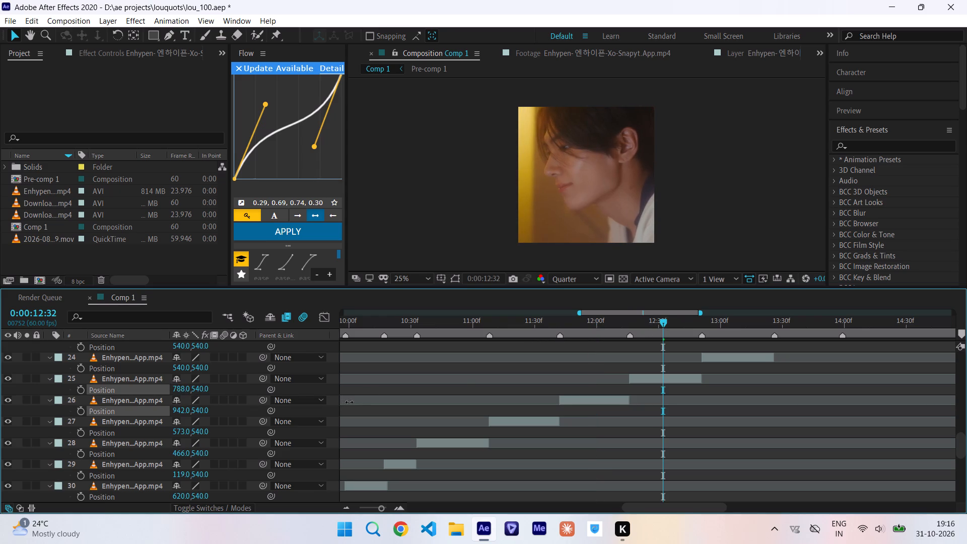
pyautogui.moveTo(349, 402); pyautogui.dragTo(368, 407)
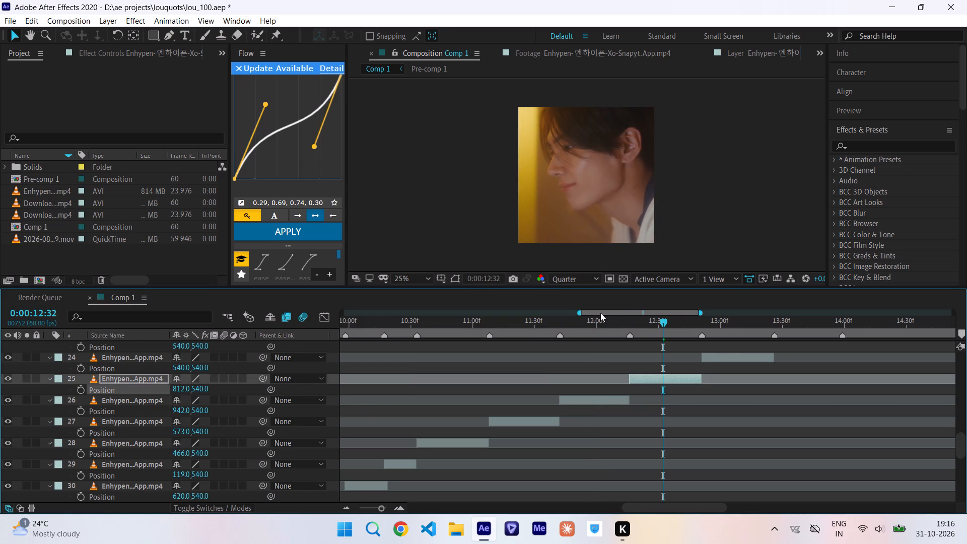
pyautogui.moveTo(605, 324); pyautogui.dragTo(731, 335)
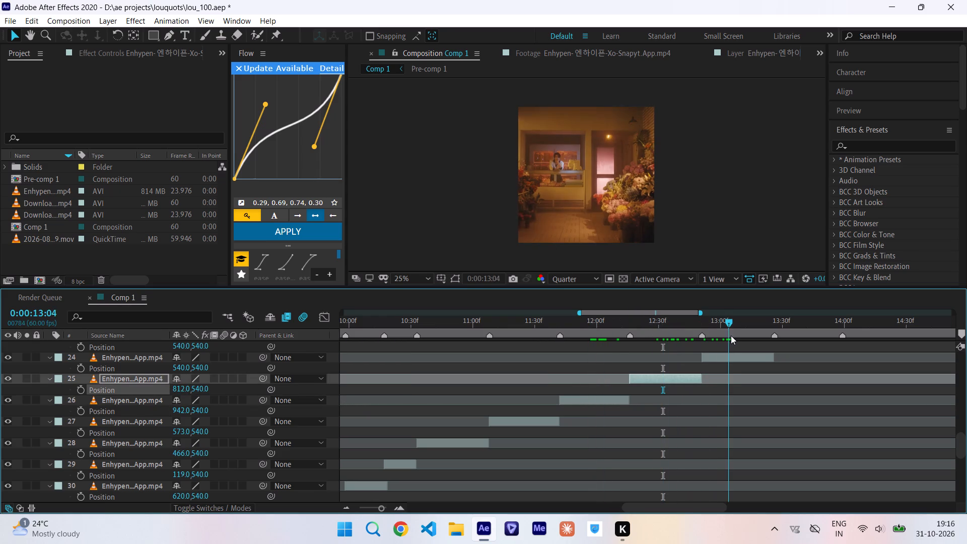
pyautogui.moveTo(731, 335); pyautogui.dragTo(731, 336)
pyautogui.moveTo(183, 370); pyautogui.dragTo(271, 375)
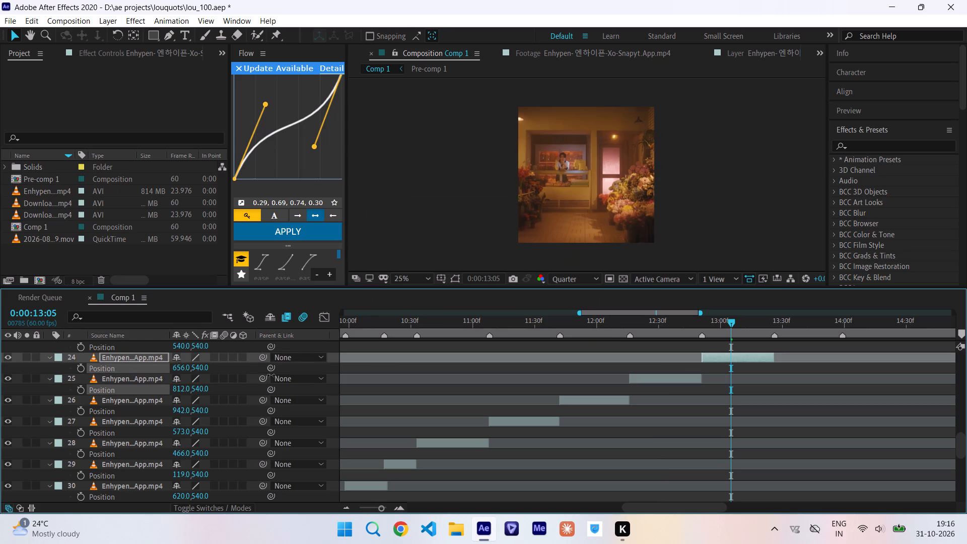
pyautogui.moveTo(271, 375); pyautogui.dragTo(363, 390)
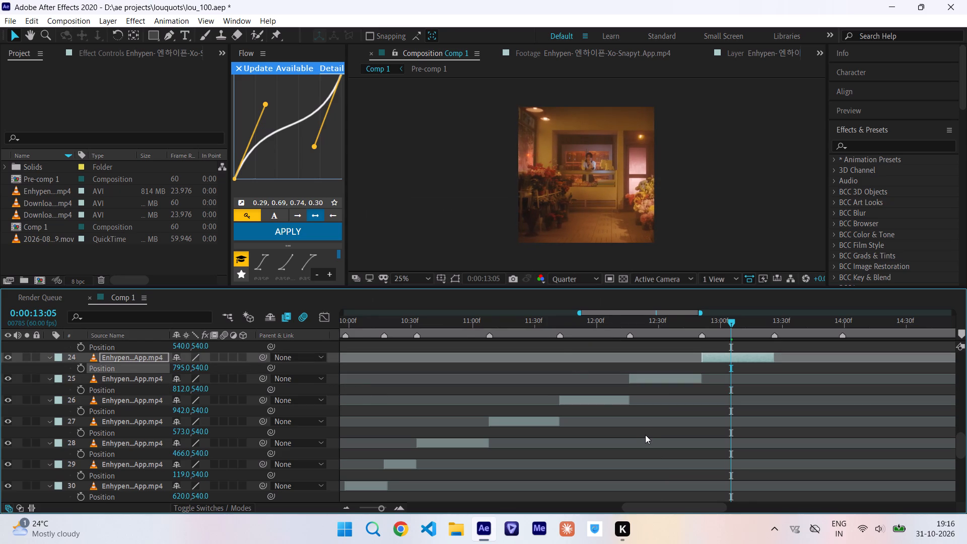
# Reframe the layer 23 profile close-up at 0:00:13:44 to a Position X of 364.
pyautogui.hscroll(-1, 647, 434)
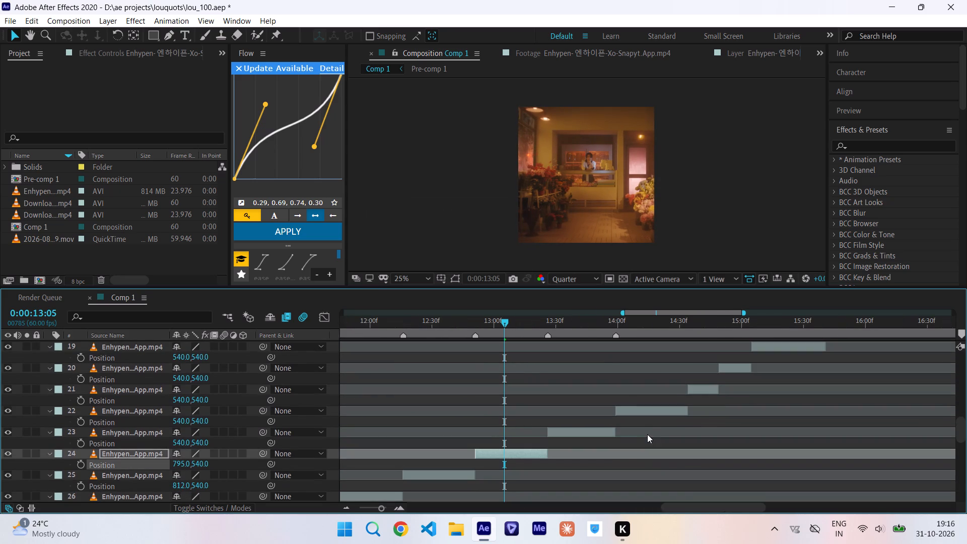
pyautogui.click(586, 325)
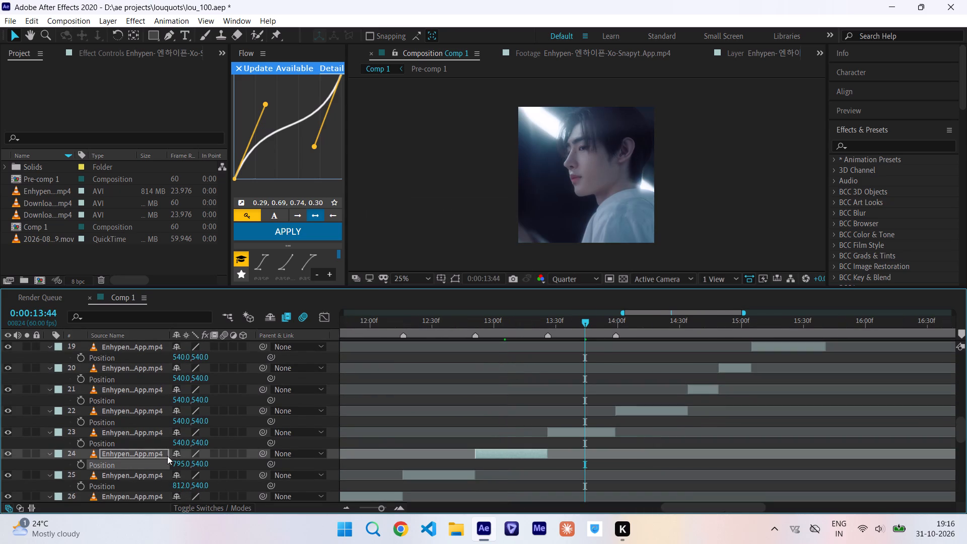
pyautogui.moveTo(180, 442); pyautogui.dragTo(87, 445)
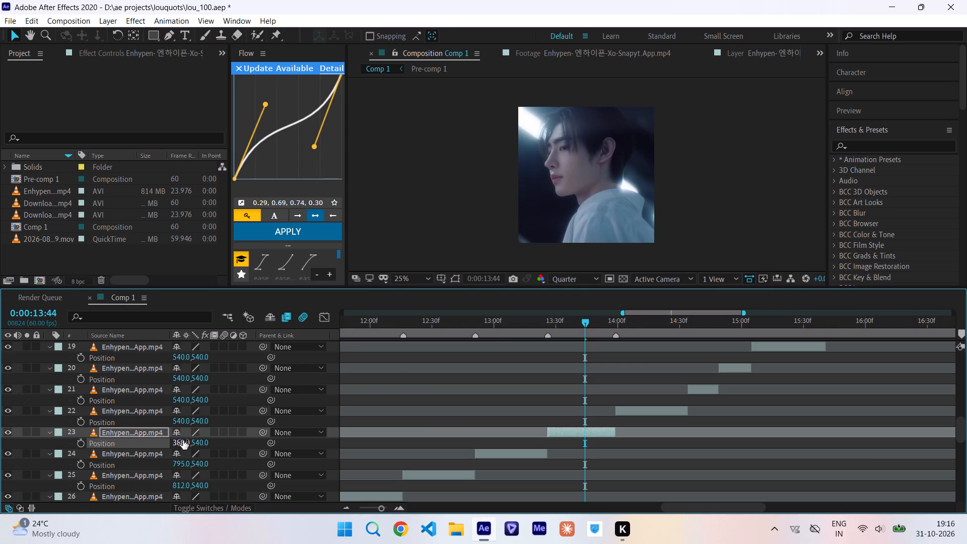
pyautogui.moveTo(183, 442); pyautogui.dragTo(168, 442)
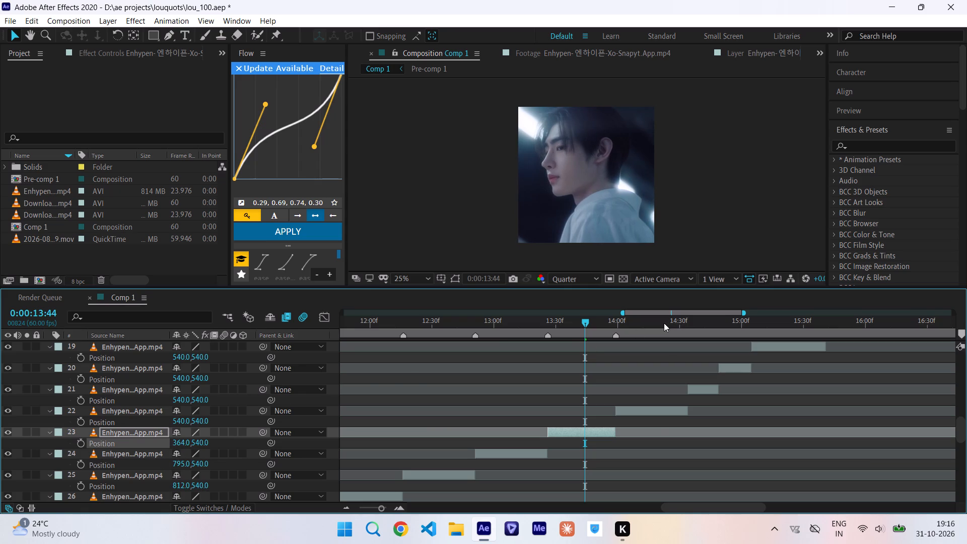
# Reframe the layer 22 popsicle shot at 0:00:14:22 to Position X 822 and the layer 21 hand shot at 0:00:14:42 to X 599.
pyautogui.click(663, 323)
pyautogui.moveTo(179, 424); pyautogui.dragTo(269, 432)
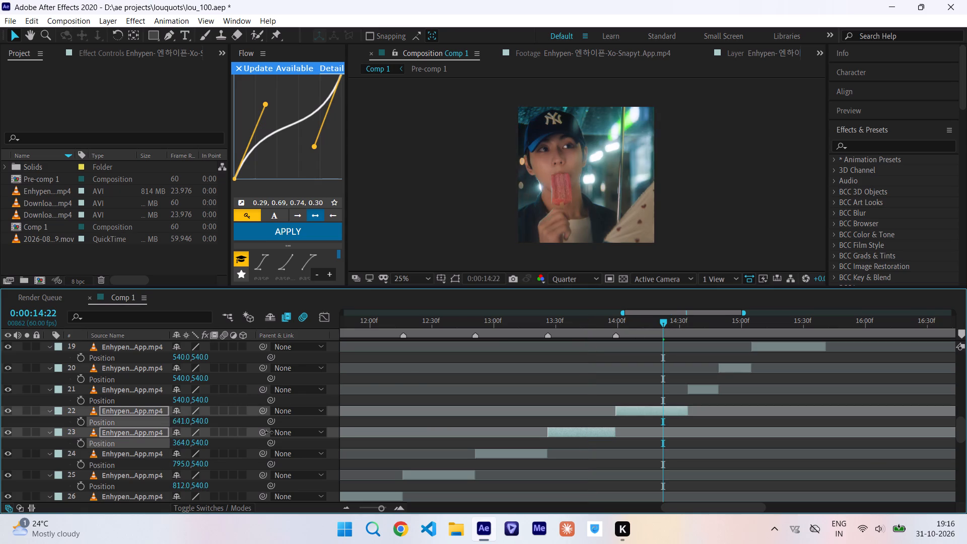
pyautogui.moveTo(269, 432); pyautogui.dragTo(363, 436)
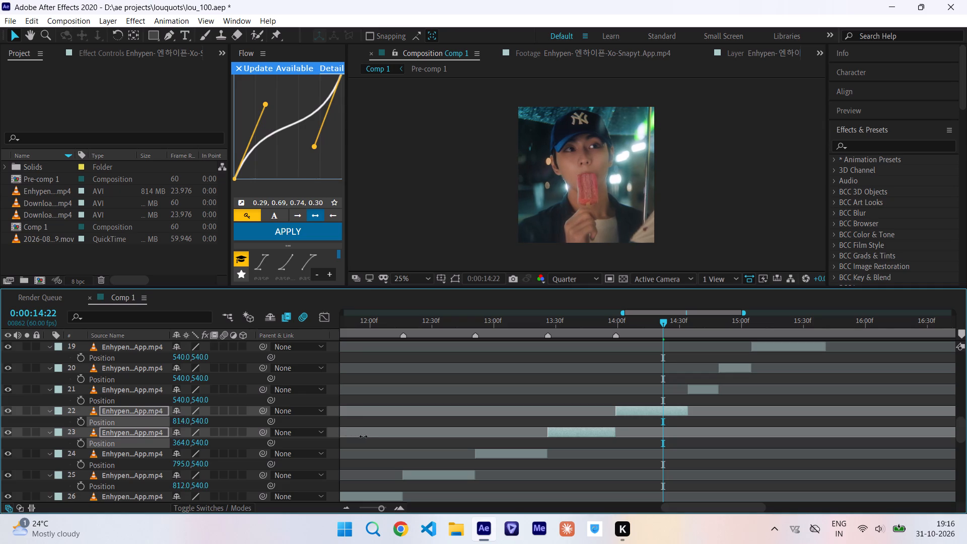
pyautogui.moveTo(363, 436); pyautogui.dragTo(369, 437)
pyautogui.click(705, 326)
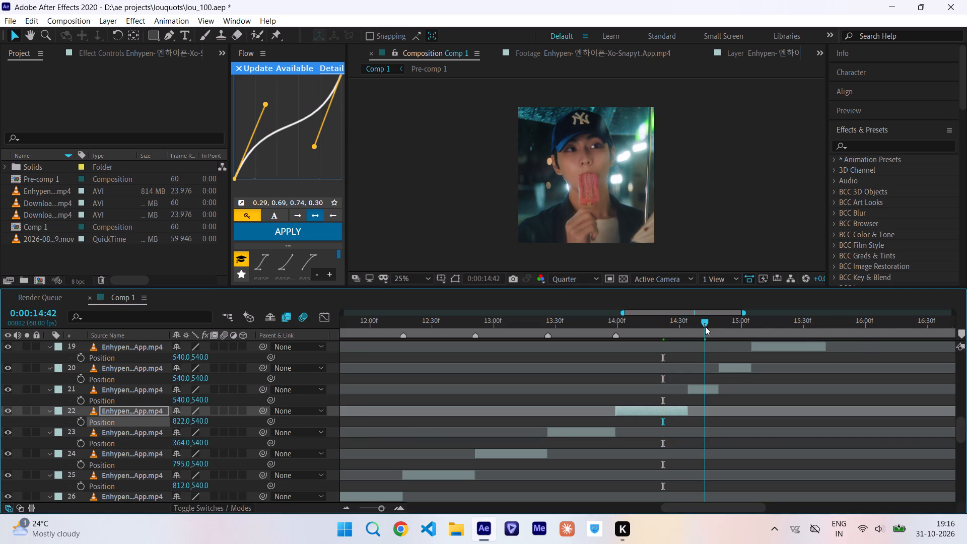
pyautogui.moveTo(181, 402); pyautogui.dragTo(223, 407)
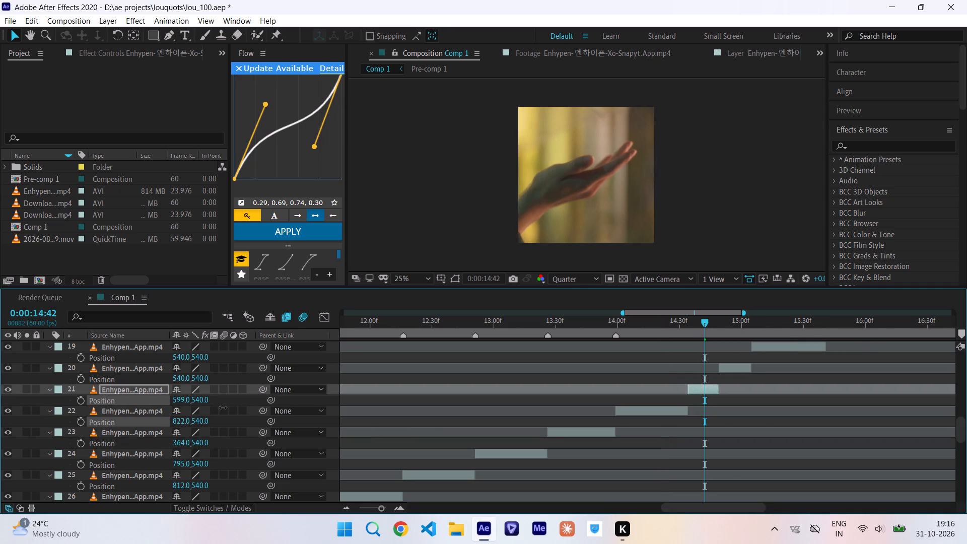
pyautogui.moveTo(223, 407); pyautogui.dragTo(223, 407)
# Reframe the layer 20 car-window face shot at 0:00:14:57 by scaling it to 60% and shifting it until the face is centred and the frame filled.
pyautogui.click(736, 326)
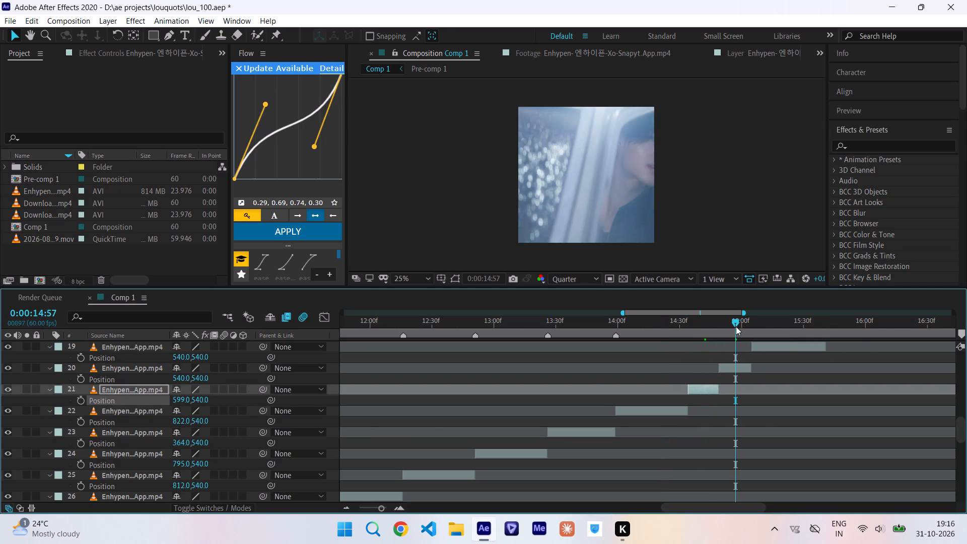
pyautogui.moveTo(180, 381); pyautogui.dragTo(0, 394)
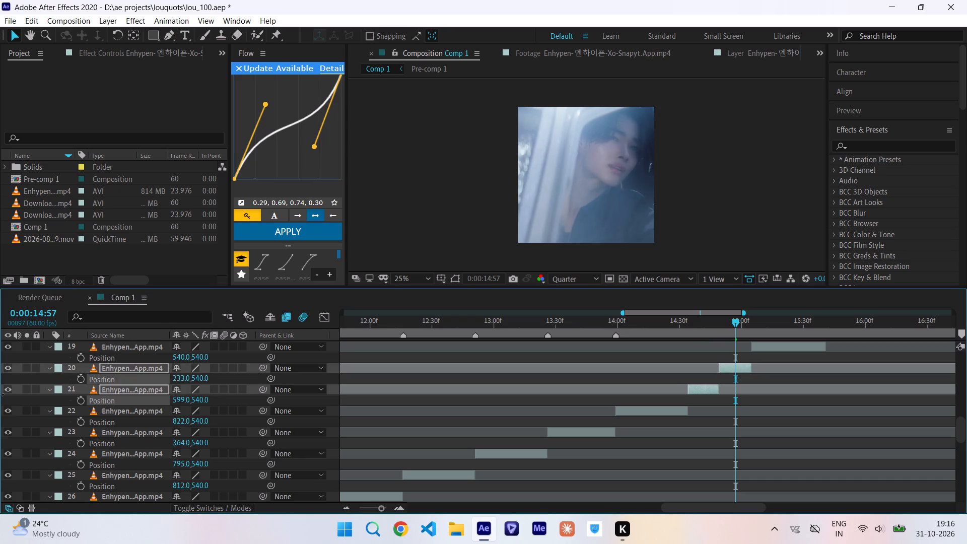
pyautogui.moveTo(0, 394); pyautogui.dragTo(1, 390)
pyautogui.moveTo(178, 378); pyautogui.dragTo(31, 370)
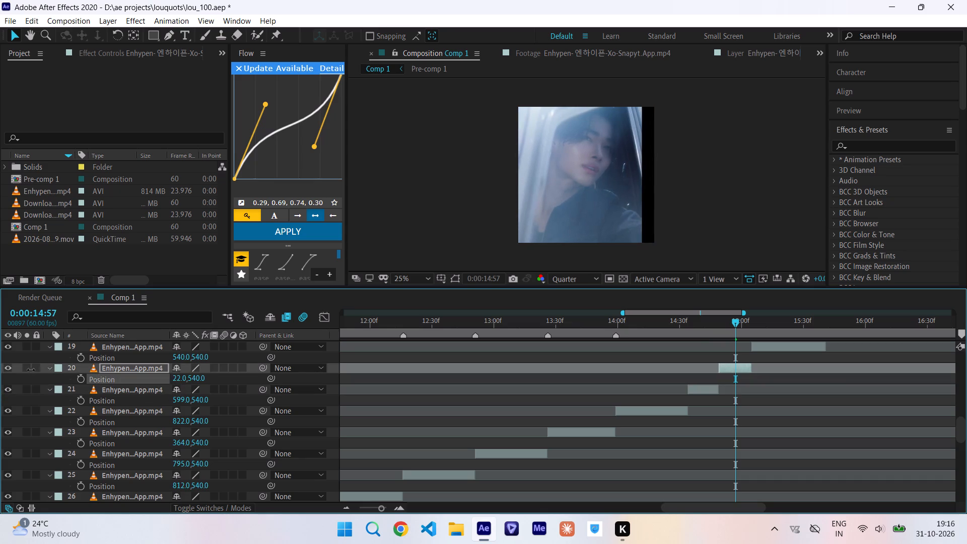
pyautogui.moveTo(31, 370); pyautogui.dragTo(139, 412)
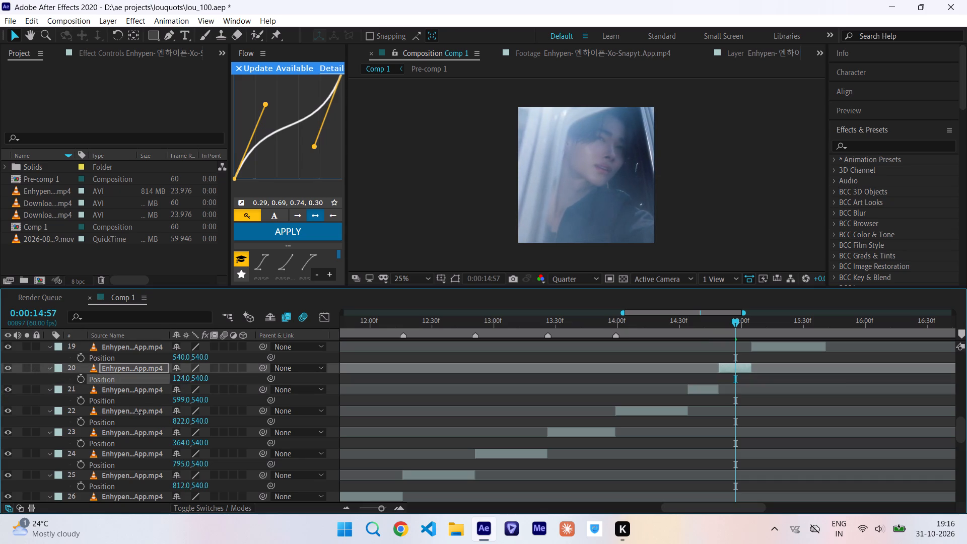
pyautogui.moveTo(139, 412); pyautogui.dragTo(138, 413)
pyautogui.press('s')
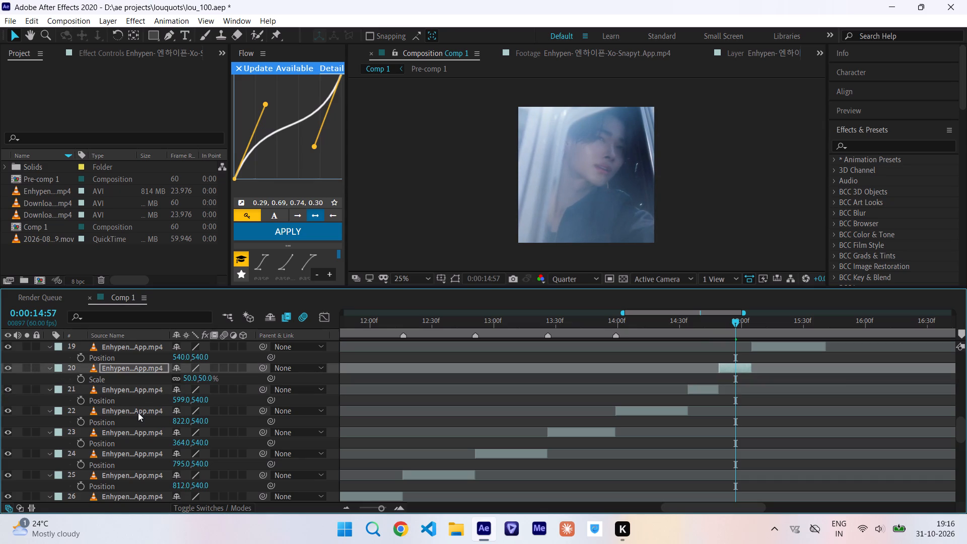
pyautogui.moveTo(188, 382); pyautogui.dragTo(195, 383)
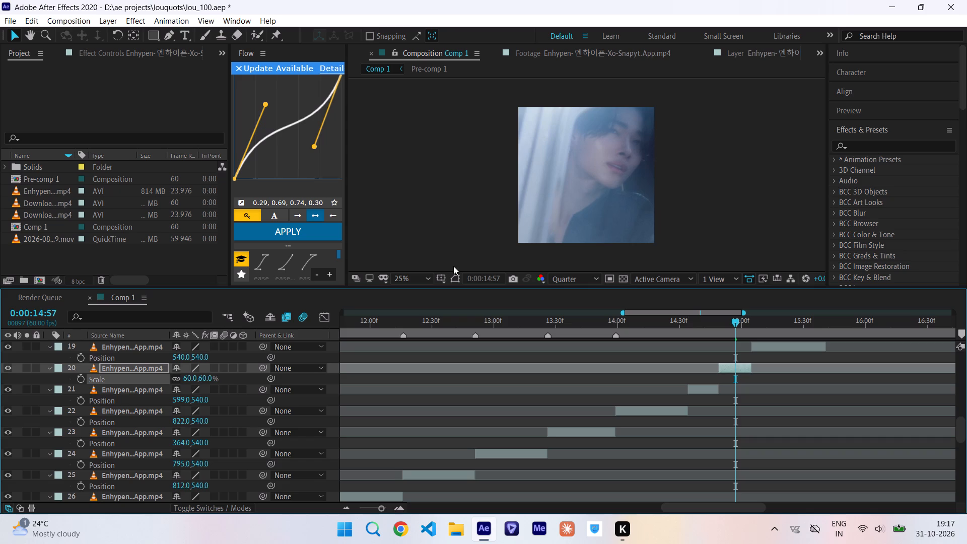
pyautogui.moveTo(600, 190); pyautogui.dragTo(574, 202)
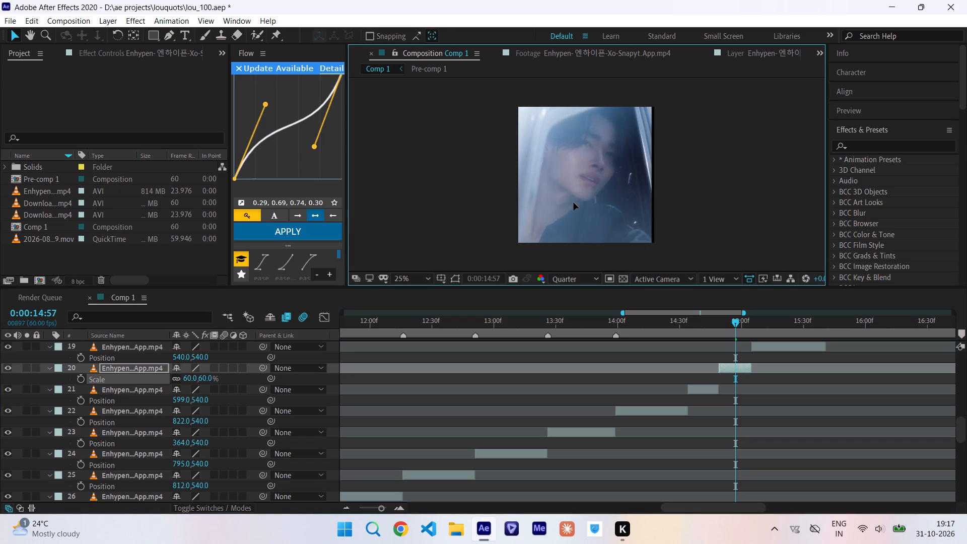
pyautogui.moveTo(574, 202); pyautogui.dragTo(575, 201)
pyautogui.click(620, 212)
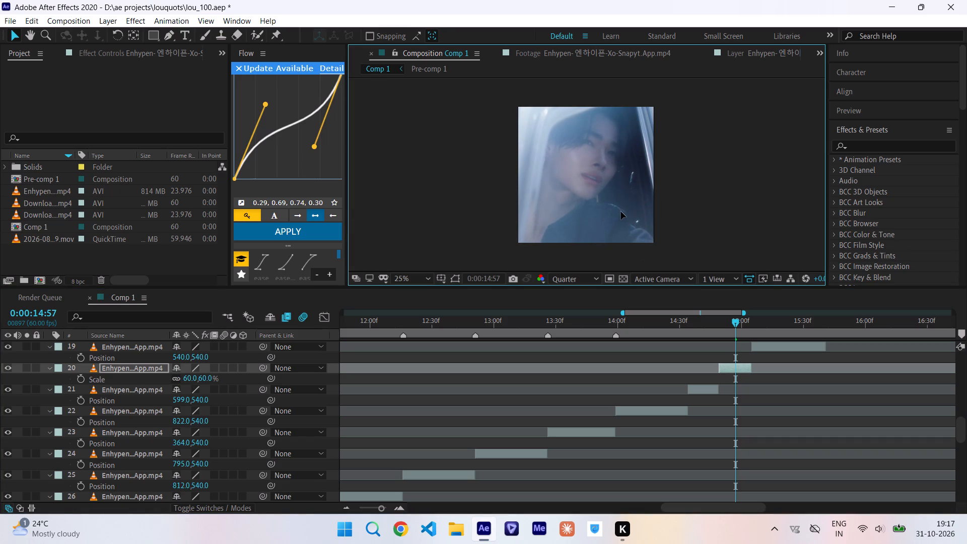
# Reframe the layer 19 car exterior at 0:00:15:26 to Position X 296 and the layer 18 car interior at 0:00:15:57 to X 368.
pyautogui.hscroll(-1, 696, 359)
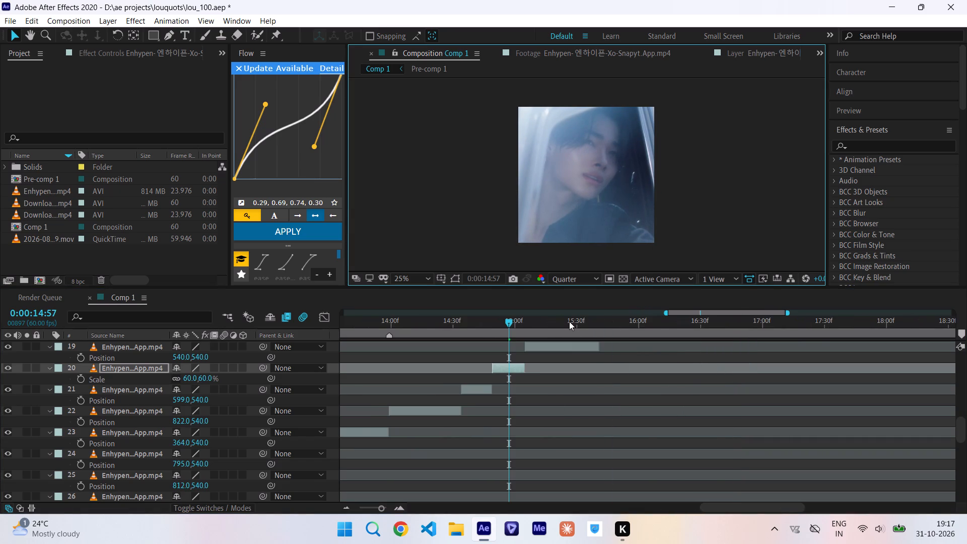
pyautogui.click(569, 321)
pyautogui.moveTo(182, 357); pyautogui.dragTo(25, 368)
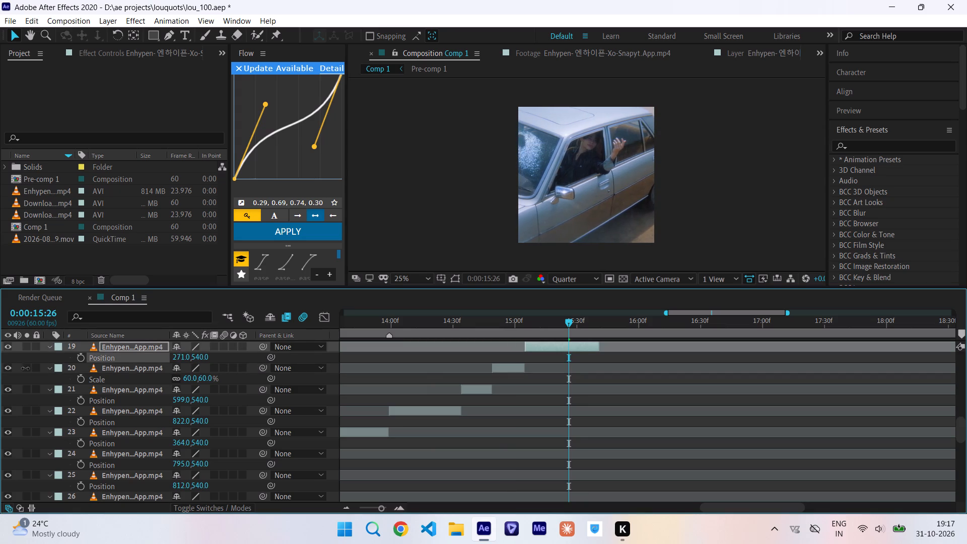
pyautogui.moveTo(25, 368); pyautogui.dragTo(39, 367)
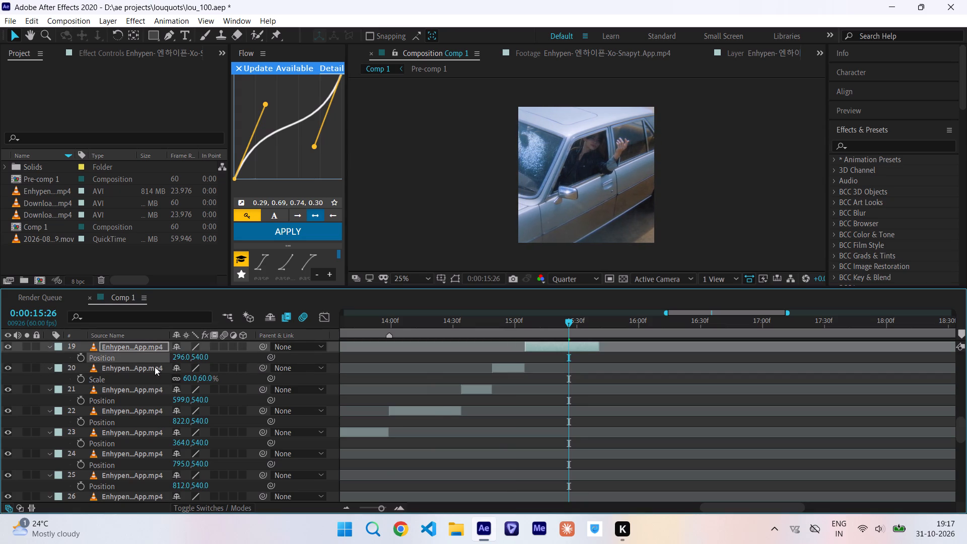
pyautogui.scroll(1, 441, 408)
pyautogui.click(634, 324)
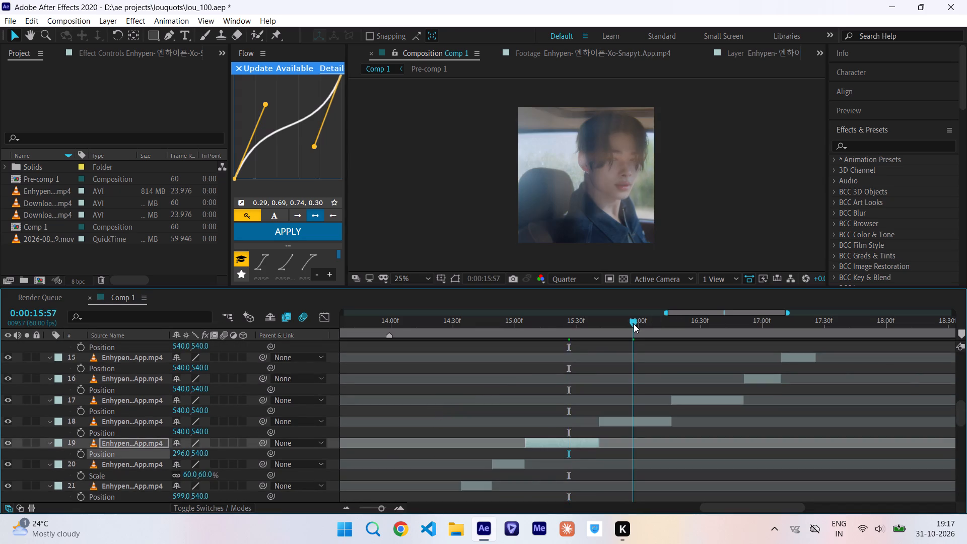
pyautogui.moveTo(186, 434); pyautogui.dragTo(106, 437)
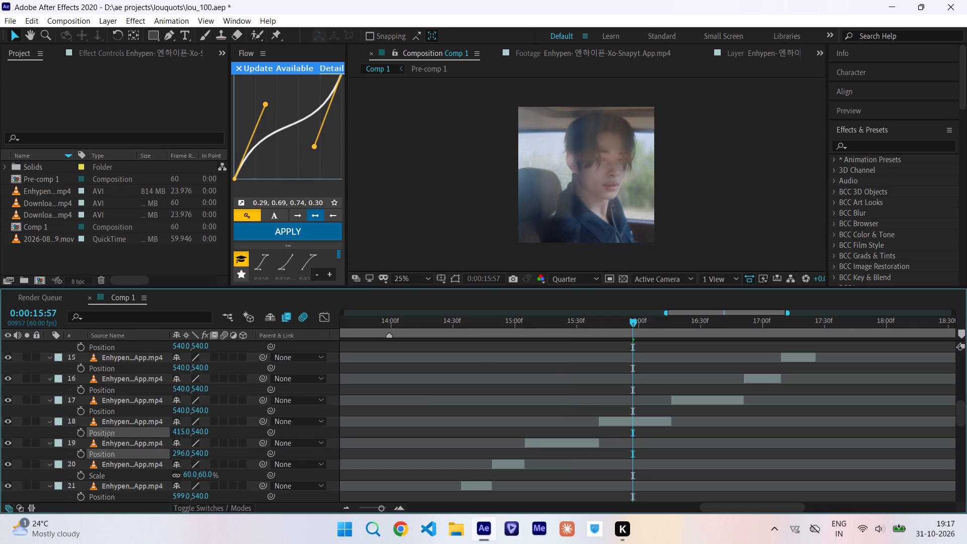
pyautogui.moveTo(106, 437); pyautogui.dragTo(79, 436)
# Reframe the layer 17 white-shirt shot at 0:00:16:36 to Position X 958 and the layer 16 hand close-up at 0:00:16:59 to X 897.
pyautogui.click(713, 322)
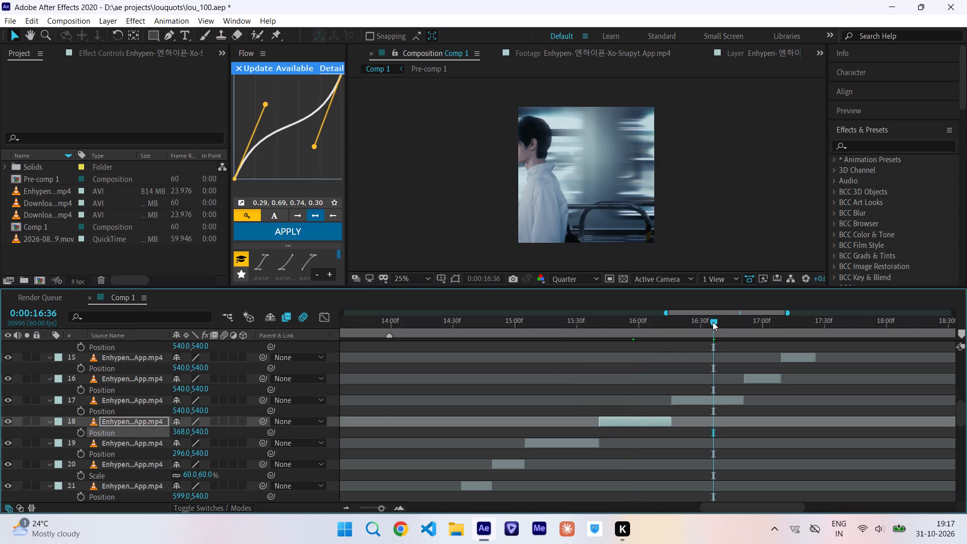
pyautogui.moveTo(183, 410); pyautogui.dragTo(466, 410)
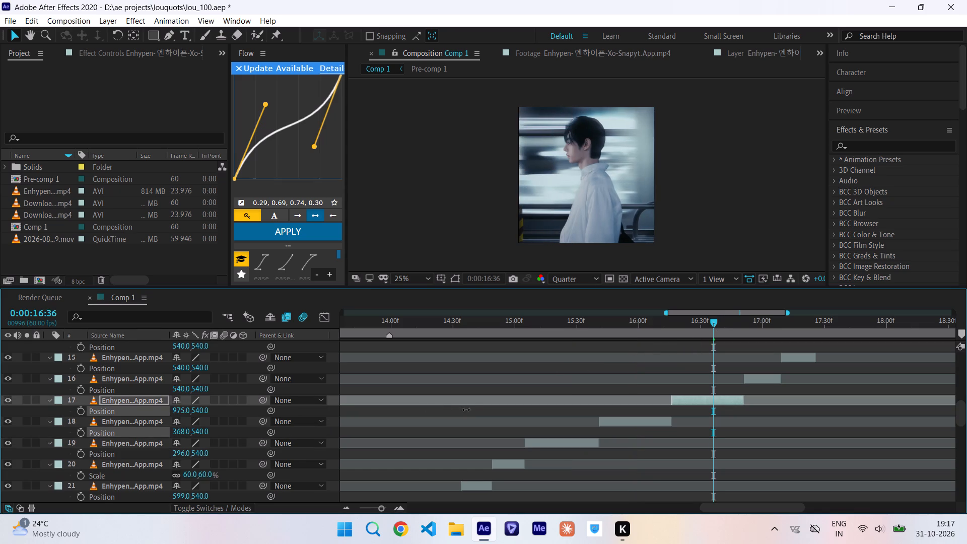
pyautogui.moveTo(466, 410); pyautogui.dragTo(443, 406)
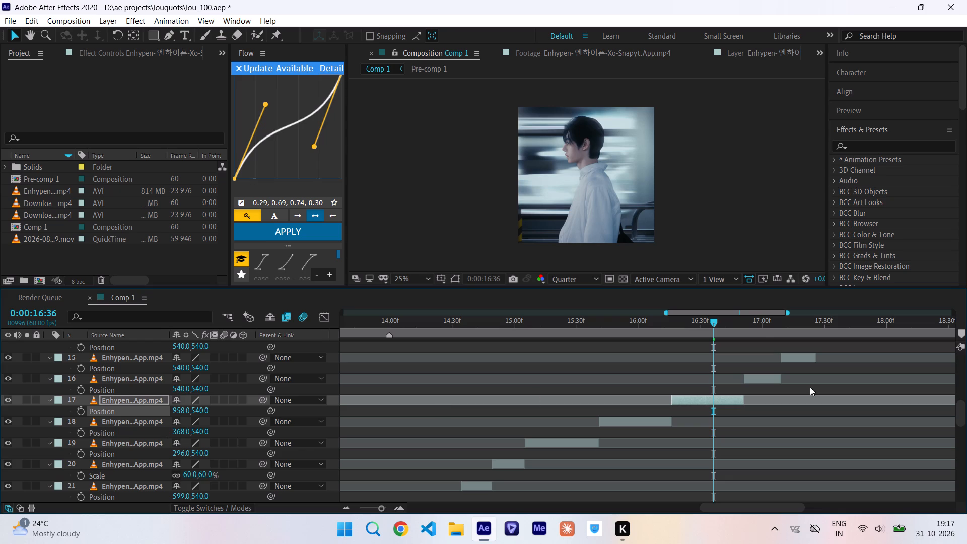
pyautogui.click(761, 323)
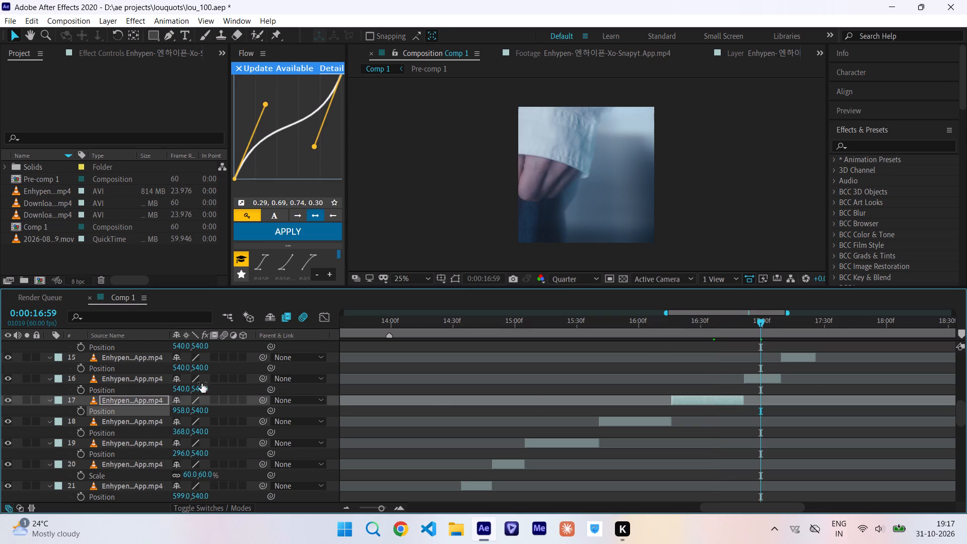
pyautogui.moveTo(180, 388); pyautogui.dragTo(433, 412)
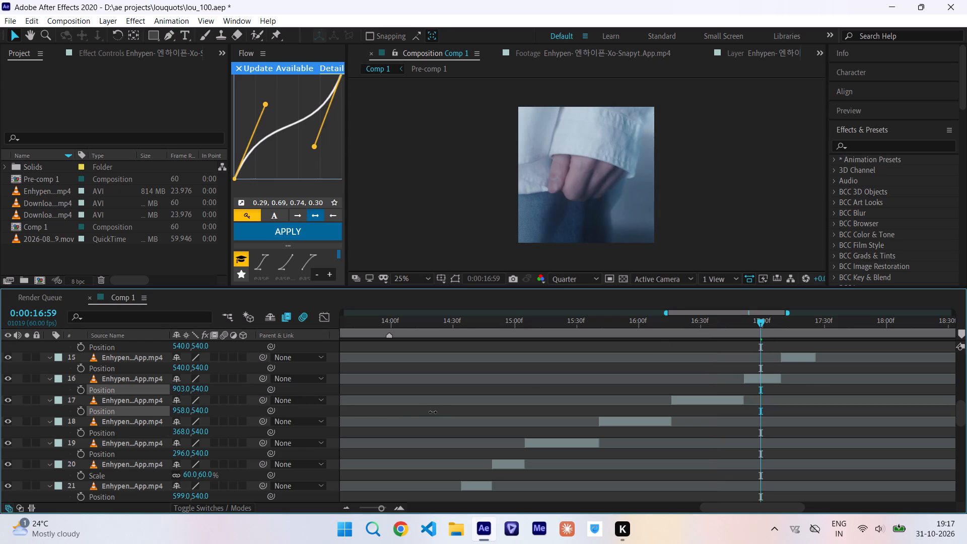
pyautogui.moveTo(433, 412); pyautogui.dragTo(428, 411)
# Reframe the layer 14 face close-up at 0:00:17:39 to Position X 646 and the layer 13 blond hoodie shot at 0:00:18:17 to X 813.
pyautogui.hscroll(-1, 582, 437)
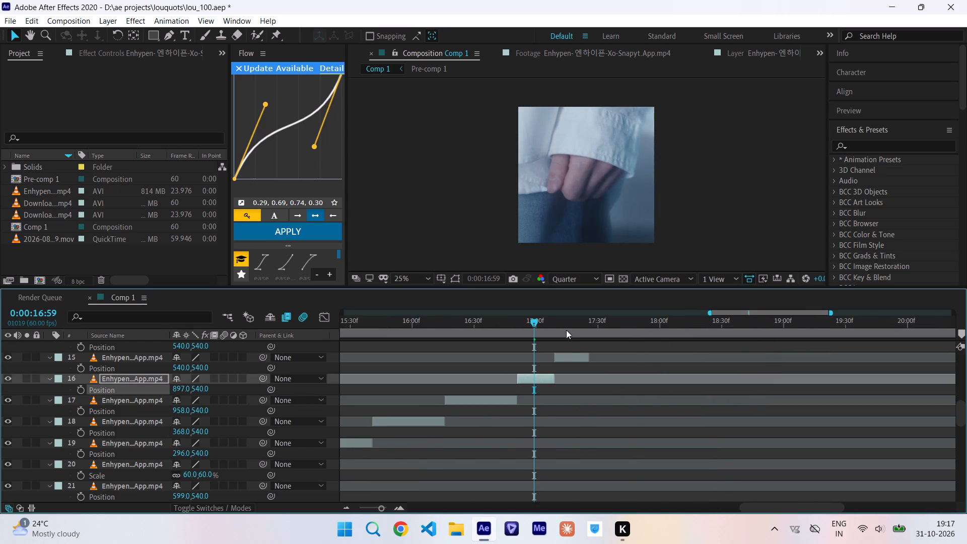
pyautogui.click(567, 321)
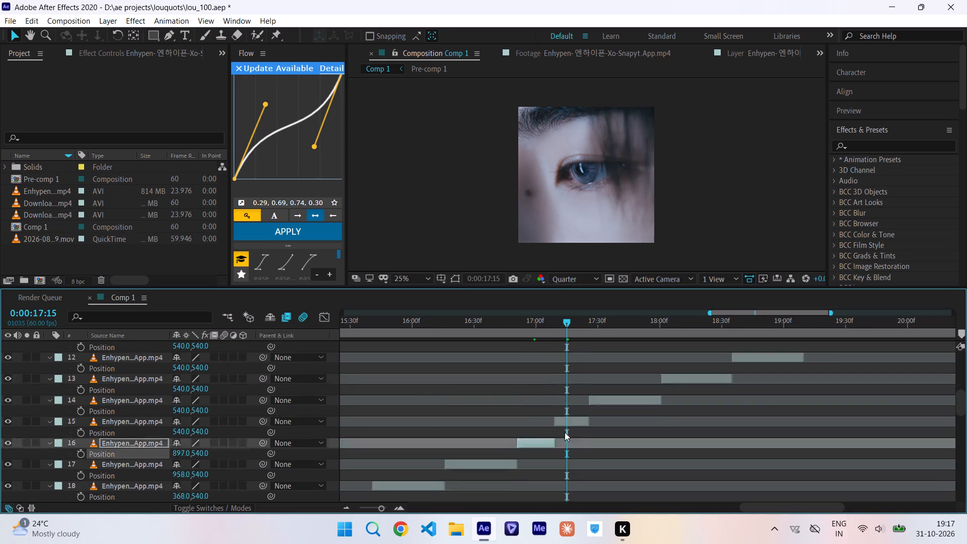
pyautogui.click(616, 326)
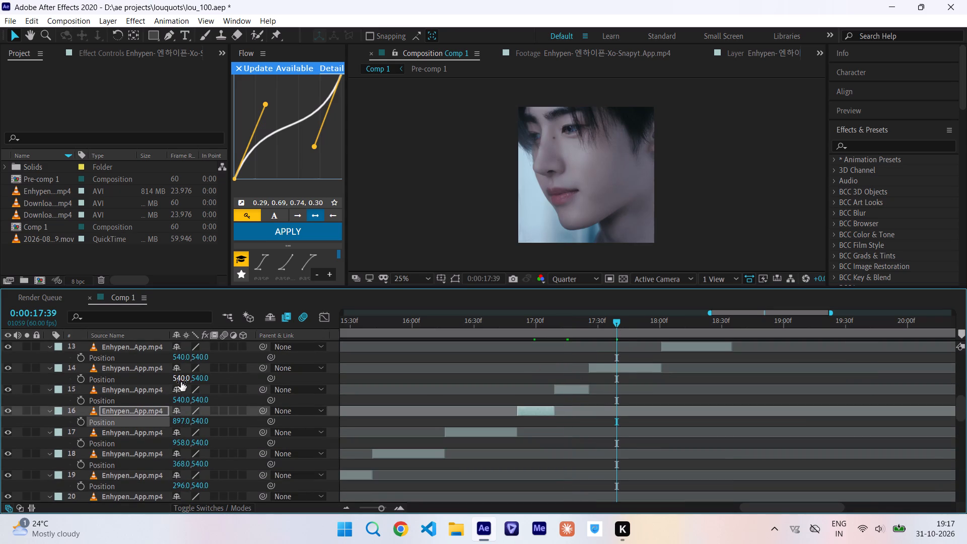
pyautogui.moveTo(181, 382); pyautogui.dragTo(252, 387)
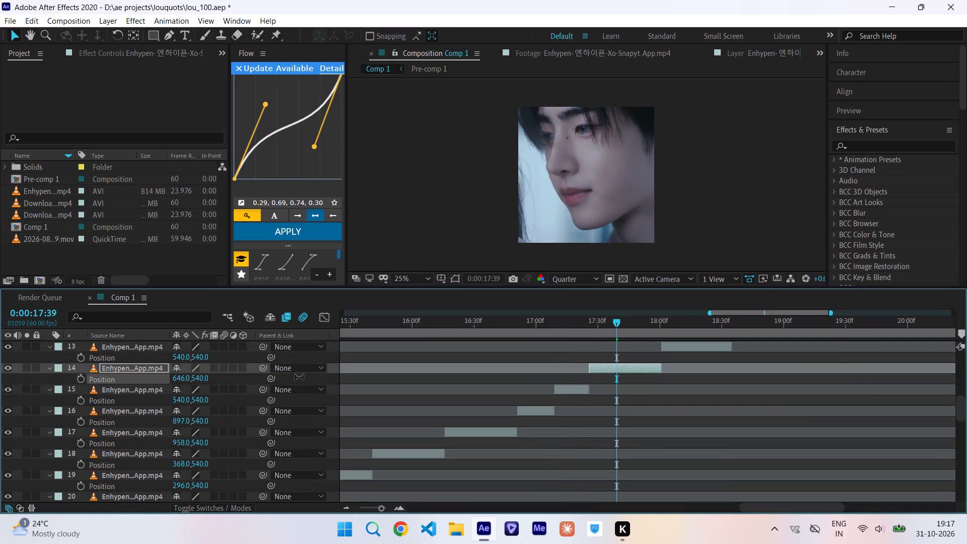
pyautogui.click(695, 324)
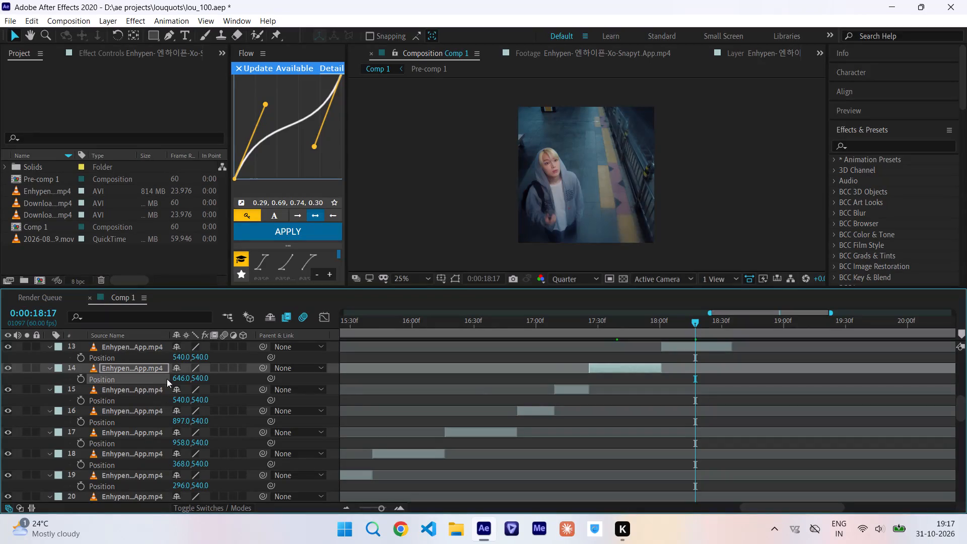
pyautogui.moveTo(179, 359); pyautogui.dragTo(364, 372)
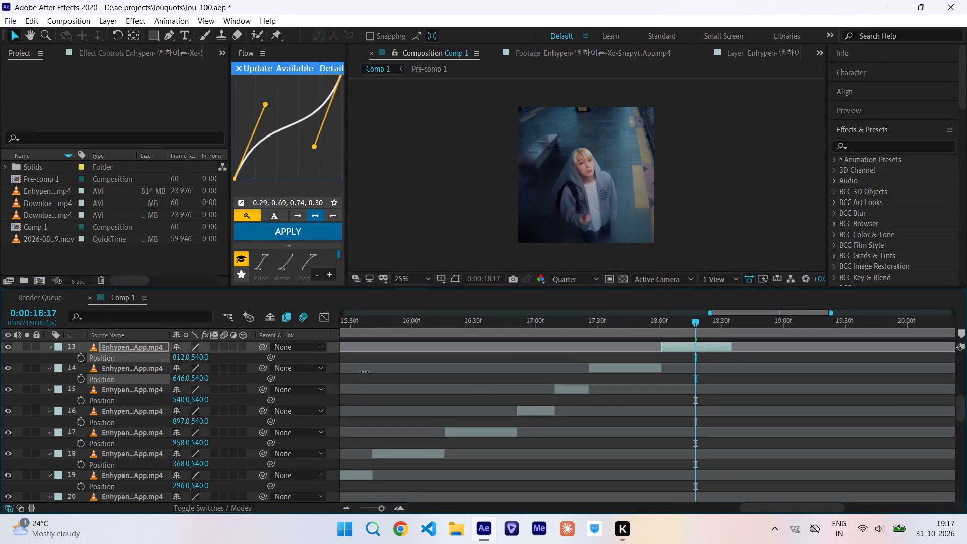
pyautogui.moveTo(364, 372); pyautogui.dragTo(365, 372)
# Reframe the layer 10 blond face close-up at 0:00:19:36 to Position X 766 and the layer 9 dark-haired face at 0:00:20:03 to X 315.
pyautogui.scroll(1, 664, 378)
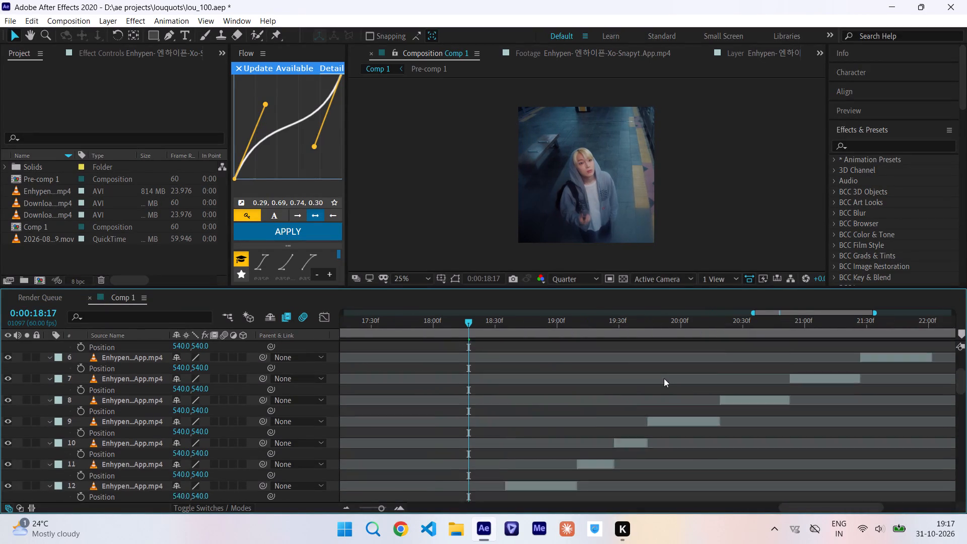
pyautogui.scroll(1, 664, 378)
pyautogui.click(538, 322)
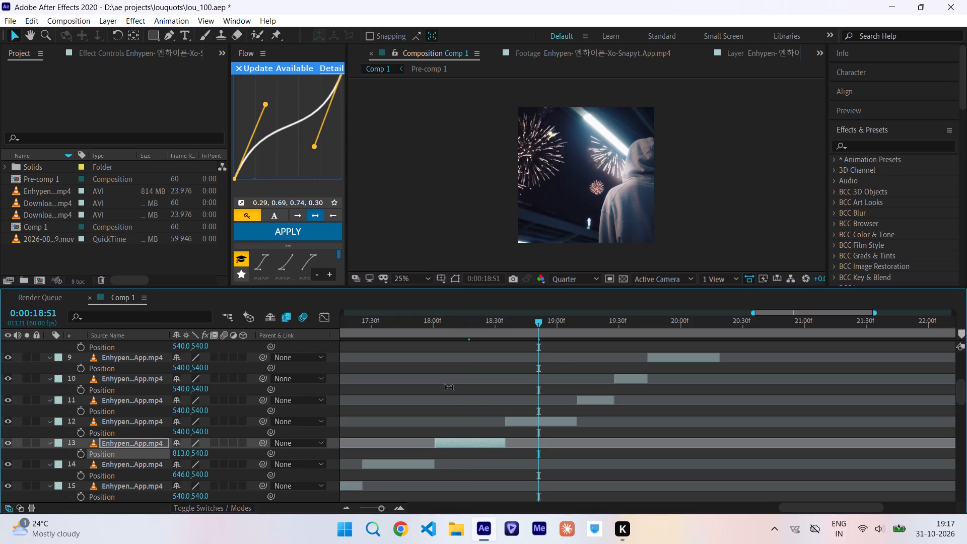
pyautogui.click(593, 322)
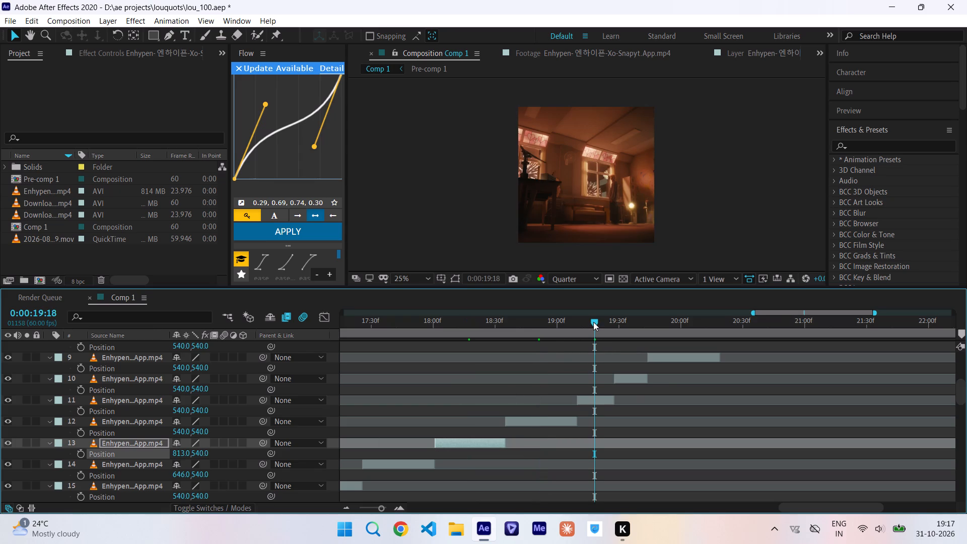
pyautogui.moveTo(588, 319); pyautogui.dragTo(632, 333)
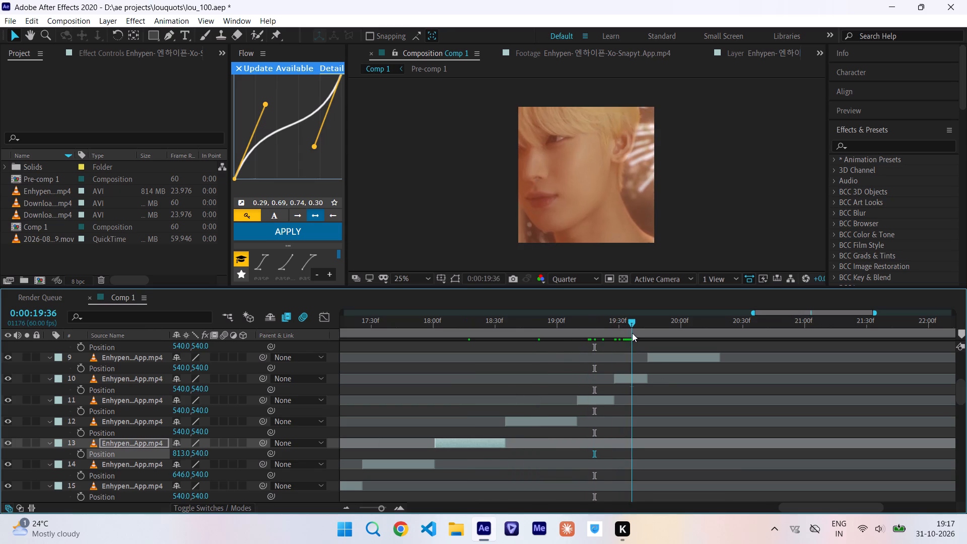
pyautogui.moveTo(177, 389); pyautogui.dragTo(343, 407)
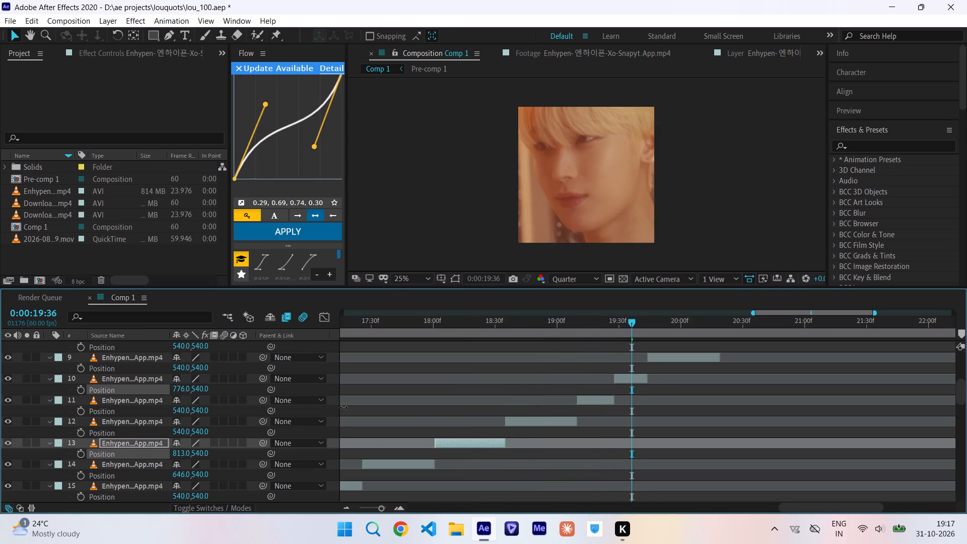
pyautogui.moveTo(343, 407); pyautogui.dragTo(337, 407)
pyautogui.click(687, 324)
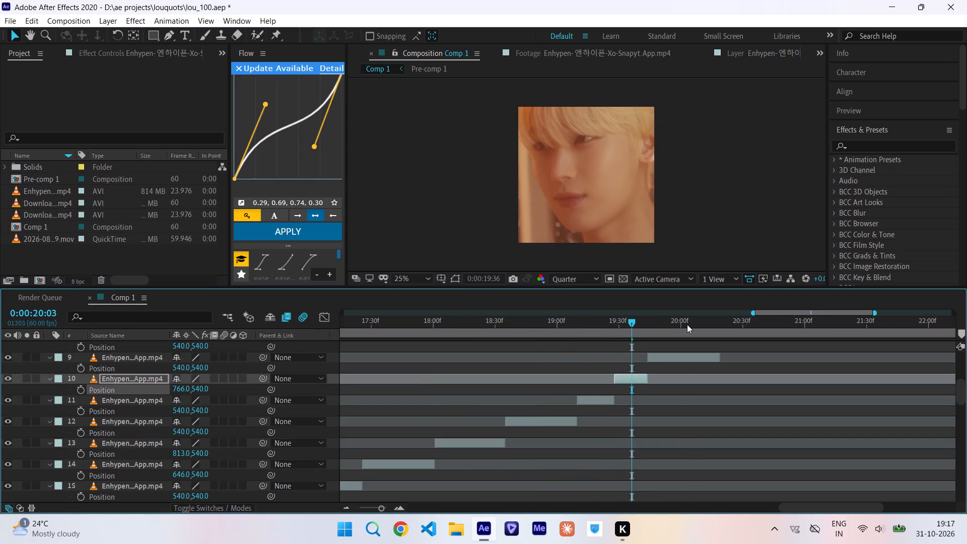
pyautogui.moveTo(183, 373); pyautogui.dragTo(43, 370)
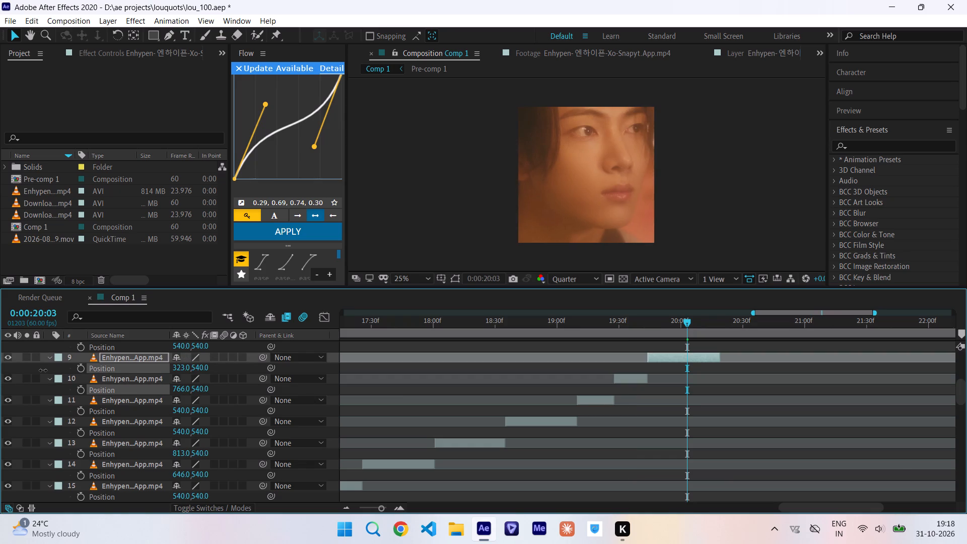
pyautogui.moveTo(43, 370); pyautogui.dragTo(39, 371)
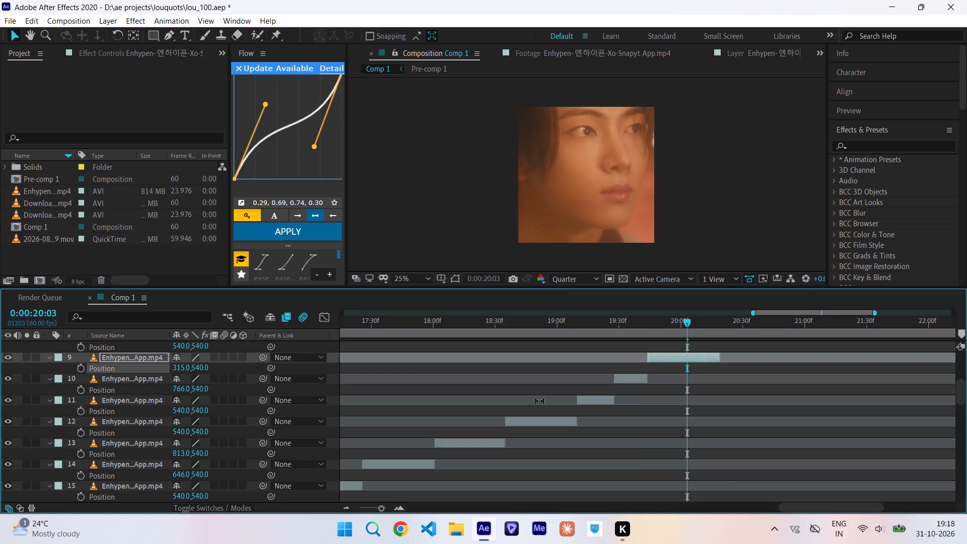
# Reframe the layer 8 glowing-hand shot at 0:00:20:33 to Position X 951 and the layer 7 cardigan shot at 0:00:21:09 to X 605.
pyautogui.hscroll(-1, 570, 399)
pyautogui.click(546, 324)
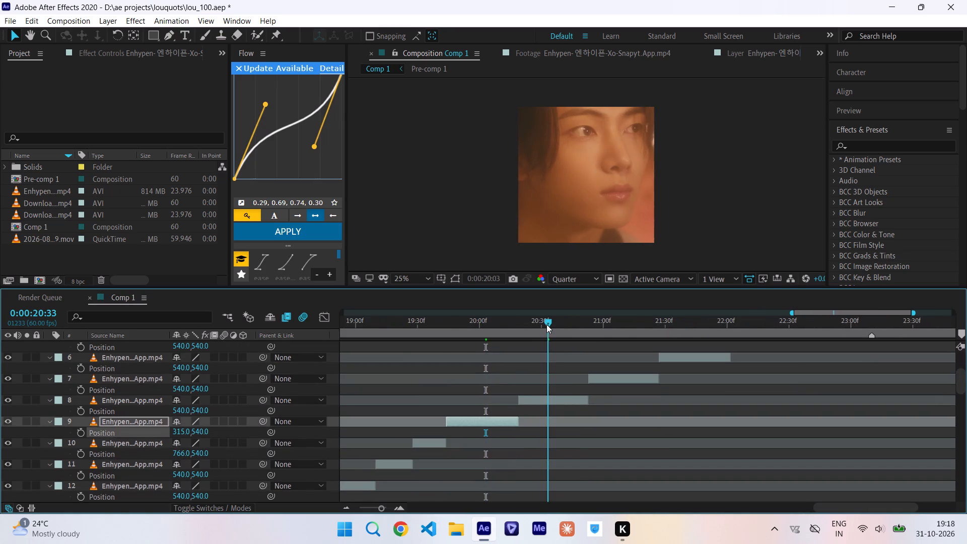
pyautogui.moveTo(179, 413); pyautogui.dragTo(312, 445)
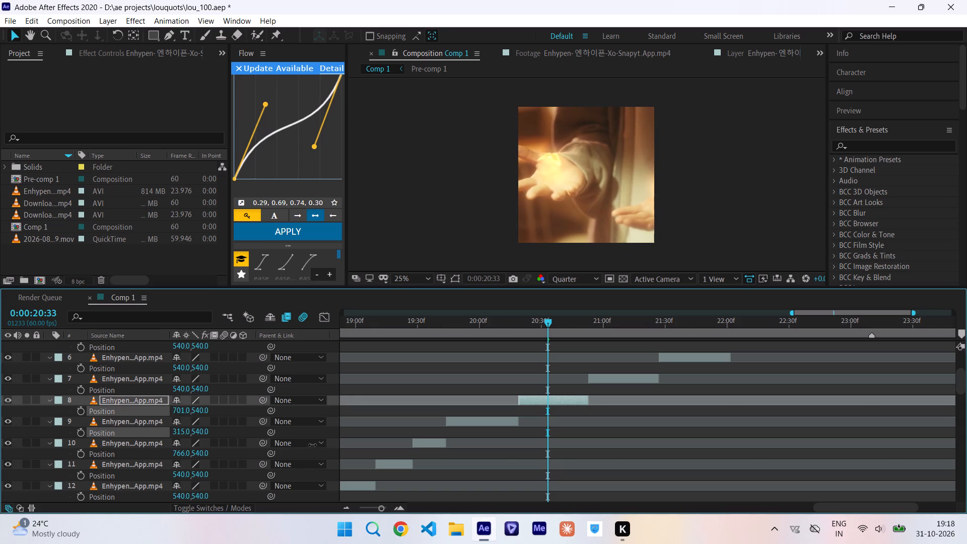
pyautogui.moveTo(312, 445); pyautogui.dragTo(56, 442)
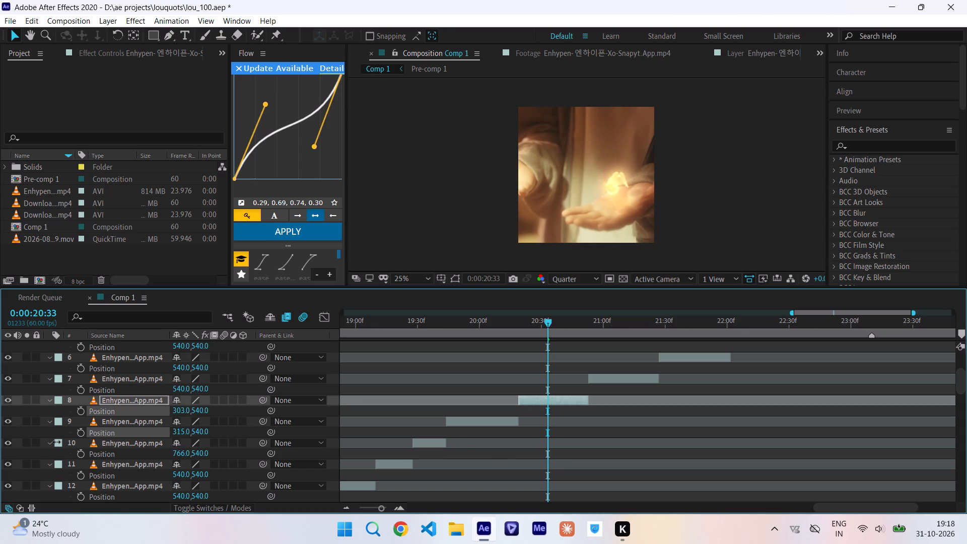
pyautogui.moveTo(56, 442); pyautogui.dragTo(393, 455)
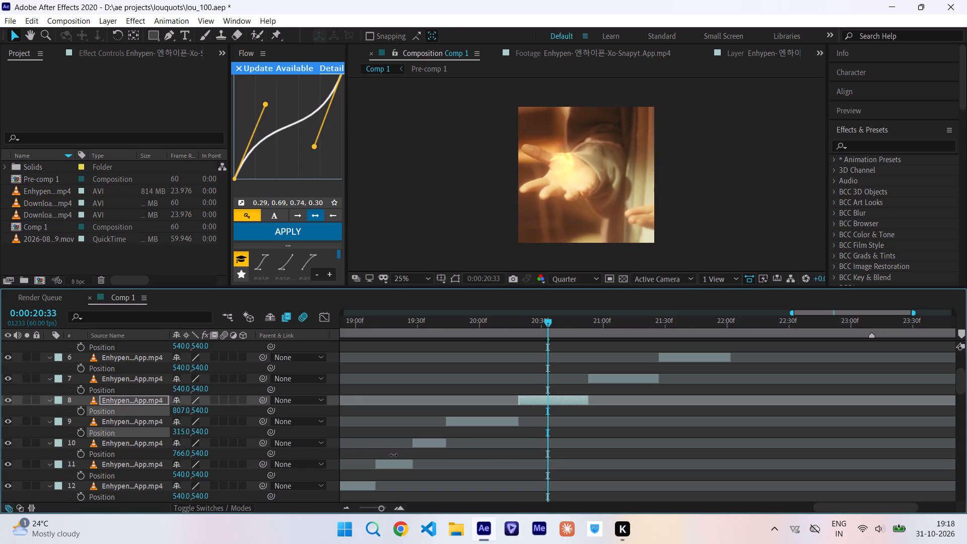
pyautogui.moveTo(393, 455); pyautogui.dragTo(488, 463)
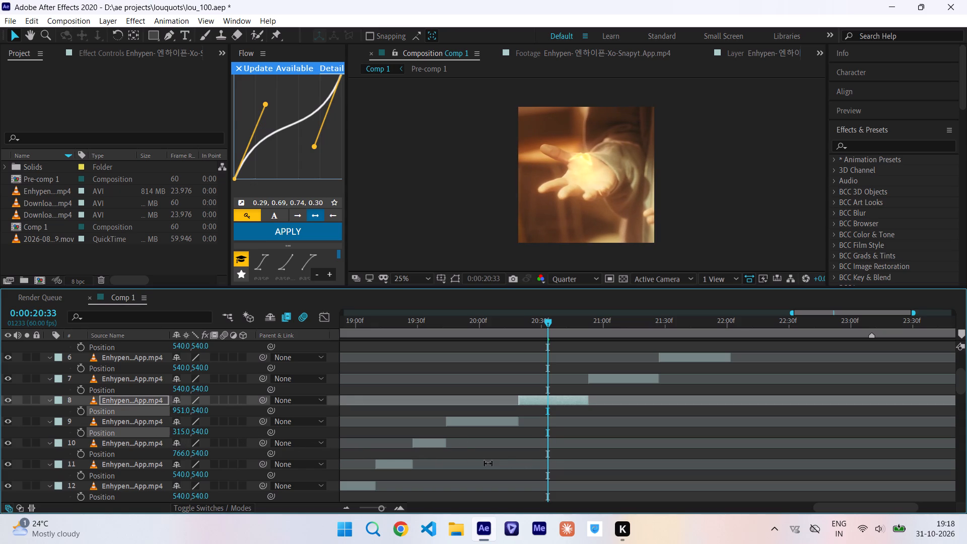
pyautogui.moveTo(544, 325); pyautogui.dragTo(574, 330)
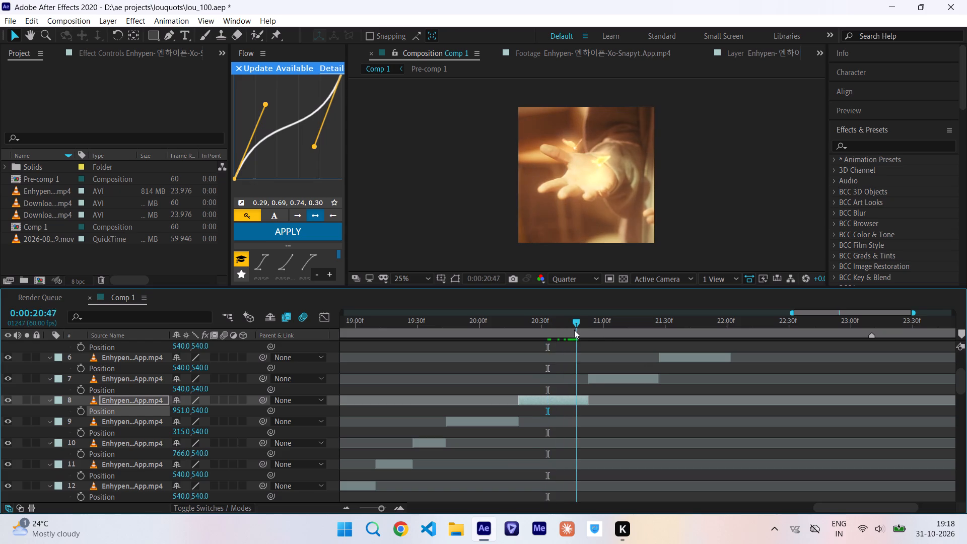
pyautogui.moveTo(574, 330); pyautogui.dragTo(618, 335)
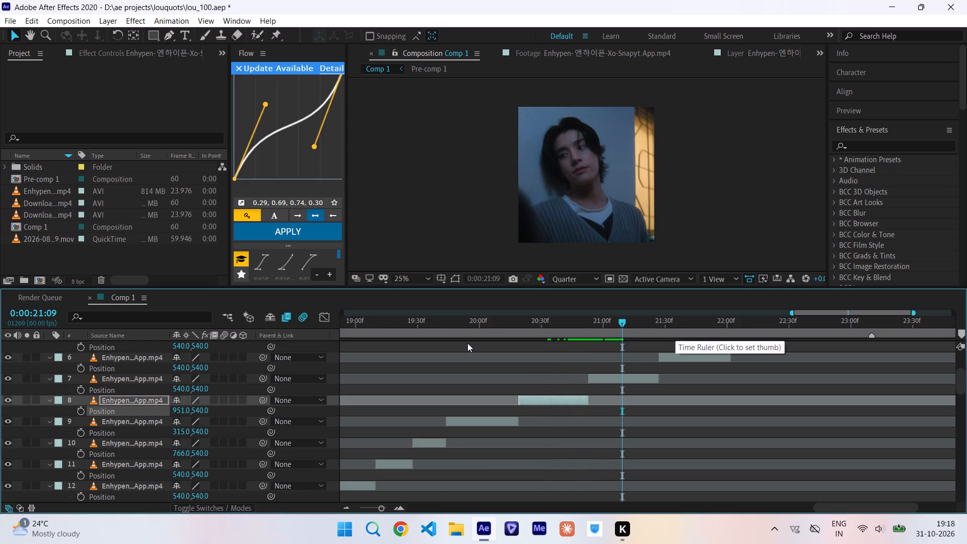
pyautogui.moveTo(182, 391); pyautogui.dragTo(224, 392)
# Reframe the layer 6 profile shot at 0:00:21:41 to Position X 765 and layer 5 at 0:00:22:19 to X 367, checking layers 4 and 3.
pyautogui.click(687, 327)
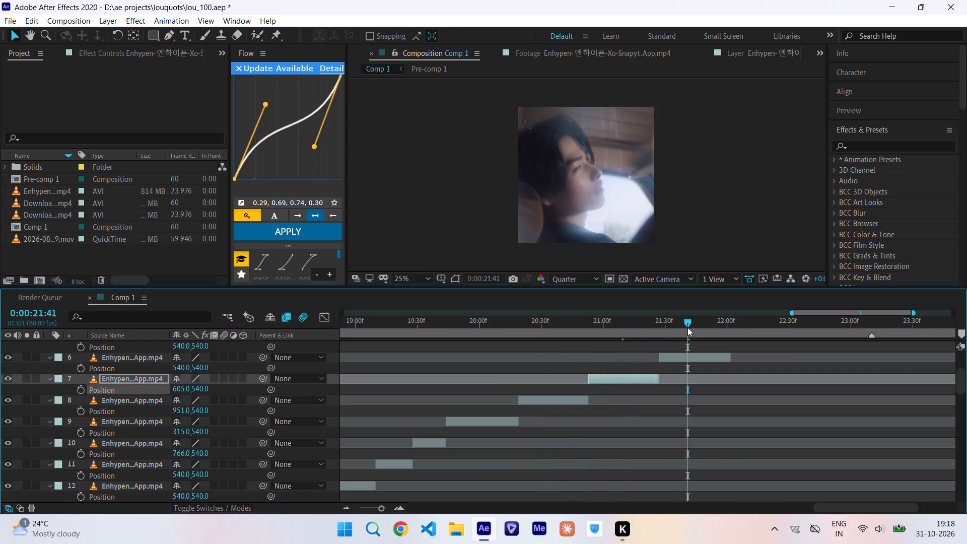
pyautogui.moveTo(179, 368); pyautogui.dragTo(264, 372)
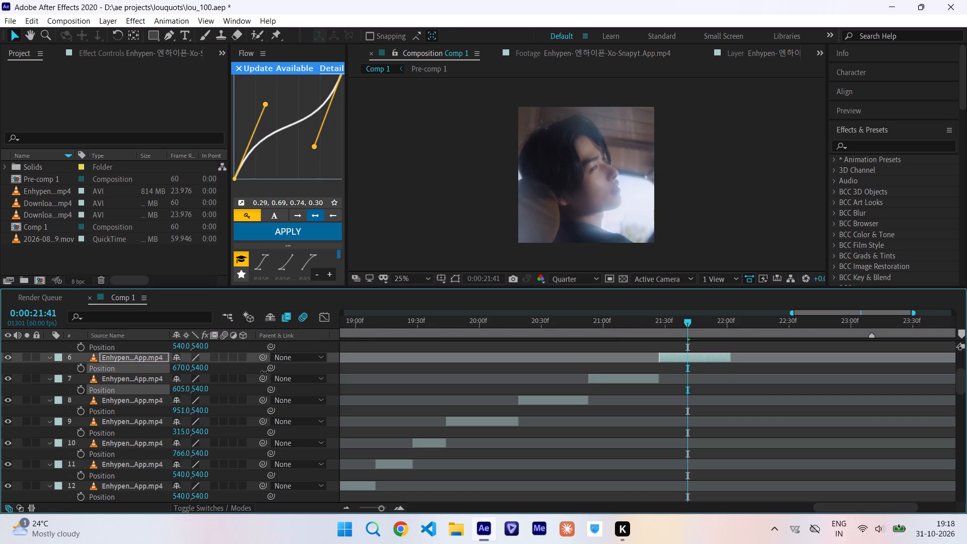
pyautogui.moveTo(264, 372); pyautogui.dragTo(339, 381)
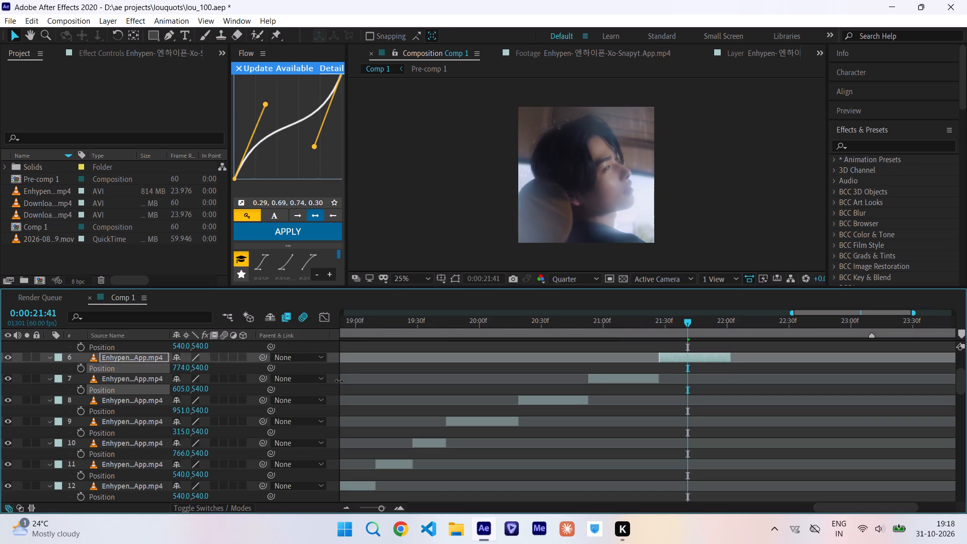
pyautogui.moveTo(339, 381); pyautogui.dragTo(332, 380)
pyautogui.hscroll(-1, 558, 390)
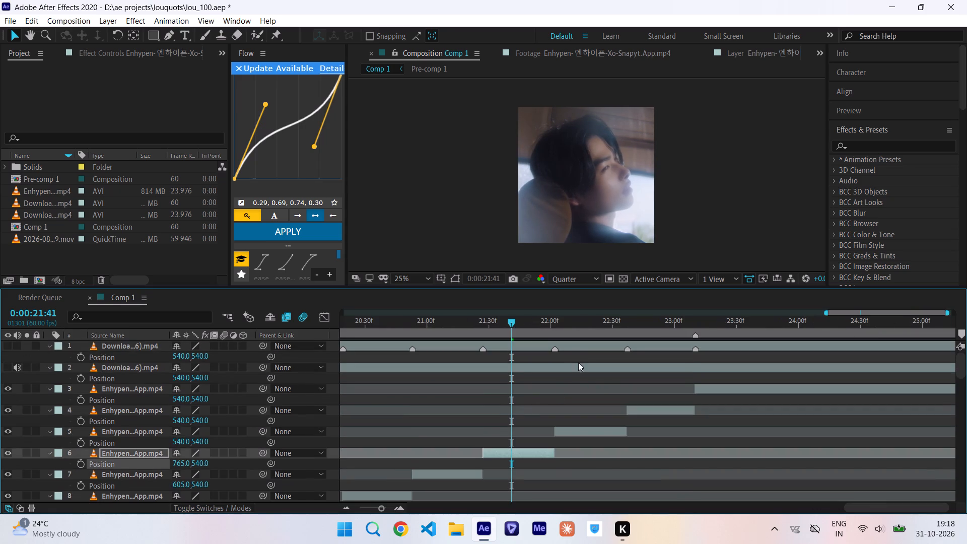
pyautogui.click(590, 323)
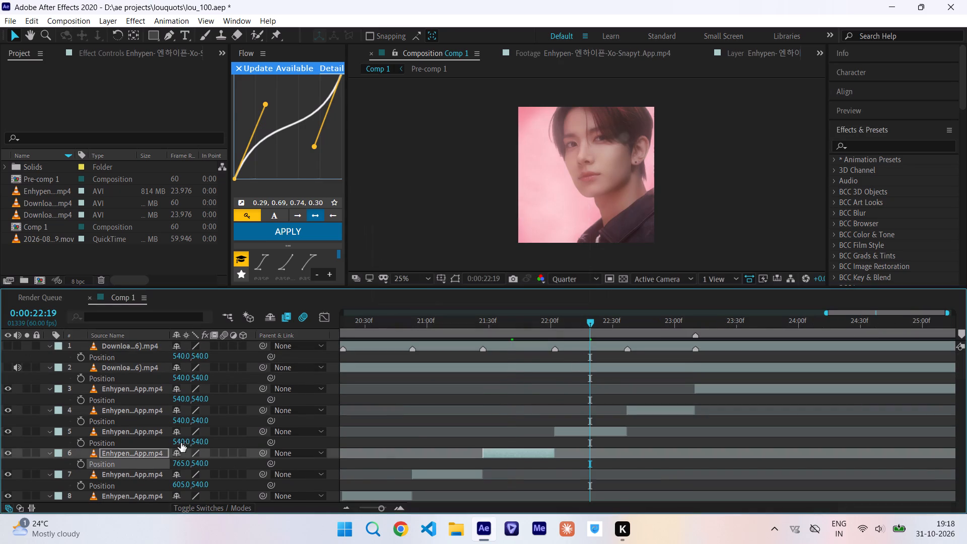
pyautogui.moveTo(181, 443); pyautogui.dragTo(73, 443)
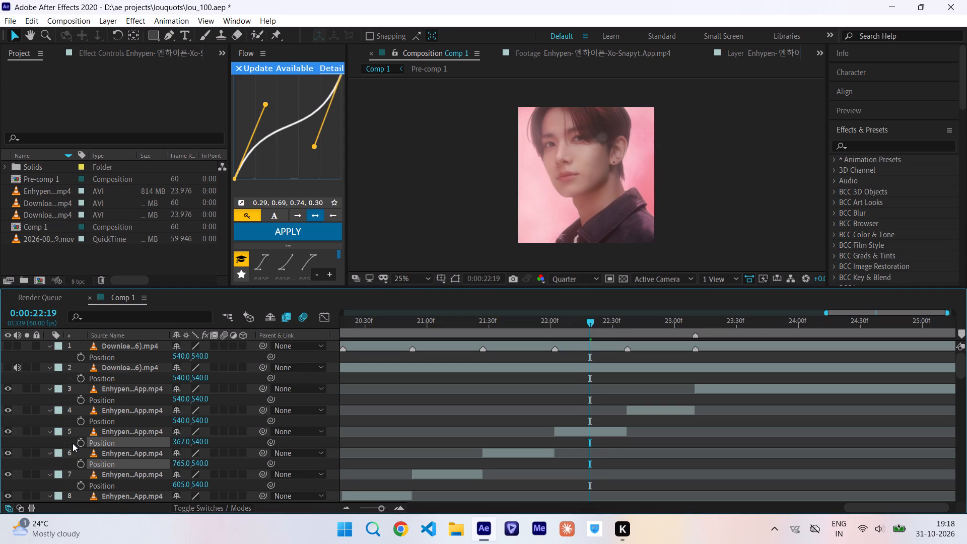
pyautogui.click(653, 326)
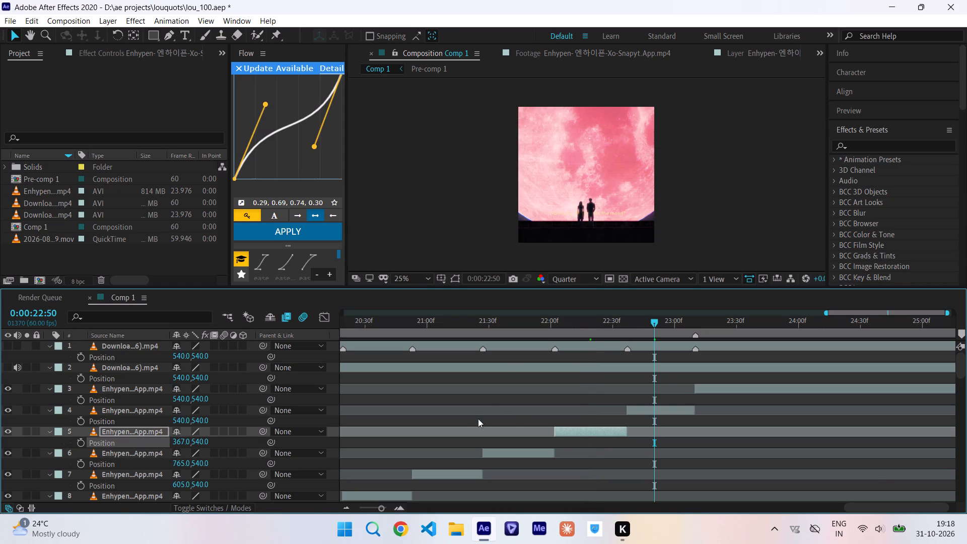
pyautogui.moveTo(668, 326); pyautogui.dragTo(695, 327)
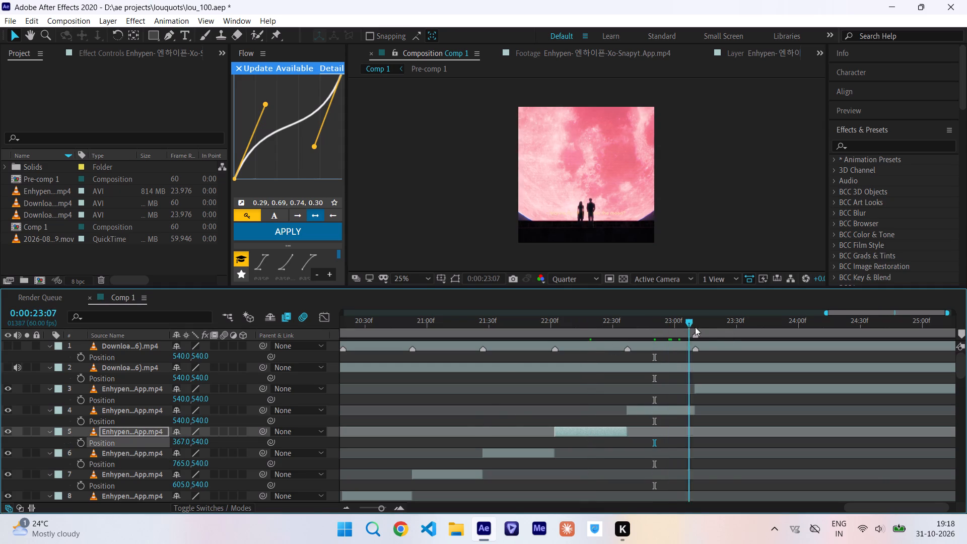
pyautogui.moveTo(695, 327); pyautogui.dragTo(834, 326)
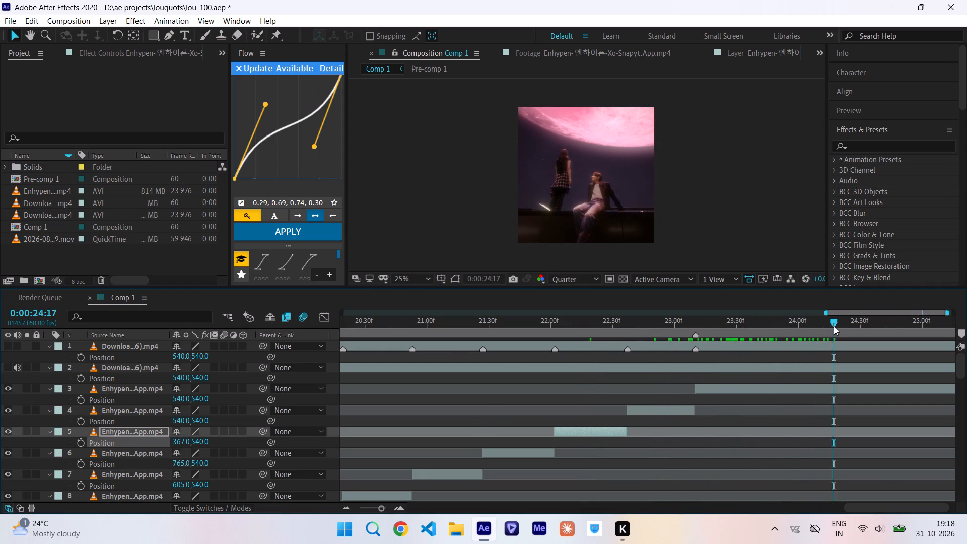
# Select Enhypen layers 3 to 41 and extend their ends by about 10 frames so each clip overlaps the following one.
pyautogui.hscroll(-3, 834, 326)
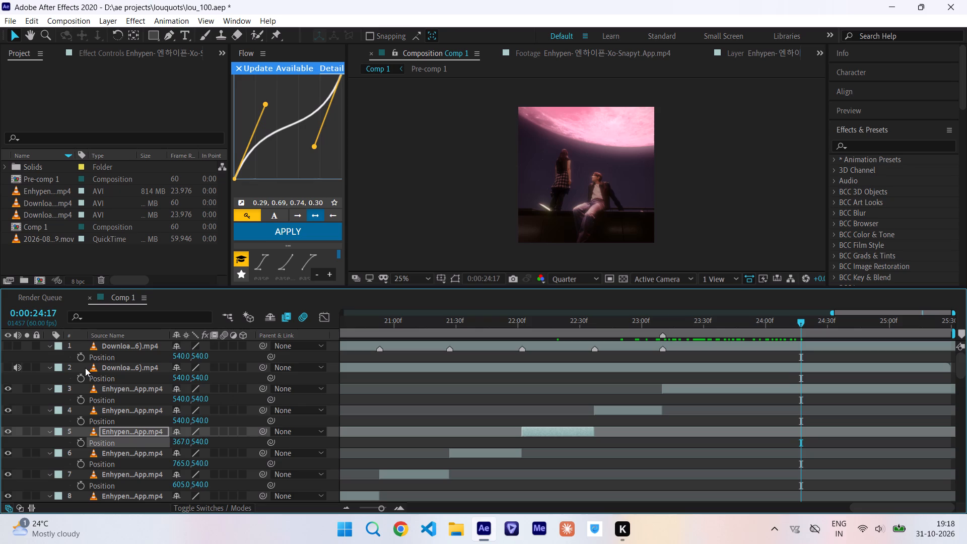
pyautogui.click(85, 368)
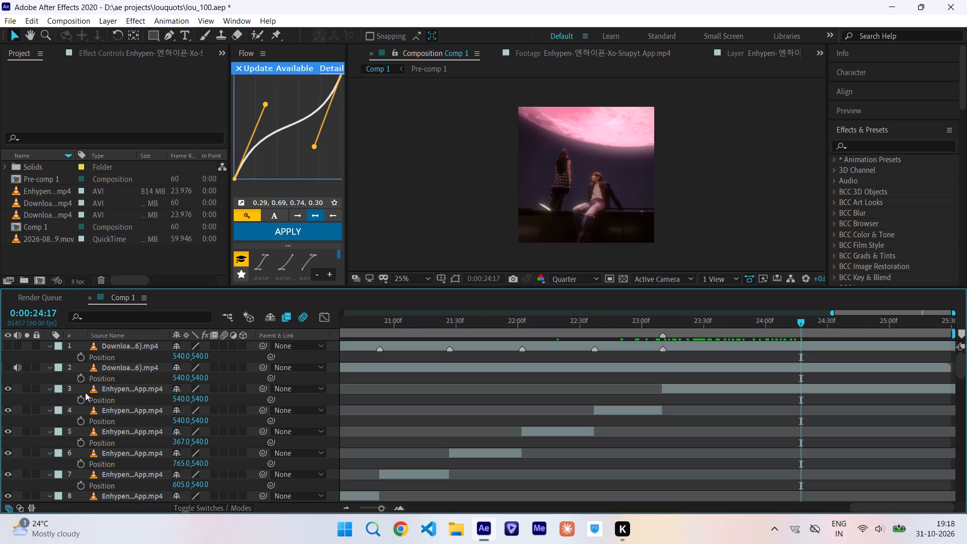
pyautogui.moveTo(80, 386); pyautogui.dragTo(151, 543)
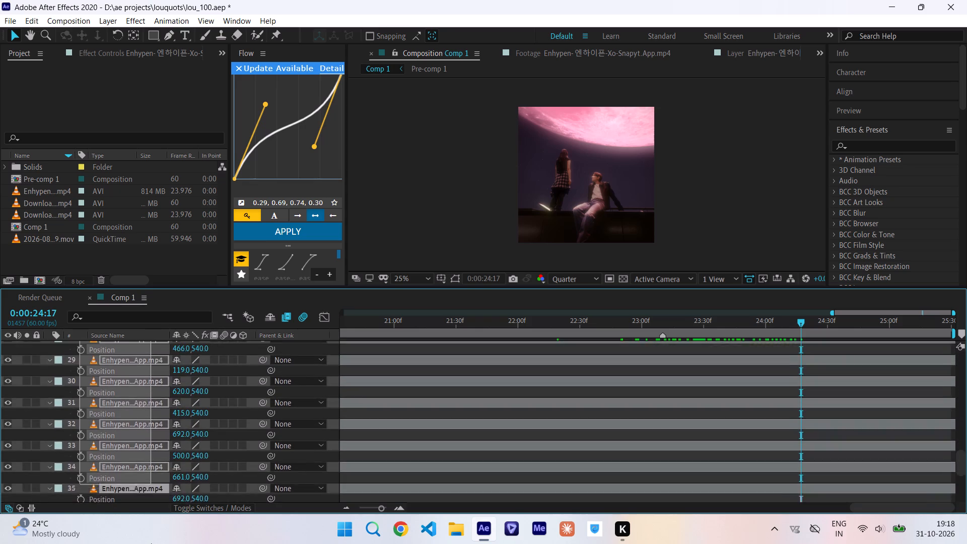
pyautogui.moveTo(151, 543); pyautogui.dragTo(132, 469)
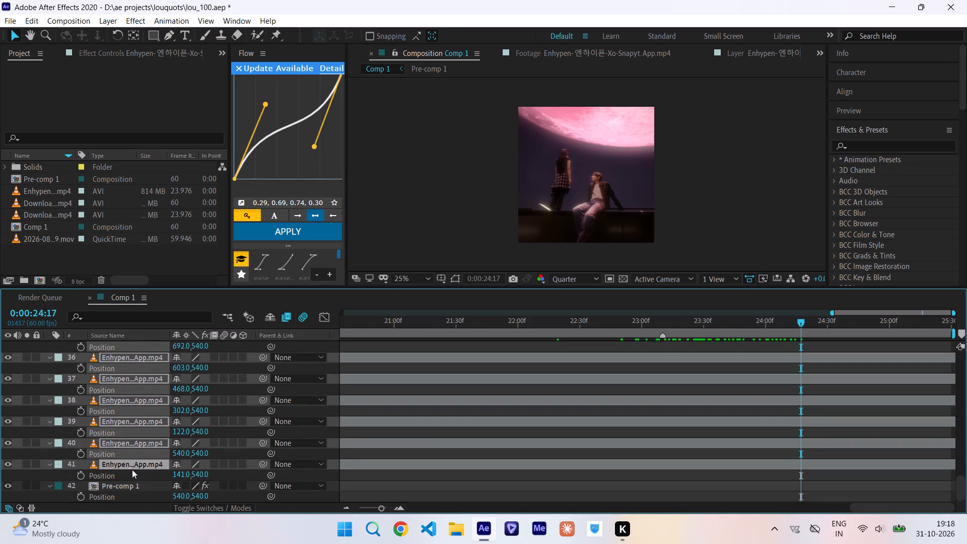
pyautogui.scroll(16, 436, 427)
pyautogui.moveTo(663, 412); pyautogui.dragTo(684, 419)
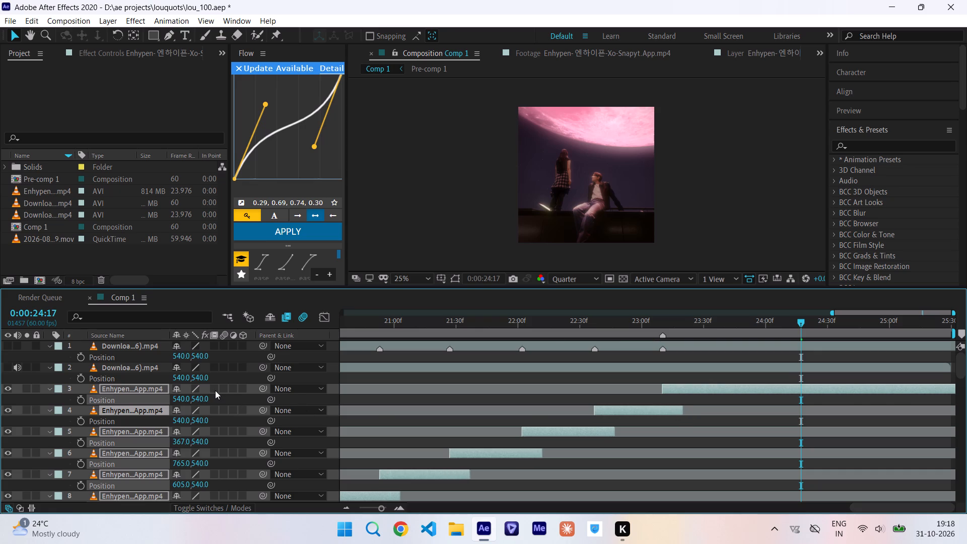
# Enable Pixel Motion frame blending and motion blur on all the selected Enhypen clip layers.
pyautogui.doubleClick(215, 390)
pyautogui.click(224, 391)
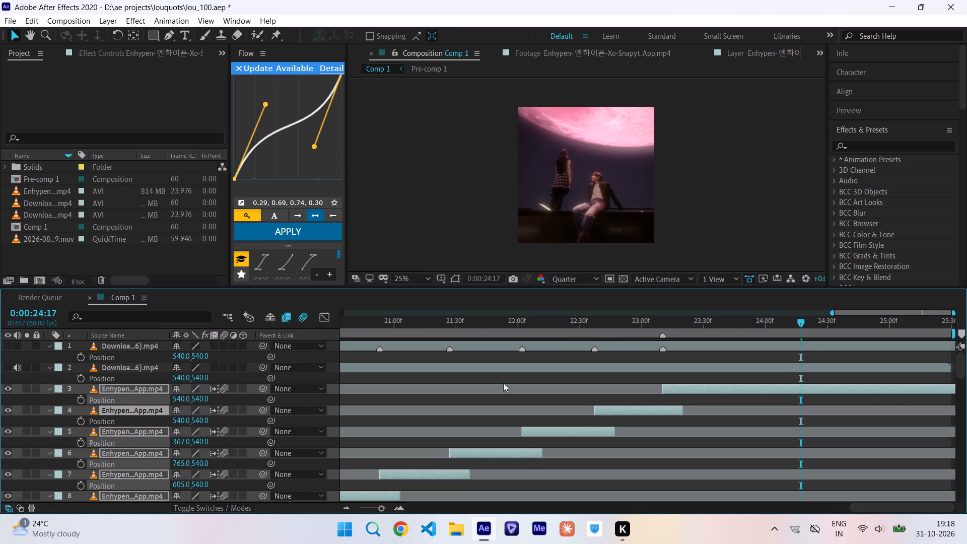
# Pre-compose each selected Enhypen clip into its own separate composition and save the project.
pyautogui.press('BackSpace')
pyautogui.hotkey('ctrl', 's')
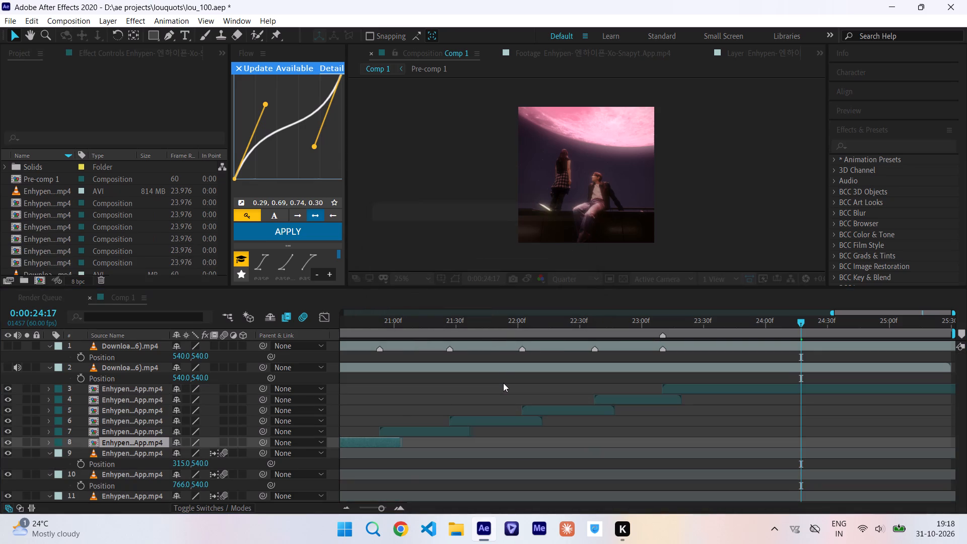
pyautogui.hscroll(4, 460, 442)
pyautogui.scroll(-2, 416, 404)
# Return the playhead to 0:00:00:00 in Comp 1 and save the project.
pyautogui.scroll(-3, 712, 414)
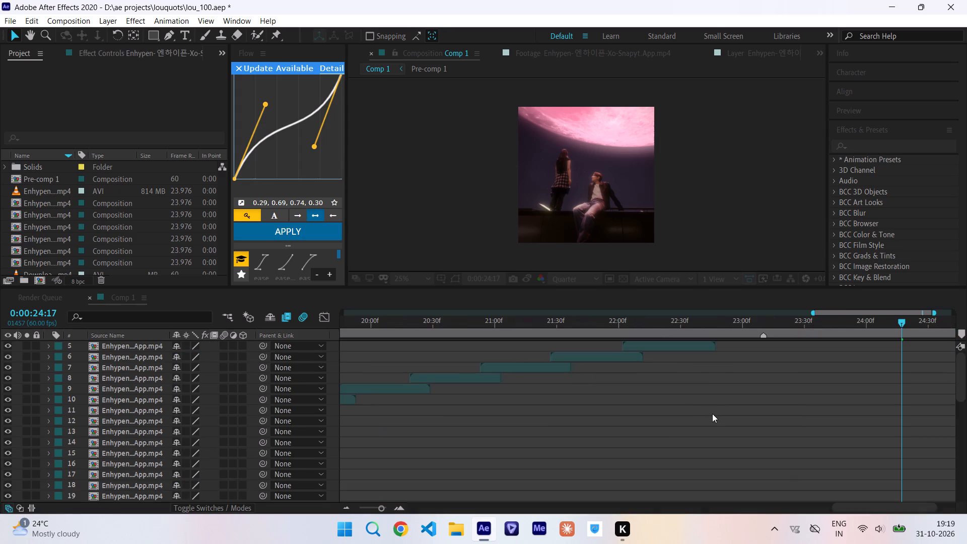
pyautogui.scroll(-1, 653, 437)
pyautogui.hscroll(6, 653, 437)
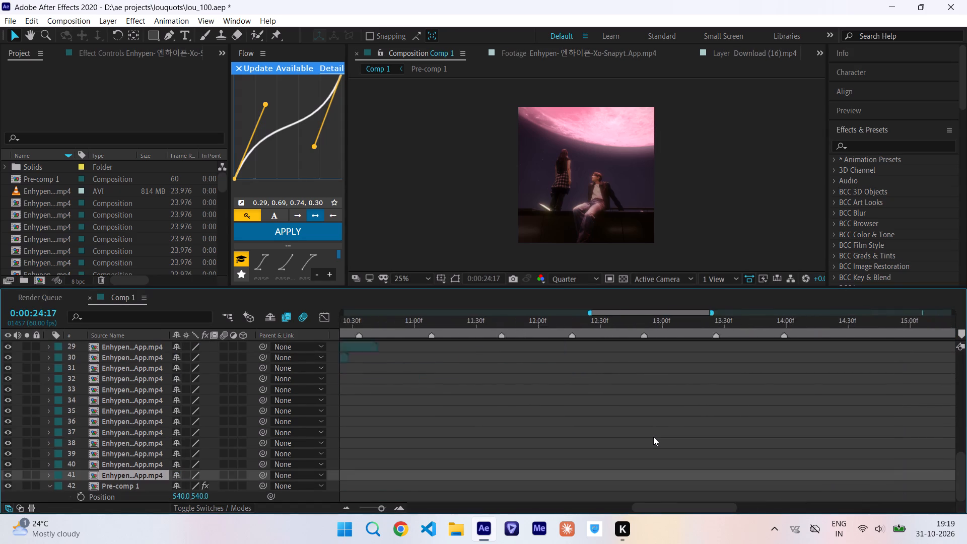
pyautogui.hscroll(2, 653, 437)
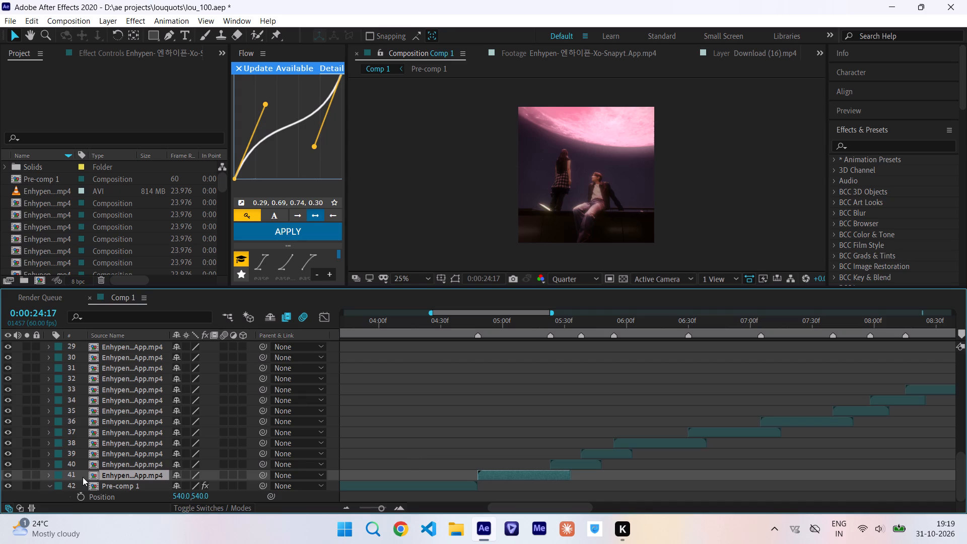
pyautogui.moveTo(491, 324); pyautogui.dragTo(167, 365)
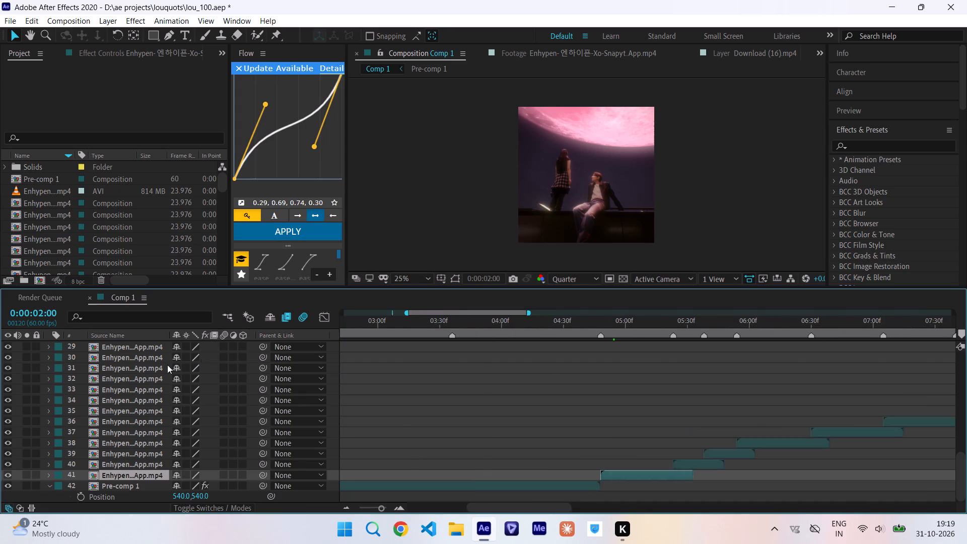
pyautogui.moveTo(167, 365); pyautogui.dragTo(90, 382)
pyautogui.hotkey('ctrl', 's')
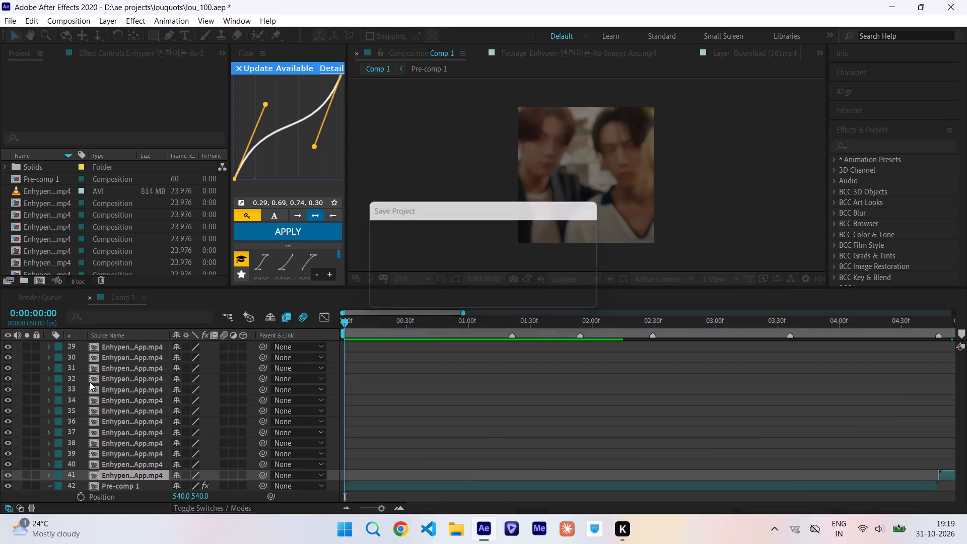
# Play Comp 1 from the start and review the overlapping pre-composed Enhypen clips through about 0:00:10:30.
pyautogui.press('space')
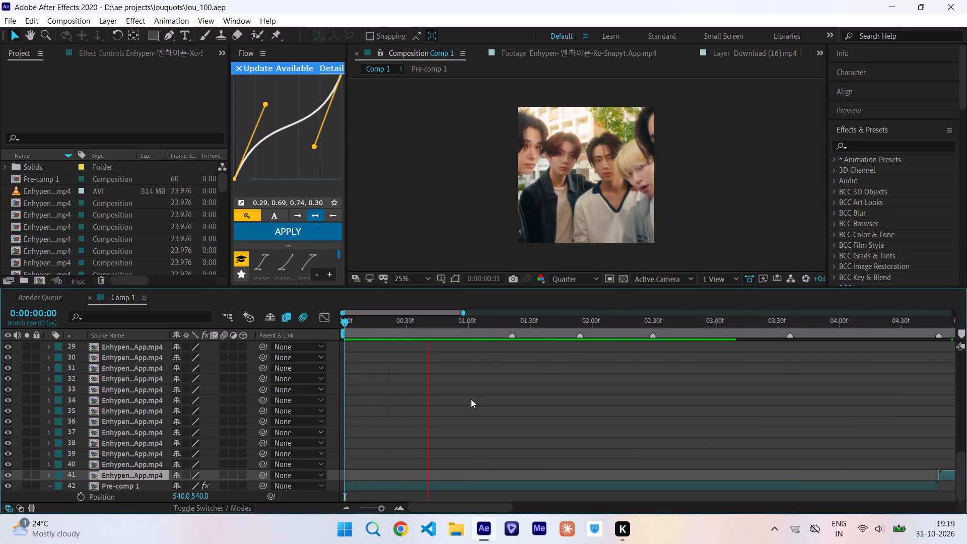
pyautogui.hscroll(-2, 471, 399)
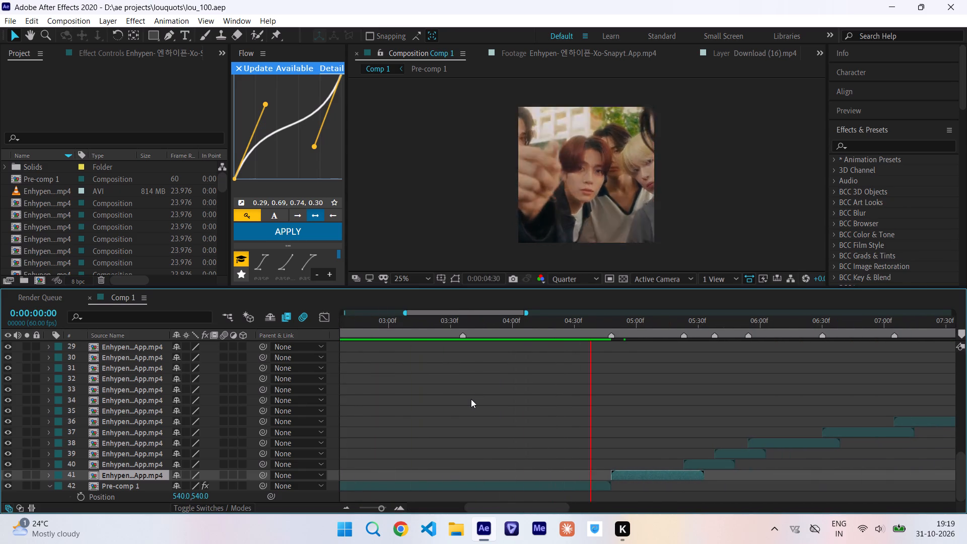
pyautogui.hscroll(-1, 667, 401)
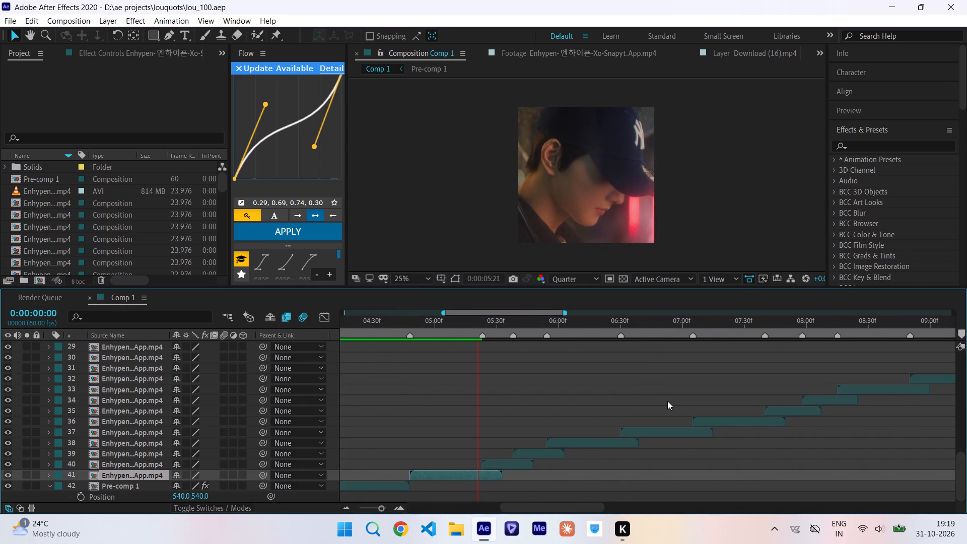
pyautogui.hscroll(-2, 667, 401)
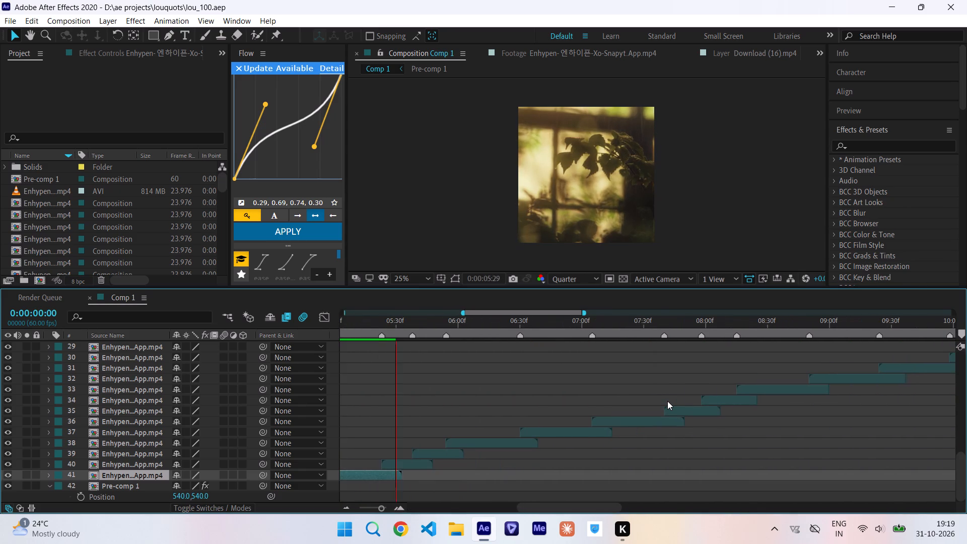
pyautogui.hscroll(-1, 667, 401)
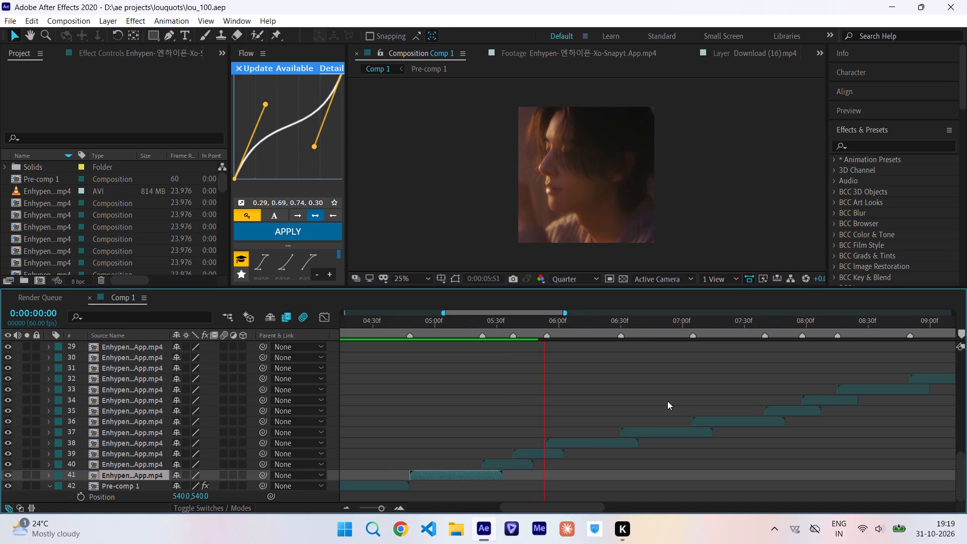
pyautogui.hscroll(-1, 667, 401)
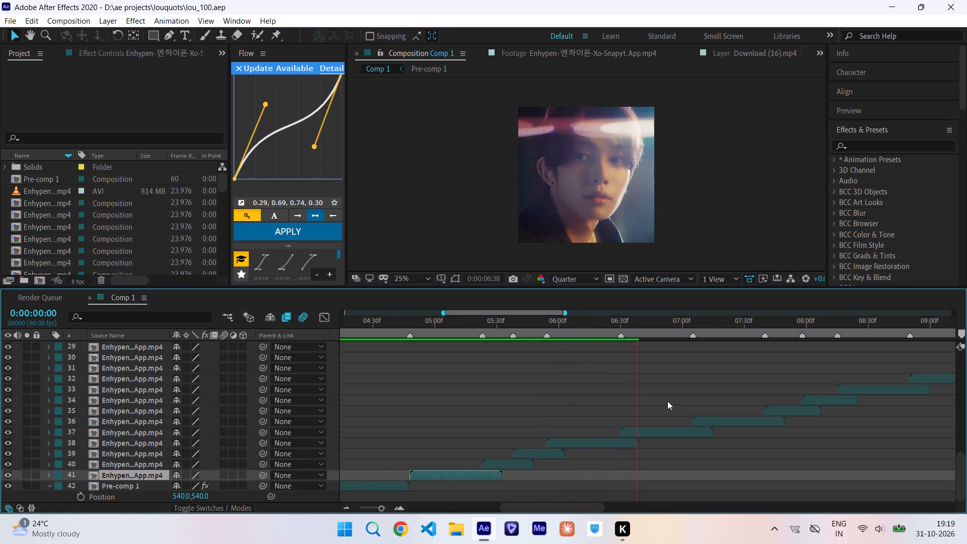
pyautogui.hscroll(-1, 667, 401)
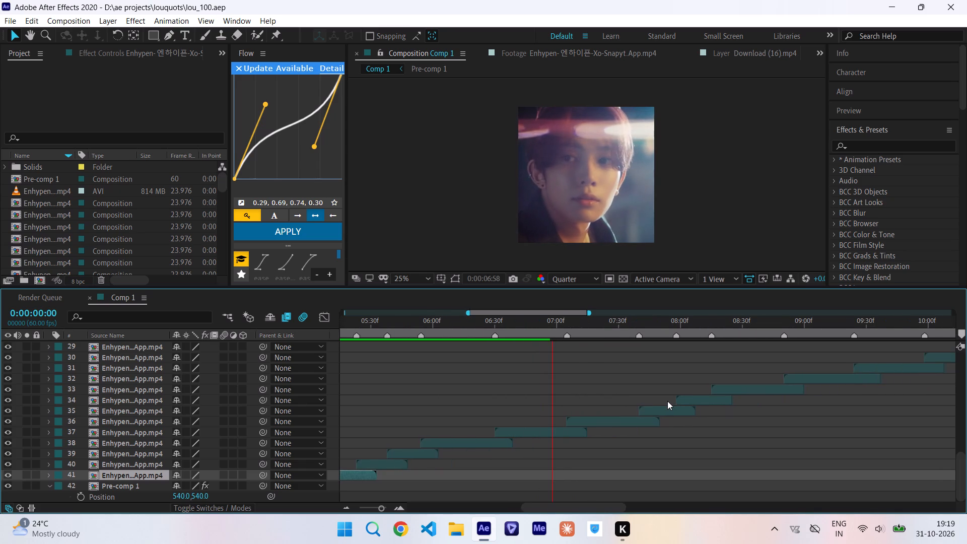
pyautogui.hscroll(-1, 667, 401)
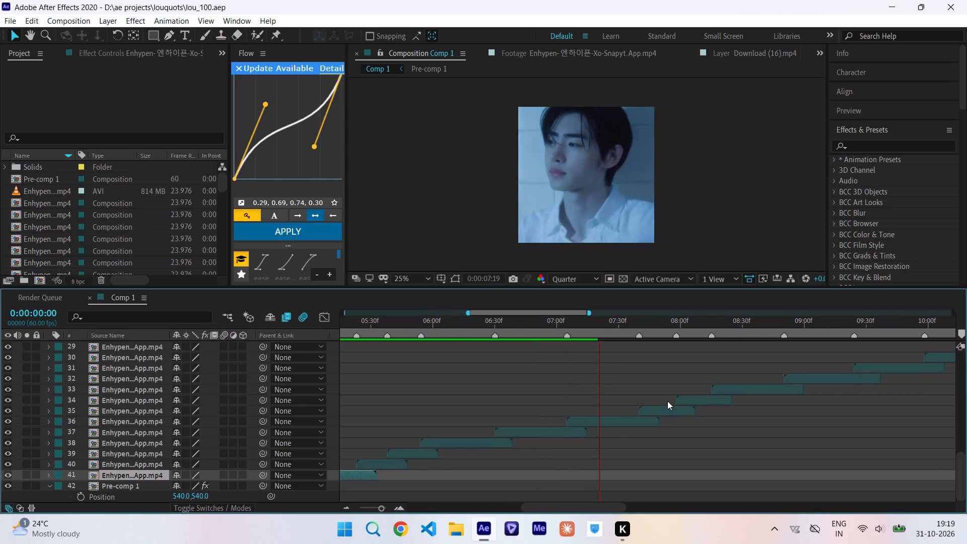
pyautogui.hscroll(-1, 667, 401)
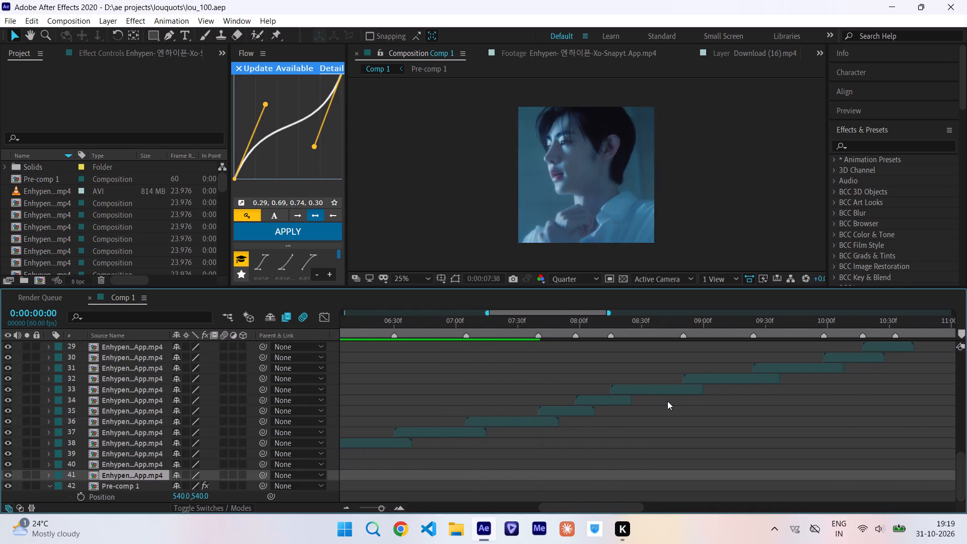
pyautogui.hscroll(-2, 667, 401)
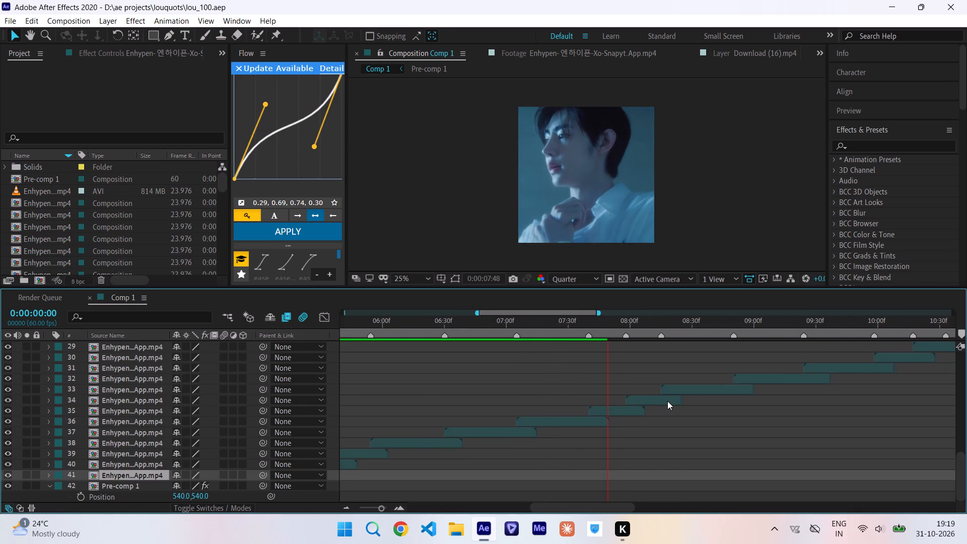
pyautogui.hscroll(-2, 667, 401)
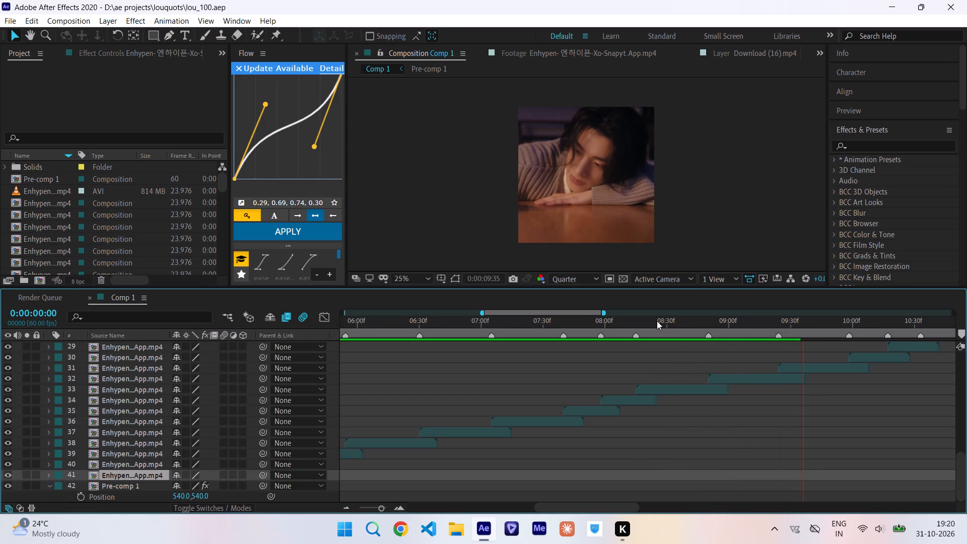
pyautogui.hscroll(-1, 657, 321)
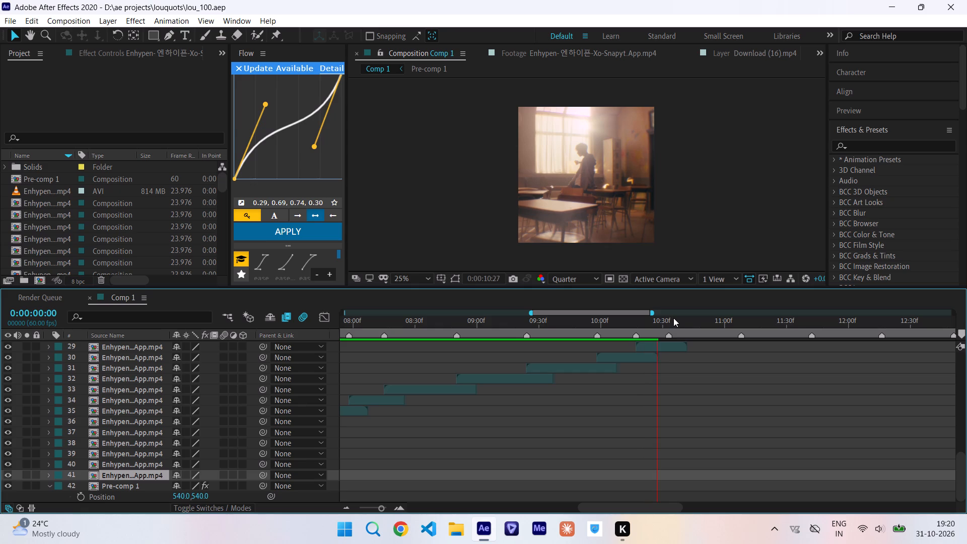
# Collapse the Position properties of the two Download layers, 1 and 2, and of Pre-comp 1, layer 42.
pyautogui.scroll(5, 673, 318)
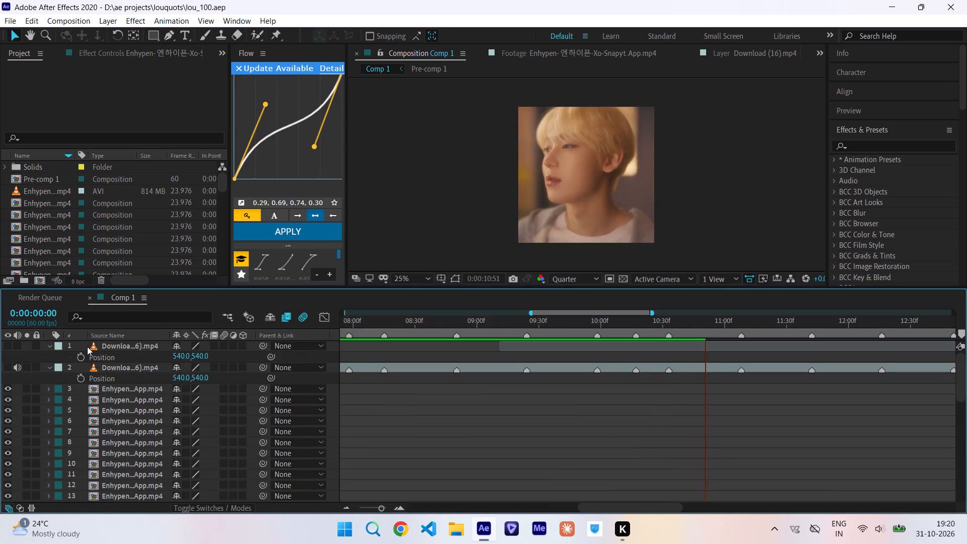
pyautogui.moveTo(83, 345); pyautogui.dragTo(103, 373)
pyautogui.press('p')
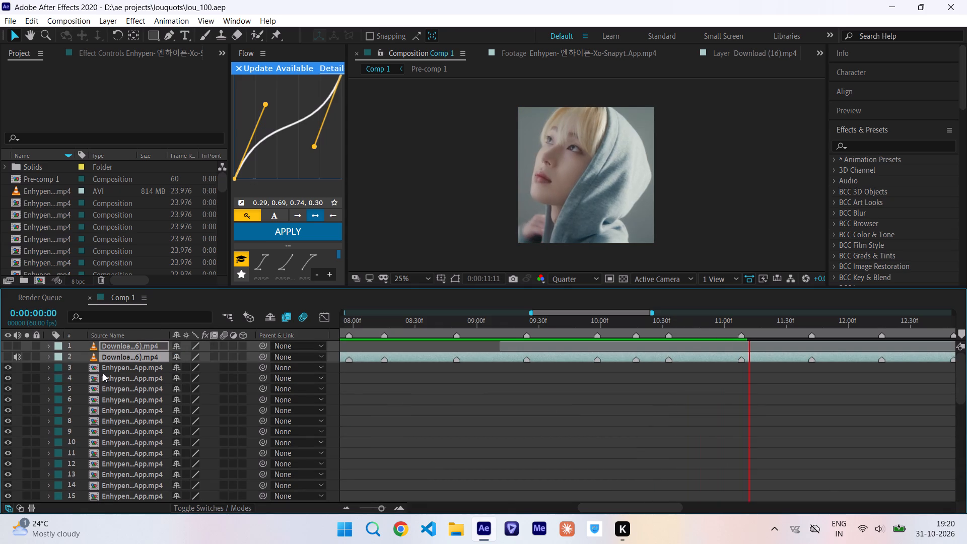
pyautogui.click(627, 446)
pyautogui.scroll(-7, 627, 446)
pyautogui.hscroll(4, 627, 446)
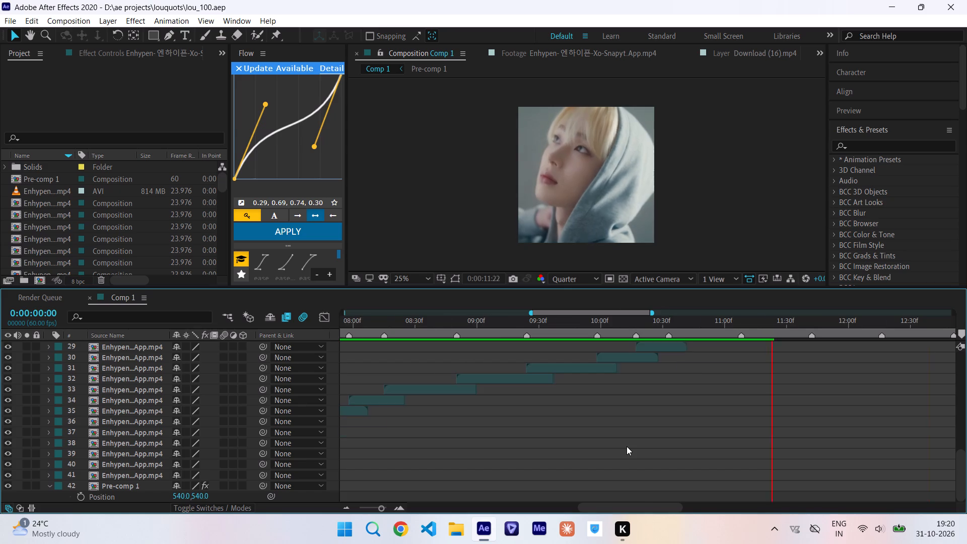
pyautogui.hscroll(2, 627, 446)
pyautogui.click(105, 488)
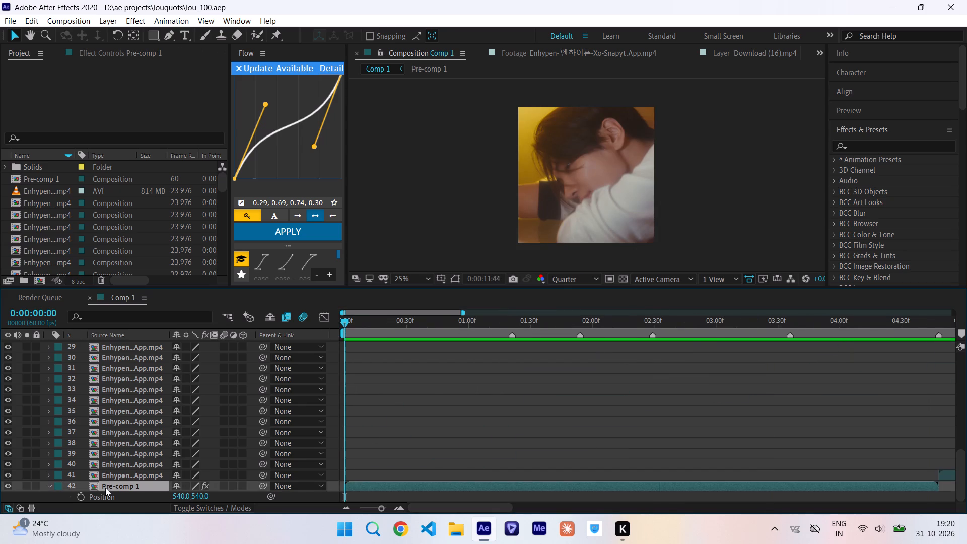
pyautogui.press('p')
# Replay Comp 1 from 0:00:00:00 and examine the clip sequence and its cuts through about 0:00:13:40.
pyautogui.hscroll(2, 253, 502)
pyautogui.hscroll(4, 463, 390)
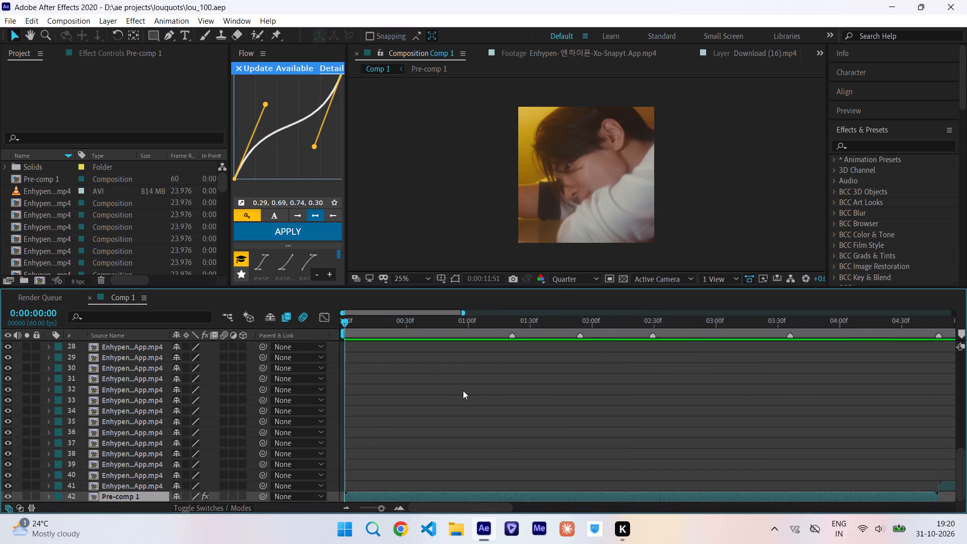
pyautogui.moveTo(397, 326); pyautogui.dragTo(251, 339)
pyautogui.press('space')
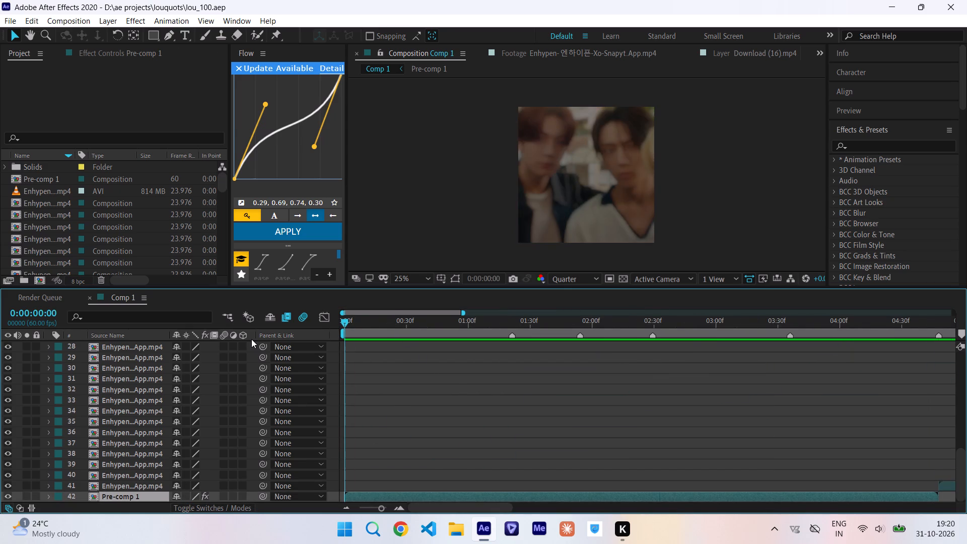
pyautogui.hscroll(-4, 606, 386)
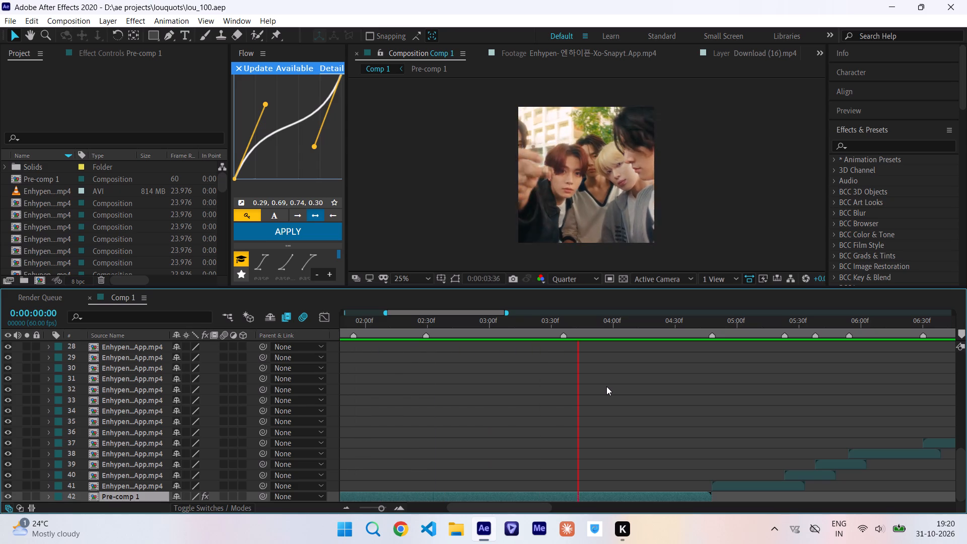
pyautogui.hscroll(-3, 606, 386)
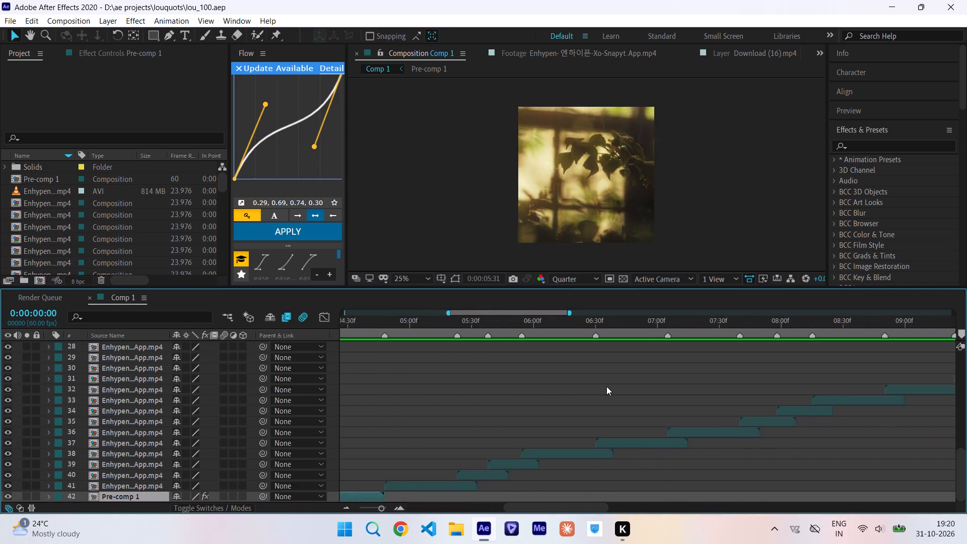
pyautogui.hscroll(-2, 606, 386)
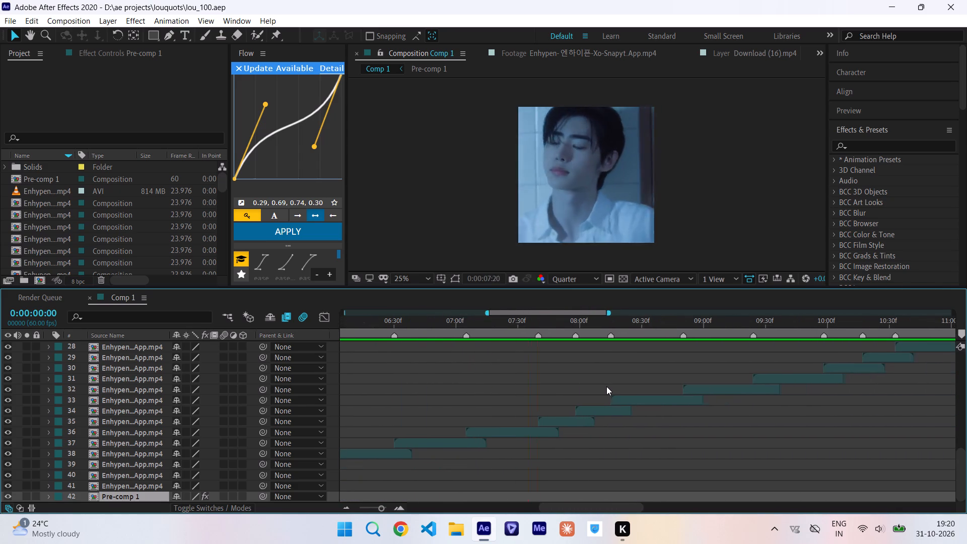
pyautogui.hscroll(-2, 606, 386)
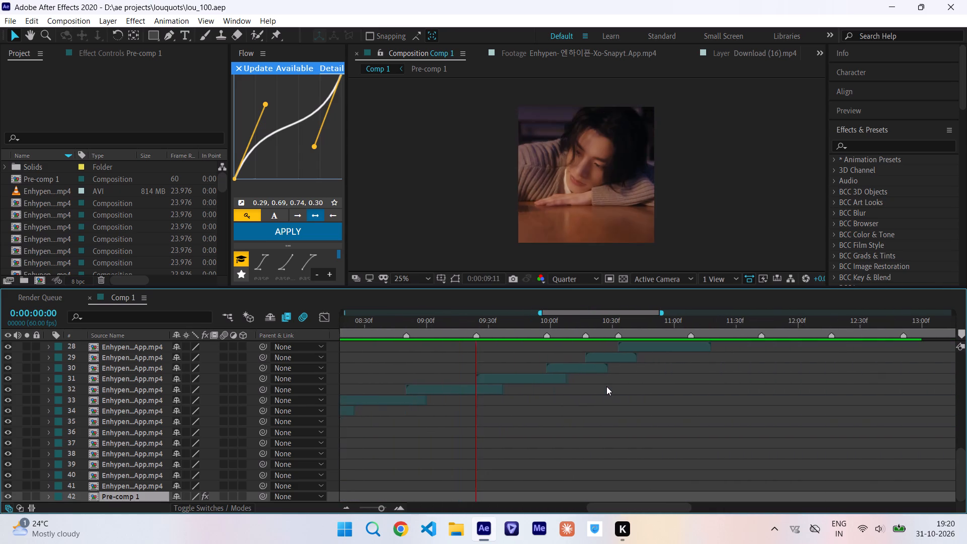
pyautogui.hscroll(-1, 606, 386)
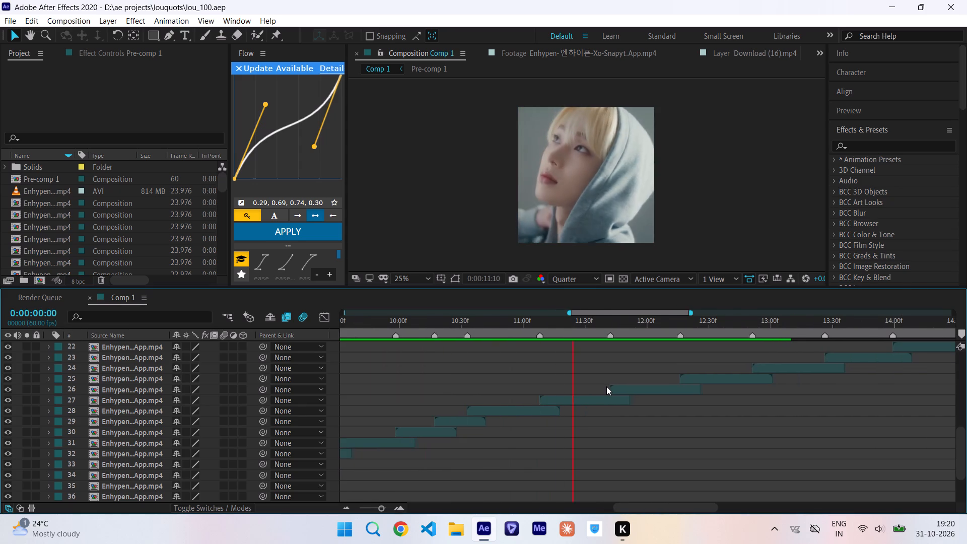
pyautogui.hscroll(-2, 606, 386)
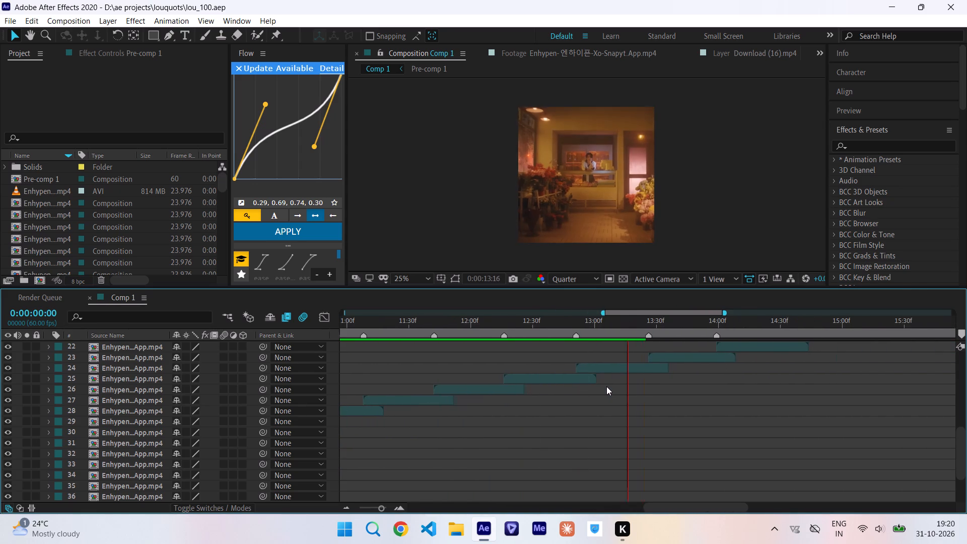
pyautogui.scroll(1, 606, 386)
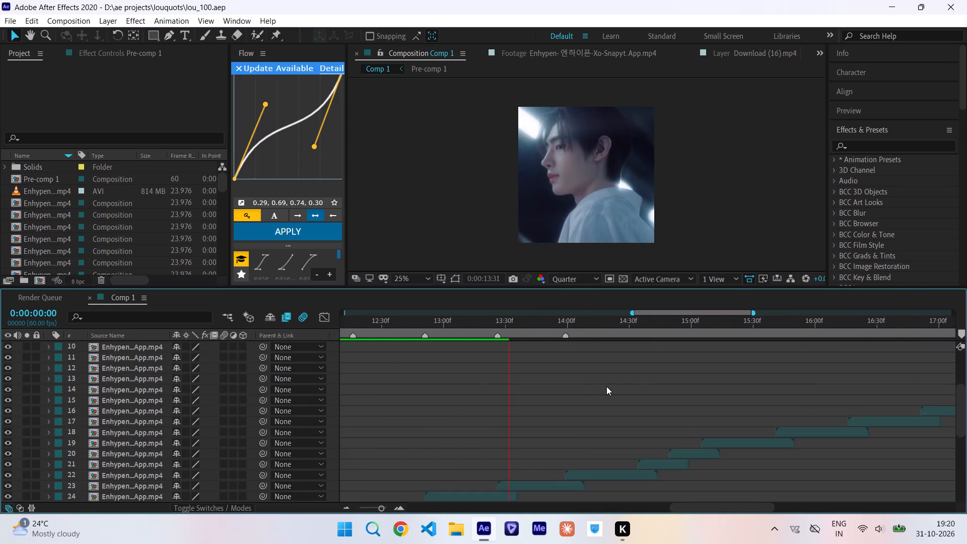
pyautogui.scroll(2, 606, 386)
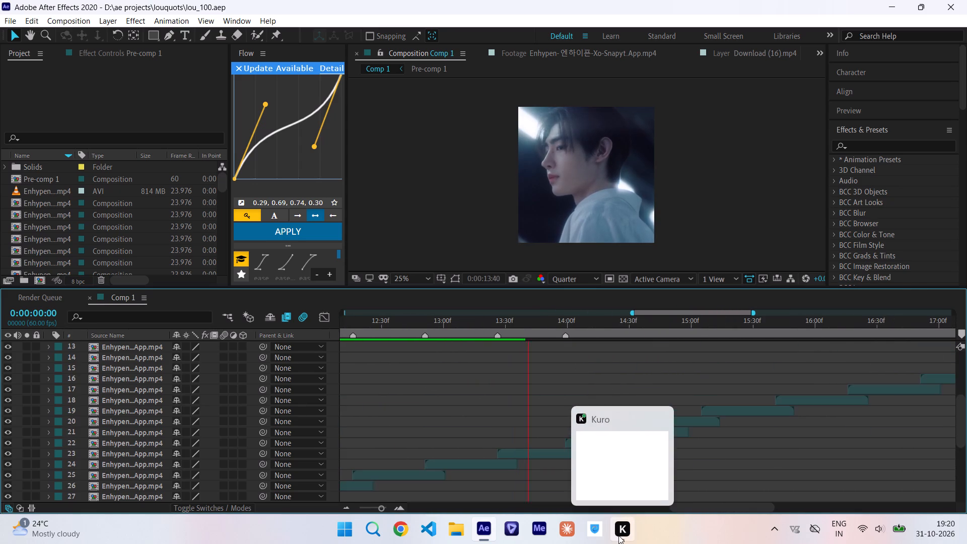
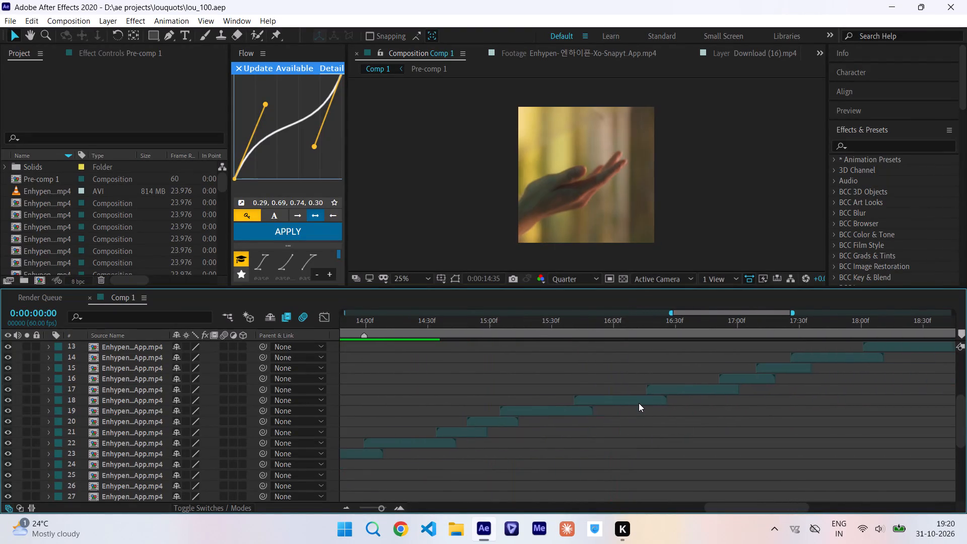
# Watch the running preview of Comp 1 and look over its layer stack from the audio layers down to Pre-comp 1.
pyautogui.hscroll(1, 639, 403)
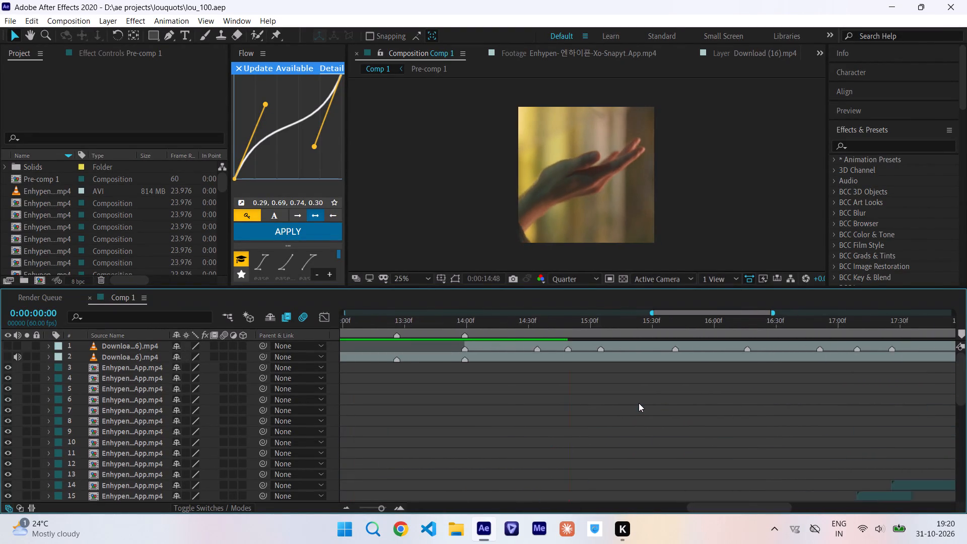
pyautogui.hscroll(15, 639, 403)
pyautogui.scroll(5, 639, 403)
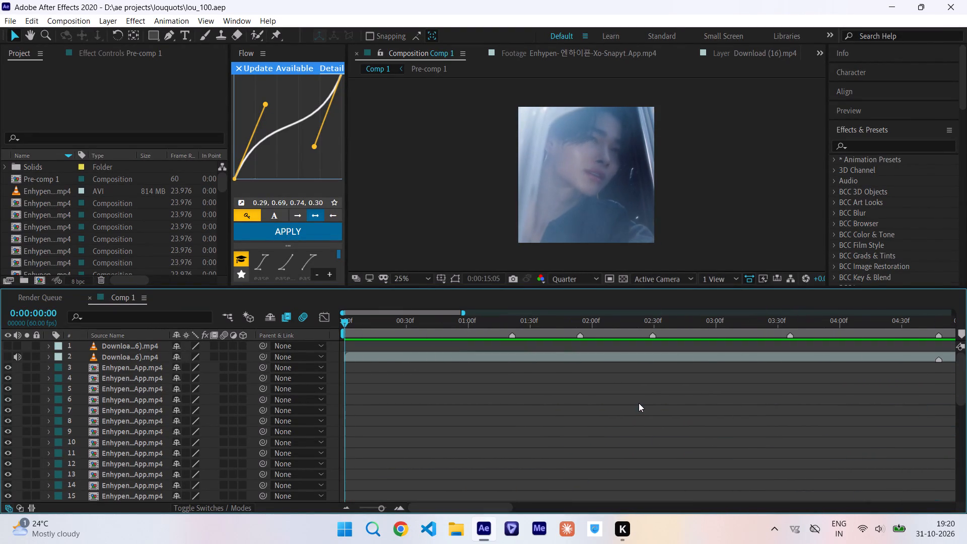
pyautogui.scroll(-11, 639, 403)
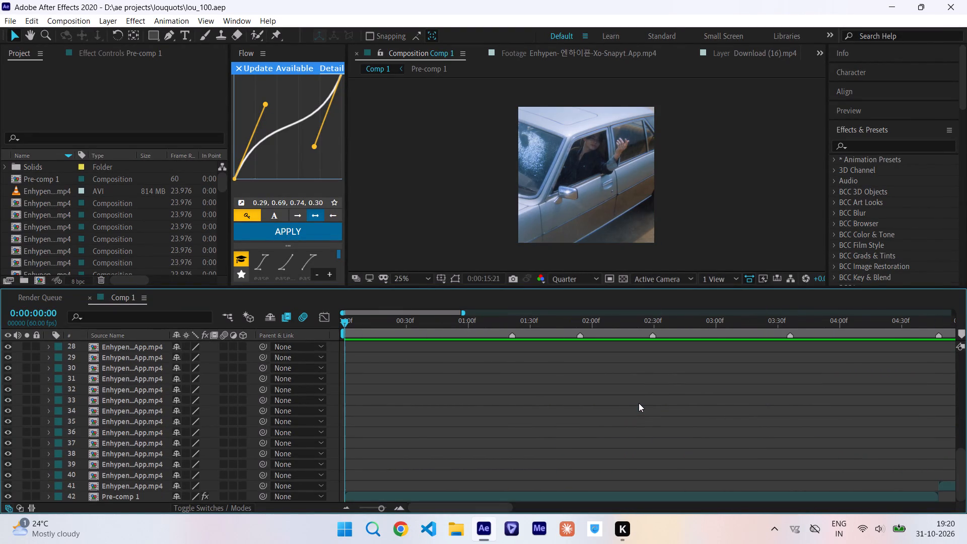
pyautogui.scroll(1, 639, 403)
pyautogui.hscroll(1, 639, 403)
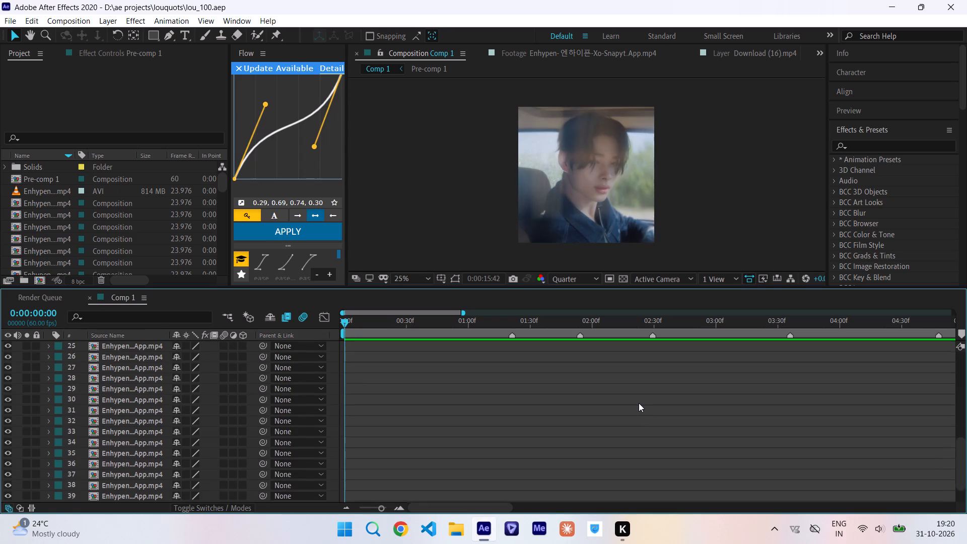
pyautogui.scroll(-3, 639, 403)
pyautogui.scroll(20, 639, 403)
pyautogui.scroll(20, 639, 403)
pyautogui.scroll(7, 639, 403)
pyautogui.scroll(-1, 639, 403)
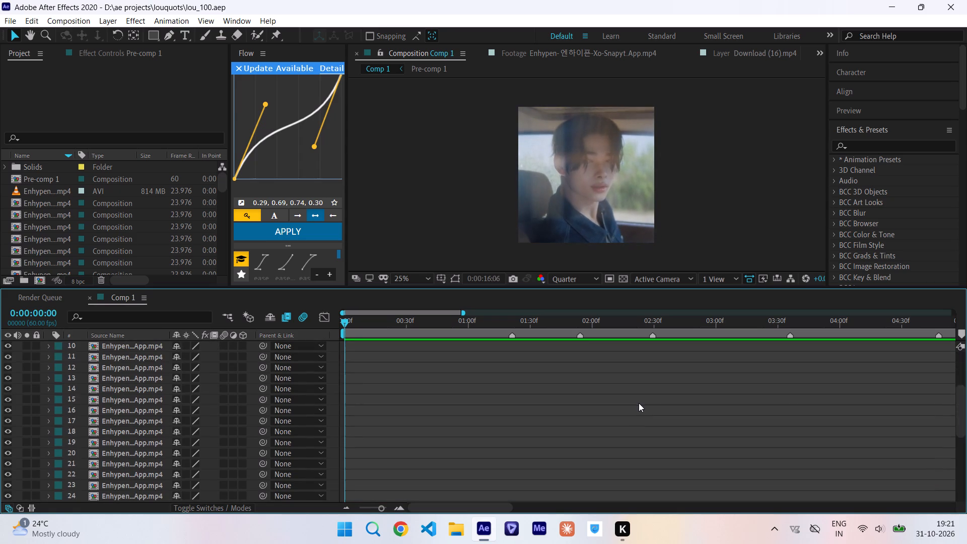
pyautogui.scroll(-2, 639, 403)
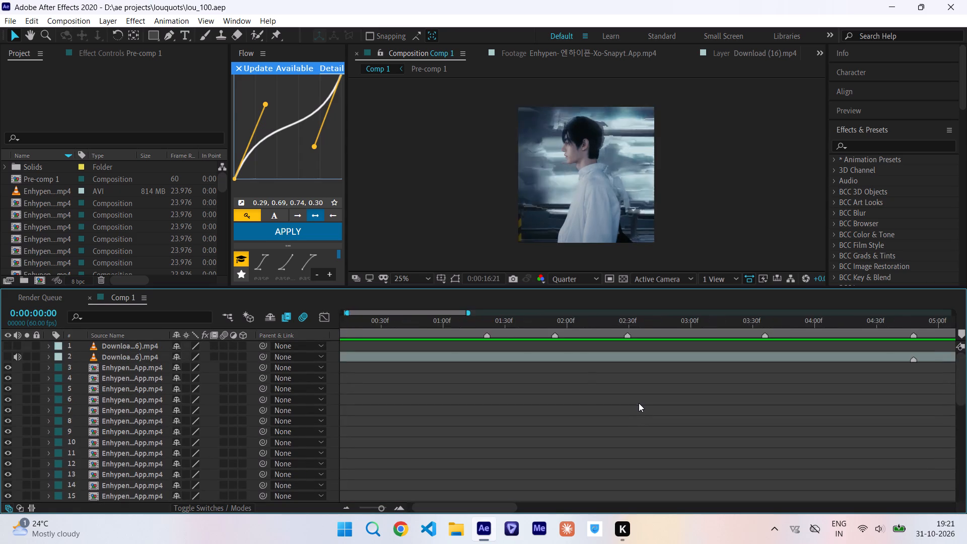
pyautogui.scroll(-1, 639, 403)
pyautogui.scroll(4, 639, 403)
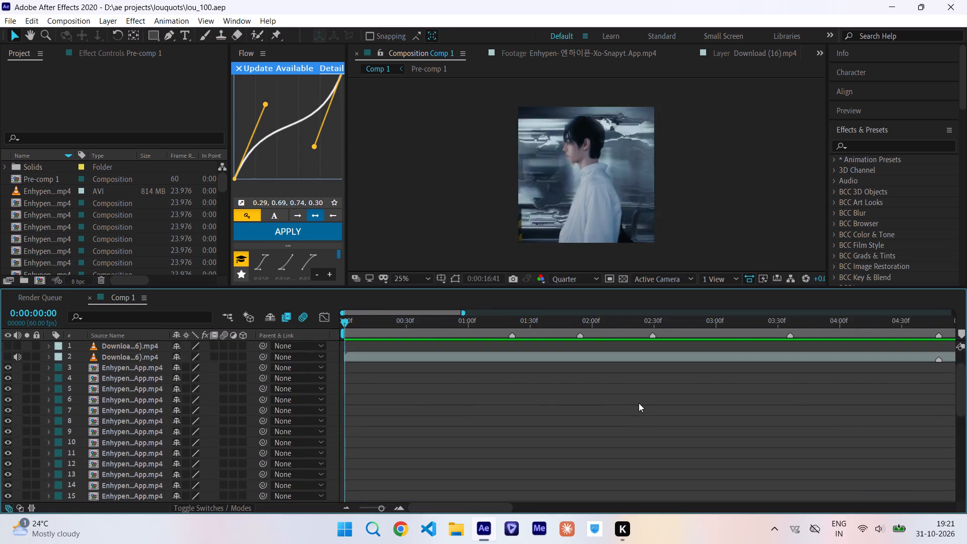
pyautogui.scroll(1, 639, 403)
pyautogui.scroll(-6, 639, 403)
pyautogui.scroll(3, 639, 403)
pyautogui.scroll(-3, 639, 403)
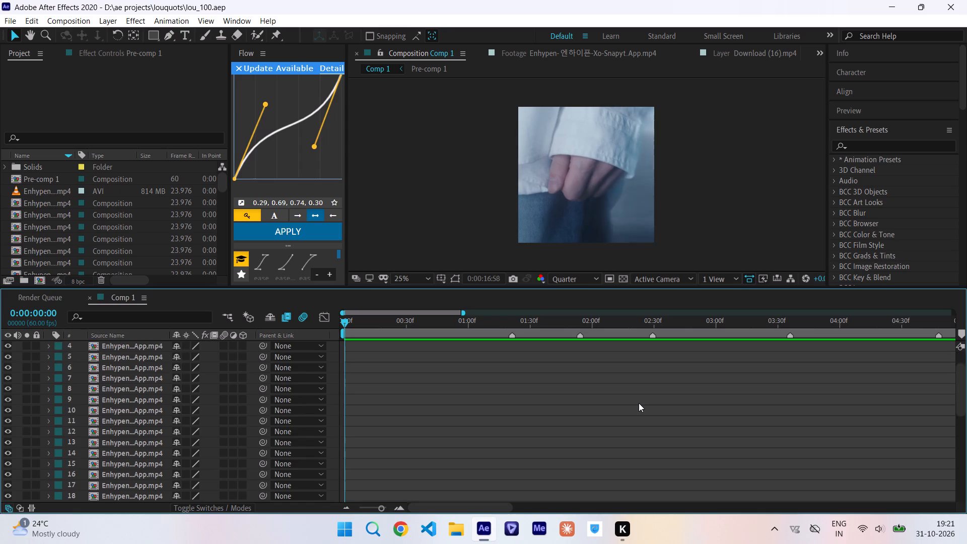
pyautogui.scroll(-1, 639, 403)
pyautogui.scroll(3, 639, 403)
pyautogui.scroll(-17, 639, 403)
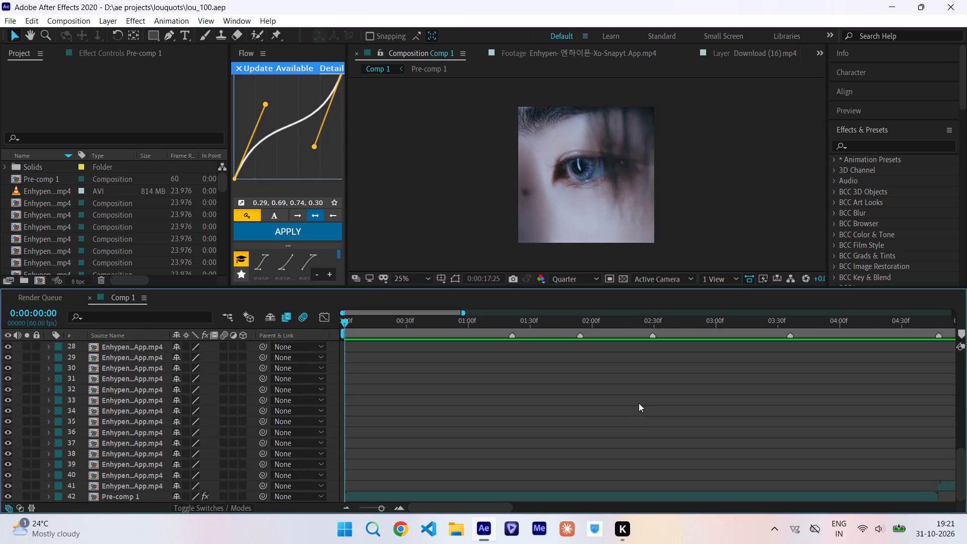
pyautogui.scroll(-5, 639, 403)
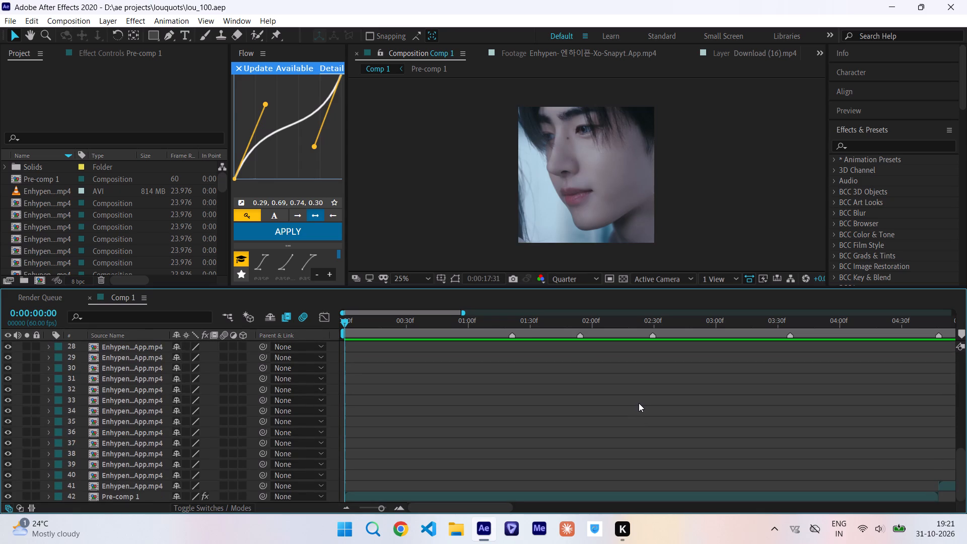
pyautogui.scroll(-2, 639, 403)
pyautogui.scroll(7, 639, 403)
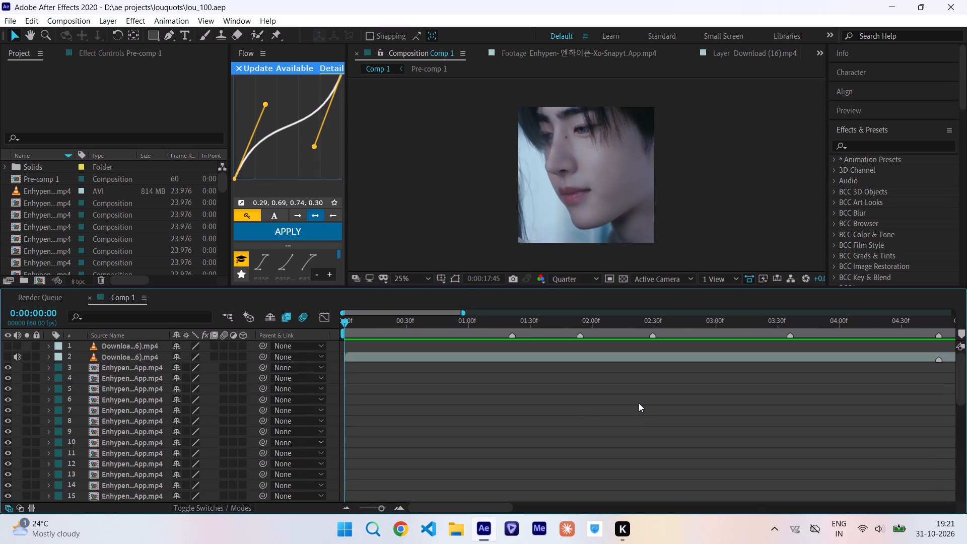
pyautogui.scroll(-6, 639, 403)
pyautogui.scroll(6, 639, 403)
pyautogui.scroll(-5, 639, 403)
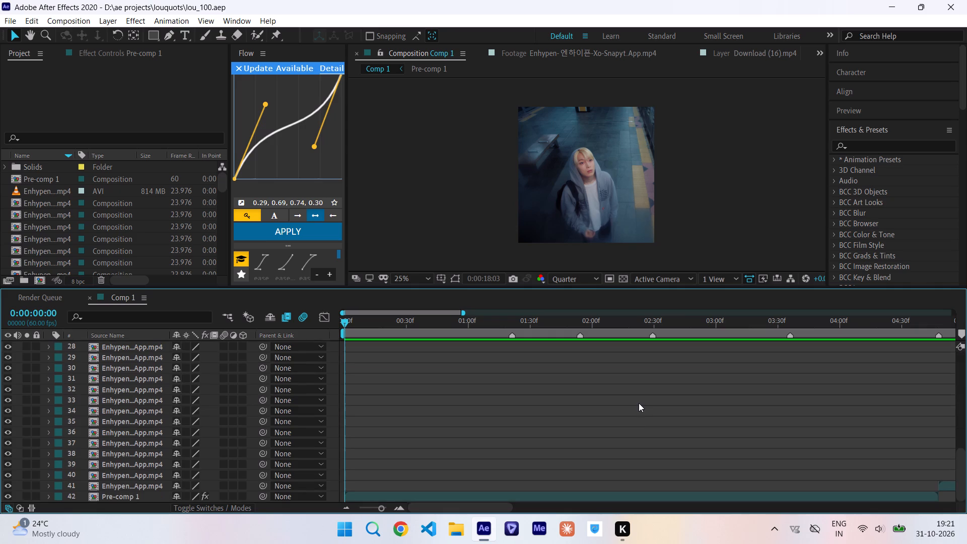
pyautogui.scroll(5, 635, 402)
pyautogui.scroll(-4, 635, 402)
pyautogui.scroll(5, 635, 402)
pyautogui.scroll(-17, 635, 402)
pyautogui.scroll(4, 635, 402)
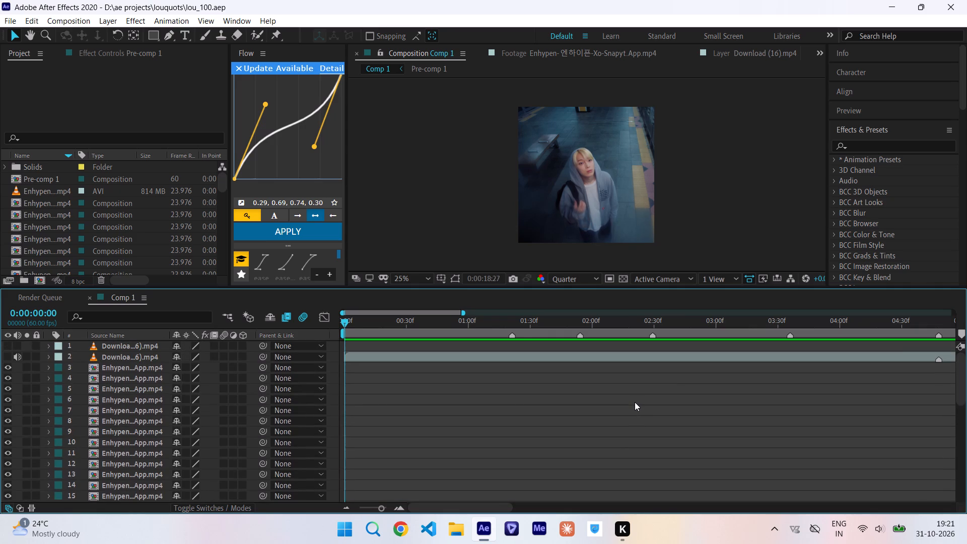
pyautogui.hscroll(-4, 635, 402)
pyautogui.scroll(1, 635, 402)
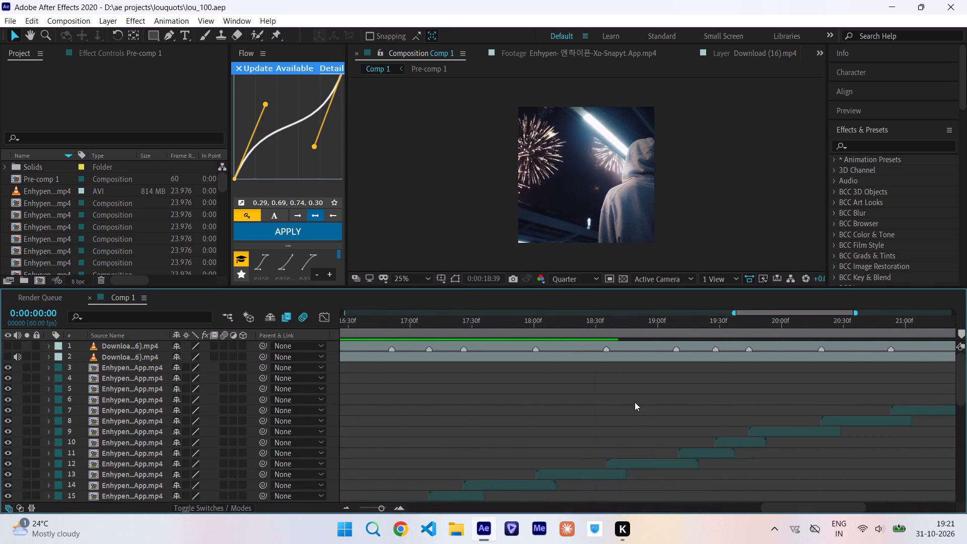
pyautogui.scroll(1, 635, 402)
pyautogui.hscroll(20, 635, 402)
pyautogui.hscroll(20, 635, 402)
pyautogui.hscroll(20, 635, 402)
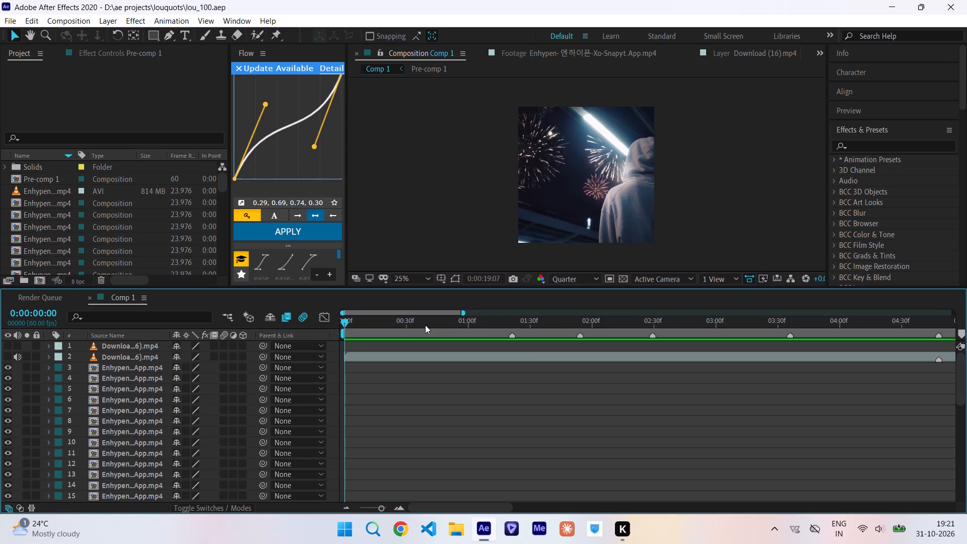
# Replay Comp 1 from the beginning and review the clip cuts against the beat markers along the timeline.
pyautogui.moveTo(425, 325); pyautogui.dragTo(123, 396)
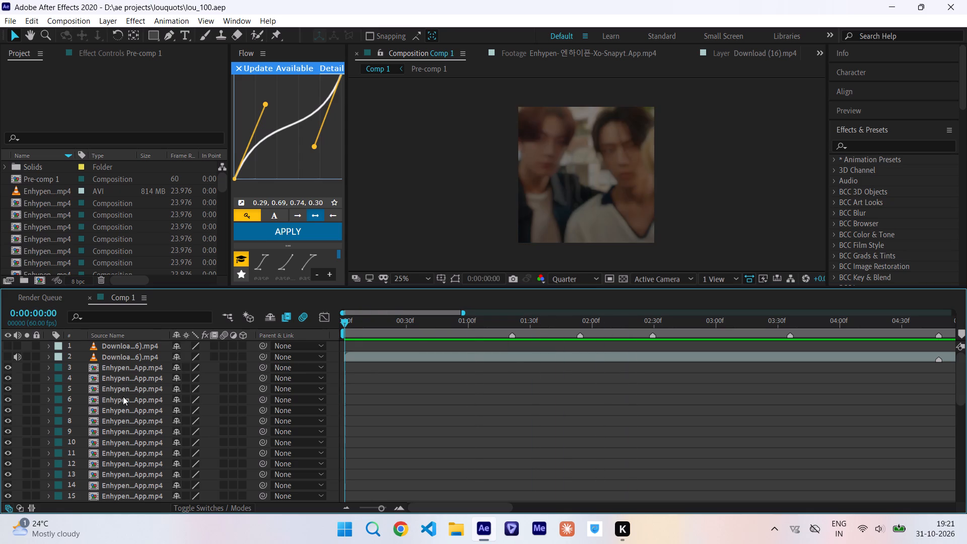
pyautogui.press('space')
pyautogui.hscroll(-2, 608, 405)
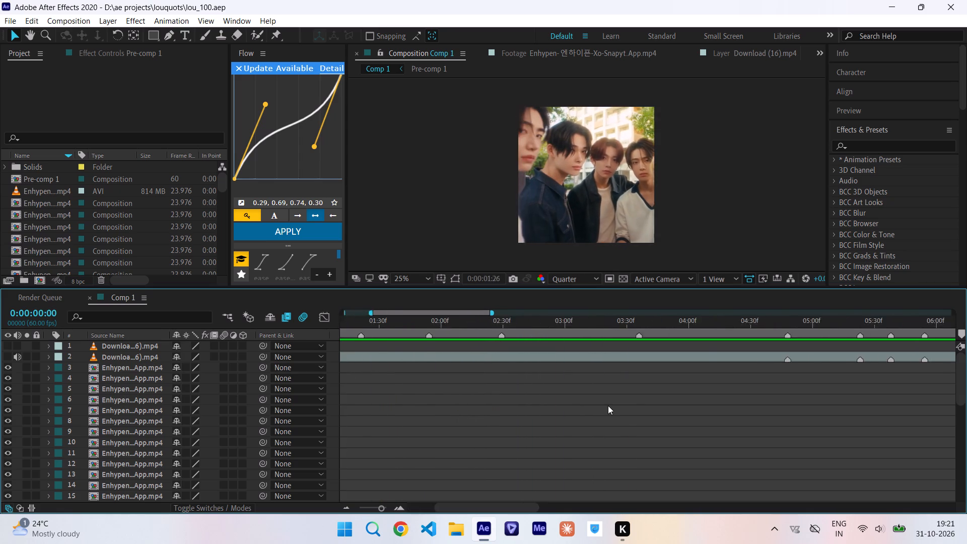
pyautogui.hscroll(-2, 608, 405)
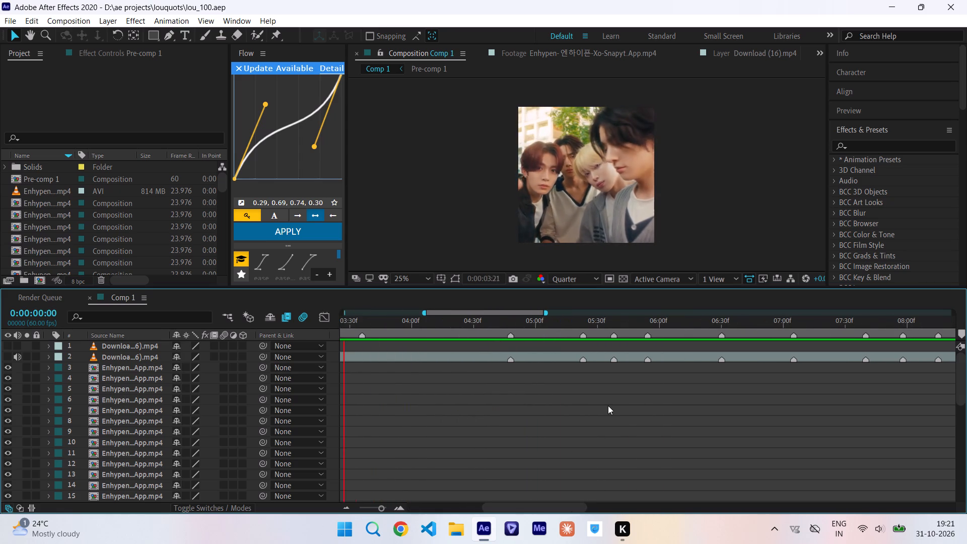
pyautogui.hscroll(-1, 608, 405)
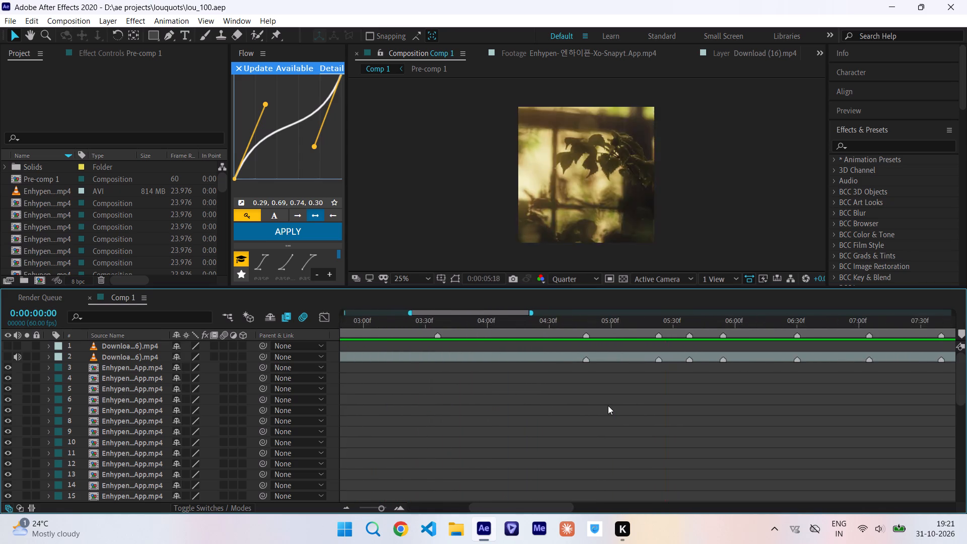
pyautogui.hscroll(-2, 608, 405)
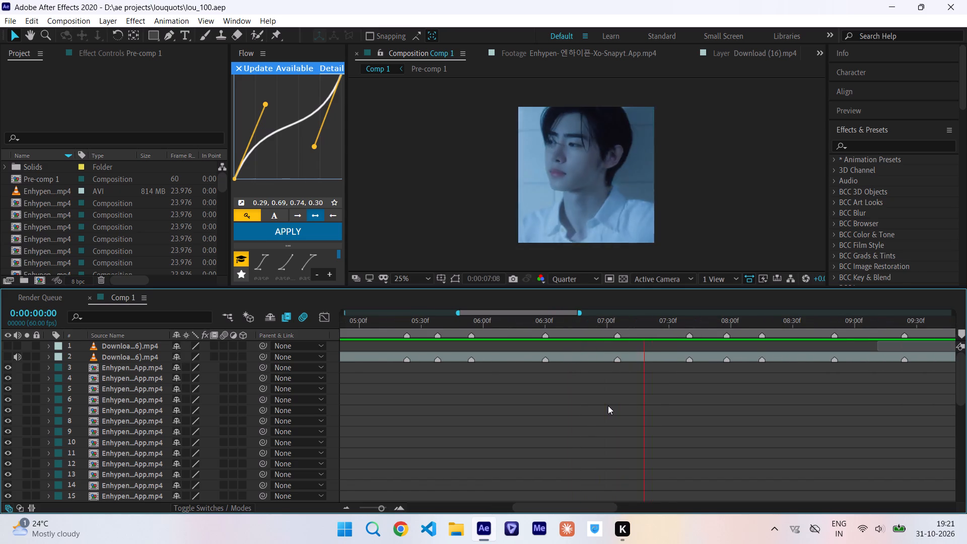
pyautogui.hscroll(-2, 608, 405)
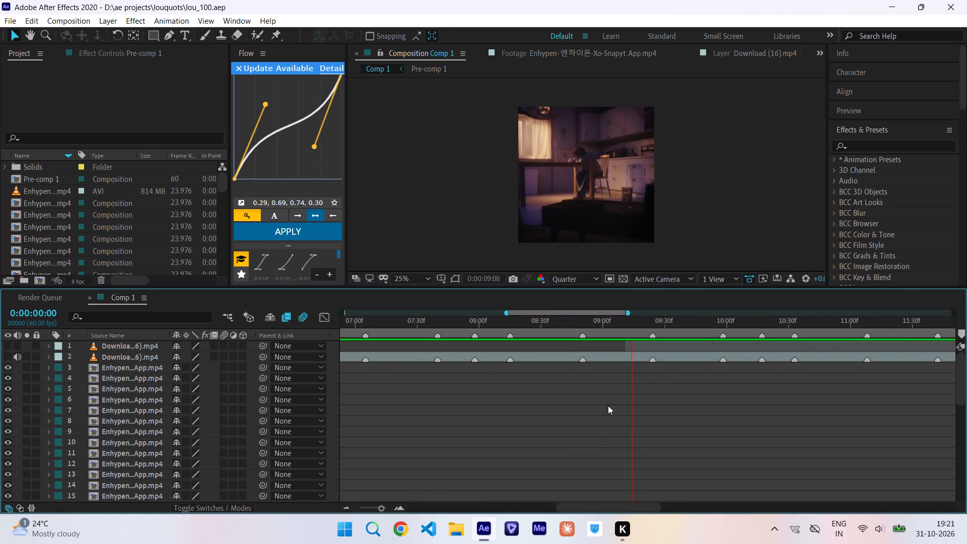
pyautogui.hscroll(-2, 608, 405)
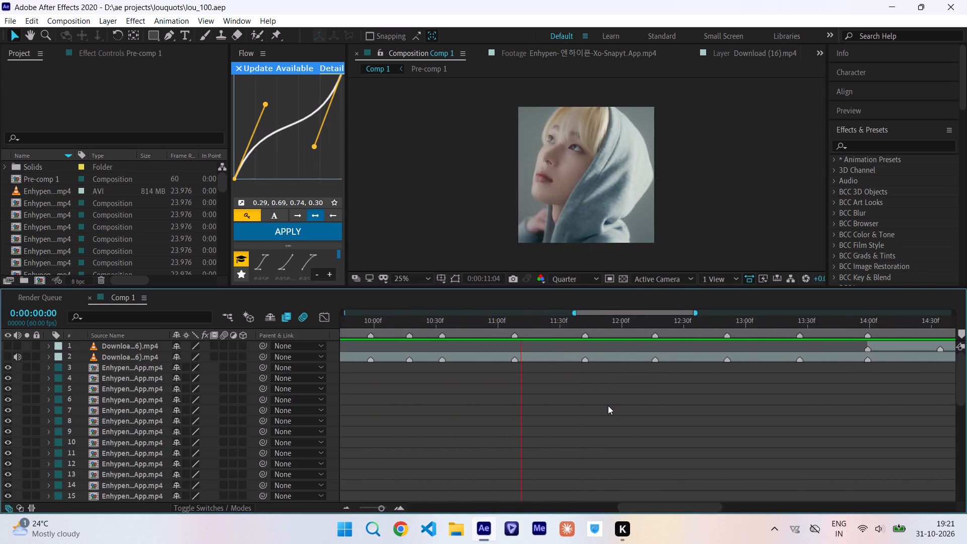
pyautogui.hscroll(-2, 608, 405)
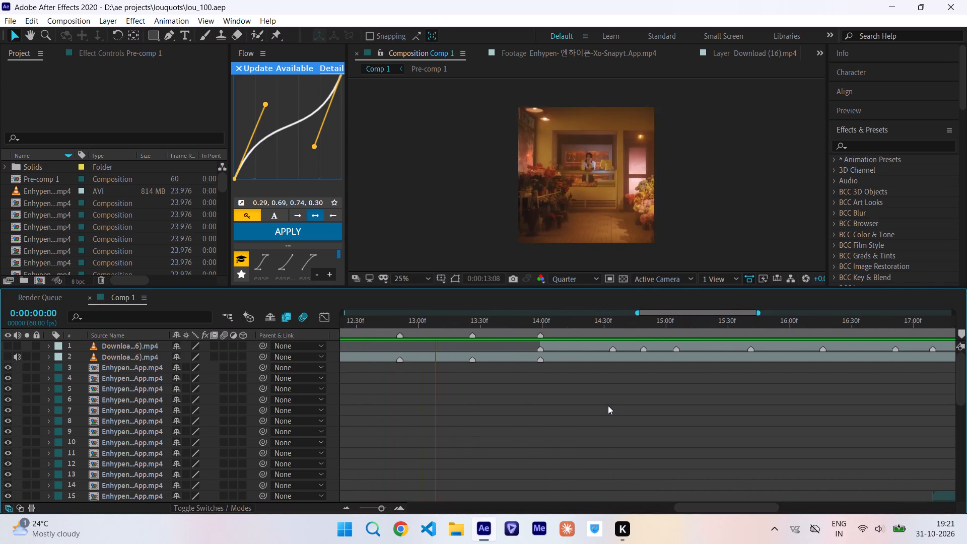
pyautogui.hscroll(-3, 608, 405)
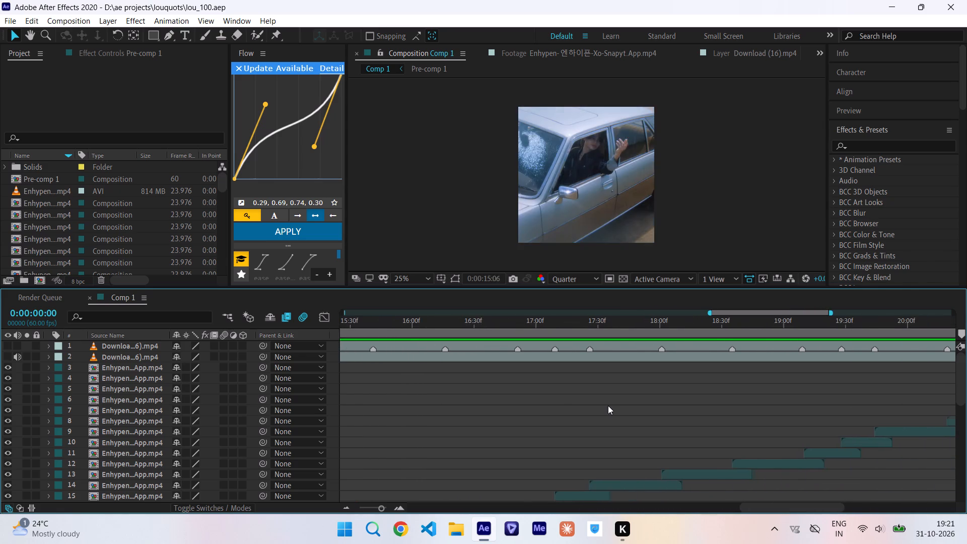
pyautogui.hscroll(-2, 608, 405)
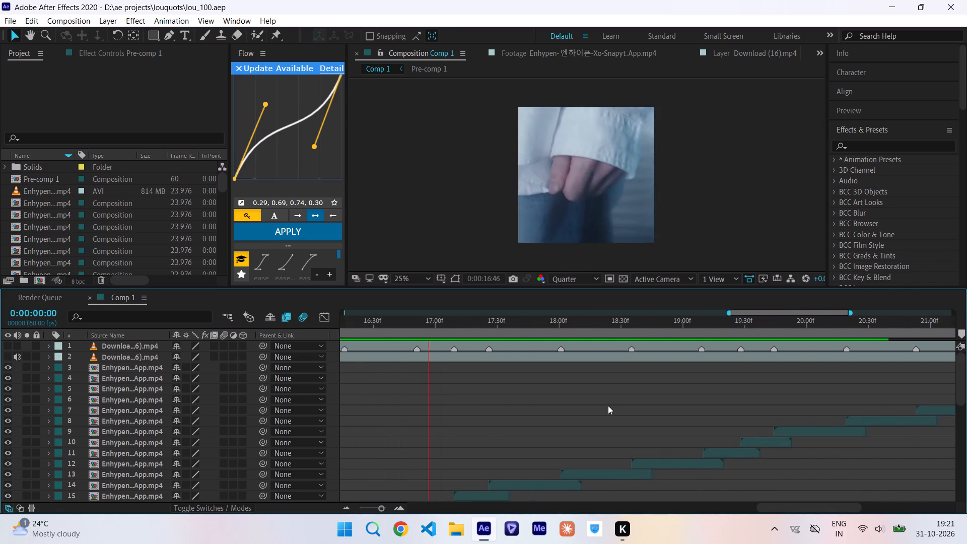
pyautogui.hscroll(-2, 608, 405)
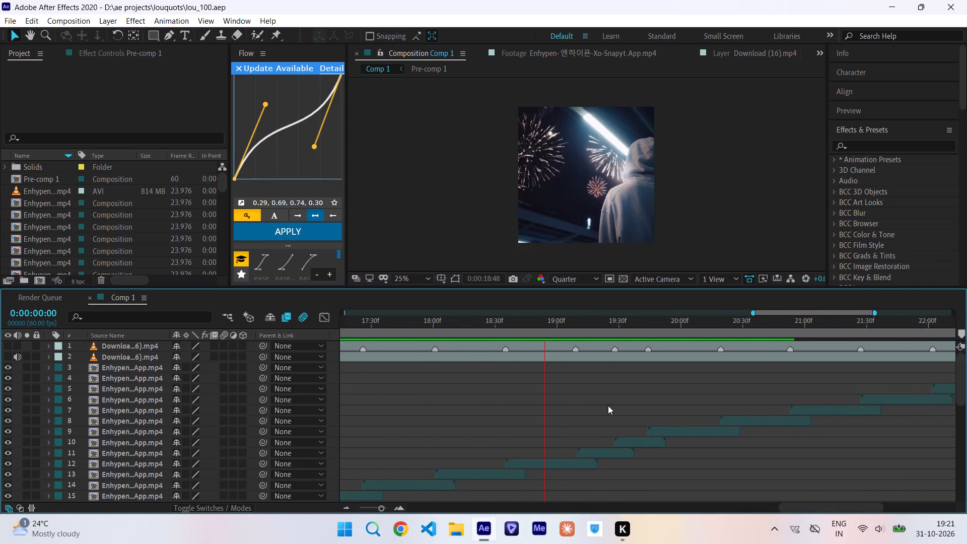
pyautogui.hscroll(-2, 608, 405)
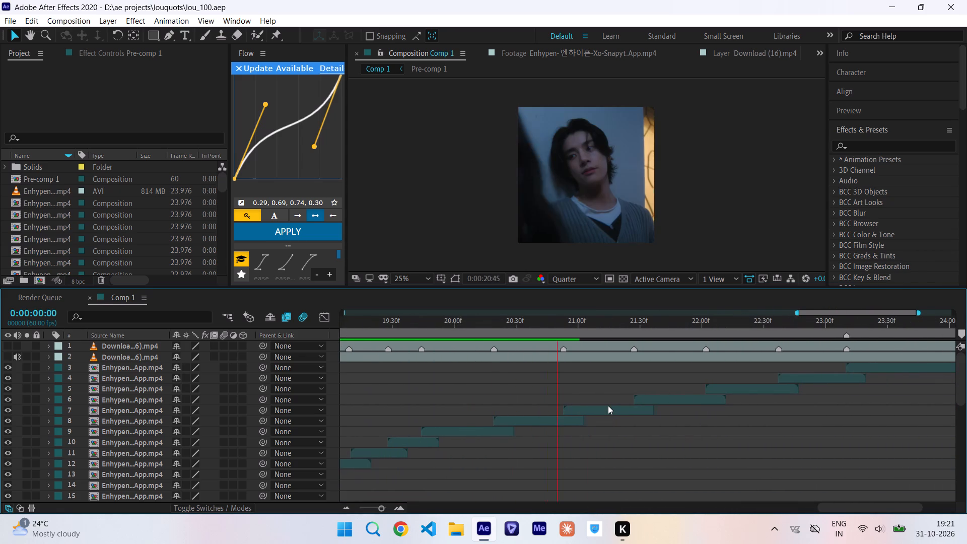
pyautogui.hscroll(-2, 608, 405)
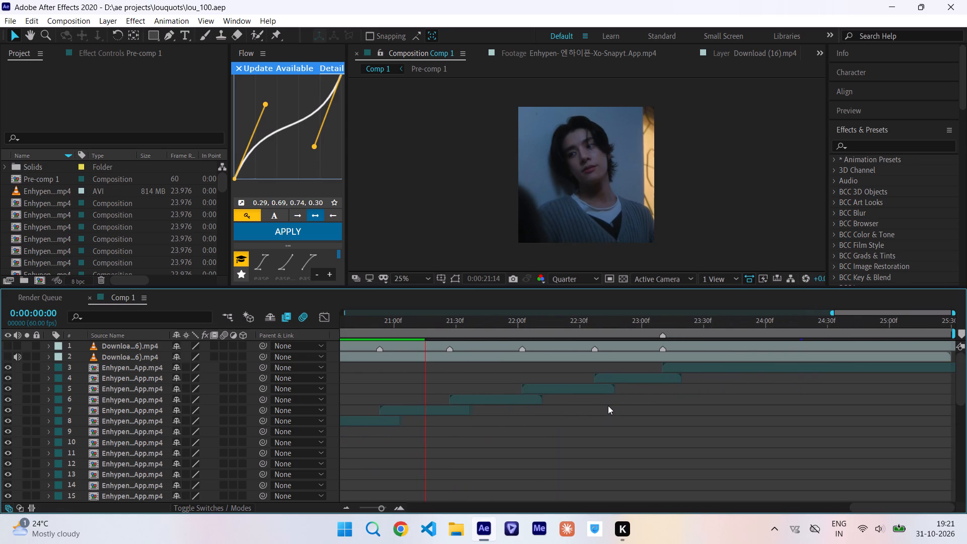
pyautogui.hscroll(-1, 608, 405)
pyautogui.hscroll(2, 608, 405)
pyautogui.hscroll(-2, 608, 405)
pyautogui.scroll(-1, 608, 405)
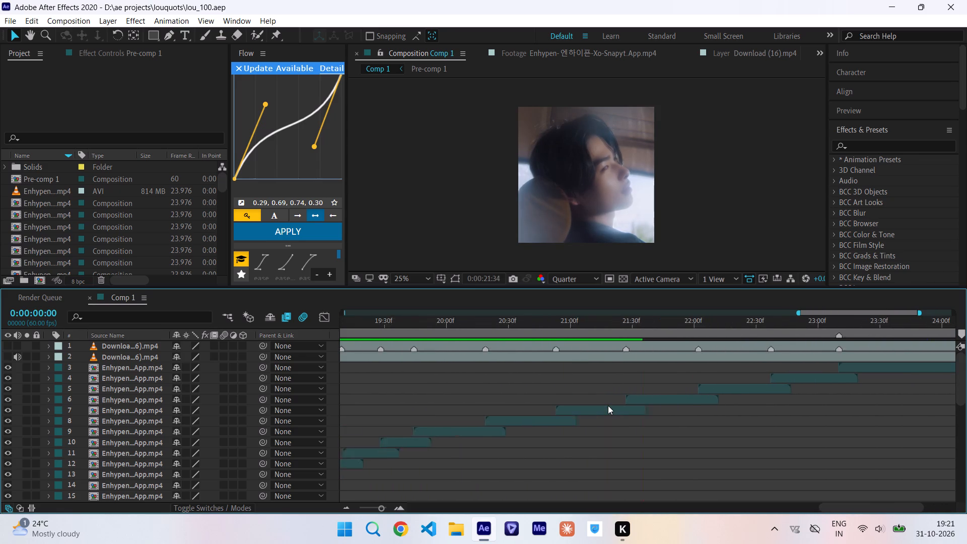
pyautogui.scroll(-2, 608, 405)
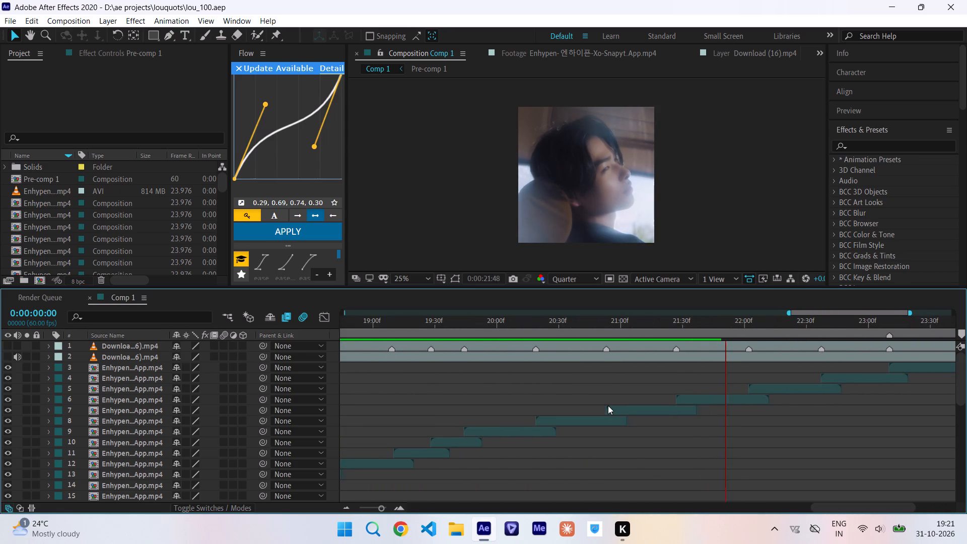
pyautogui.scroll(-1, 608, 405)
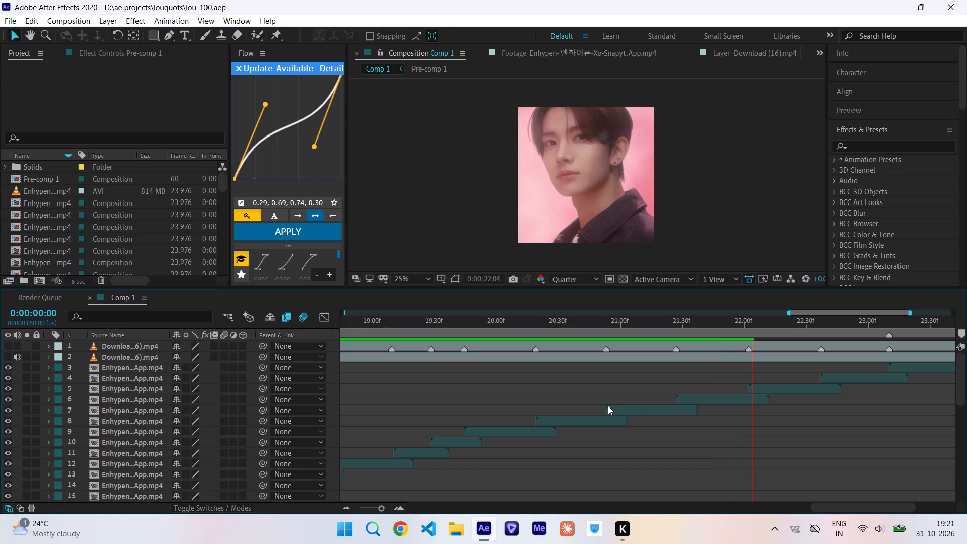
pyautogui.scroll(-1, 608, 405)
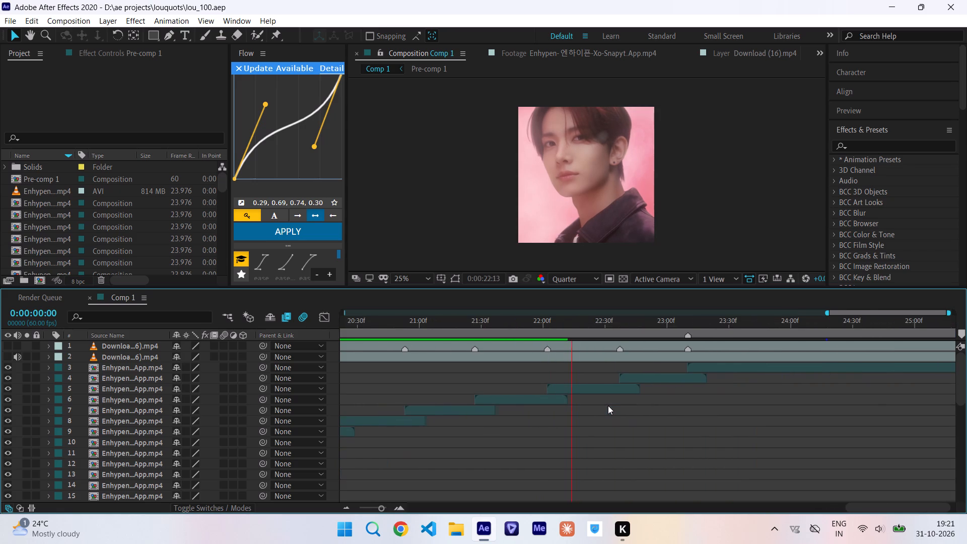
pyautogui.scroll(-2, 608, 405)
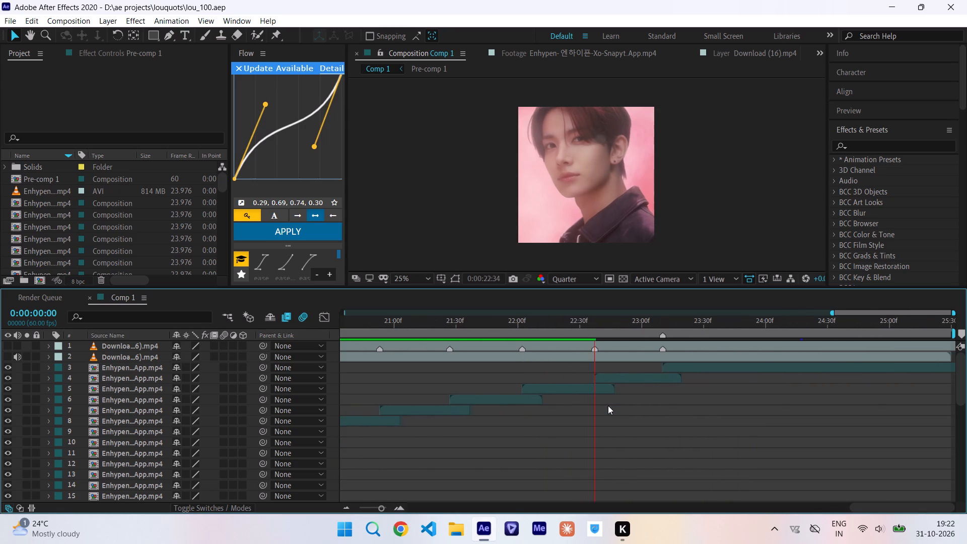
pyautogui.scroll(-1, 608, 405)
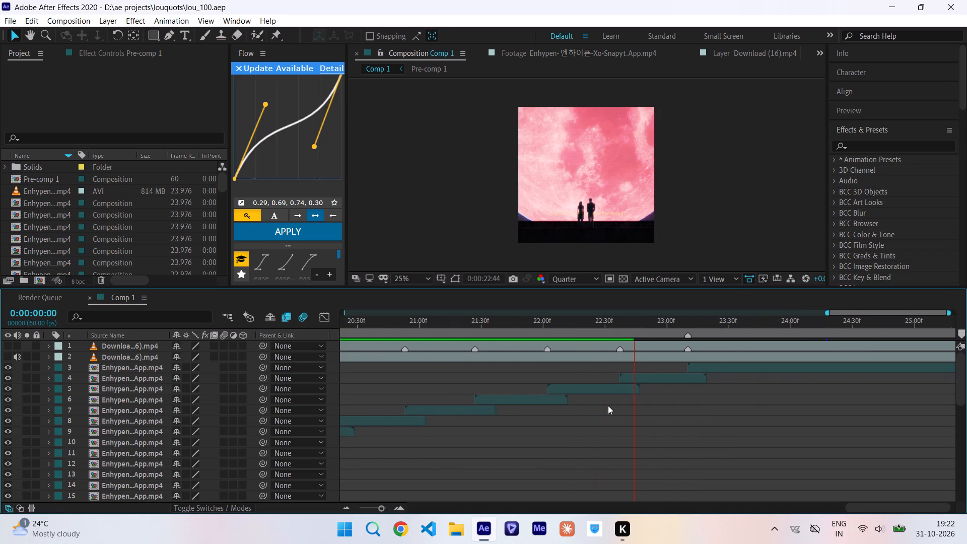
# Watch the end of the Comp 1 preview and examine the last clips on layers 3 to 7 against the markers.
pyautogui.scroll(-2, 608, 405)
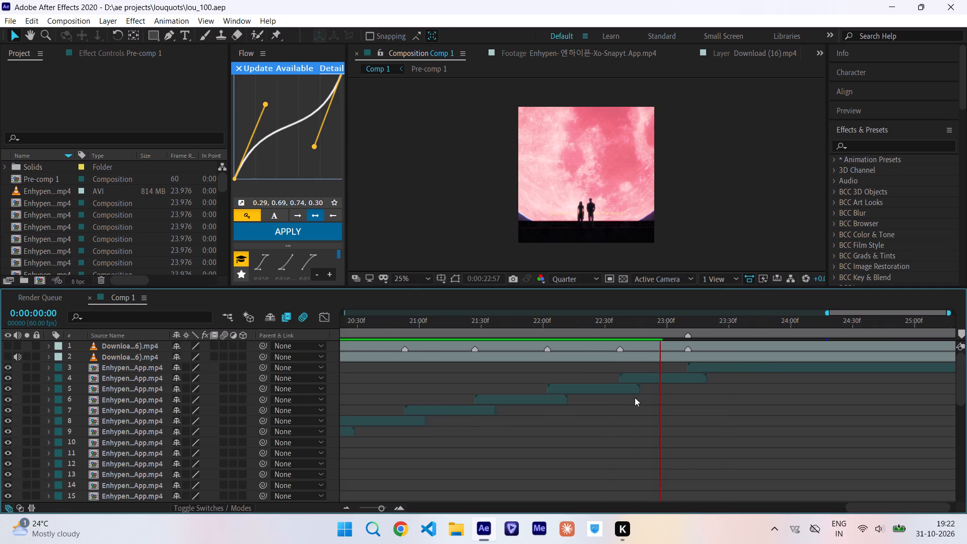
pyautogui.hscroll(-1, 697, 391)
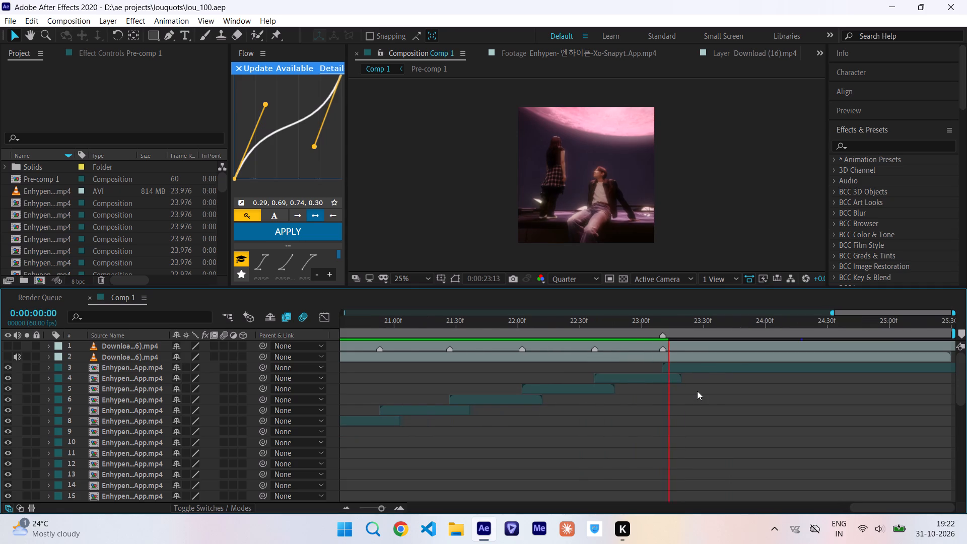
pyautogui.hscroll(-1, 697, 391)
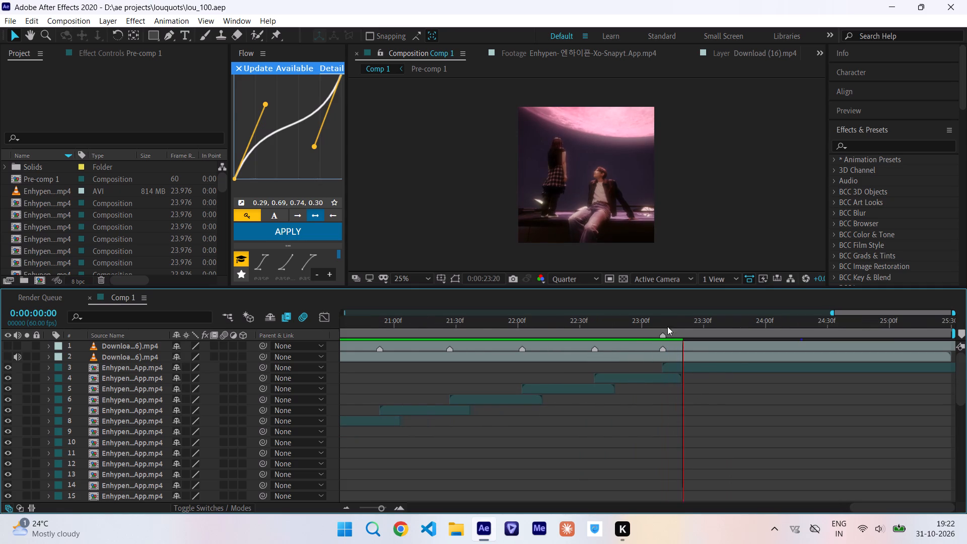
pyautogui.hscroll(-1, 665, 321)
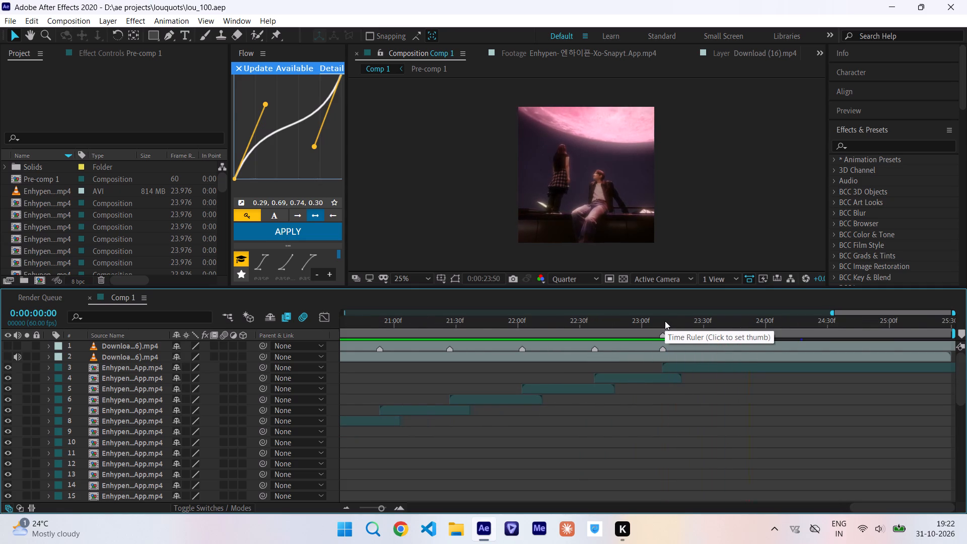
# Replay Comp 1 from the beginning and examine the cuts from Pre-comp 1 up to layer 28 against the beat markers.
pyautogui.hscroll(20, 665, 321)
pyautogui.hscroll(20, 665, 321)
pyautogui.hscroll(17, 665, 321)
pyautogui.hscroll(4, 665, 321)
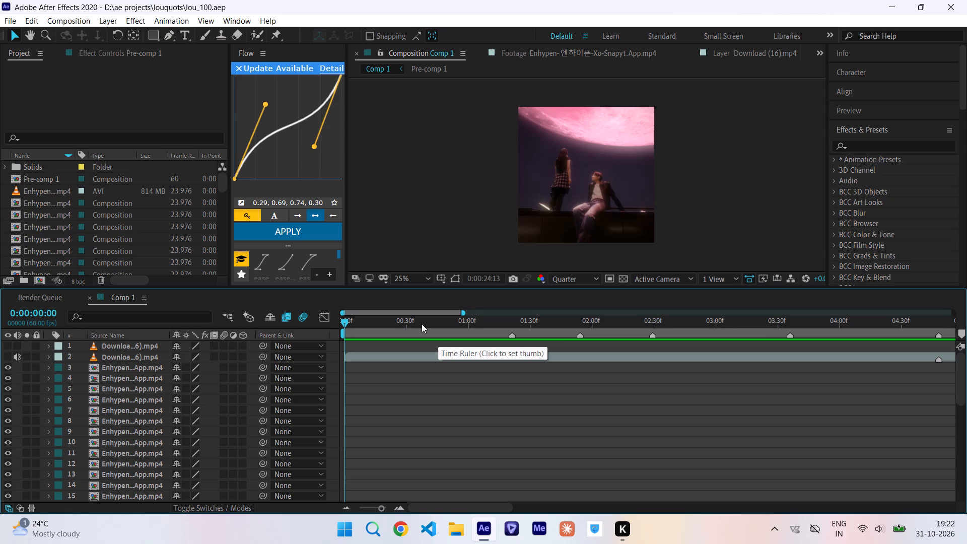
pyautogui.scroll(-3, 422, 322)
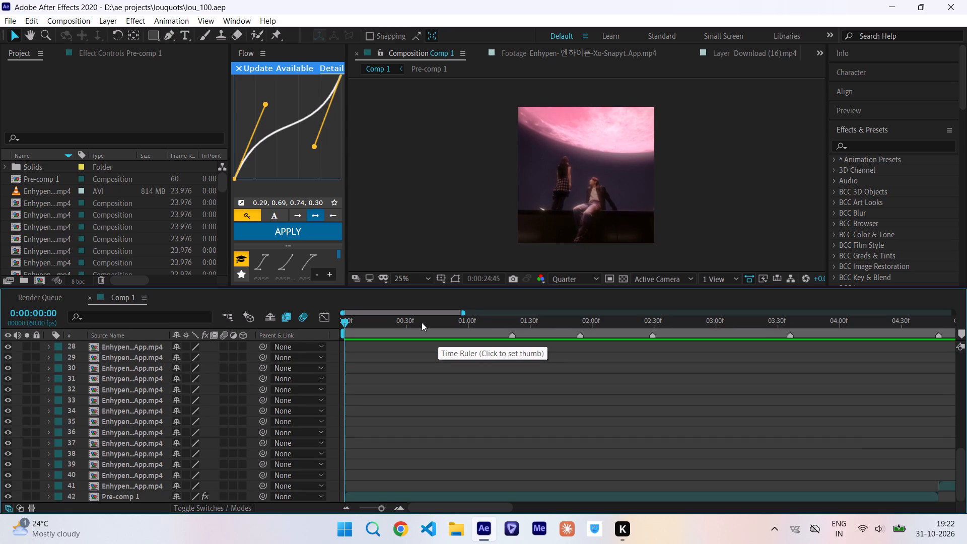
pyautogui.moveTo(422, 322); pyautogui.dragTo(193, 348)
pyautogui.press('space')
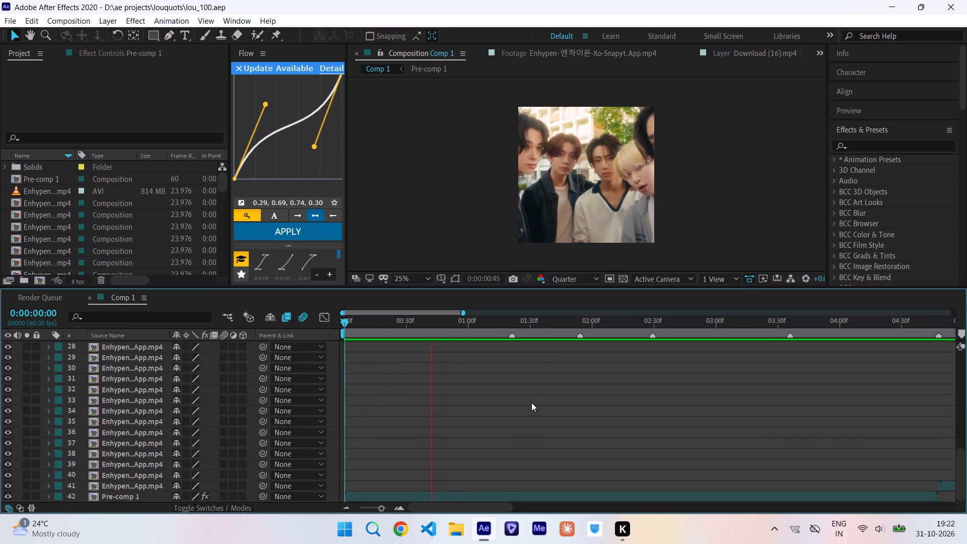
pyautogui.hscroll(9, 531, 402)
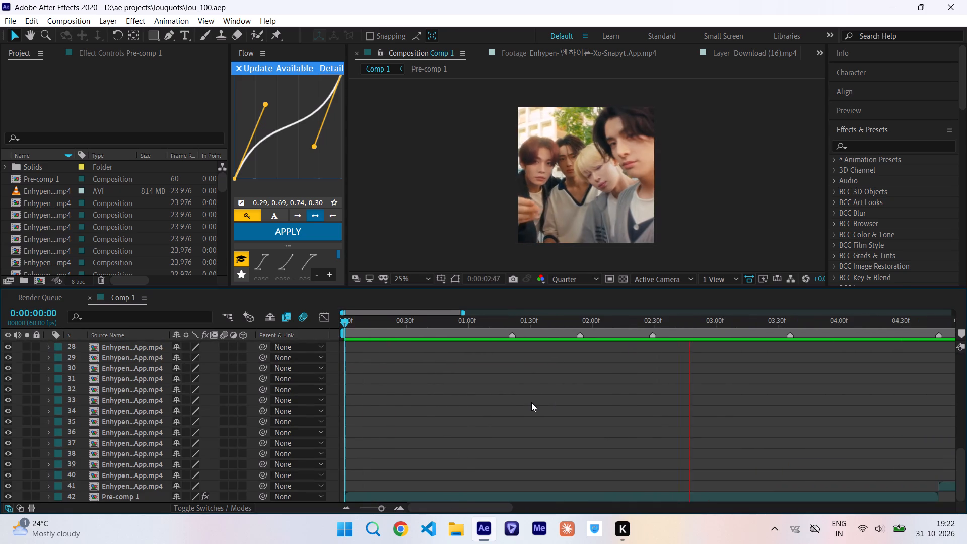
pyautogui.hscroll(-1, 531, 402)
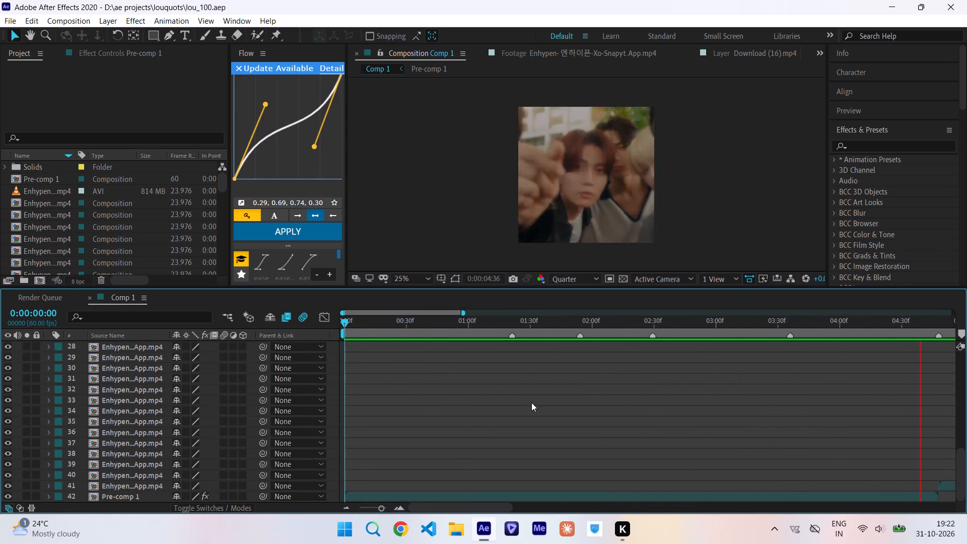
pyautogui.hscroll(-2, 531, 402)
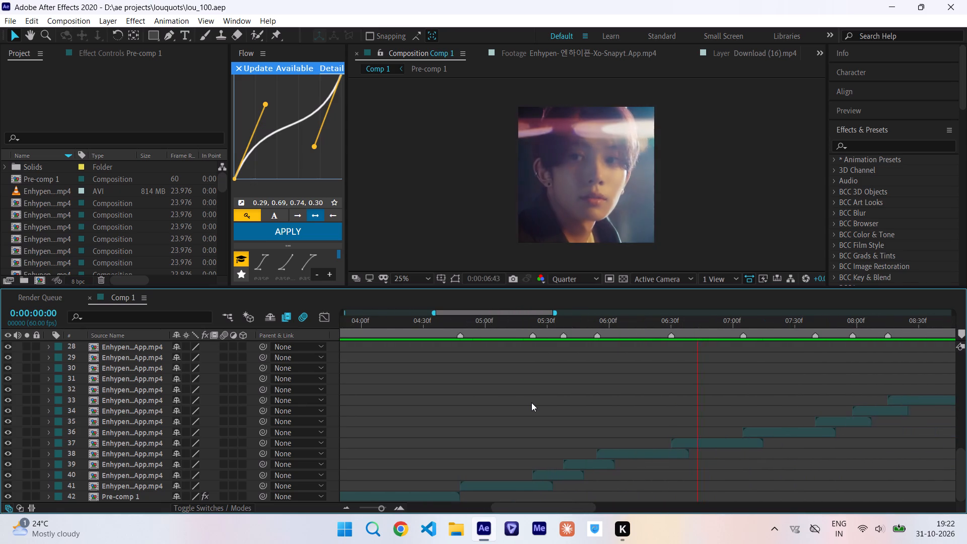
pyautogui.hscroll(-1, 531, 402)
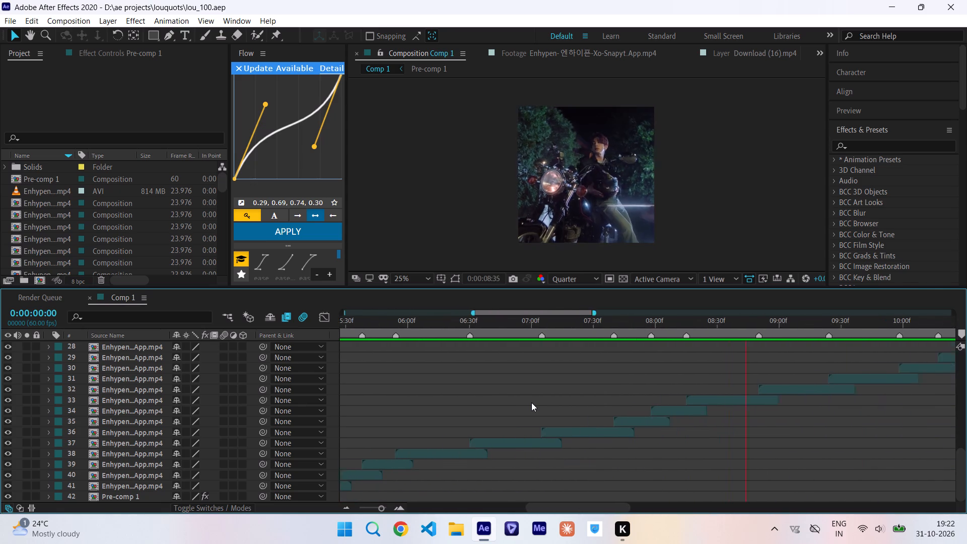
pyautogui.hscroll(-1, 531, 402)
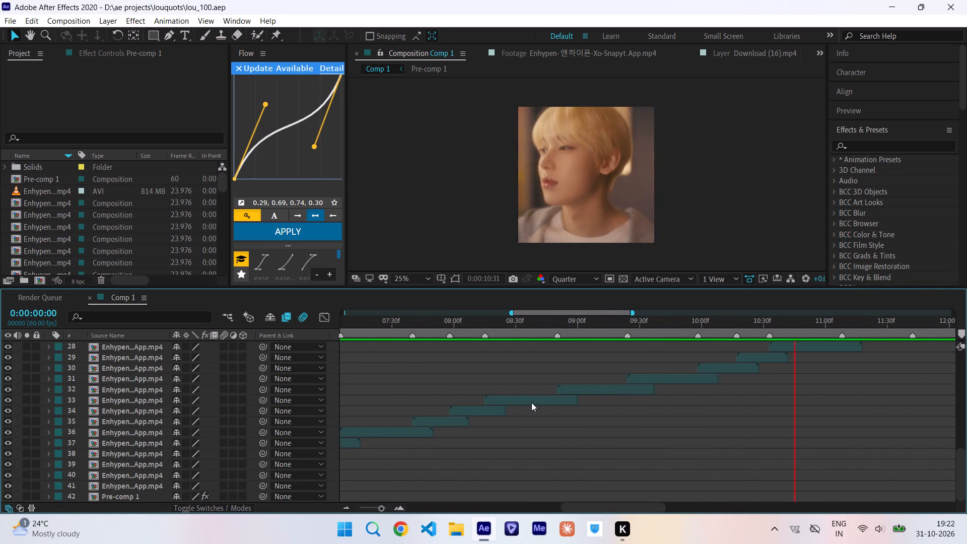
pyautogui.hscroll(-1, 531, 402)
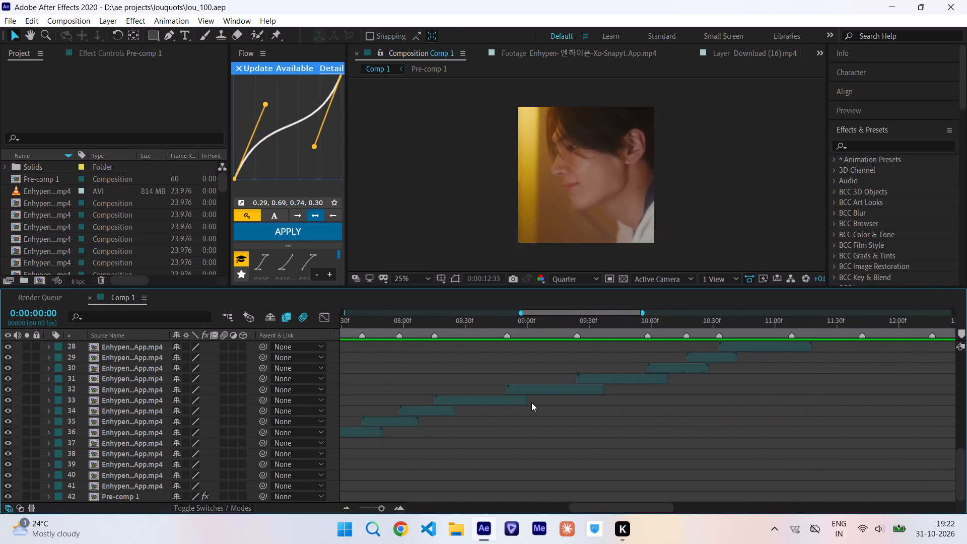
# Continue watching the preview and examine the remaining clips from layer 33 up to layer 3 against the markers.
pyautogui.click(531, 402)
pyautogui.hscroll(-2, 531, 402)
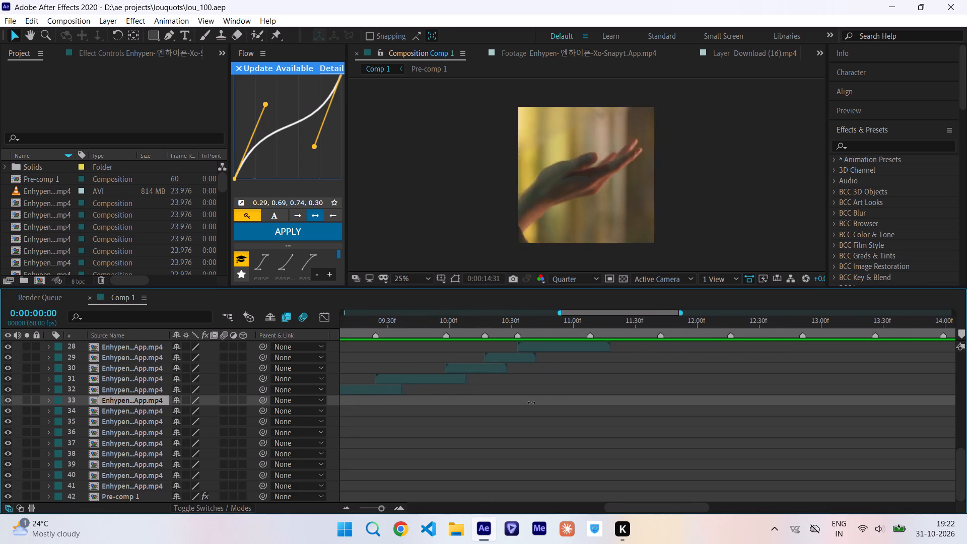
pyautogui.hscroll(-2, 531, 402)
pyautogui.scroll(1, 531, 402)
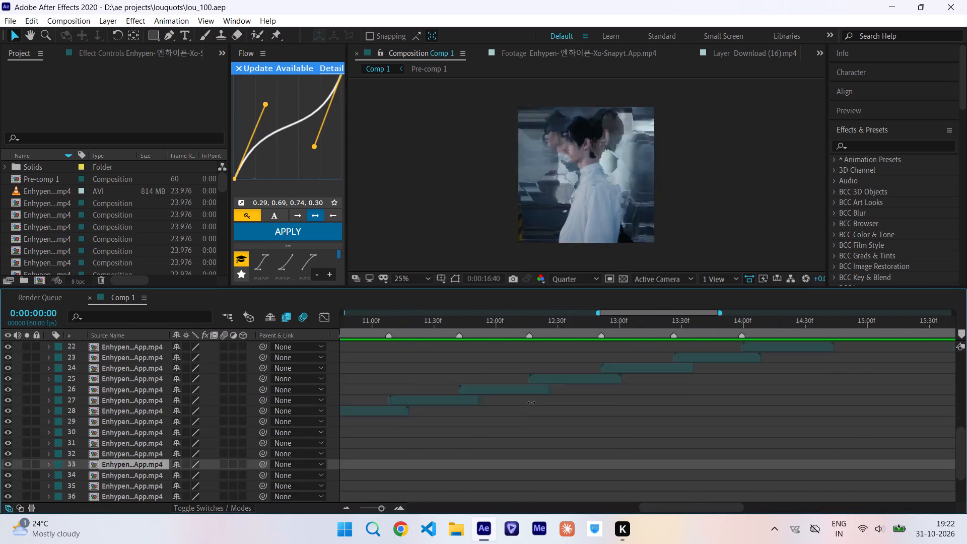
pyautogui.scroll(1, 531, 402)
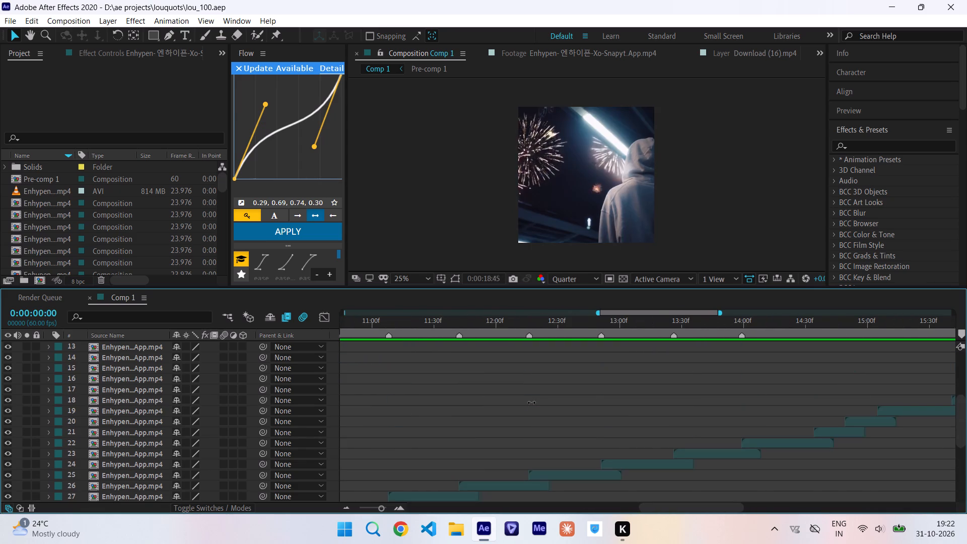
pyautogui.scroll(1, 531, 402)
pyautogui.hscroll(-1, 531, 402)
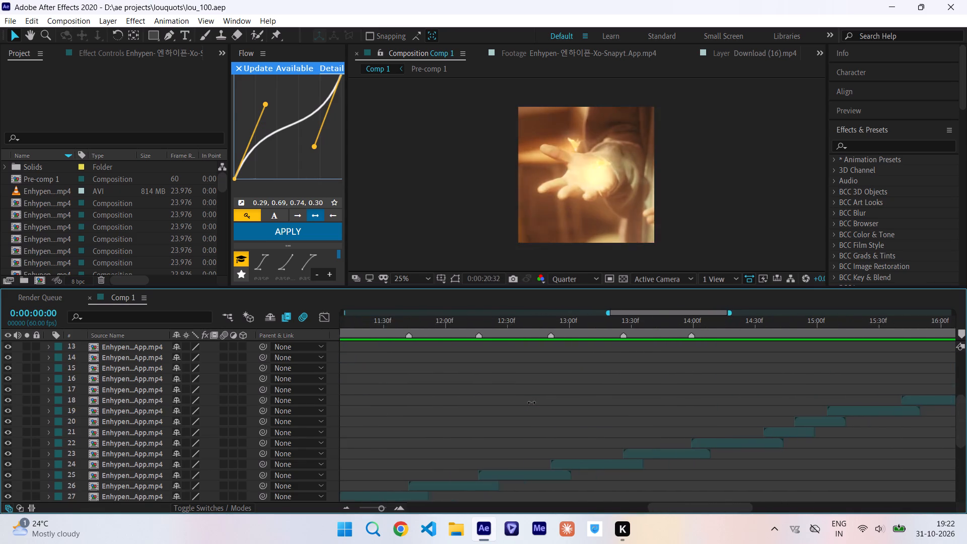
pyautogui.hscroll(-1, 531, 402)
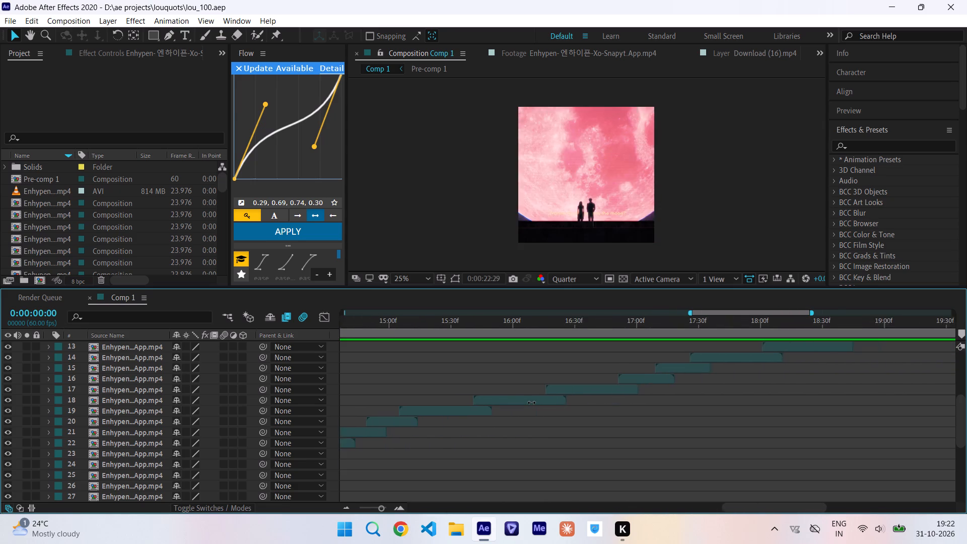
pyautogui.hscroll(-1, 531, 402)
pyautogui.scroll(4, 531, 402)
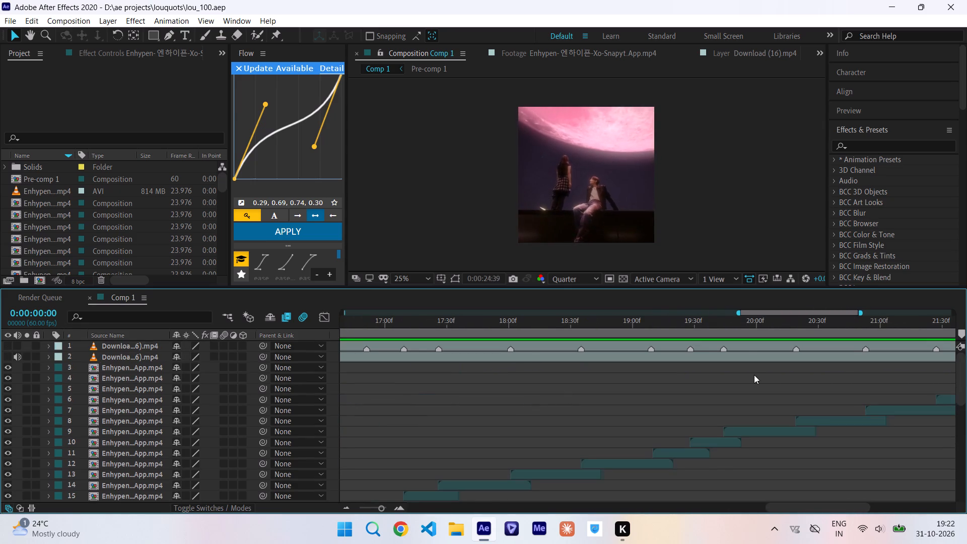
pyautogui.hscroll(-3, 754, 375)
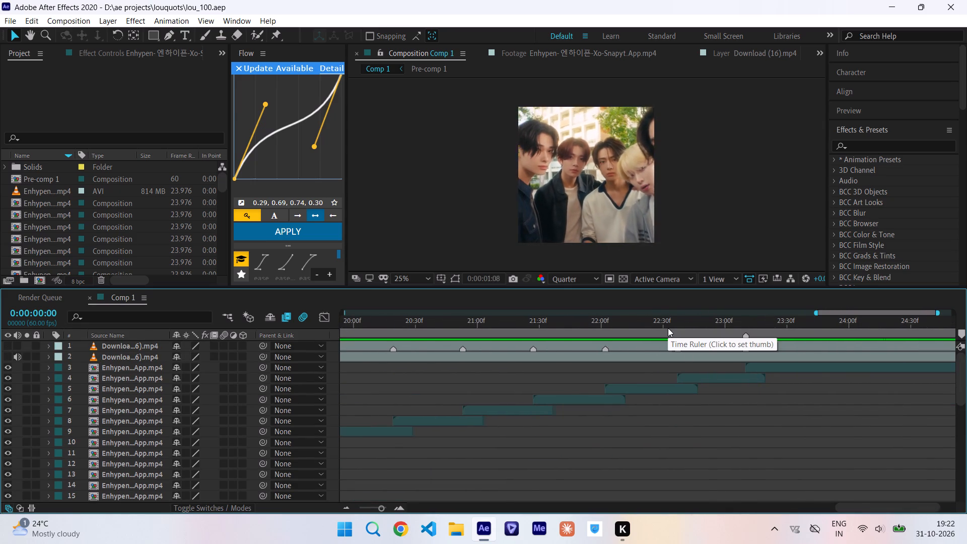
# Apply the "roysfx slow twixtor" preset to the layer 41 clip at its start, 0:00:04:48.
pyautogui.hscroll(8, 668, 328)
pyautogui.scroll(-20, 668, 328)
pyautogui.scroll(-20, 668, 328)
pyautogui.scroll(-9, 668, 328)
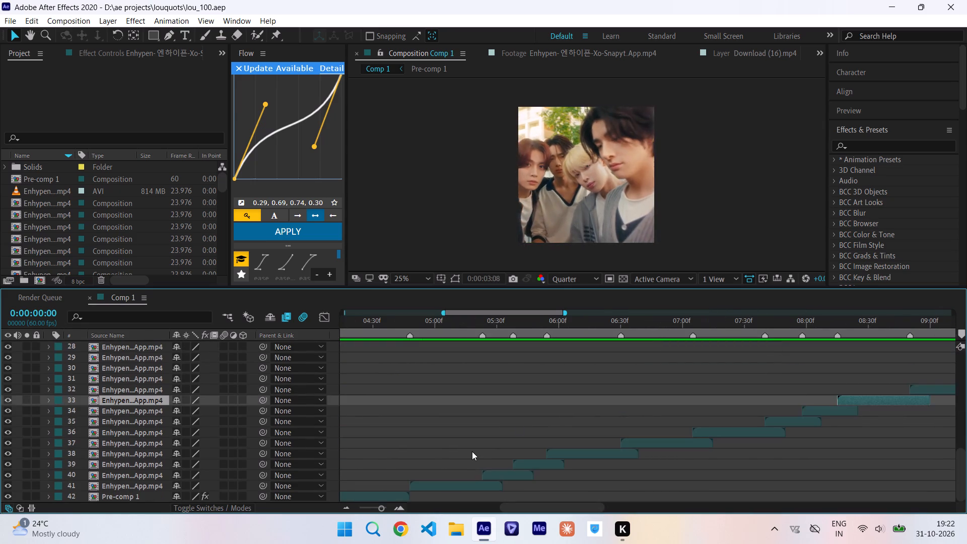
pyautogui.hscroll(2, 472, 451)
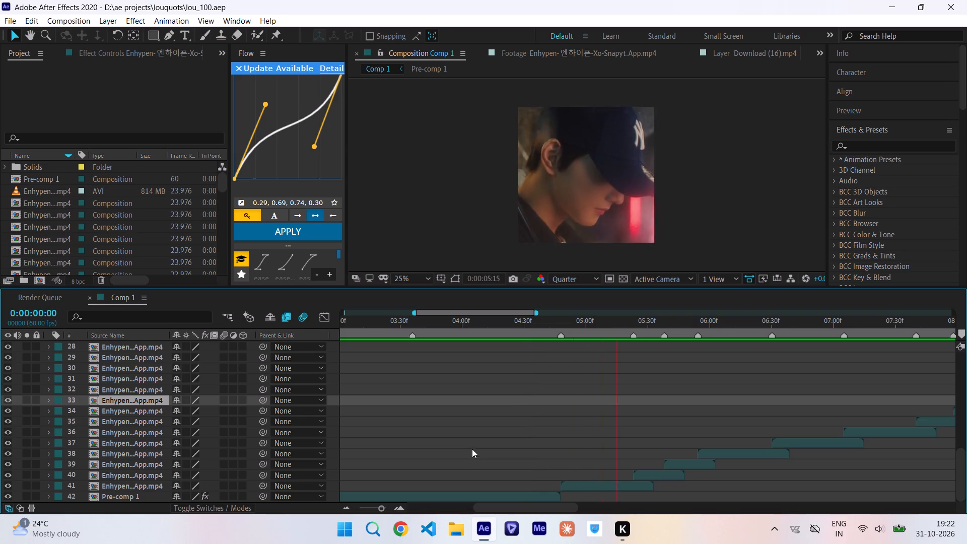
pyautogui.click(561, 323)
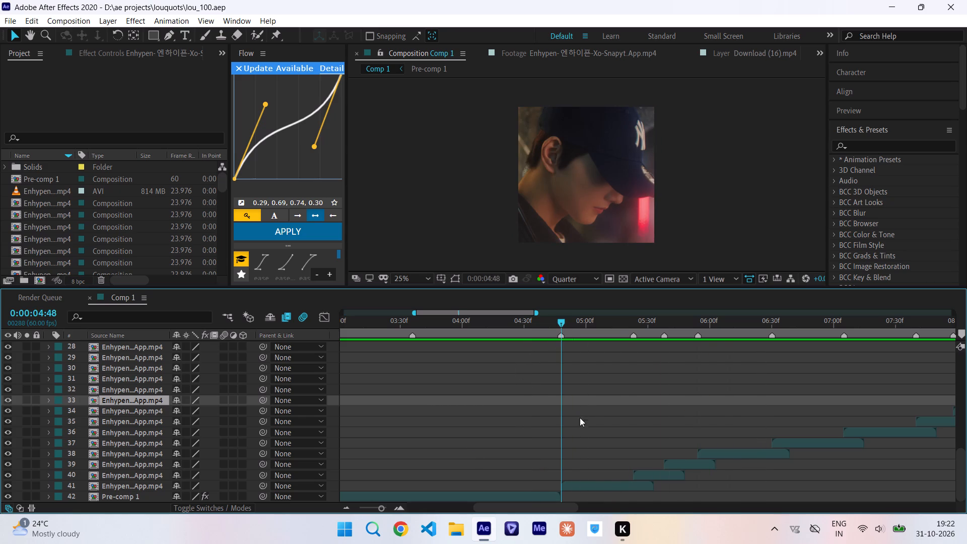
pyautogui.click(585, 485)
pyautogui.press('i')
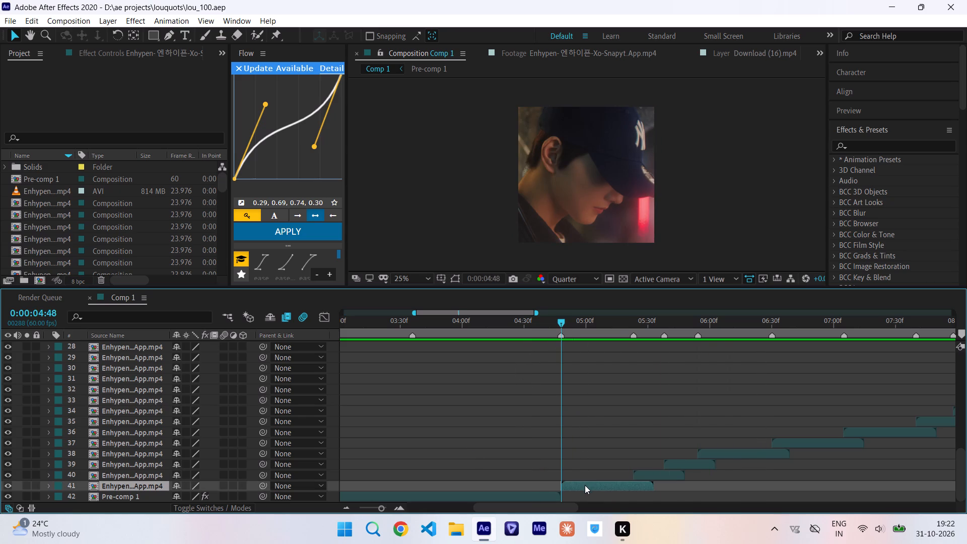
pyautogui.click(182, 20)
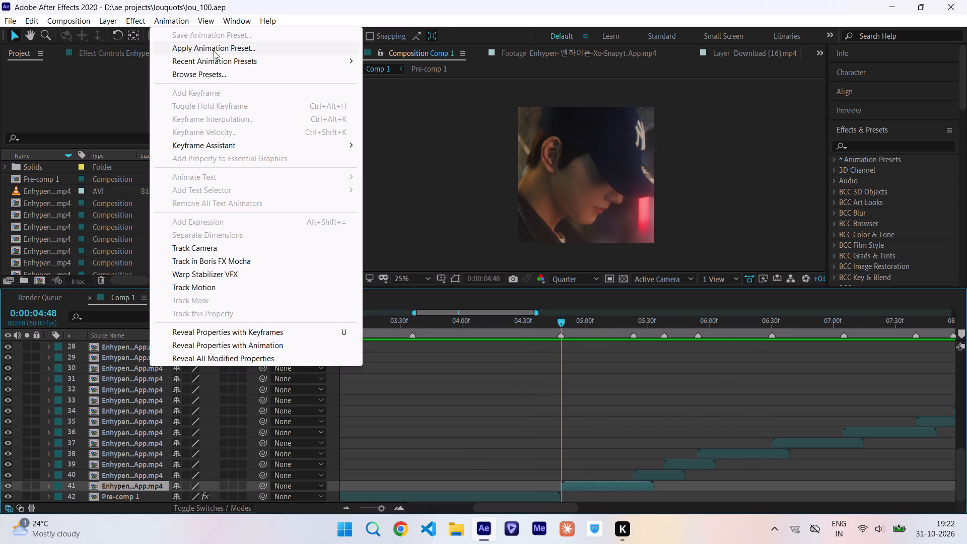
pyautogui.click(430, 71)
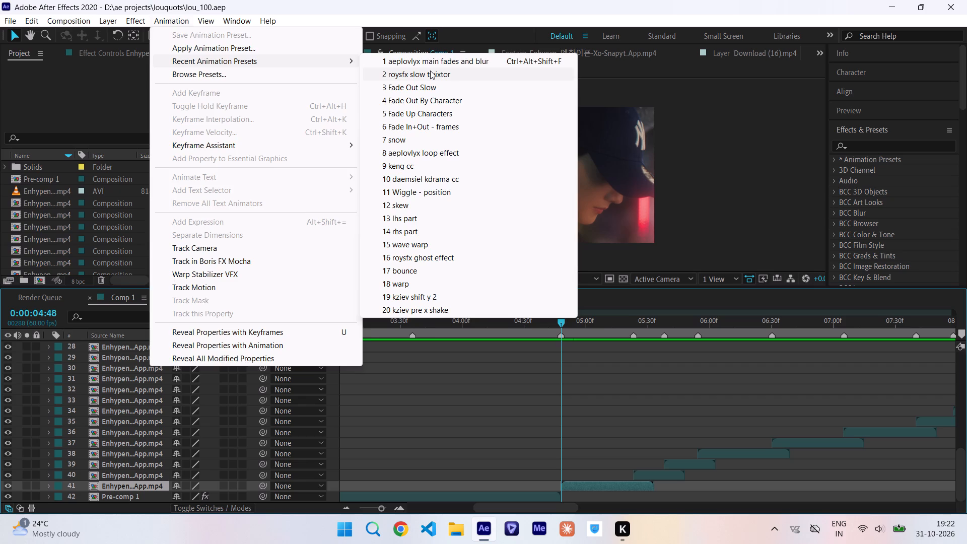
# Reveal layer 41's Twixtor Speed % keyframes and compress them proportionally so the last one falls on the marker at 0:00:05:23.
pyautogui.press('u')
pyautogui.scroll(-7, 567, 405)
pyautogui.click(633, 318)
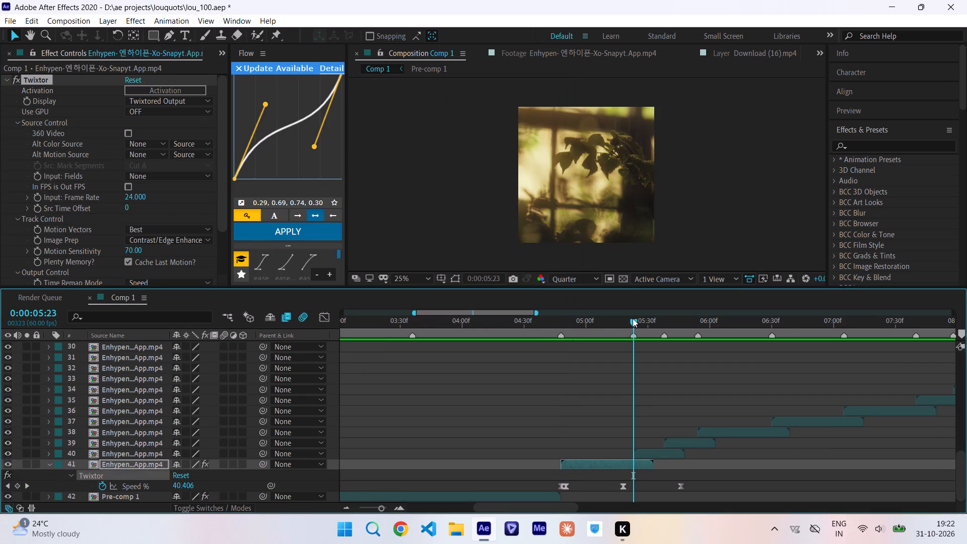
pyautogui.moveTo(686, 482); pyautogui.dragTo(554, 485)
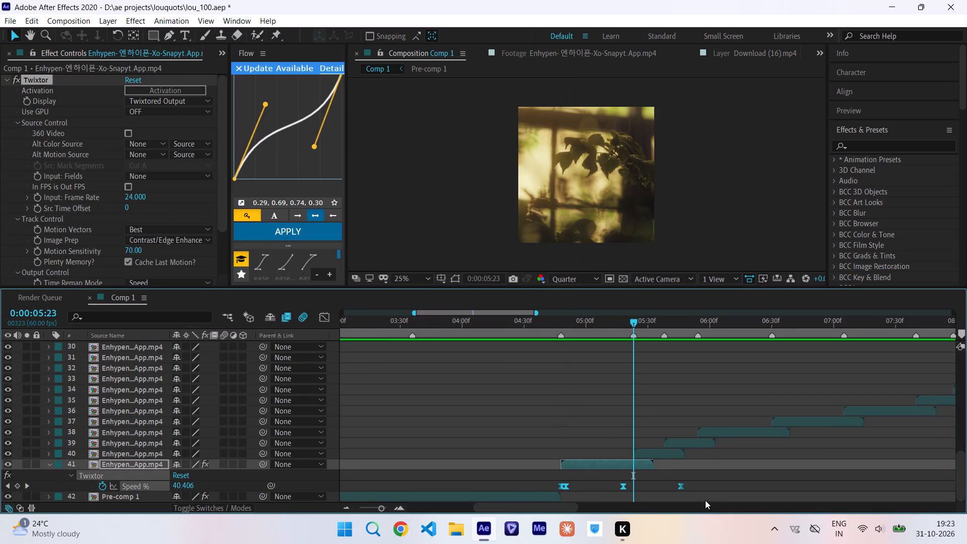
pyautogui.keyDown('alt'); pyautogui.moveTo(681, 485); pyautogui.dragTo(633, 490); pyautogui.keyUp('alt')
# Split the layer 41 clip at 0:00:05:23 and delete the portion after the split.
pyautogui.hotkey('ctrl', 'shift', 'd')
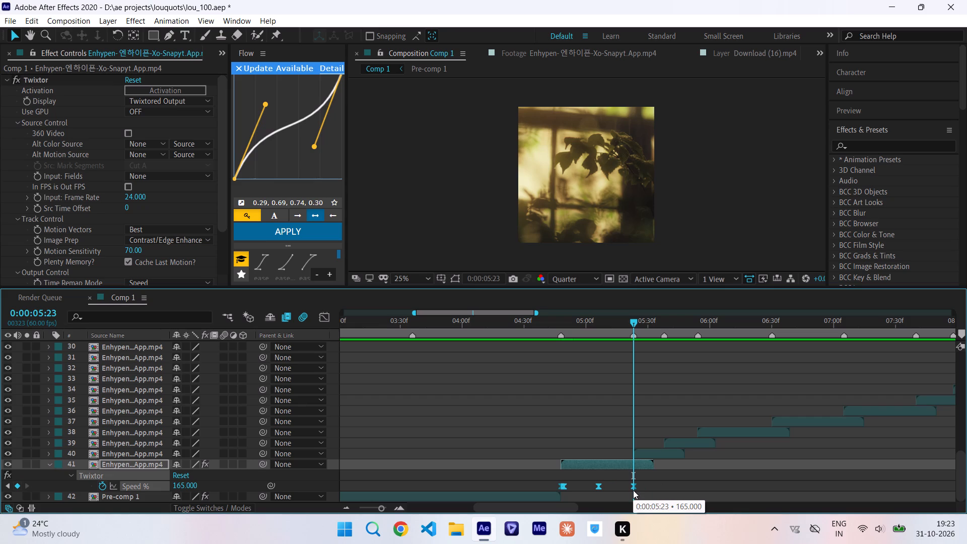
pyautogui.press('Delete')
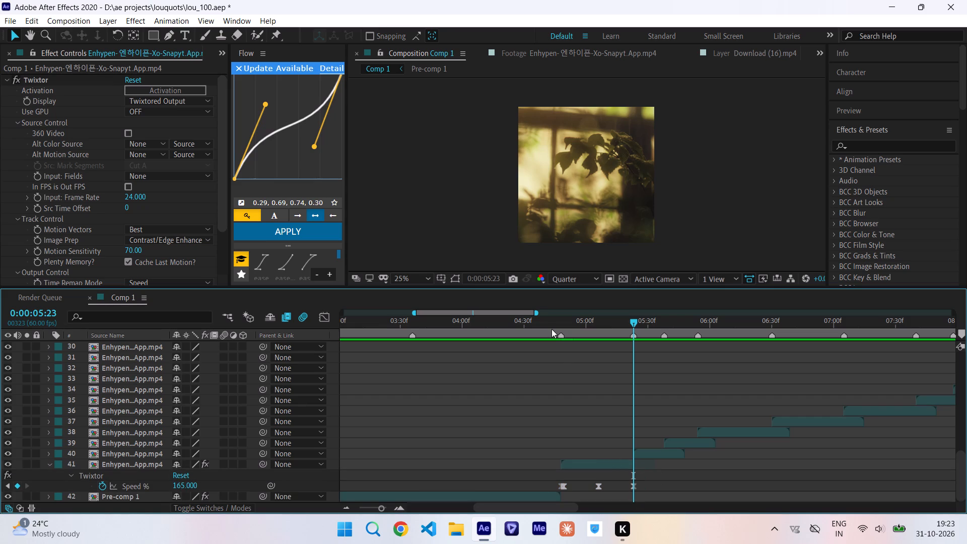
# Preview Comp 1 from 0:00:02:30 to check the Twixtor slow motion on the layer 41 clip.
pyautogui.moveTo(552, 329); pyautogui.dragTo(585, 329)
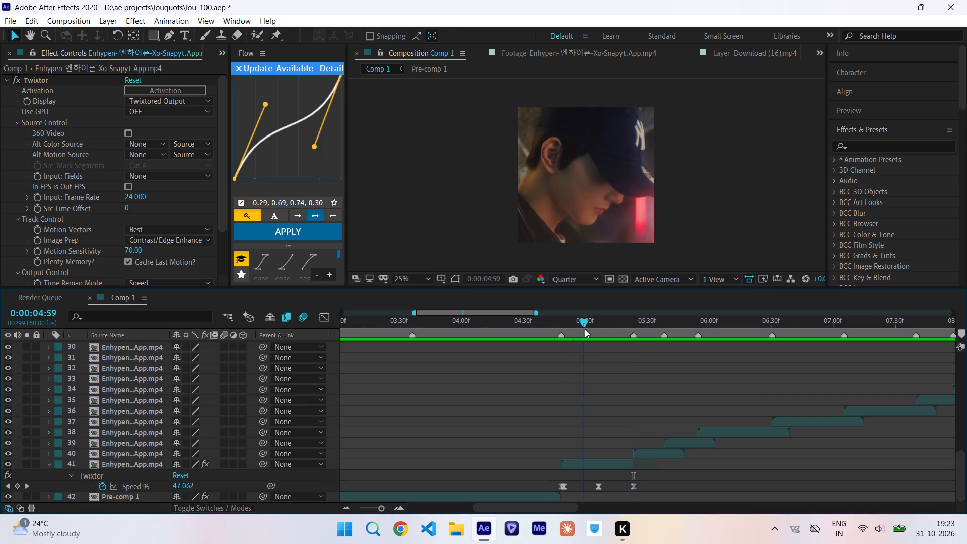
pyautogui.moveTo(585, 329); pyautogui.dragTo(322, 411)
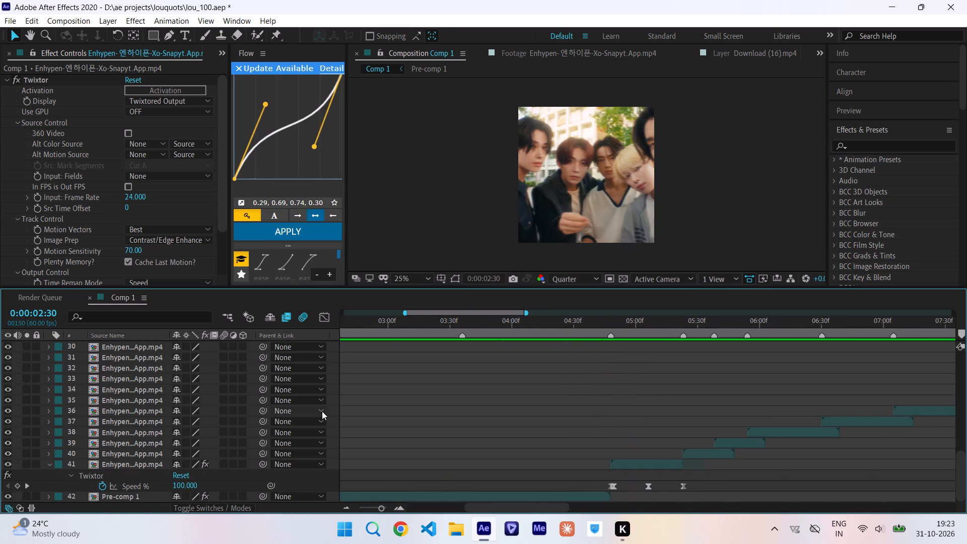
pyautogui.press('space')
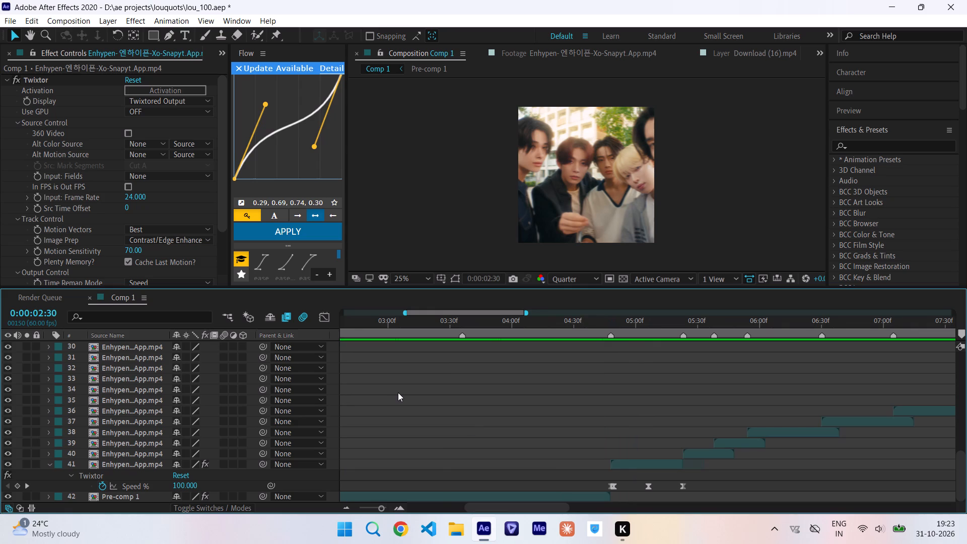
pyautogui.click(398, 392)
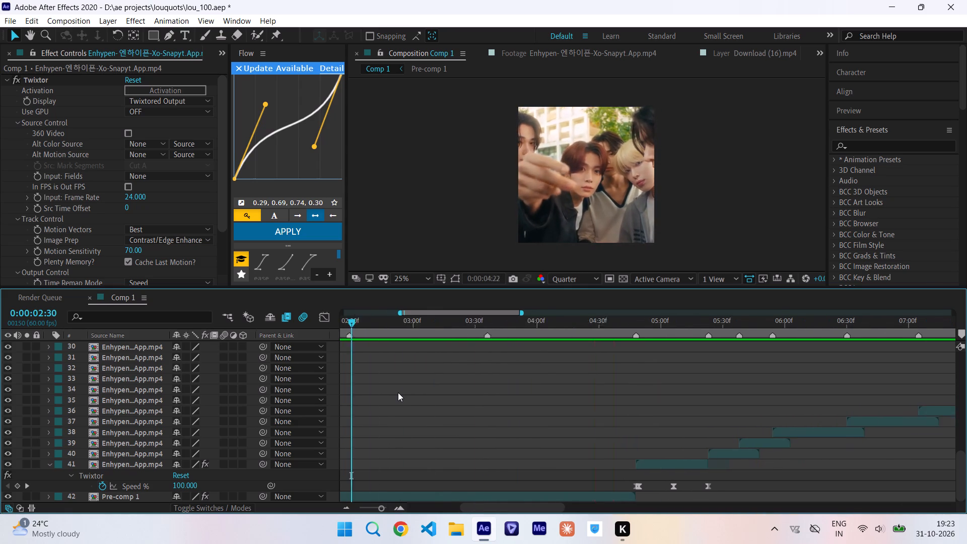
# Apply the "aeplovlyx main fades and blur" preset to the layer 41 clip at its start, 0:00:04:48.
pyautogui.click(566, 323)
pyautogui.press('i')
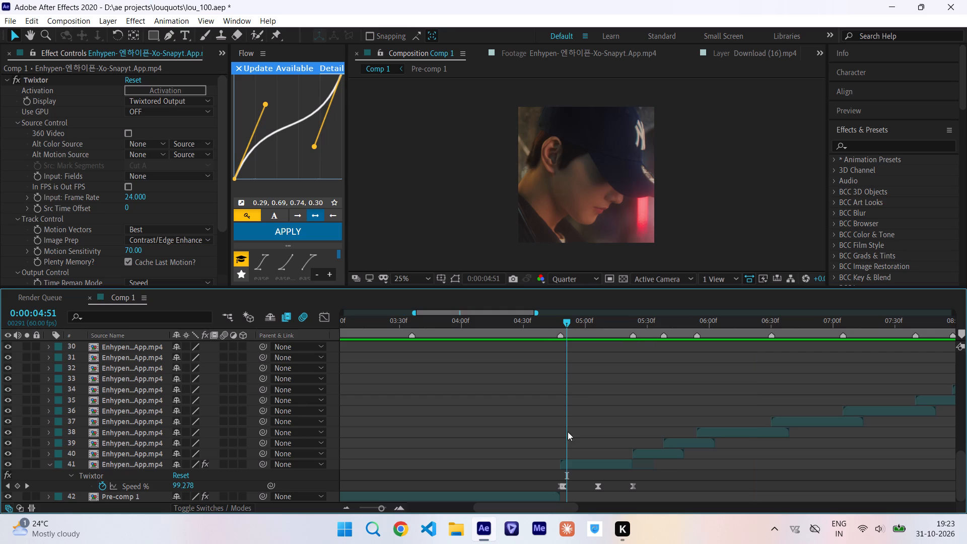
pyautogui.click(567, 466)
pyautogui.press('i')
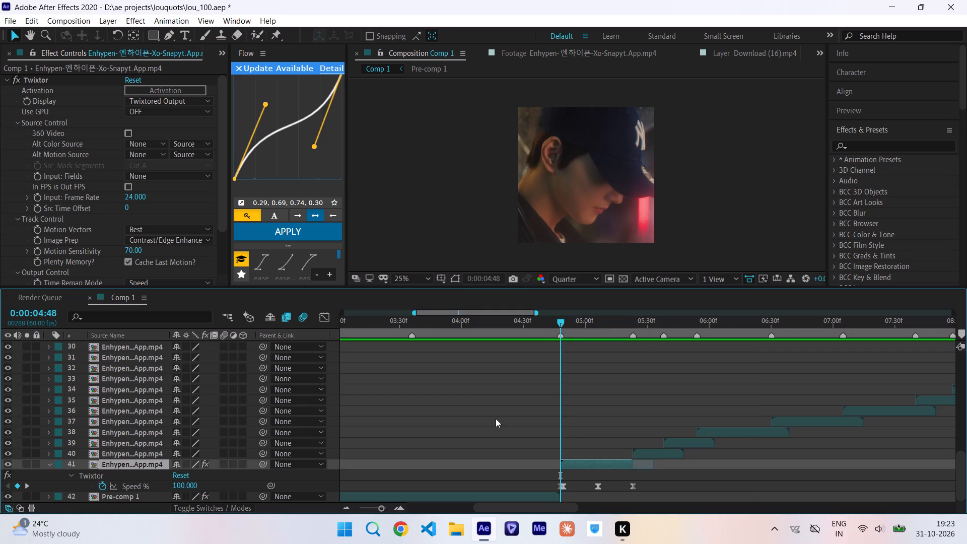
pyautogui.click(177, 29)
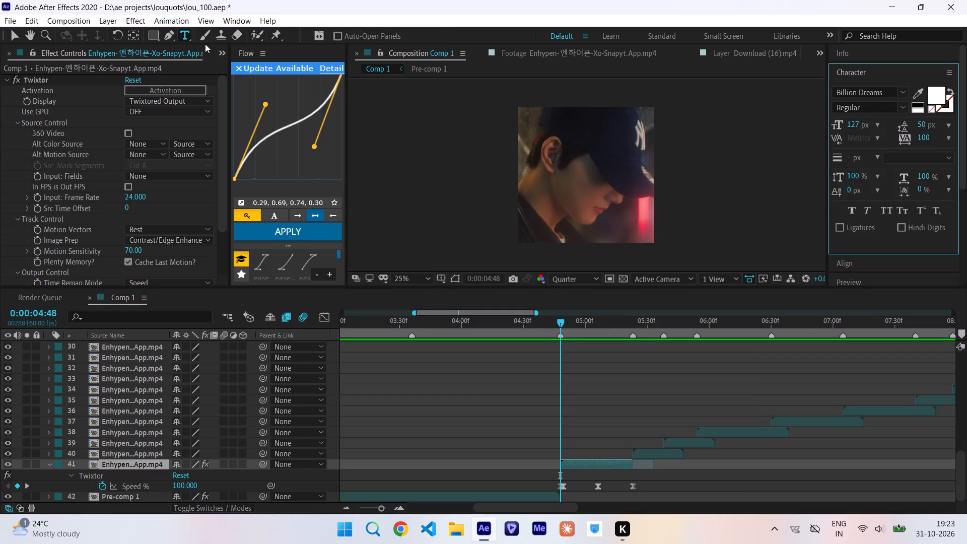
pyautogui.click(15, 36)
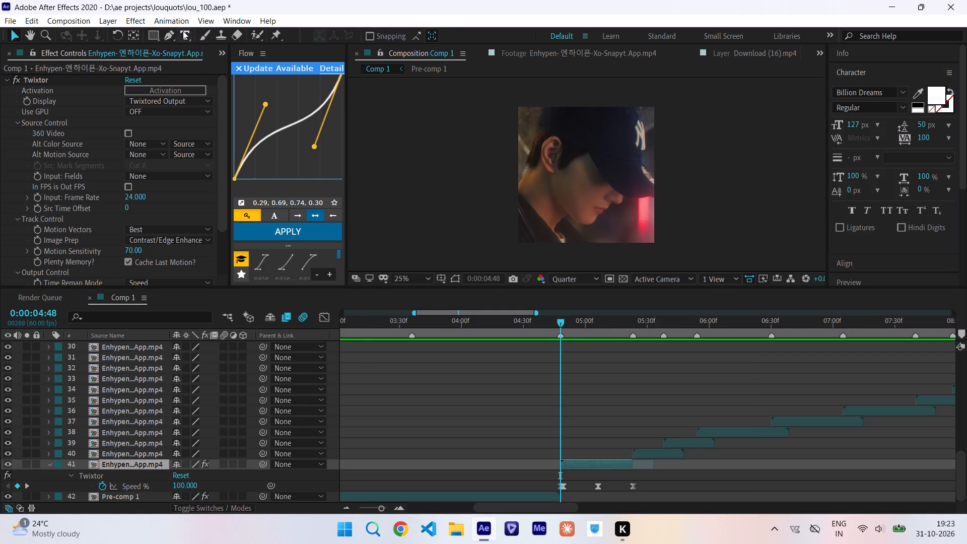
pyautogui.click(176, 22)
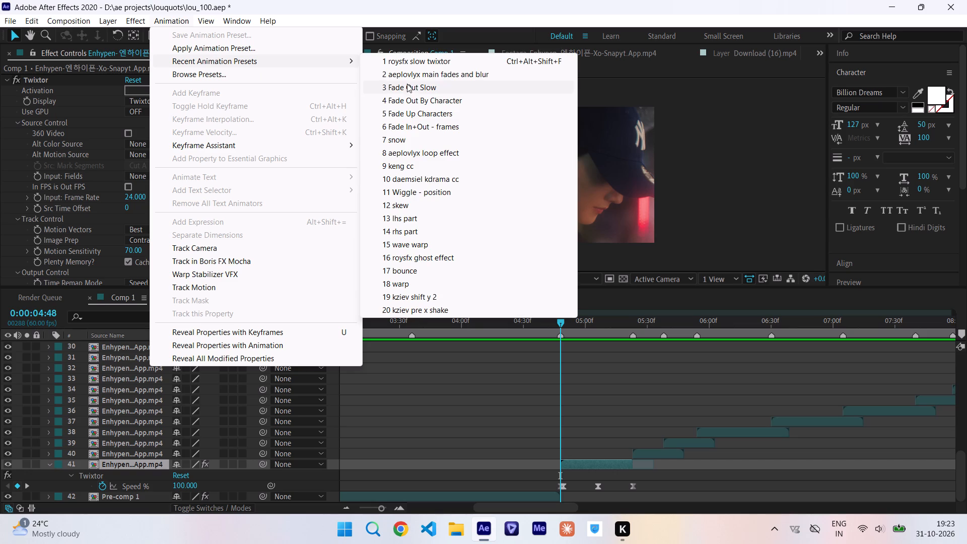
pyautogui.click(404, 76)
# Reveal layer 41's keyframes and stretch the fade and blur preset's keyframes proportionally so the last ones fall on the marker at 0:00:05:23.
pyautogui.write('uu')
pyautogui.scroll(-5, 552, 375)
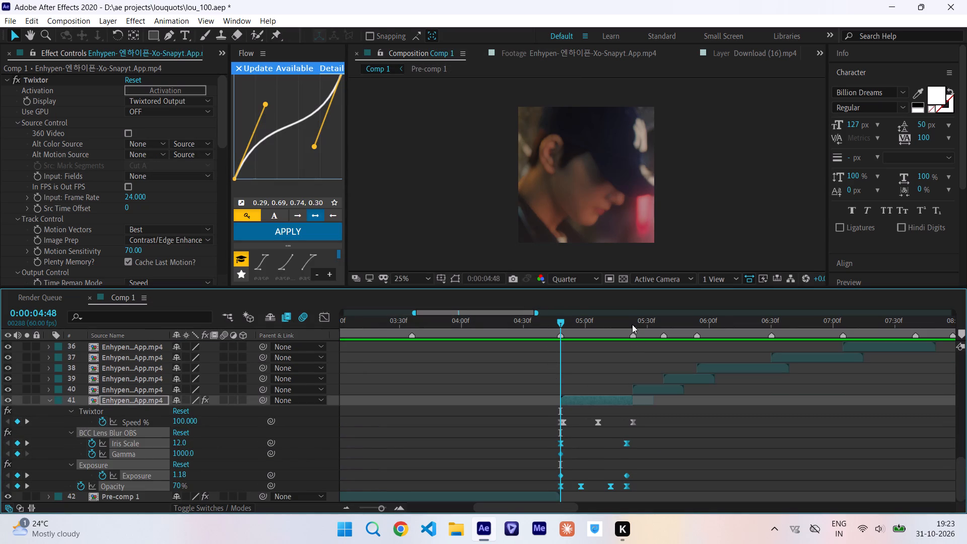
pyautogui.click(632, 318)
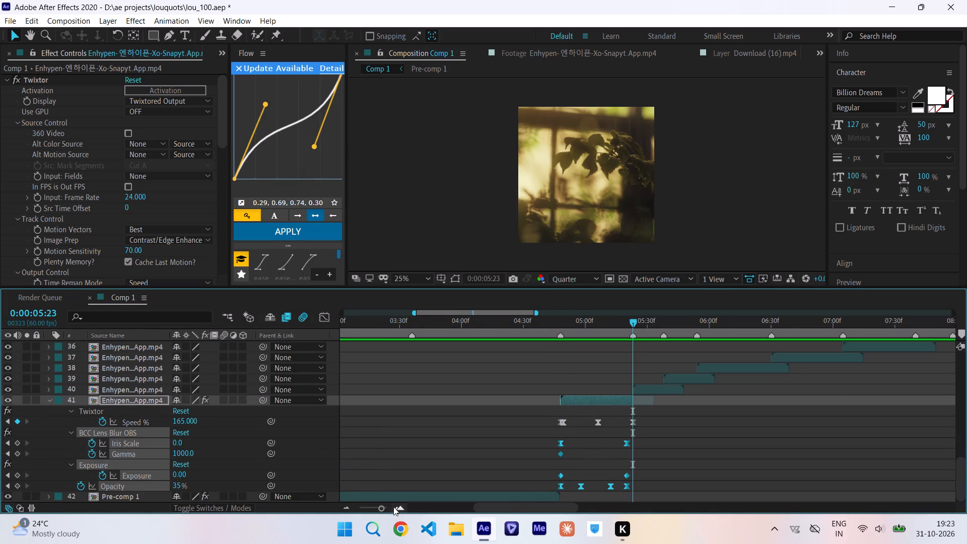
pyautogui.click(393, 507)
pyautogui.keyDown('alt'); pyautogui.moveTo(619, 443); pyautogui.dragTo(631, 458); pyautogui.keyUp('alt')
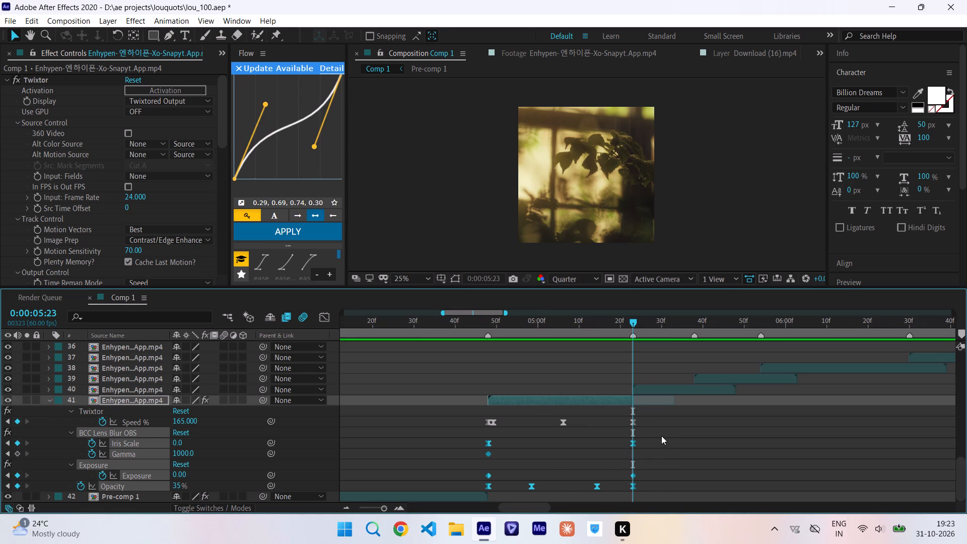
# Move layer 41's last BCC Lens Blur Iris Scale keyframe to 0:00:05:06 and check the shortened blur at the clip's start.
pyautogui.moveTo(661, 436); pyautogui.dragTo(478, 446)
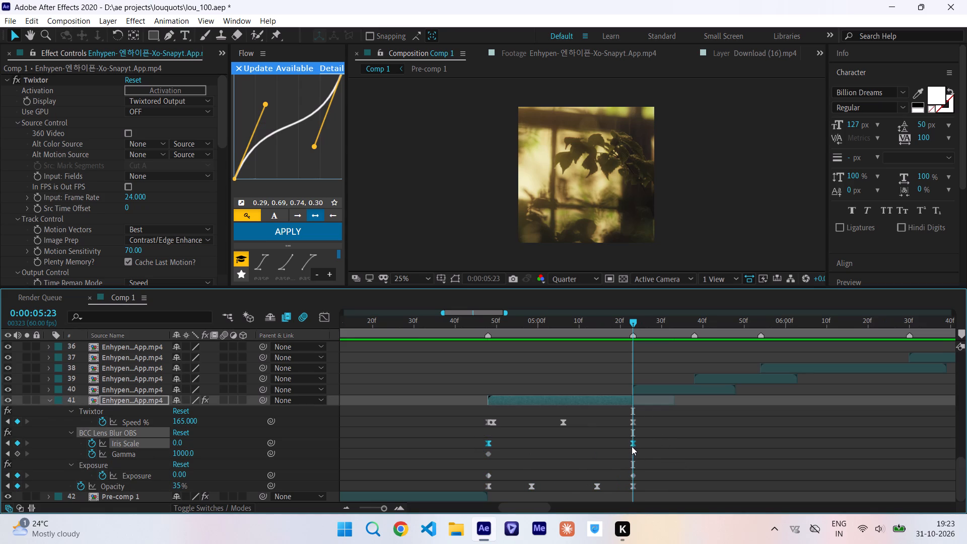
pyautogui.keyDown('alt'); pyautogui.moveTo(632, 446); pyautogui.dragTo(561, 445); pyautogui.keyUp('alt')
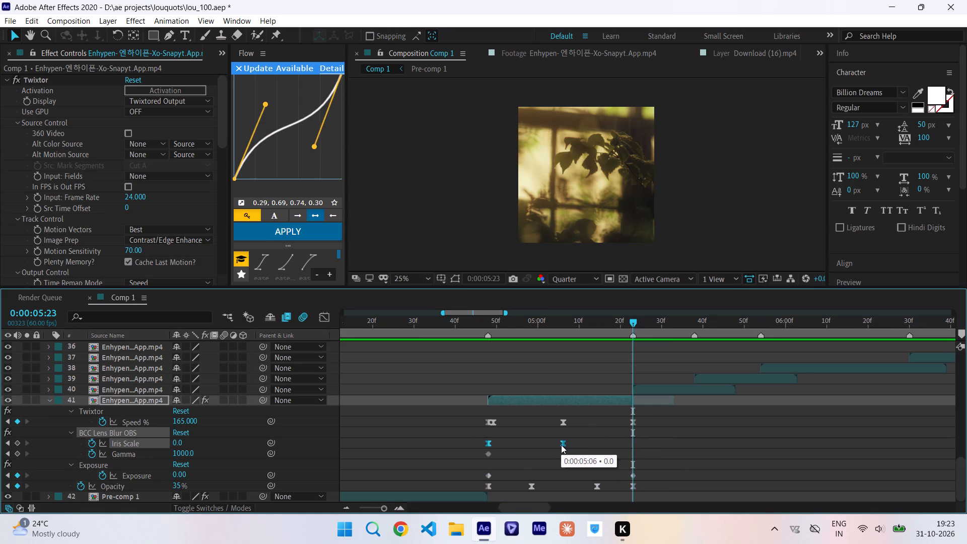
pyautogui.moveTo(485, 324); pyautogui.dragTo(509, 327)
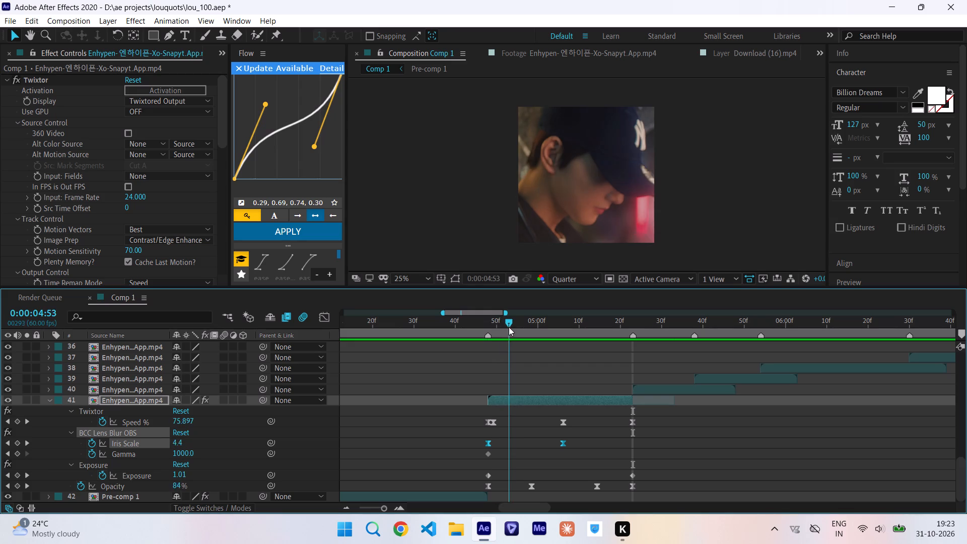
pyautogui.moveTo(509, 327); pyautogui.dragTo(519, 330)
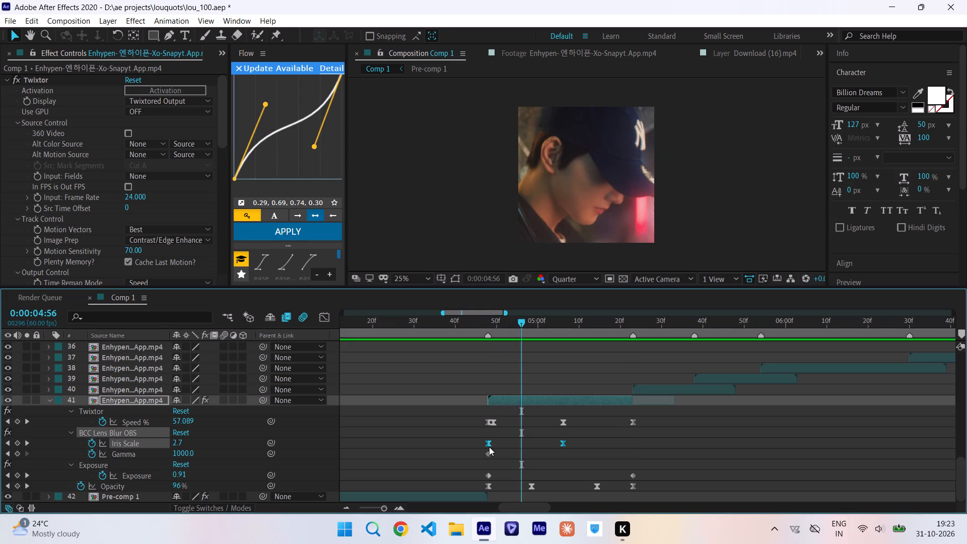
pyautogui.click(488, 326)
pyautogui.moveTo(488, 326); pyautogui.dragTo(572, 334)
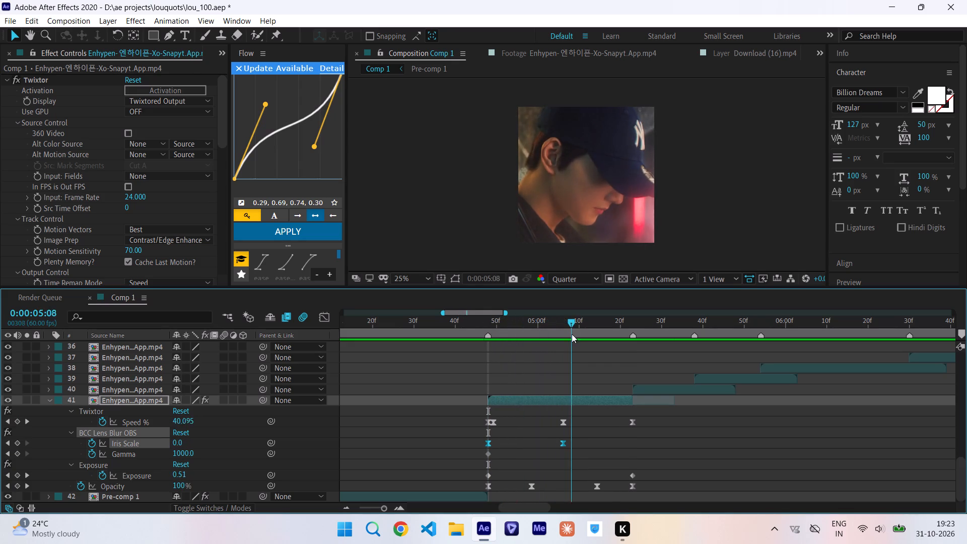
pyautogui.moveTo(572, 334); pyautogui.dragTo(503, 353)
# Reshape layer 41's Opacity fade-in curve so it rises steeply from the first keyframe and eases gradually into 100%.
pyautogui.click(530, 485)
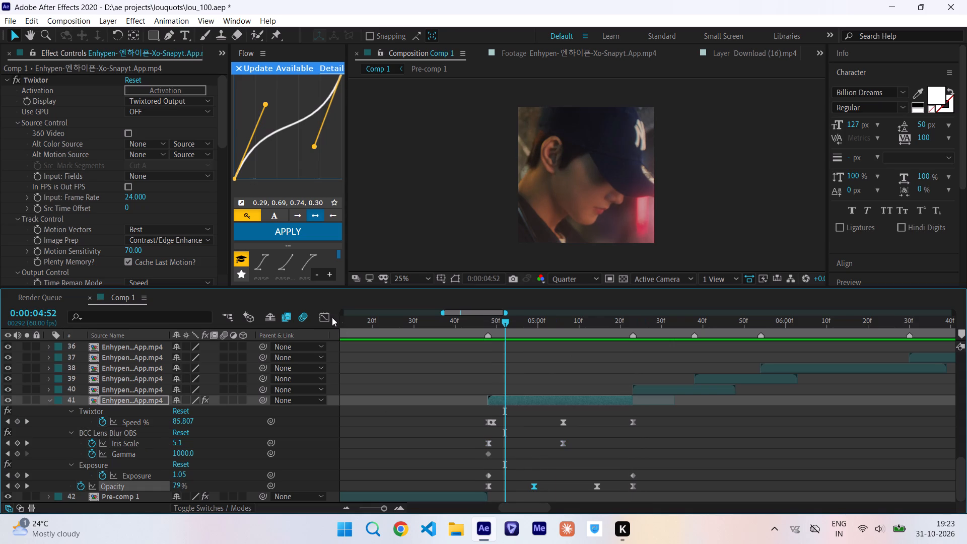
pyautogui.click(329, 318)
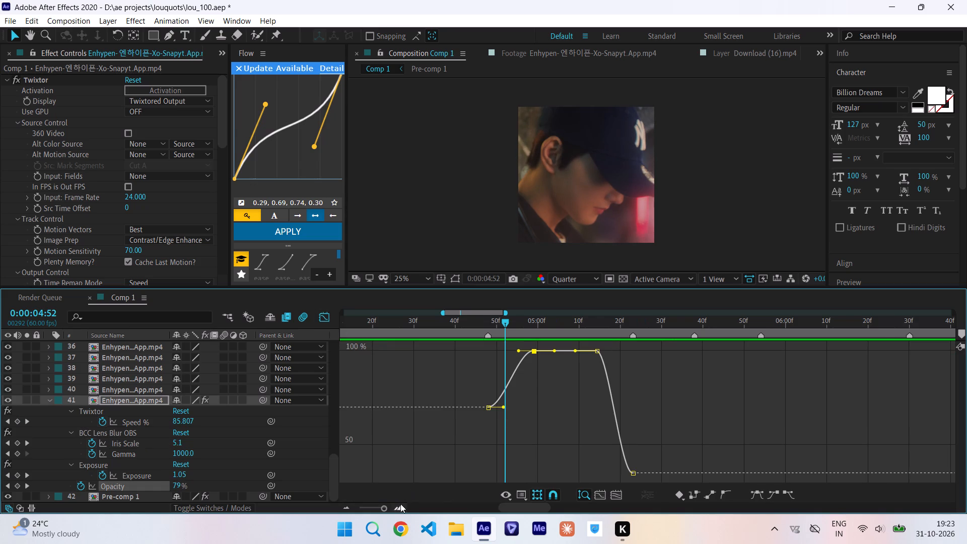
pyautogui.click(400, 504)
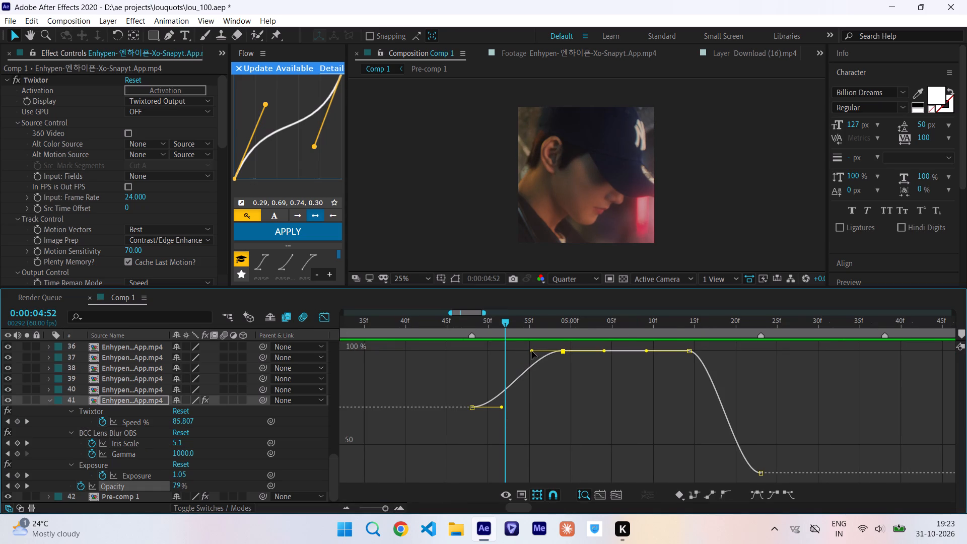
pyautogui.moveTo(532, 352); pyautogui.dragTo(468, 354)
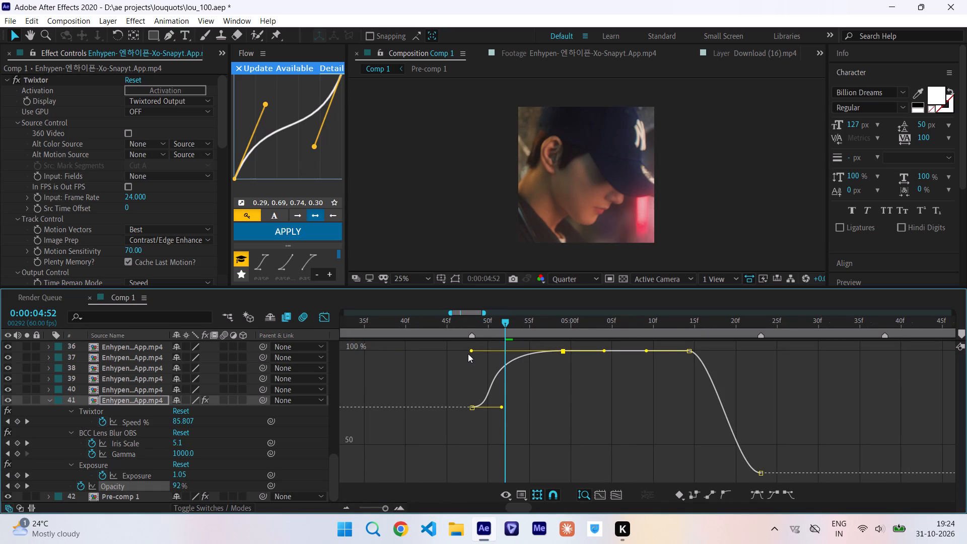
pyautogui.moveTo(500, 406); pyautogui.dragTo(485, 406)
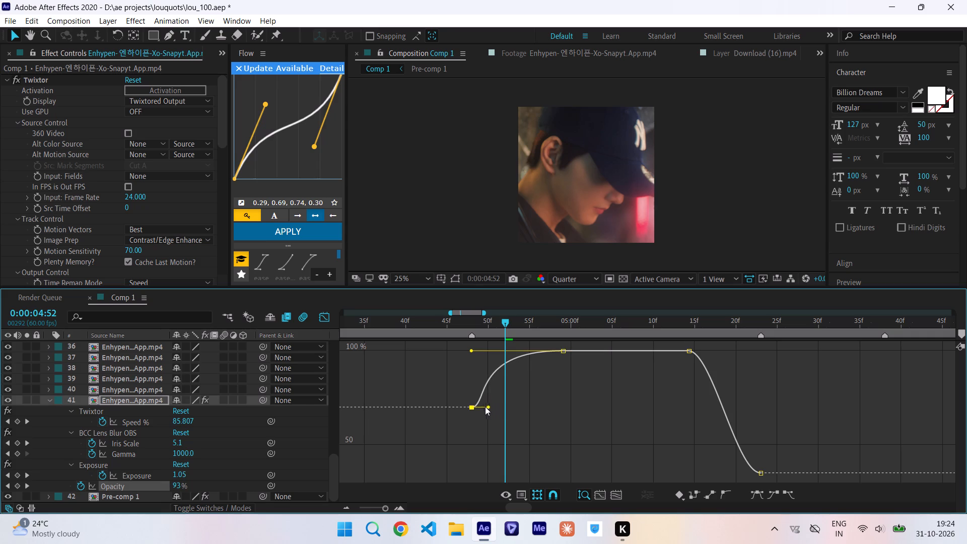
pyautogui.moveTo(485, 406); pyautogui.dragTo(474, 407)
pyautogui.moveTo(474, 407); pyautogui.dragTo(474, 407)
# Reshape layer 41's Opacity fade-out curve so it leaves 100% gradually and drops steeply into the last keyframe.
pyautogui.click(691, 352)
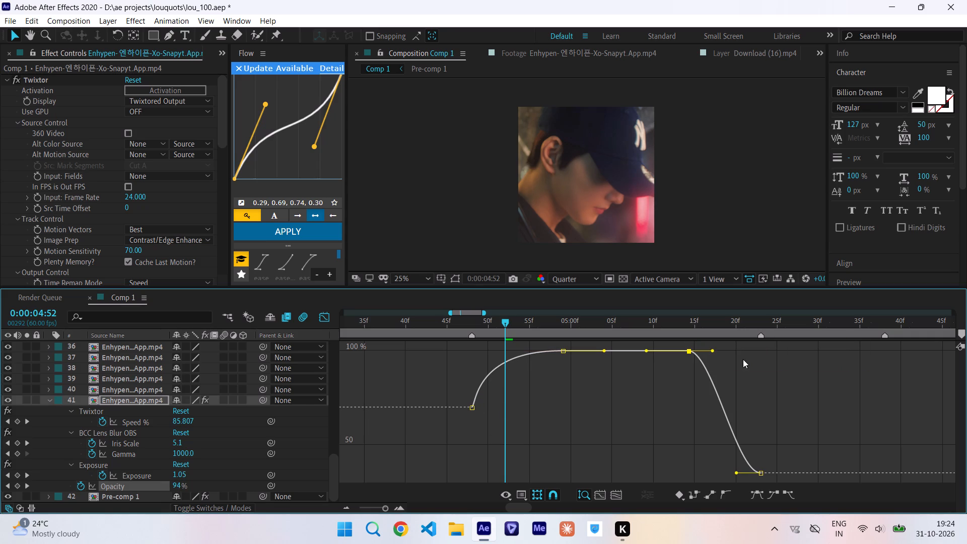
pyautogui.moveTo(713, 352); pyautogui.dragTo(777, 354)
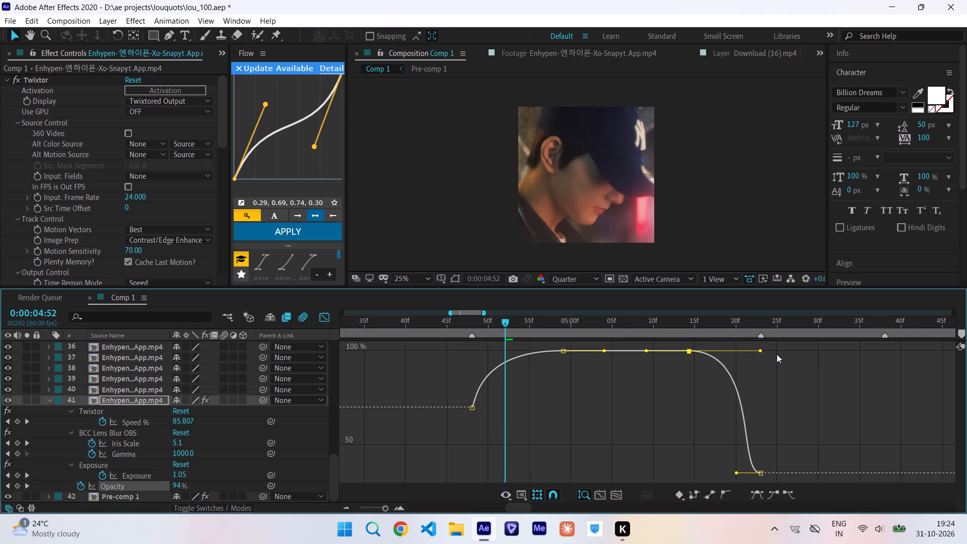
pyautogui.moveTo(777, 354); pyautogui.dragTo(779, 356)
pyautogui.moveTo(779, 356); pyautogui.dragTo(778, 356)
pyautogui.moveTo(736, 471); pyautogui.dragTo(761, 471)
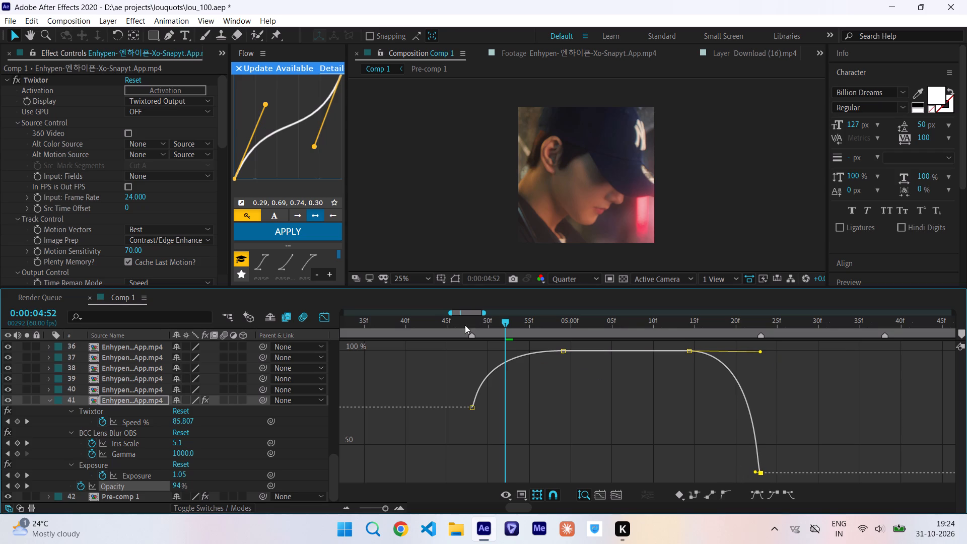
# Check layer 41's fade-in frames up to 0:00:05:05 and save the project.
pyautogui.moveTo(470, 321); pyautogui.dragTo(583, 324)
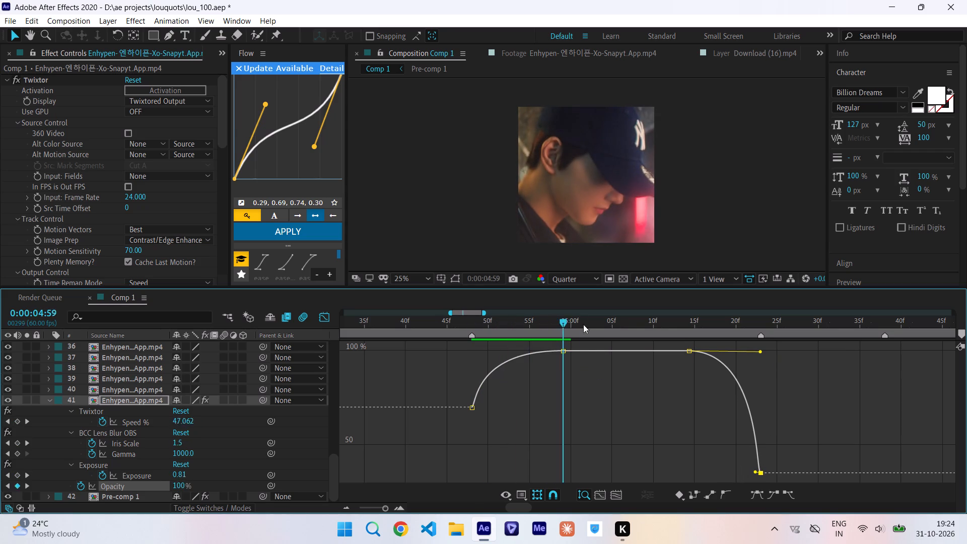
pyautogui.moveTo(583, 324); pyautogui.dragTo(560, 378)
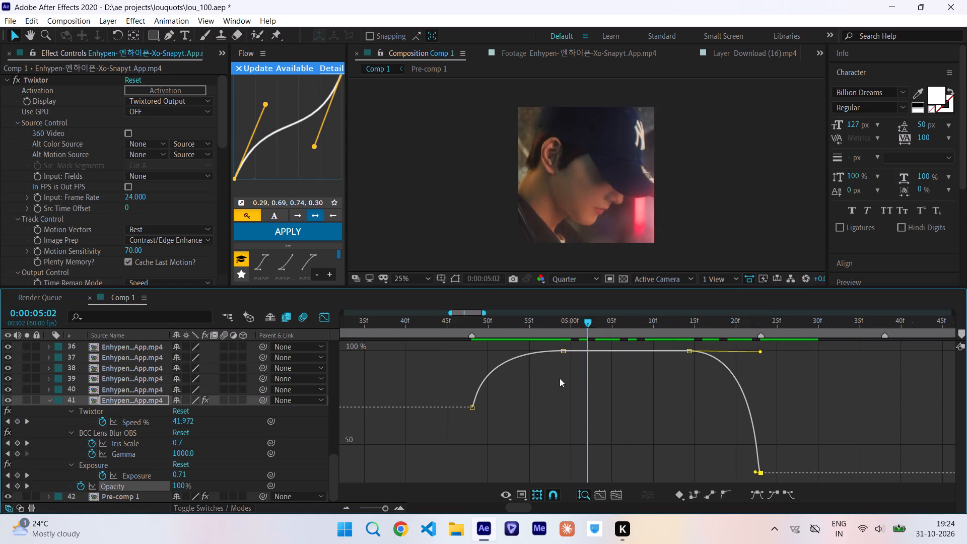
pyautogui.moveTo(560, 378); pyautogui.dragTo(538, 374)
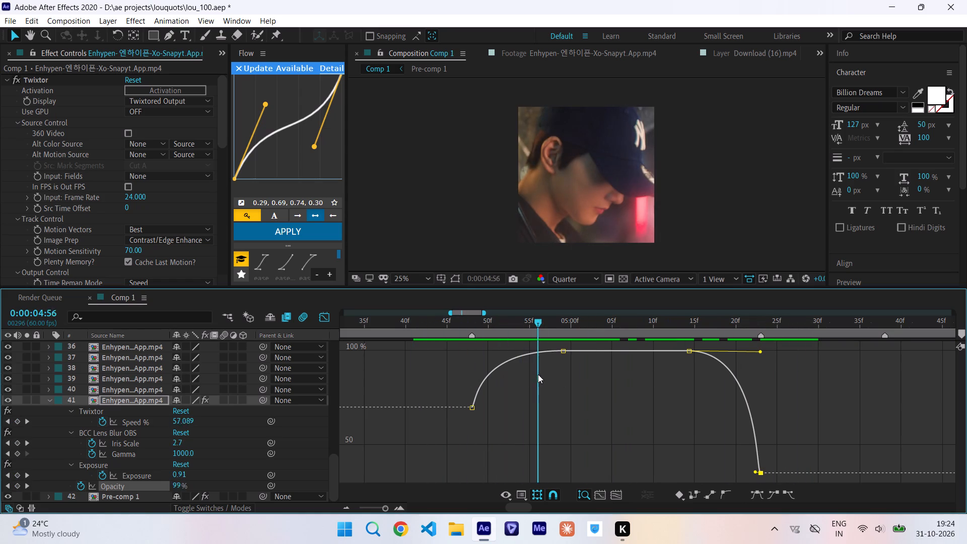
pyautogui.moveTo(538, 374); pyautogui.dragTo(560, 374)
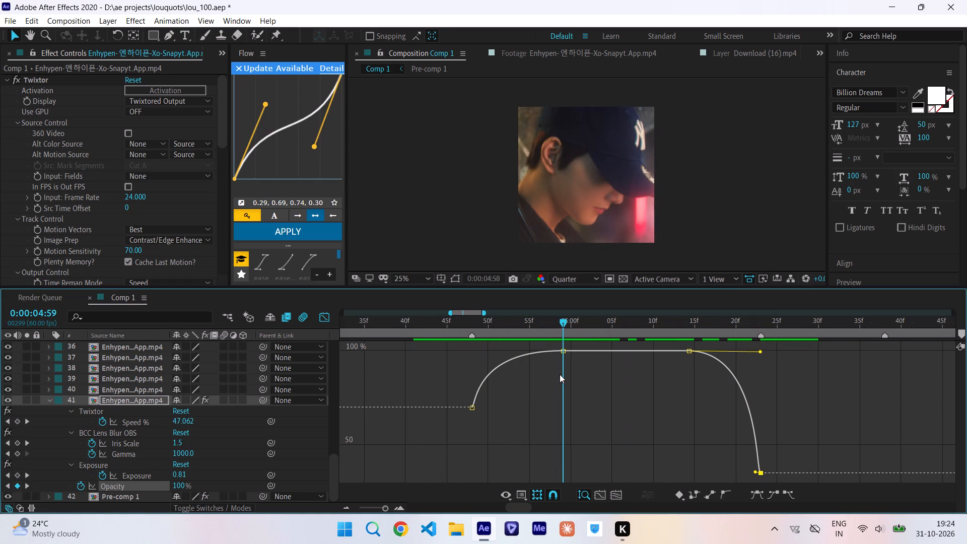
pyautogui.moveTo(560, 374); pyautogui.dragTo(609, 374)
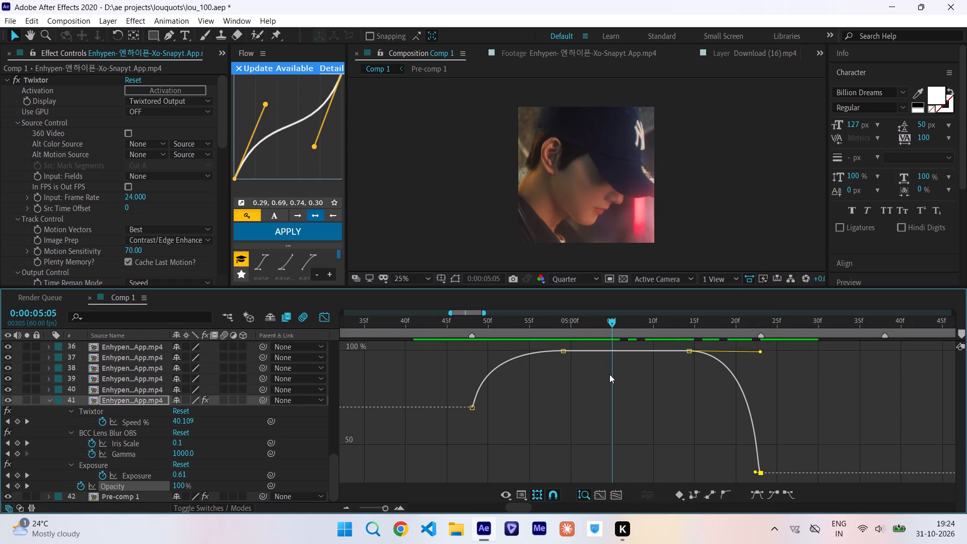
pyautogui.hotkey('ctrl', 's')
# Preview Comp 1 from about 0:00:04:45 and review the opening frames of layer 41 to judge its fade and blur.
pyautogui.moveTo(605, 324); pyautogui.dragTo(475, 337)
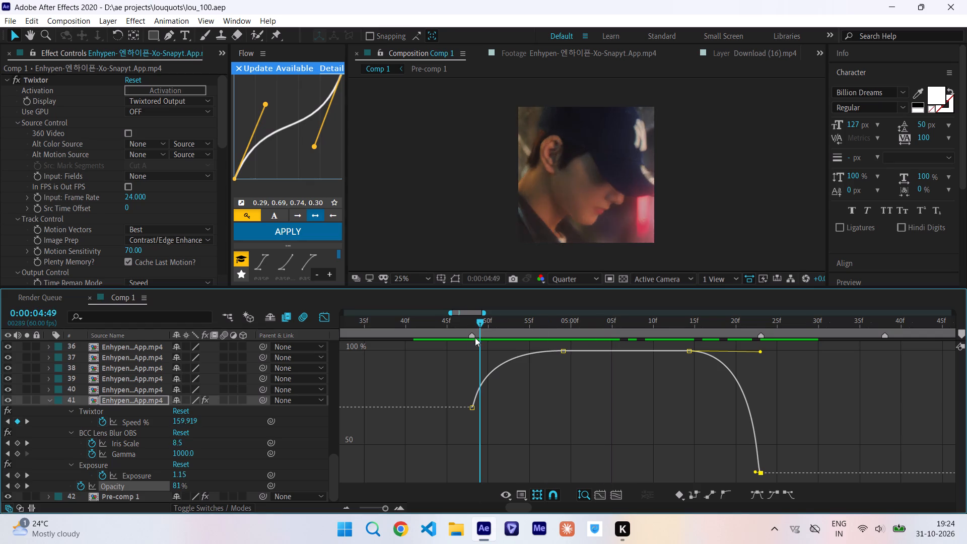
pyautogui.moveTo(475, 337); pyautogui.dragTo(449, 335)
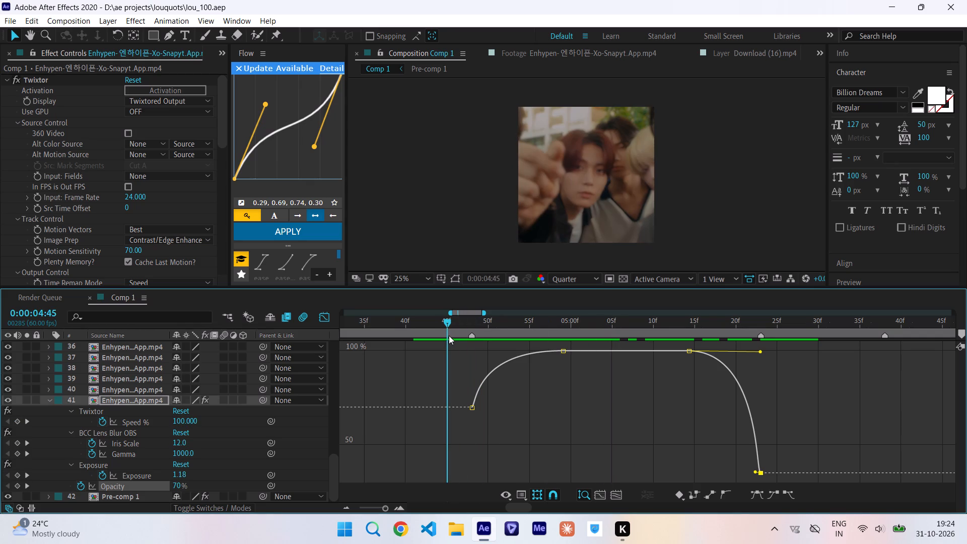
pyautogui.moveTo(449, 335); pyautogui.dragTo(450, 335)
pyautogui.press('space')
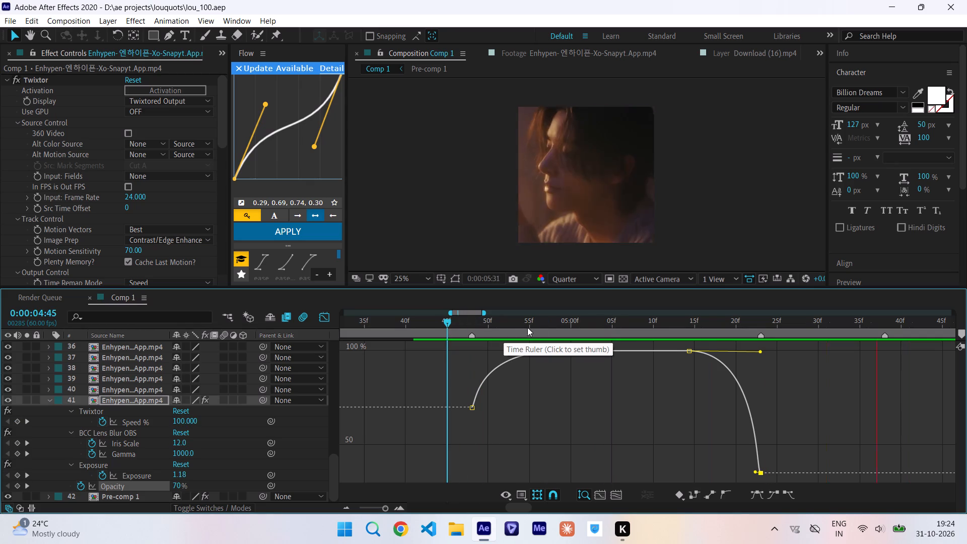
pyautogui.click(457, 316)
pyautogui.press('space')
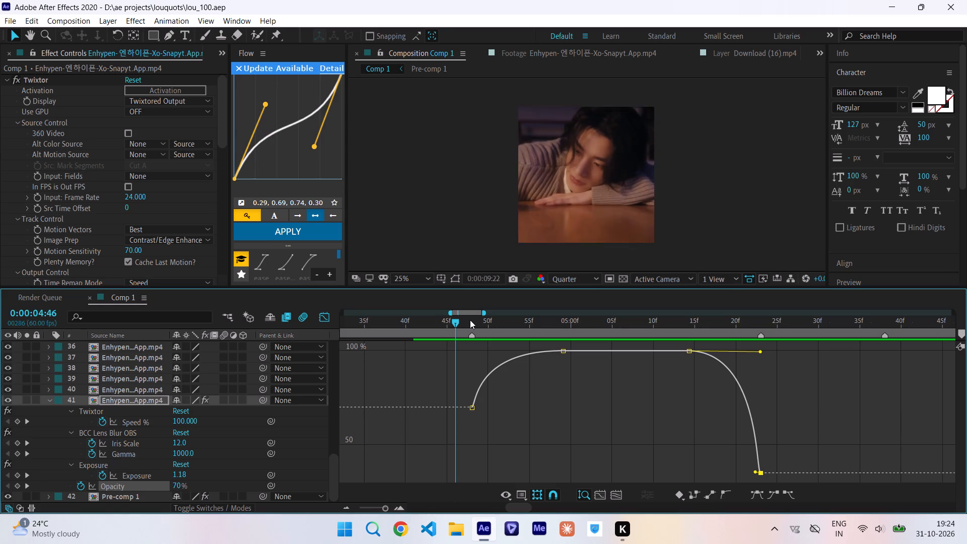
pyautogui.doubleClick(441, 322)
pyautogui.moveTo(441, 322); pyautogui.dragTo(494, 327)
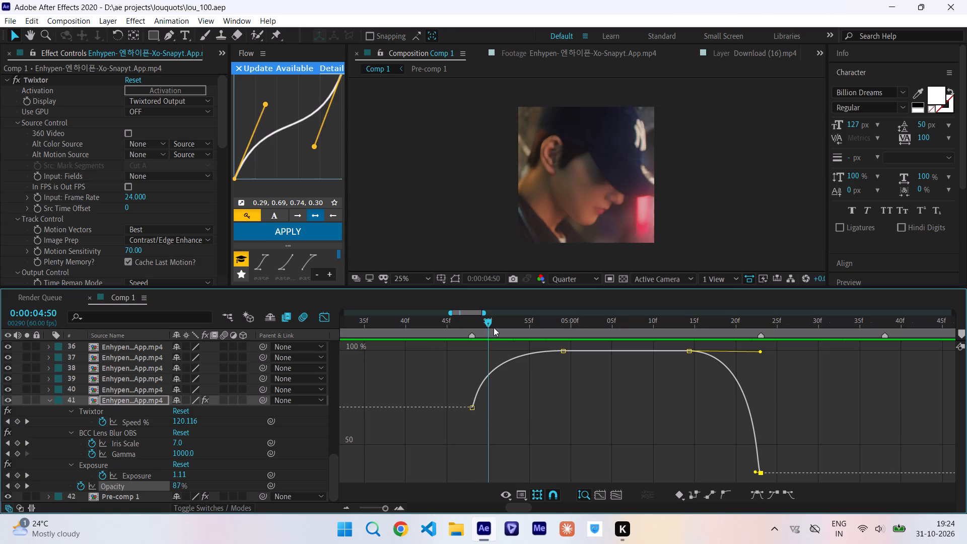
pyautogui.moveTo(494, 327); pyautogui.dragTo(544, 327)
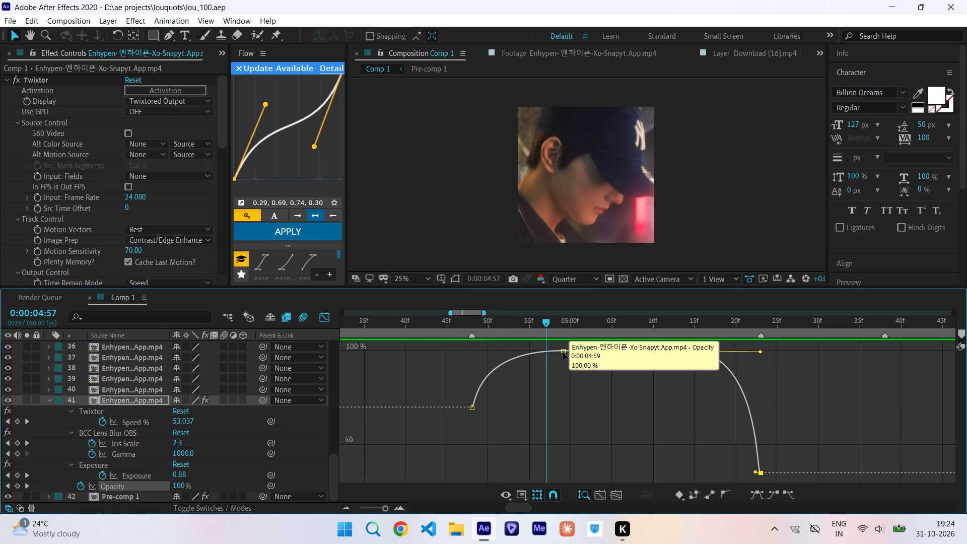
# Move layer 41's second Opacity keyframe, the end of the fade-in, to 0:00:04:55 at 100%.
pyautogui.moveTo(563, 352); pyautogui.dragTo(530, 352)
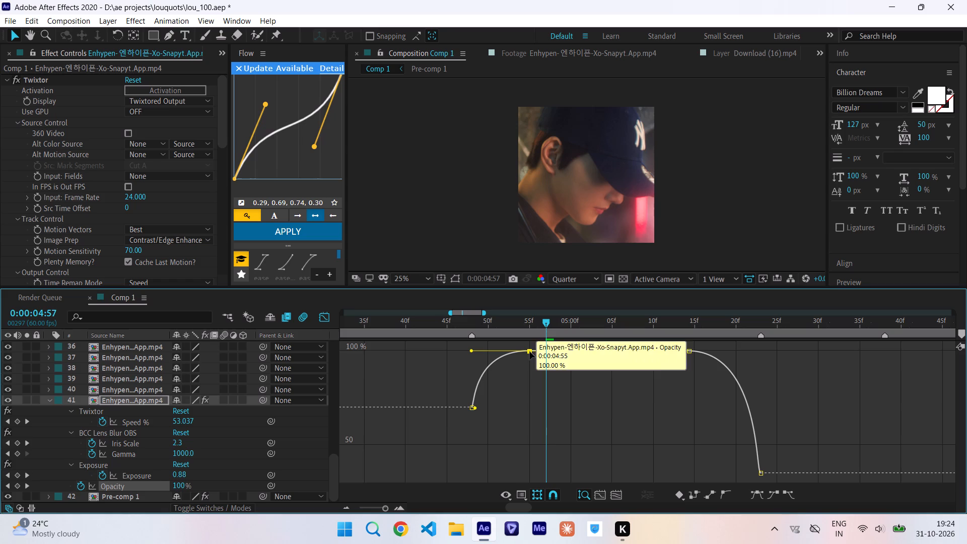
# Move layer 41's third Opacity keyframe, the start of the fade-out, to about 0:00:05:17, keeping it at 100%.
pyautogui.moveTo(689, 350); pyautogui.dragTo(692, 350)
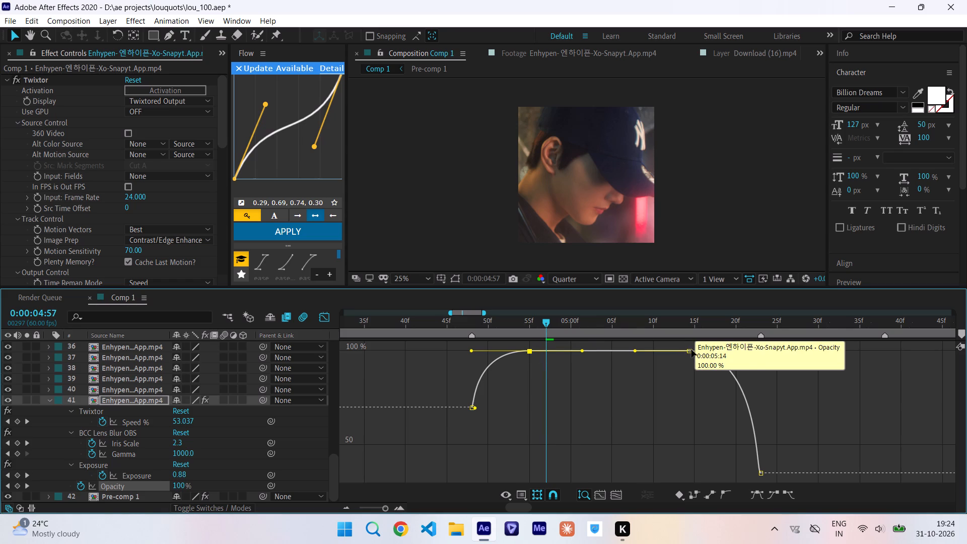
pyautogui.moveTo(692, 350); pyautogui.dragTo(712, 350)
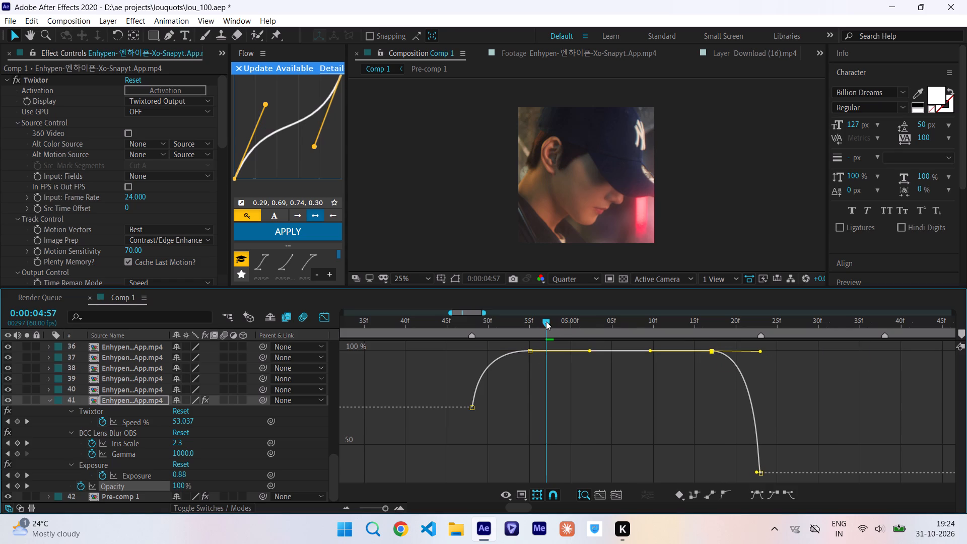
# Scrub and play Comp 1 around layer 41 to judge the timing of its fade-in and fade-out.
pyautogui.moveTo(548, 323); pyautogui.dragTo(506, 317)
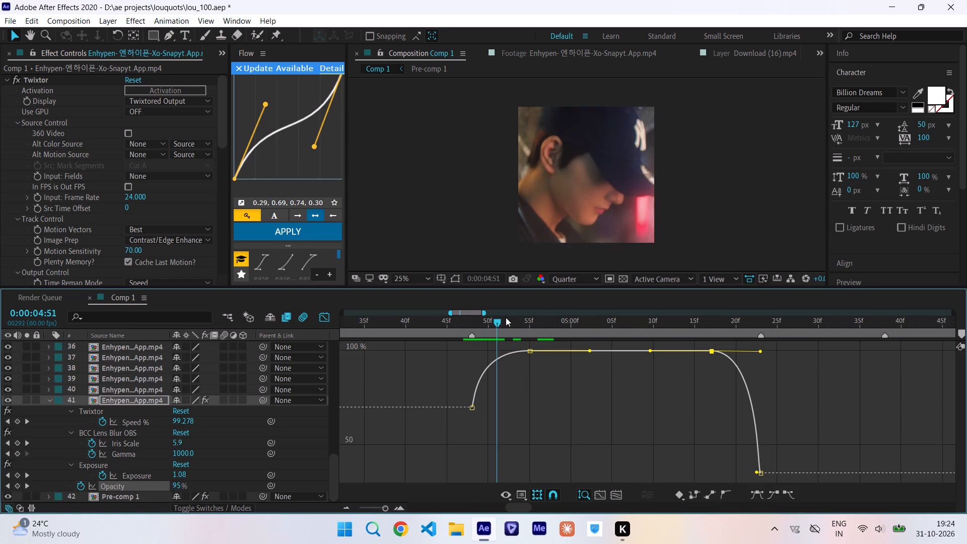
pyautogui.moveTo(506, 317); pyautogui.dragTo(761, 341)
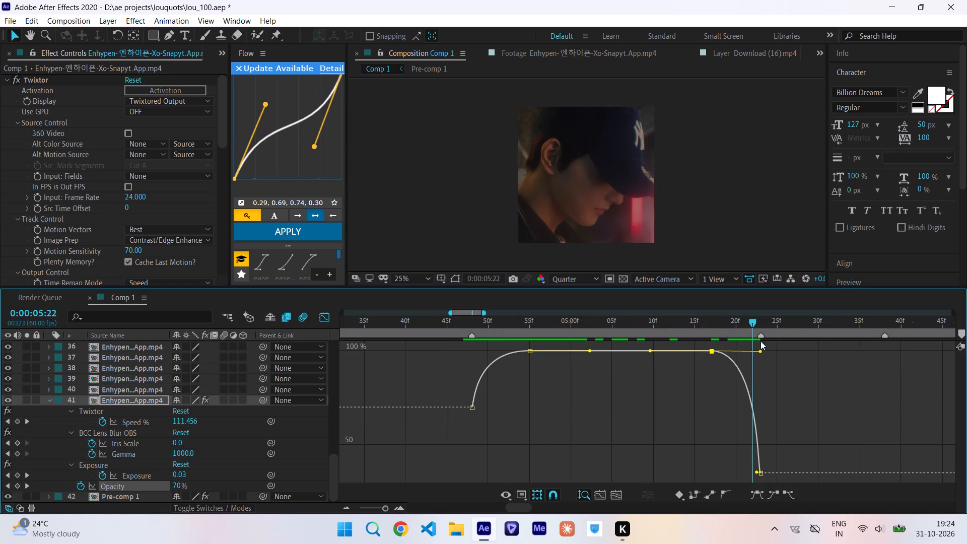
pyautogui.moveTo(761, 341); pyautogui.dragTo(352, 353)
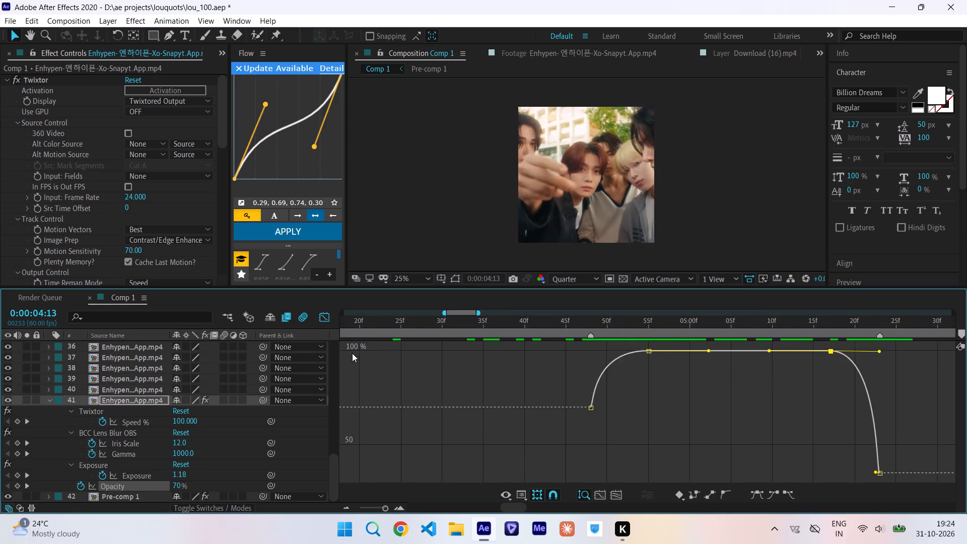
pyautogui.moveTo(352, 353); pyautogui.dragTo(250, 379)
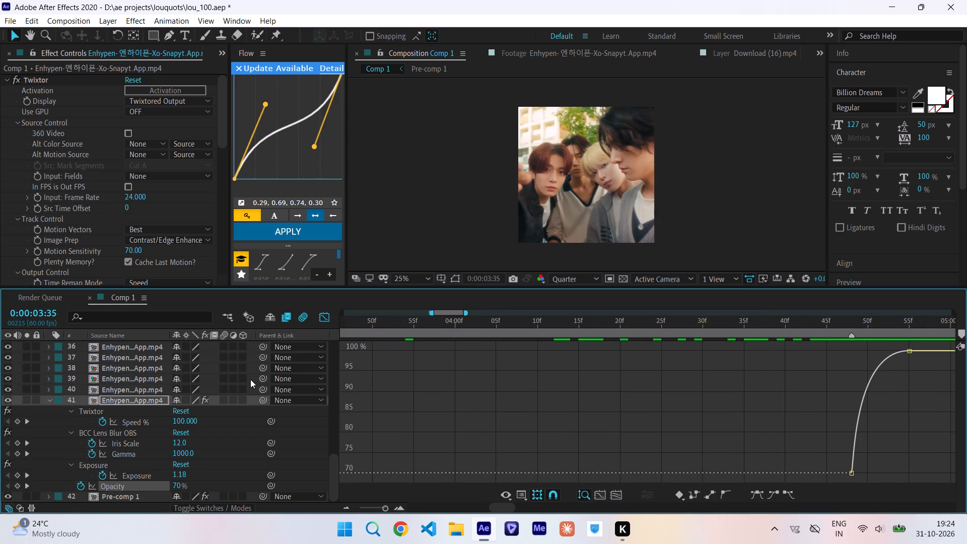
pyautogui.press('space')
pyautogui.hscroll(-1, 542, 401)
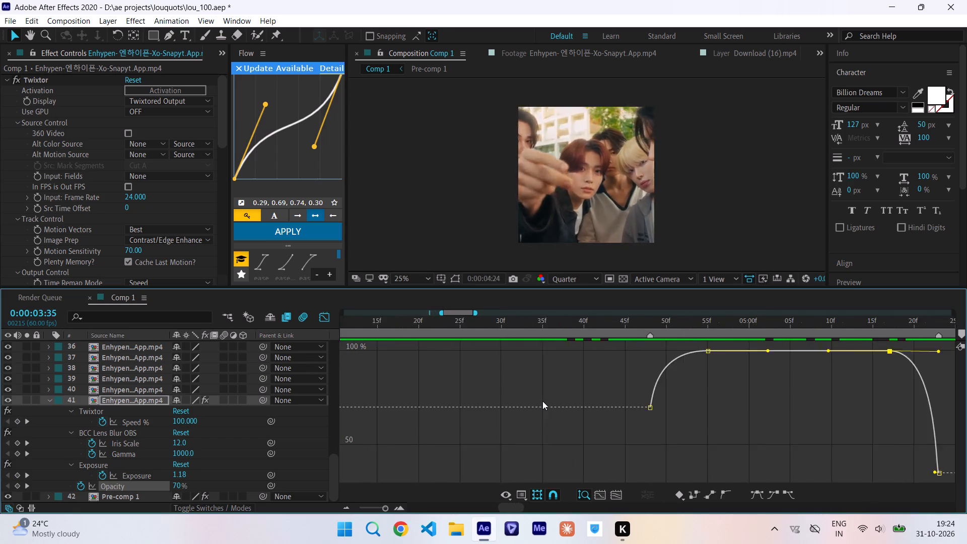
pyautogui.hscroll(-2, 542, 401)
pyautogui.click(468, 318)
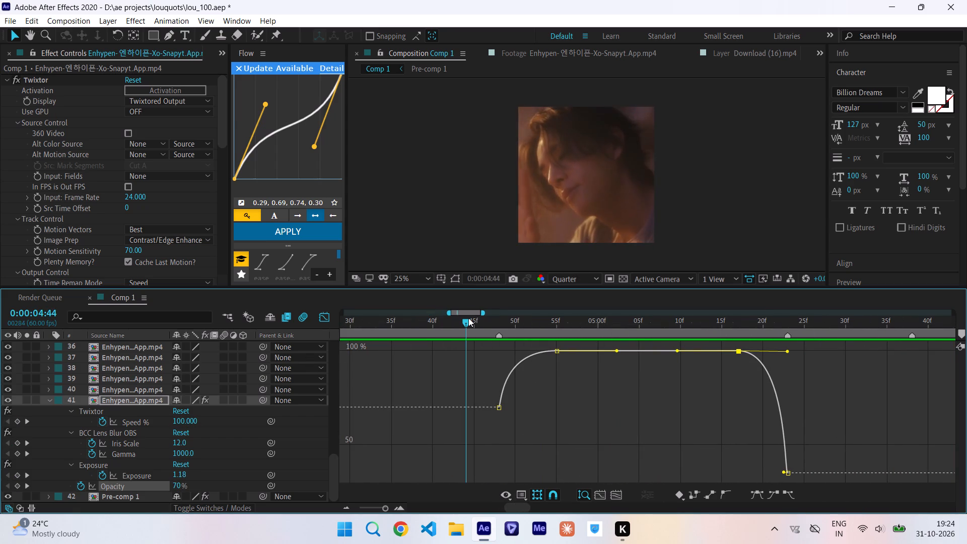
pyautogui.press('space')
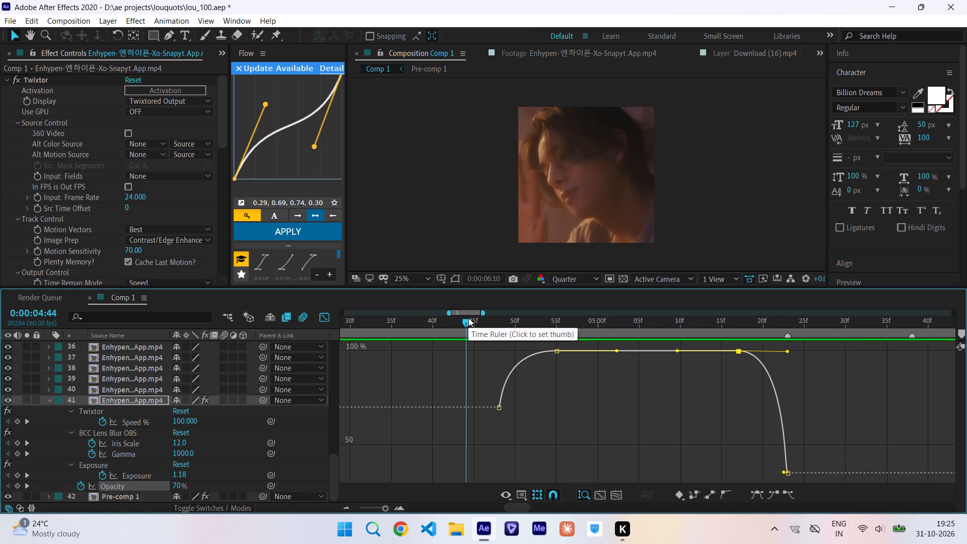
pyautogui.click(495, 320)
pyautogui.moveTo(495, 320); pyautogui.dragTo(554, 321)
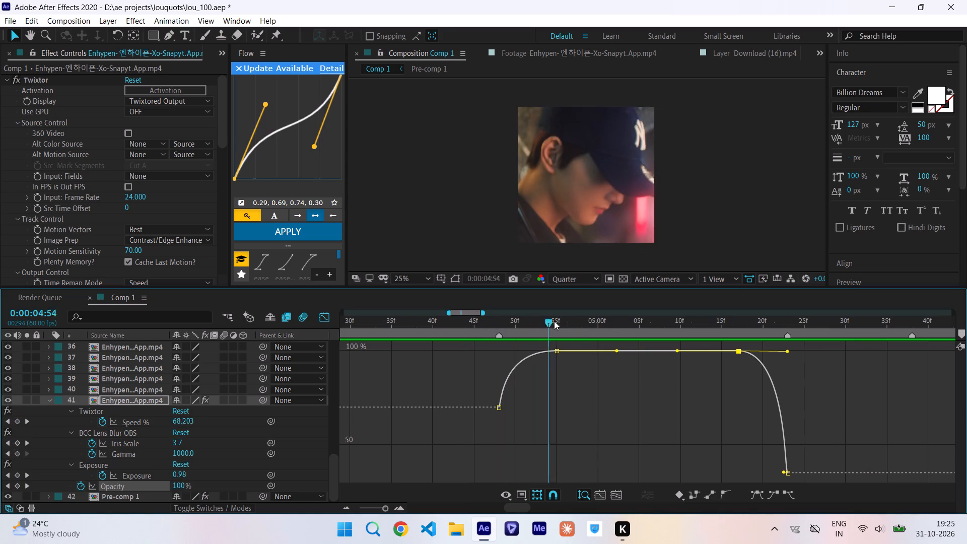
pyautogui.moveTo(554, 321); pyautogui.dragTo(498, 335)
# Leave the graph editor, check layer 41's opening frames, and return the current time to the clip's start at 0:00:04:48.
pyautogui.click(319, 317)
pyautogui.scroll(-1, 499, 395)
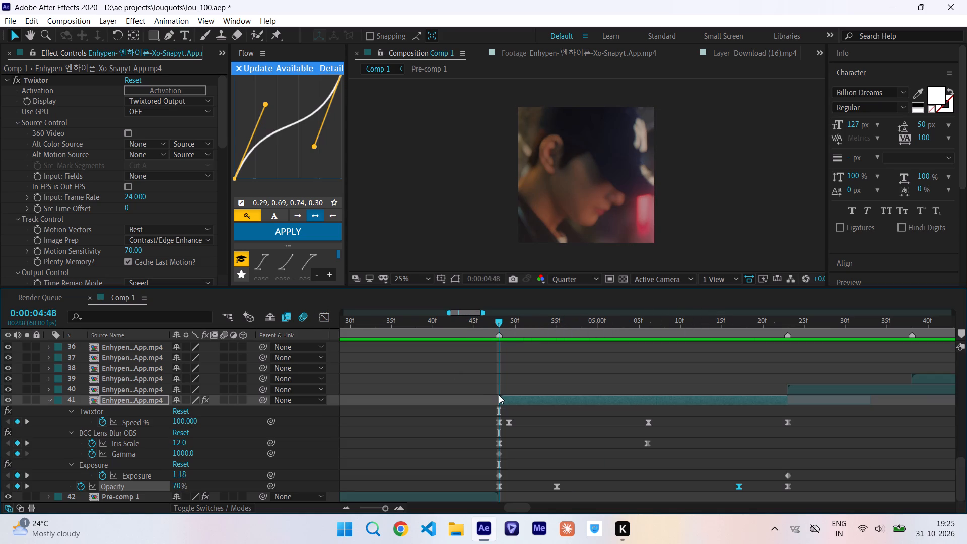
pyautogui.scroll(-1, 499, 395)
pyautogui.moveTo(497, 324); pyautogui.dragTo(566, 327)
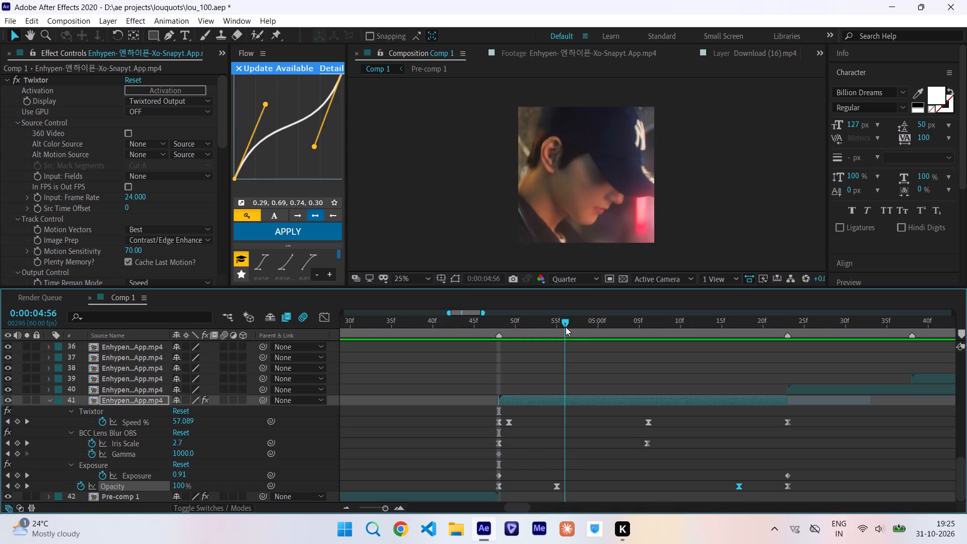
pyautogui.moveTo(566, 327); pyautogui.dragTo(499, 344)
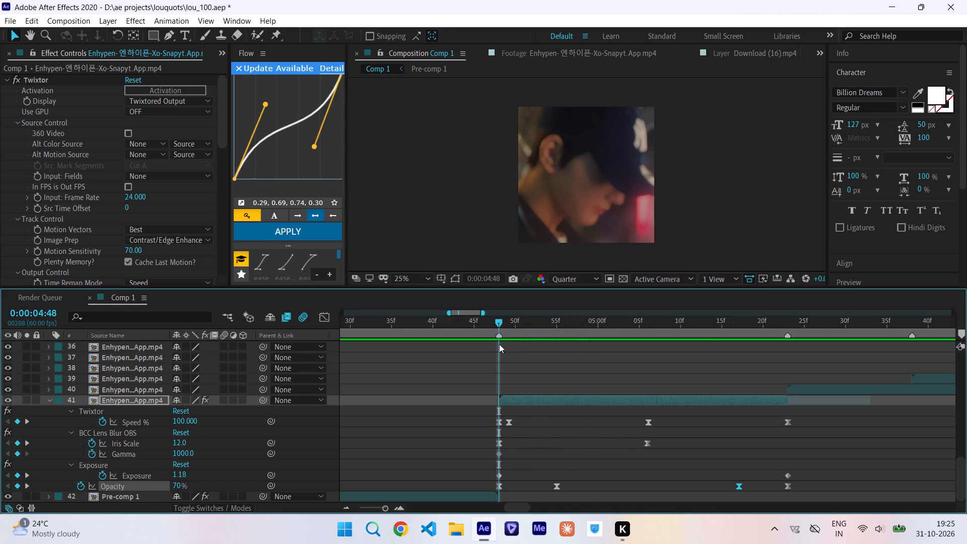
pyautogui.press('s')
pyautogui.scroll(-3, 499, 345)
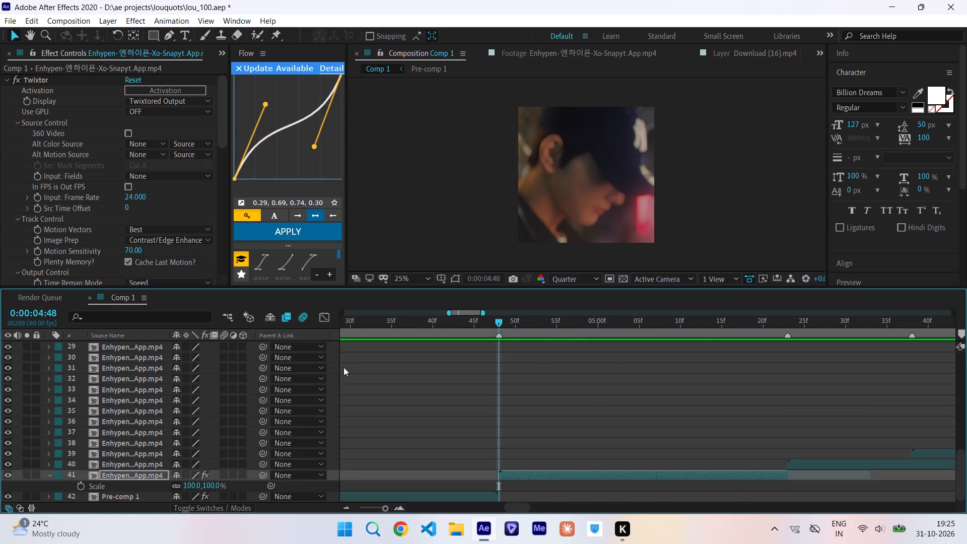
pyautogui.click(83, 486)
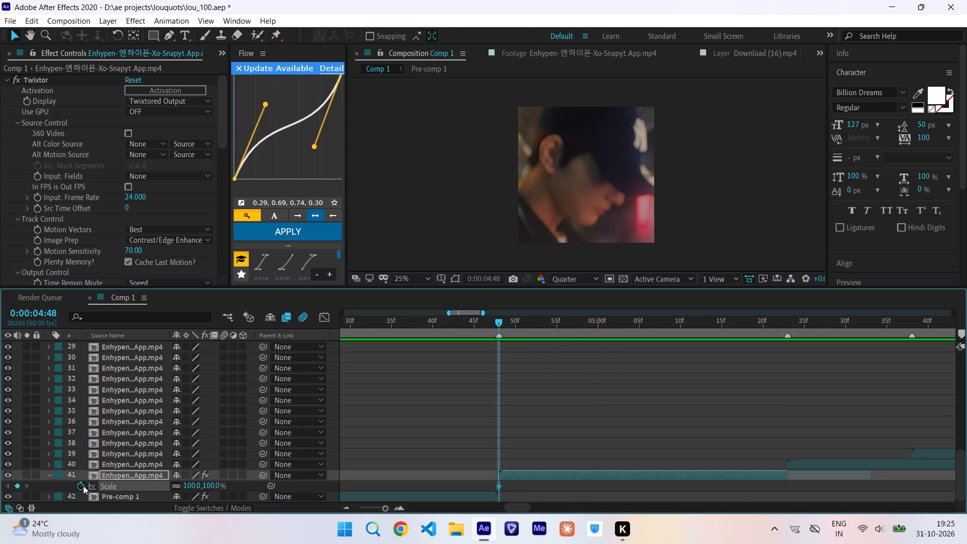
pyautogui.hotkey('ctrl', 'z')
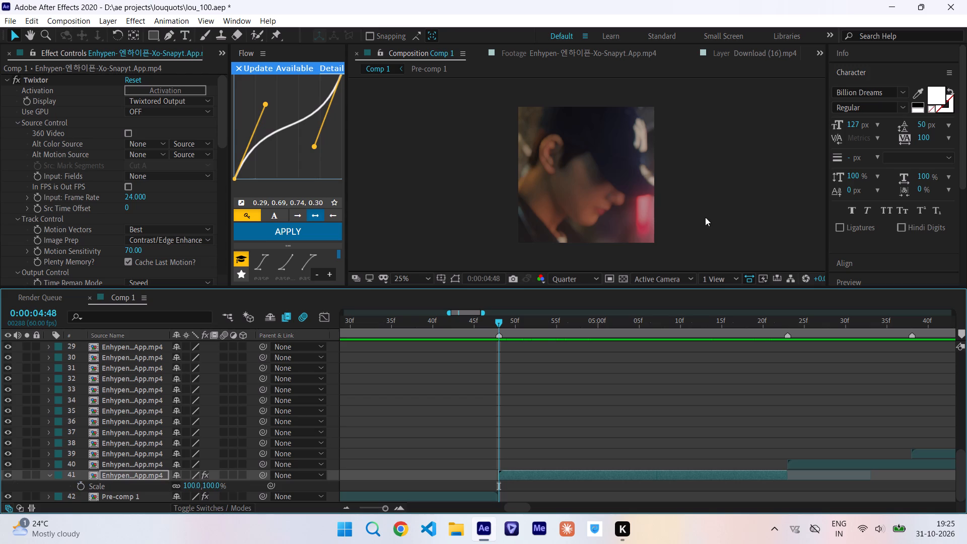
# Find the S_BlurMoCurves effect with the search "s_bl" and apply it to layer 41.
pyautogui.click(853, 77)
pyautogui.click(869, 129)
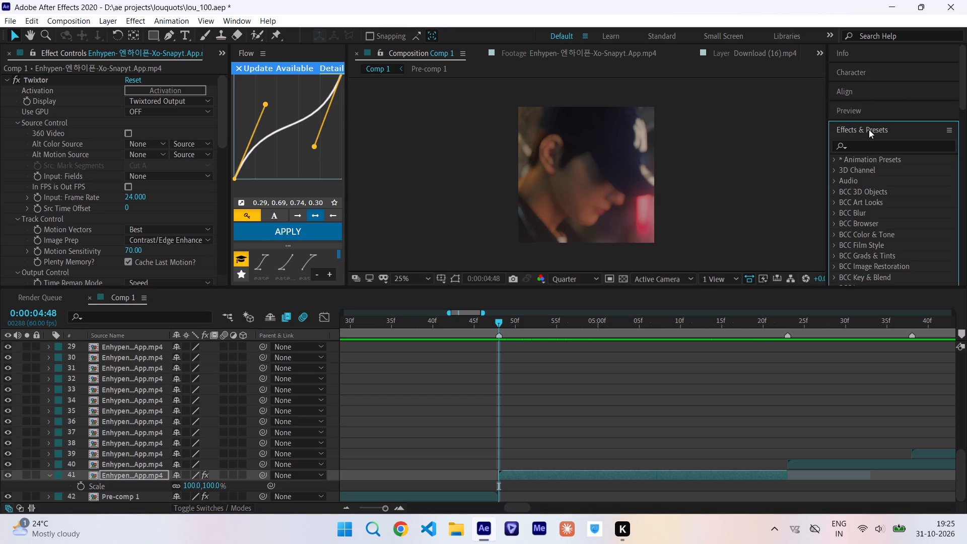
pyautogui.click(867, 144)
pyautogui.write('s_bl')
pyautogui.moveTo(916, 217); pyautogui.dragTo(628, 474)
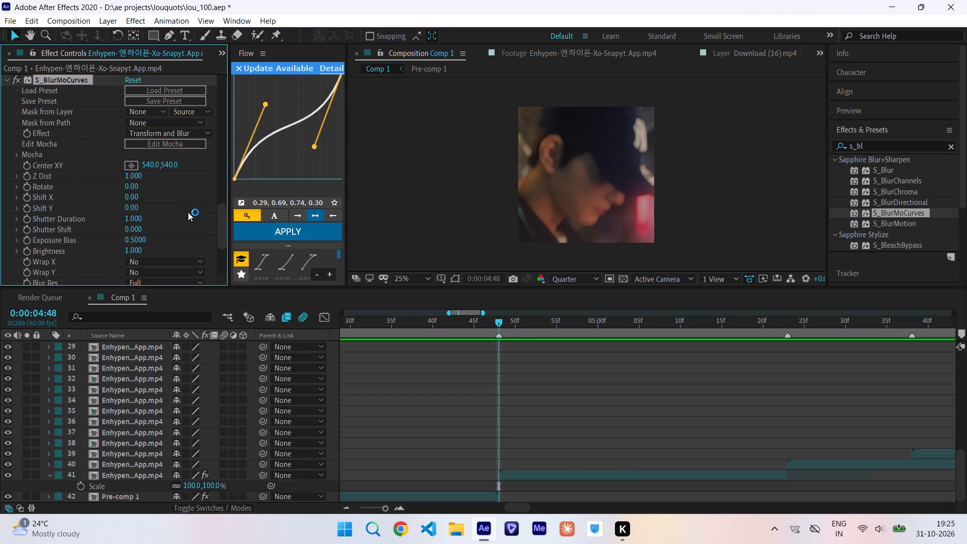
# Animate S_BlurMoCurves Z Dist on layer 41 from 1.000 at 0:00:04:48 to 0.8 at the 0:00:05:23 beat marker.
pyautogui.click(27, 175)
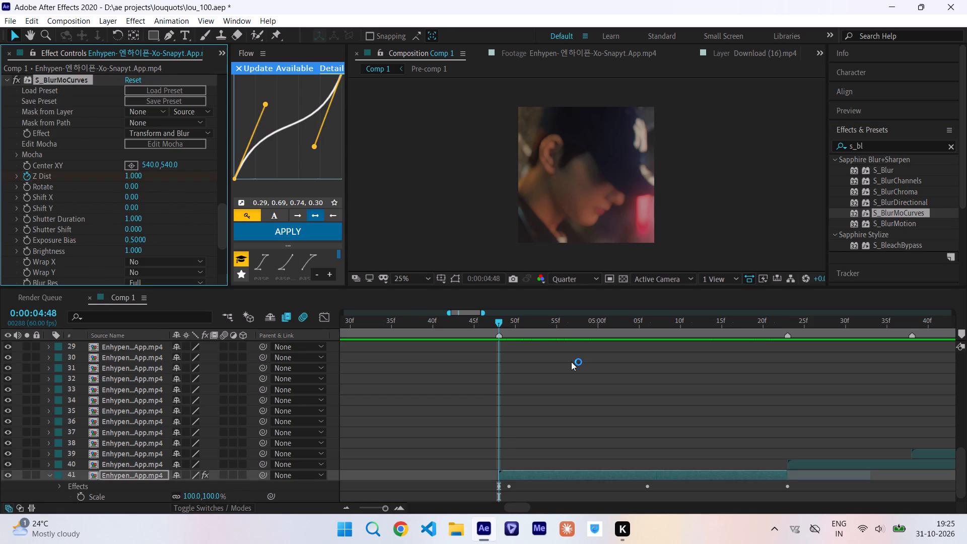
pyautogui.scroll(-3, 571, 362)
pyautogui.click(784, 320)
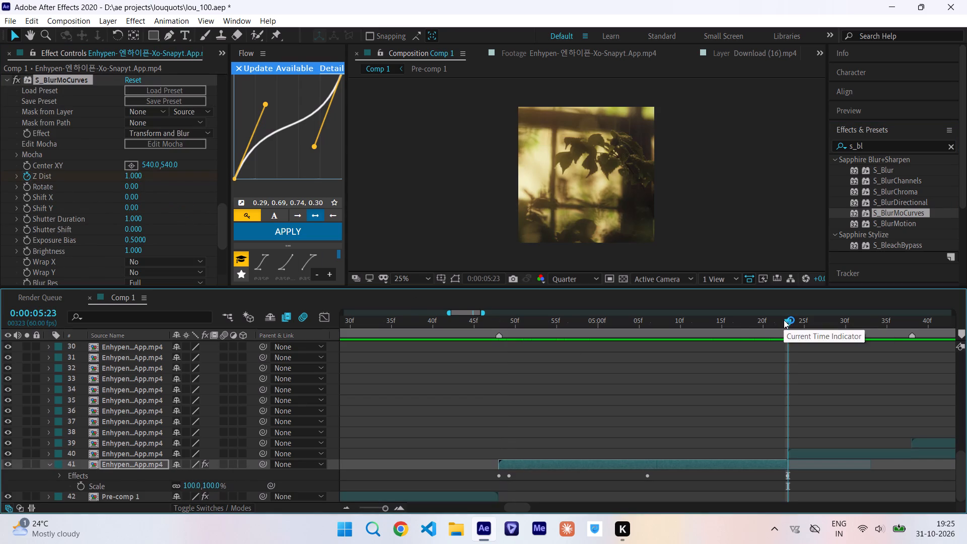
pyautogui.click(139, 176)
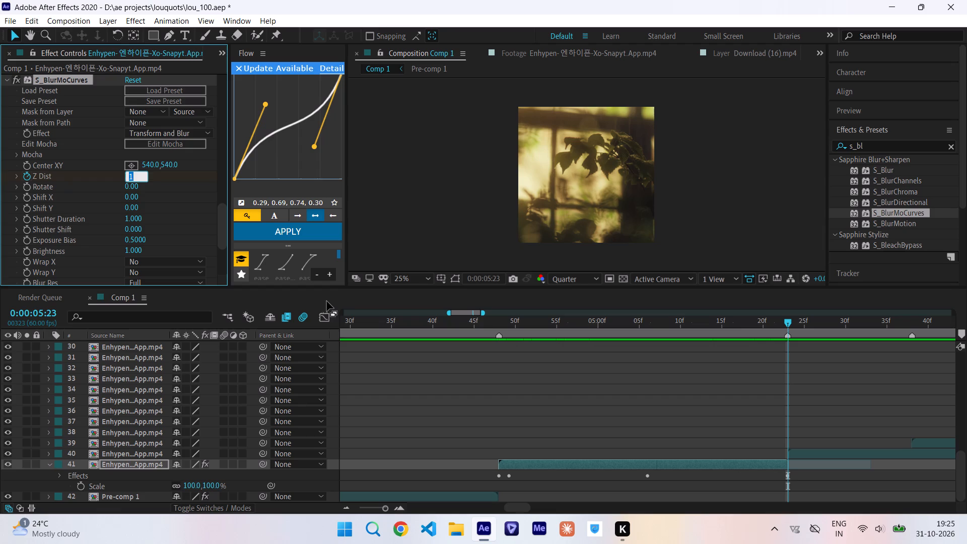
pyautogui.write('0.8')
pyautogui.press('Return')
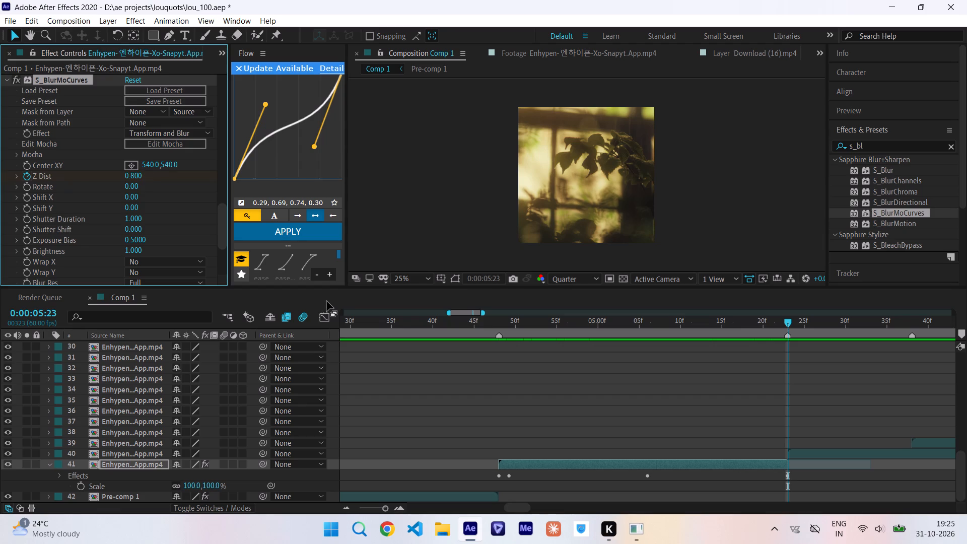
# Ease both Z Dist keyframes on layer 41 and apply the 0.29, 0.69, 0.74, 0.30 Flow curve to them.
pyautogui.press('u')
pyautogui.scroll(-3, 755, 411)
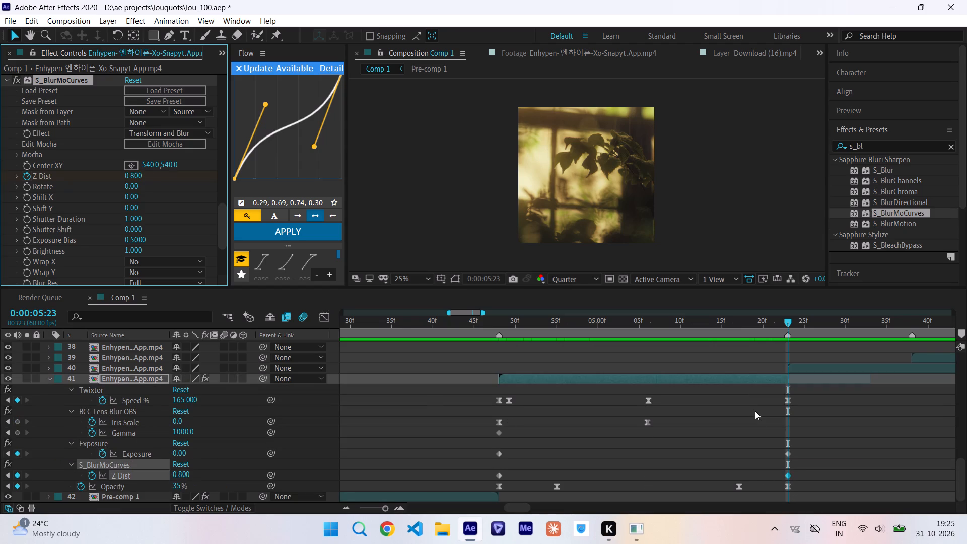
pyautogui.moveTo(794, 469); pyautogui.dragTo(493, 474)
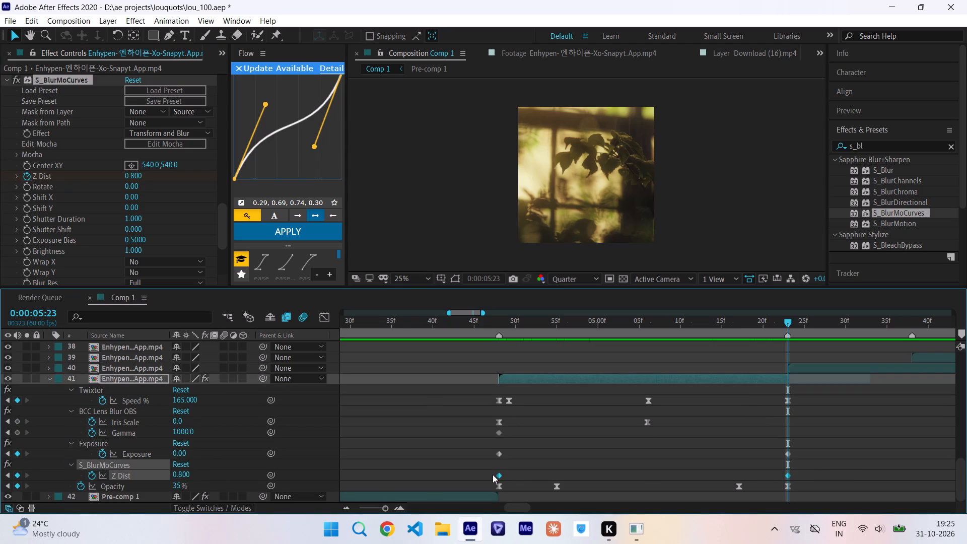
pyautogui.press('F9')
pyautogui.click(315, 232)
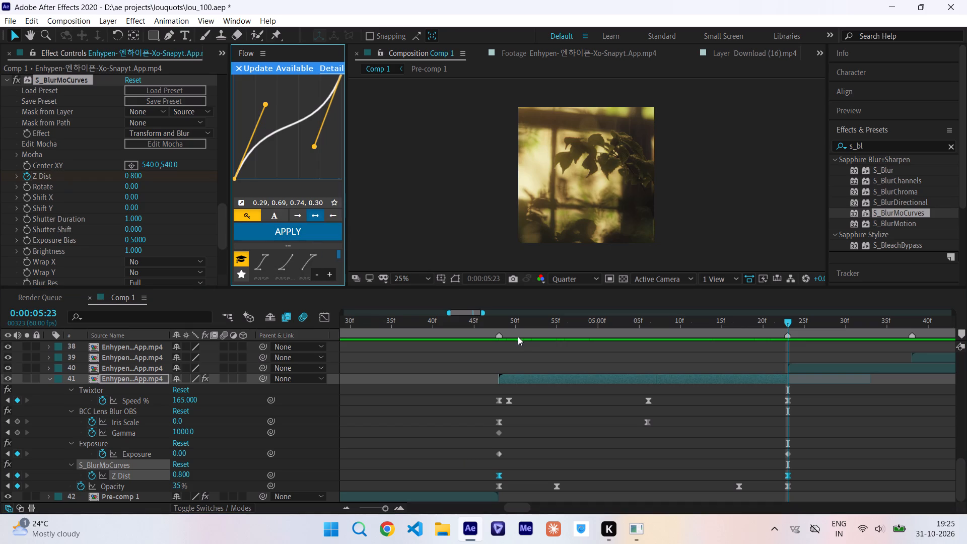
# Scrub and preview Comp 1 across layer 41, including the cuts before and after it, to judge the Z Dist zoom.
pyautogui.moveTo(473, 317); pyautogui.dragTo(572, 315)
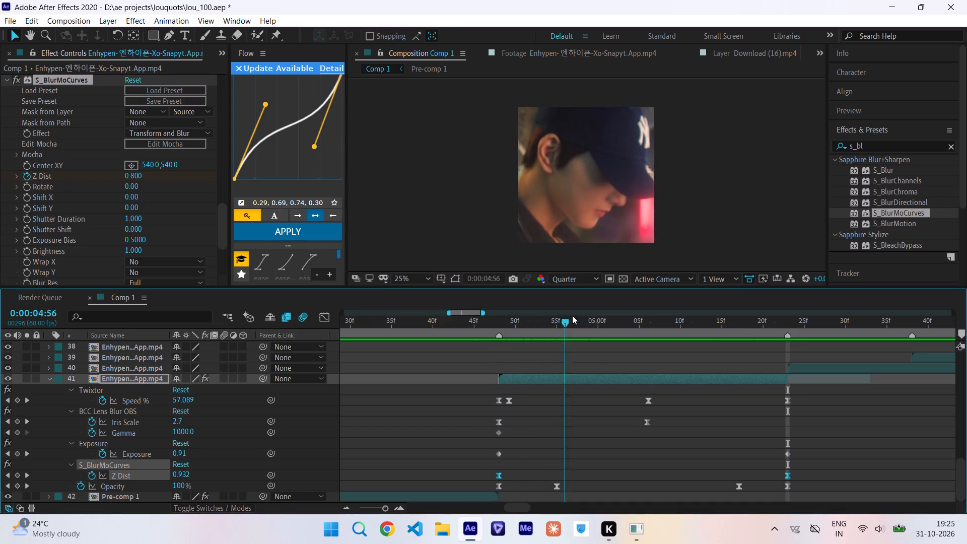
pyautogui.moveTo(572, 315); pyautogui.dragTo(807, 311)
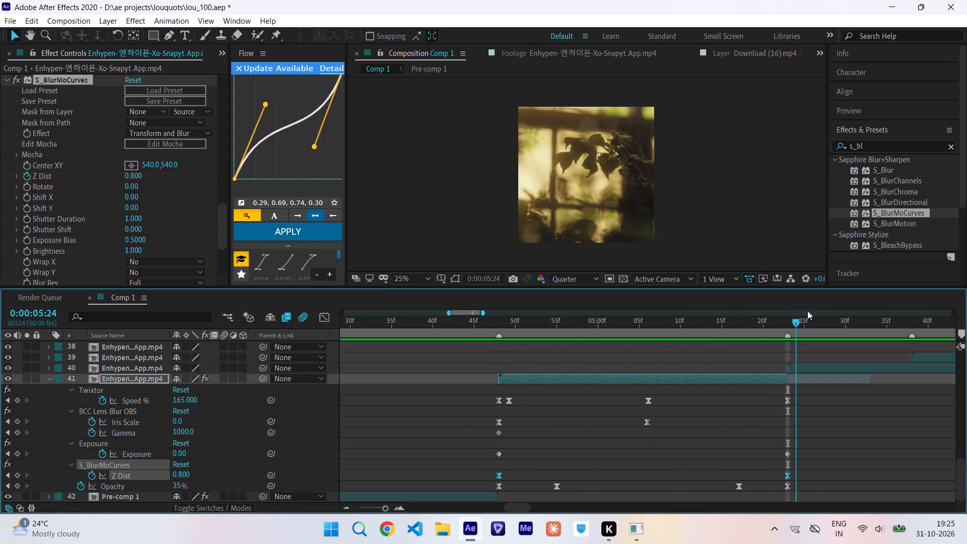
pyautogui.moveTo(807, 311); pyautogui.dragTo(222, 350)
pyautogui.press('space')
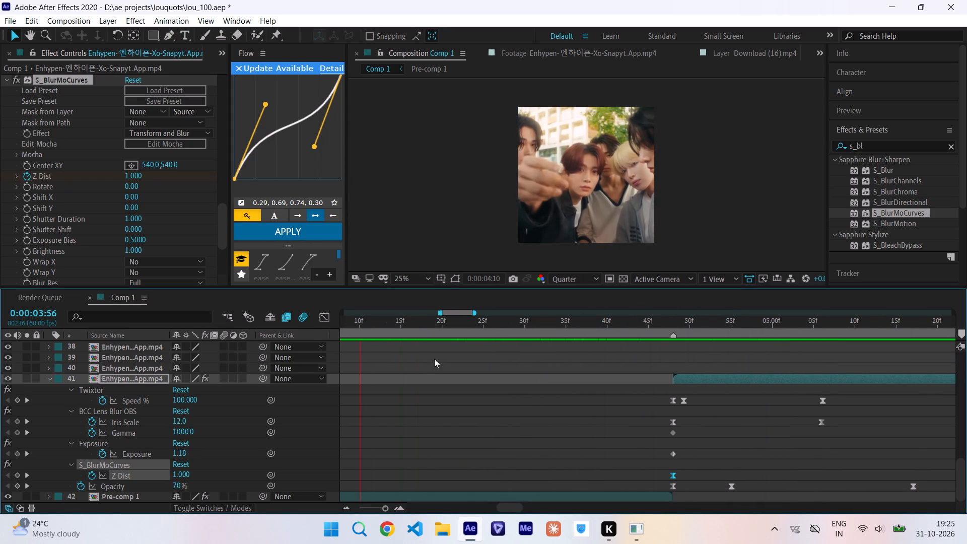
pyautogui.hscroll(-2, 670, 399)
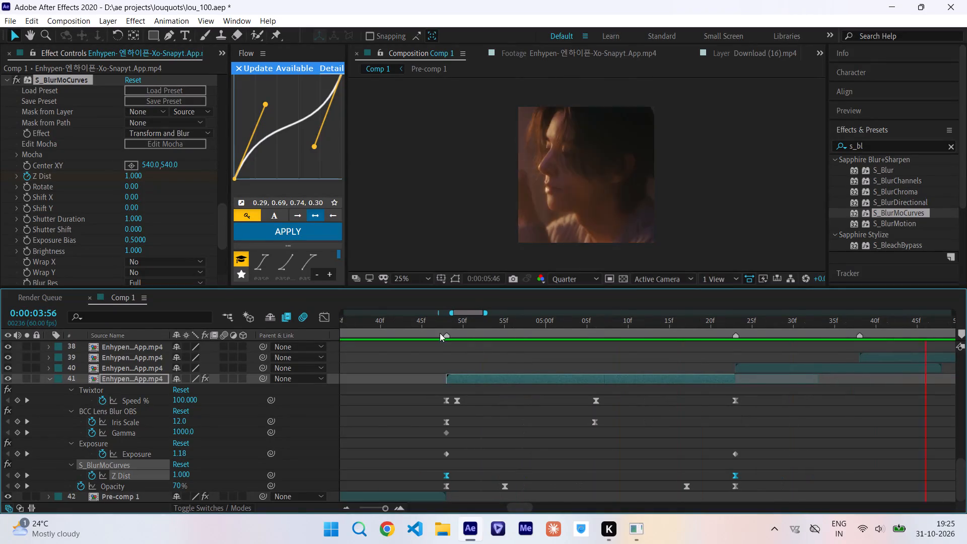
pyautogui.click(427, 322)
pyautogui.press('space')
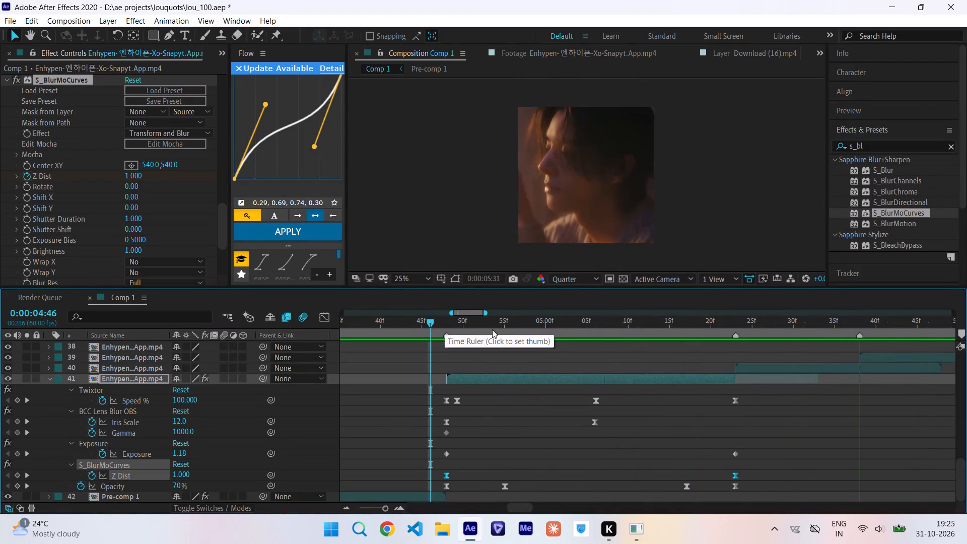
pyautogui.moveTo(507, 320); pyautogui.dragTo(754, 312)
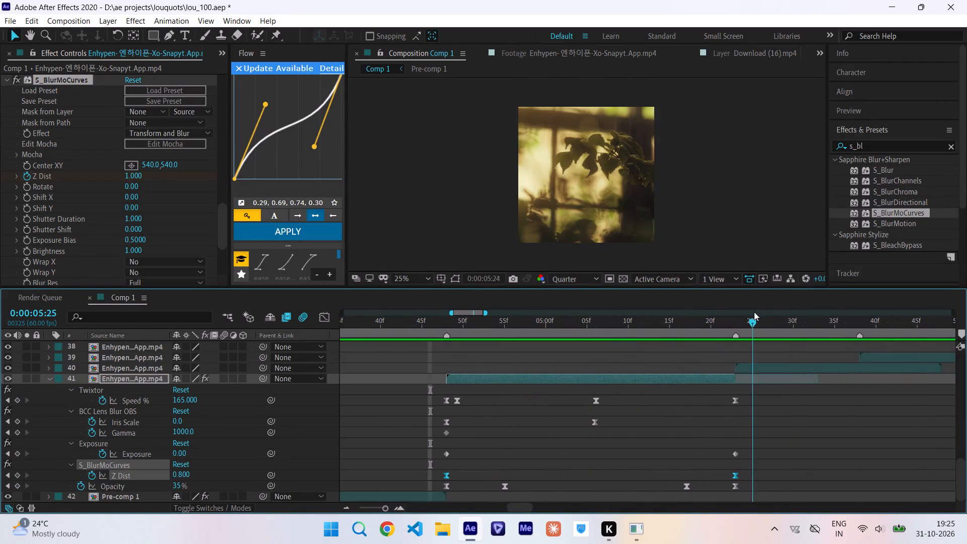
pyautogui.moveTo(754, 312); pyautogui.dragTo(414, 339)
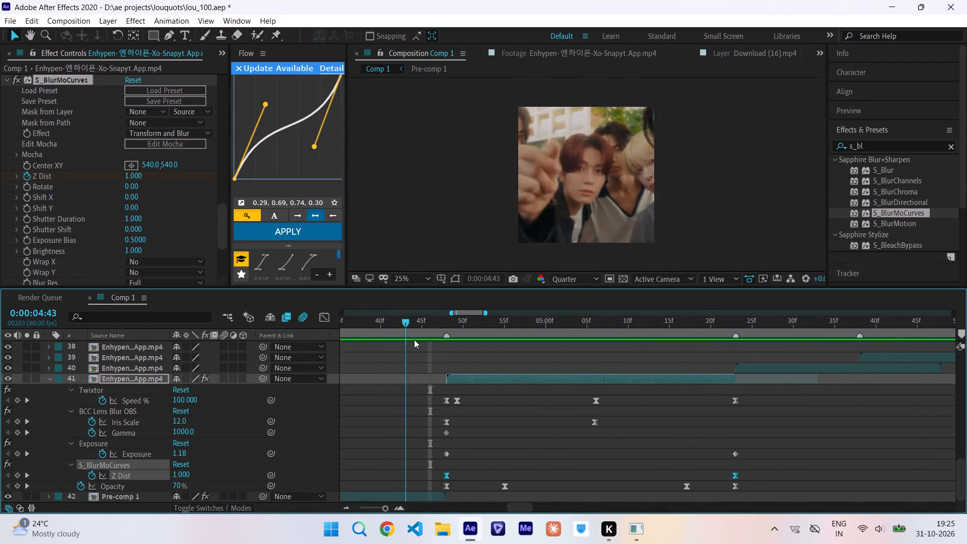
pyautogui.moveTo(414, 339); pyautogui.dragTo(757, 322)
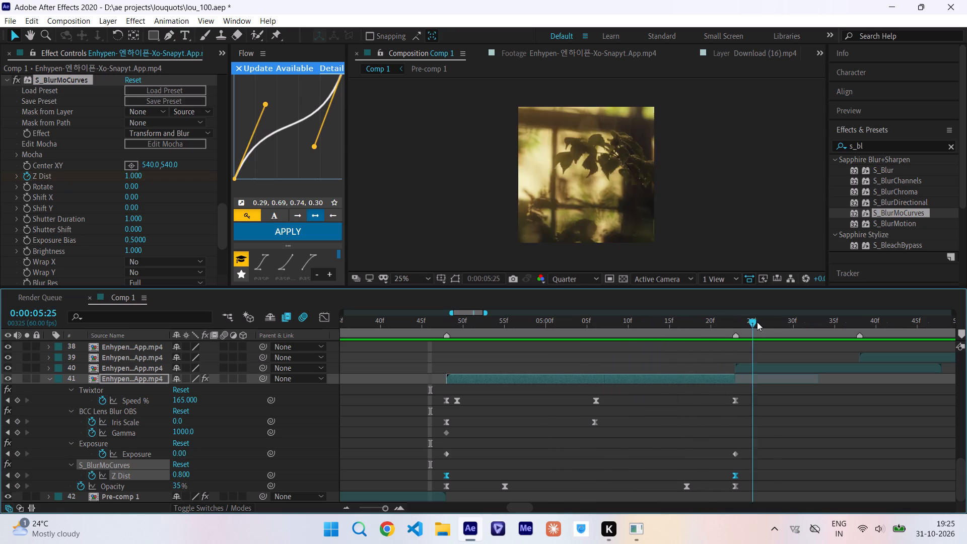
pyautogui.moveTo(757, 322); pyautogui.dragTo(584, 358)
# Copy all the Twixtor, BCC Lens Blur OBS, Exposure, S_BlurMoCurves and Opacity keyframes of layer 41.
pyautogui.moveTo(420, 388); pyautogui.dragTo(560, 419)
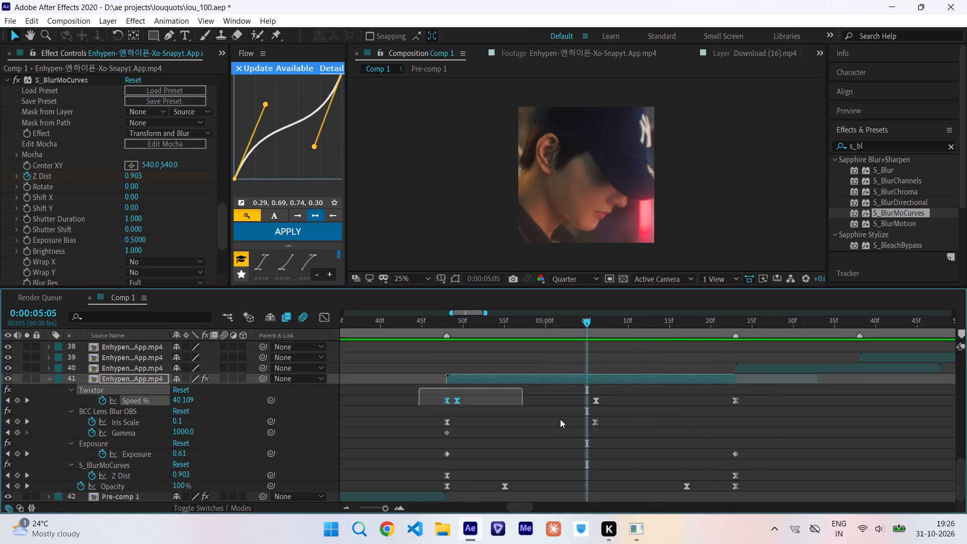
pyautogui.moveTo(560, 419); pyautogui.dragTo(753, 488)
pyautogui.hotkey('ctrl', 'c')
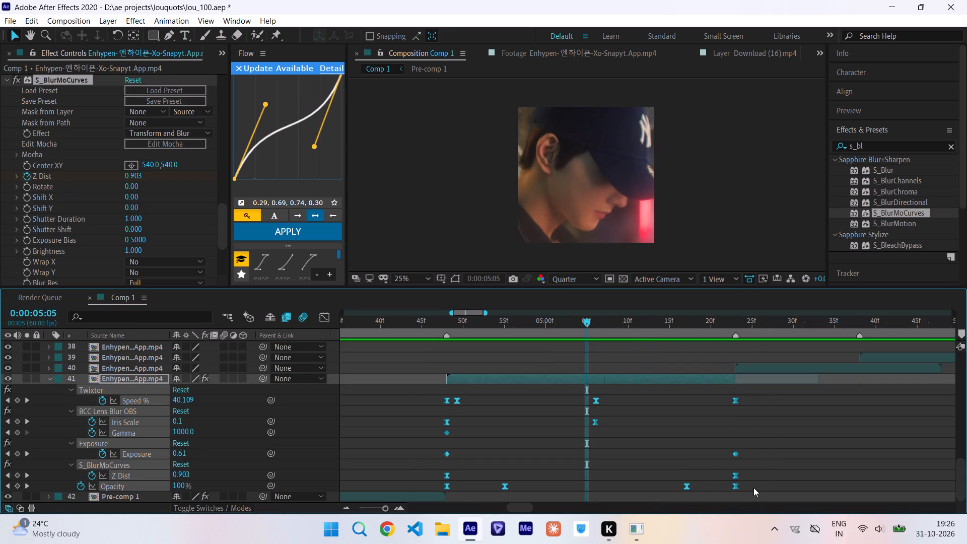
pyautogui.press('u')
# Trim the ends of layers 40 and 39 to the beat markers at 0:00:05:38 and 0:00:05:54.
pyautogui.hscroll(-1, 753, 488)
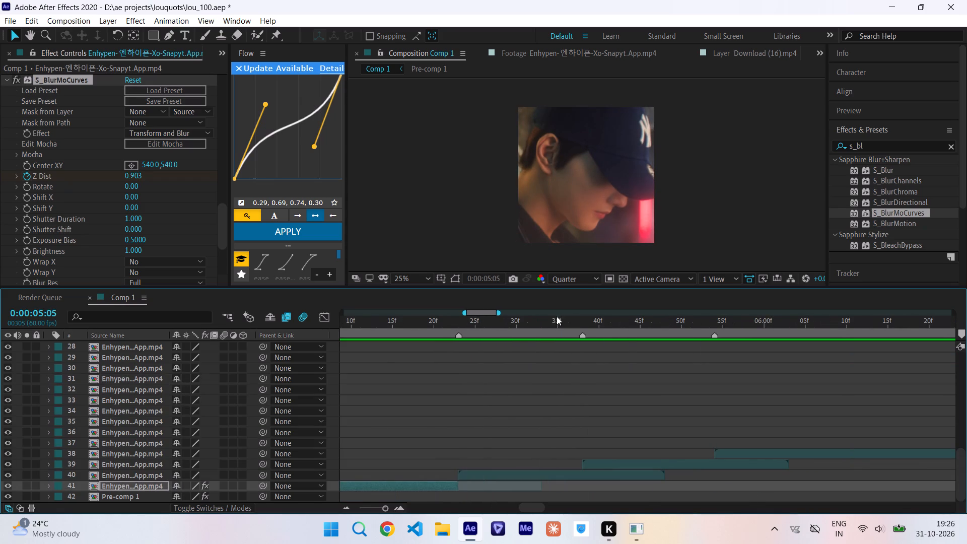
pyautogui.click(582, 320)
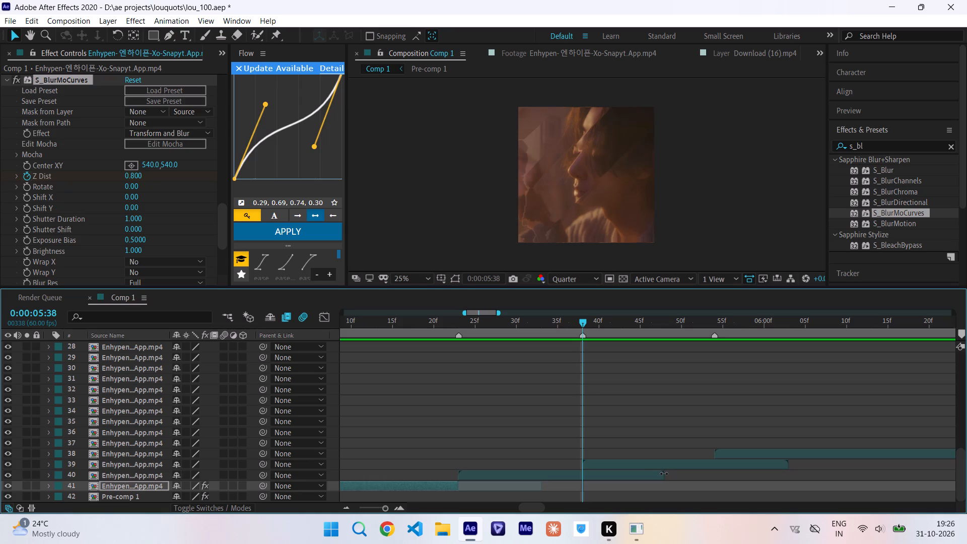
pyautogui.moveTo(664, 473); pyautogui.dragTo(583, 490)
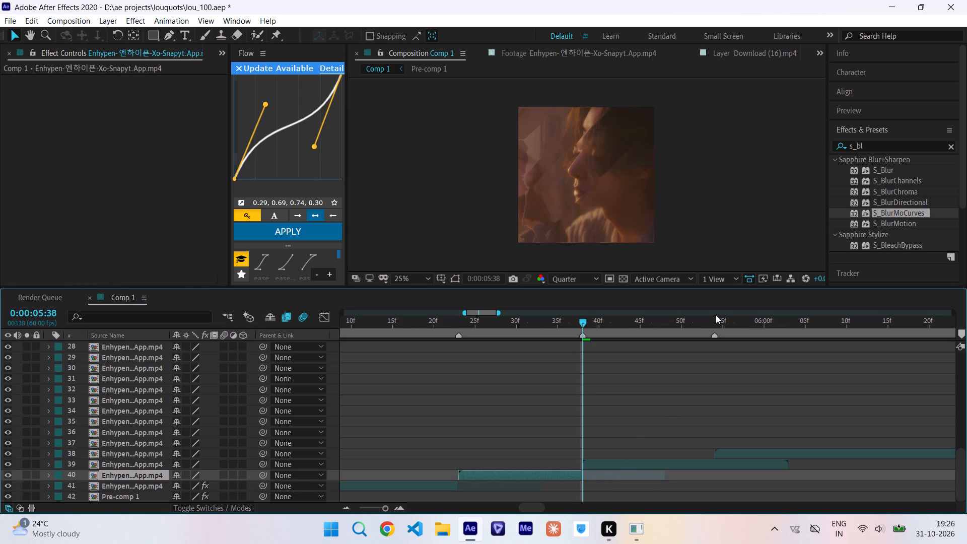
pyautogui.click(716, 317)
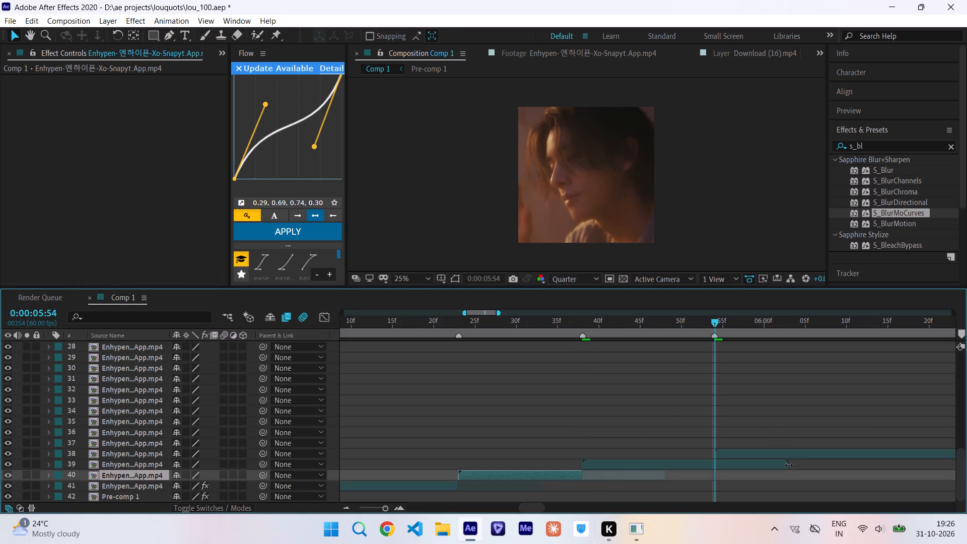
pyautogui.moveTo(788, 464); pyautogui.dragTo(717, 472)
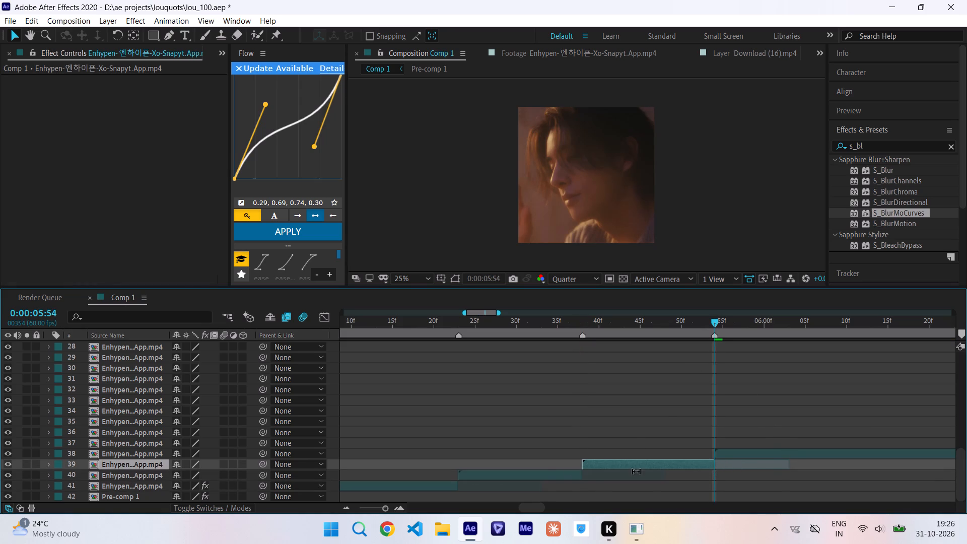
# Paste the copied keyframes onto layer 40 from 0:00:05:23 and compress them proportionally to end at the 0:00:05:38 marker.
pyautogui.click(558, 474)
pyautogui.press('i')
pyautogui.hotkey('ctrl', 'v')
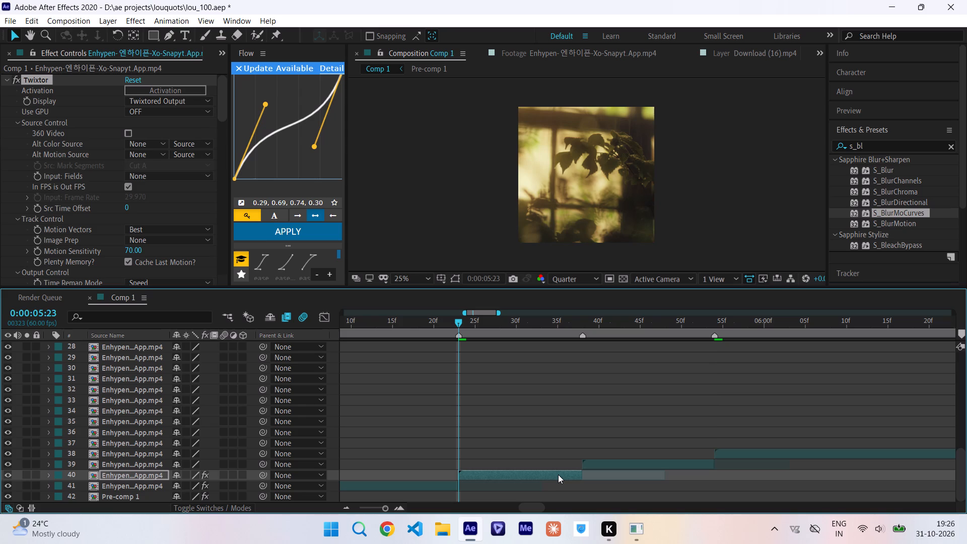
pyautogui.press('u')
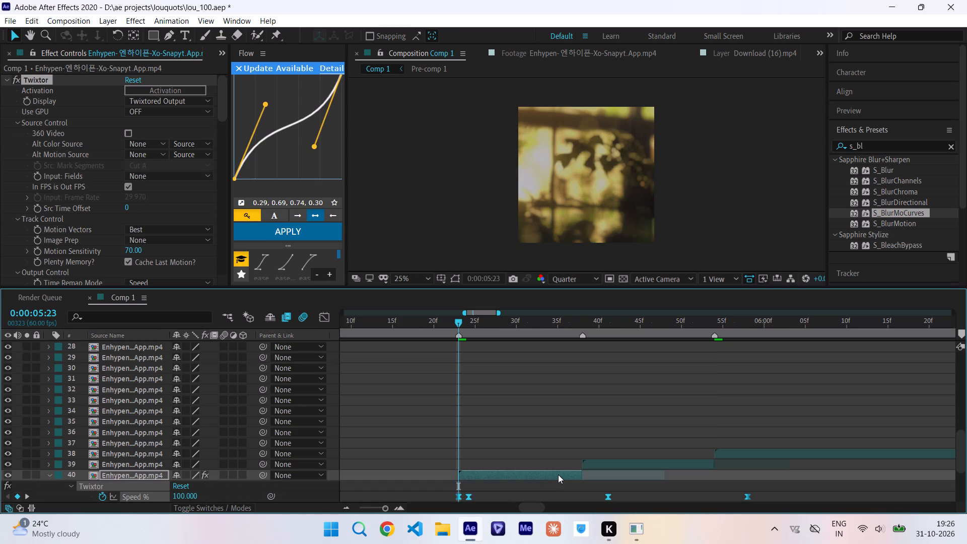
pyautogui.scroll(-8, 558, 474)
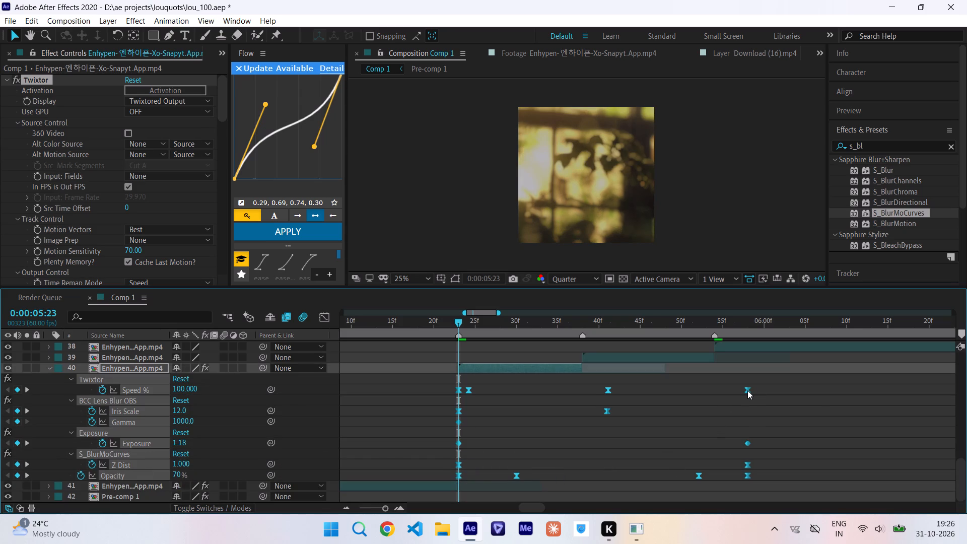
pyautogui.keyDown('alt'); pyautogui.moveTo(747, 390); pyautogui.dragTo(579, 406); pyautogui.keyUp('alt')
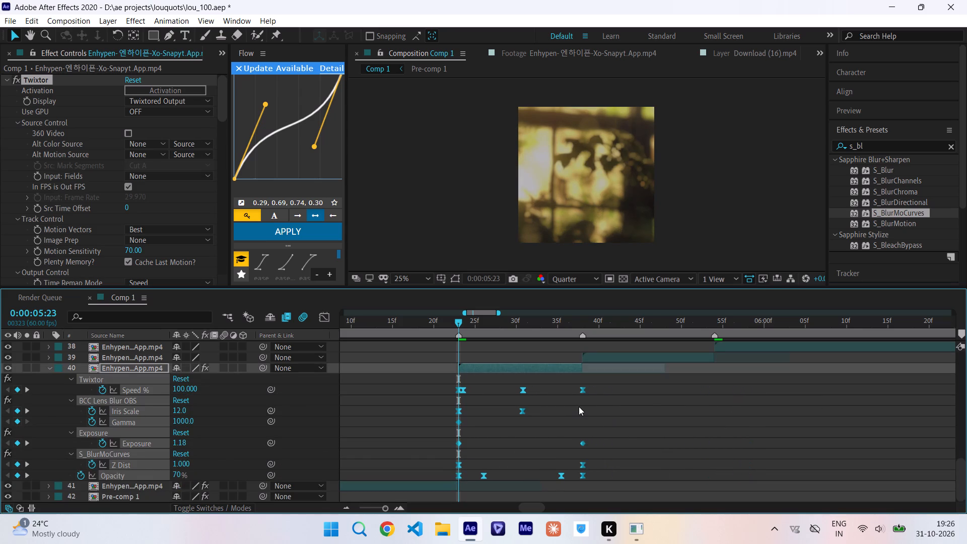
pyautogui.press('u')
# Paste the copied keyframes onto layer 39 from 0:00:05:38 and compress them proportionally to end at the 0:00:05:54 marker.
pyautogui.click(604, 463)
pyautogui.press('i')
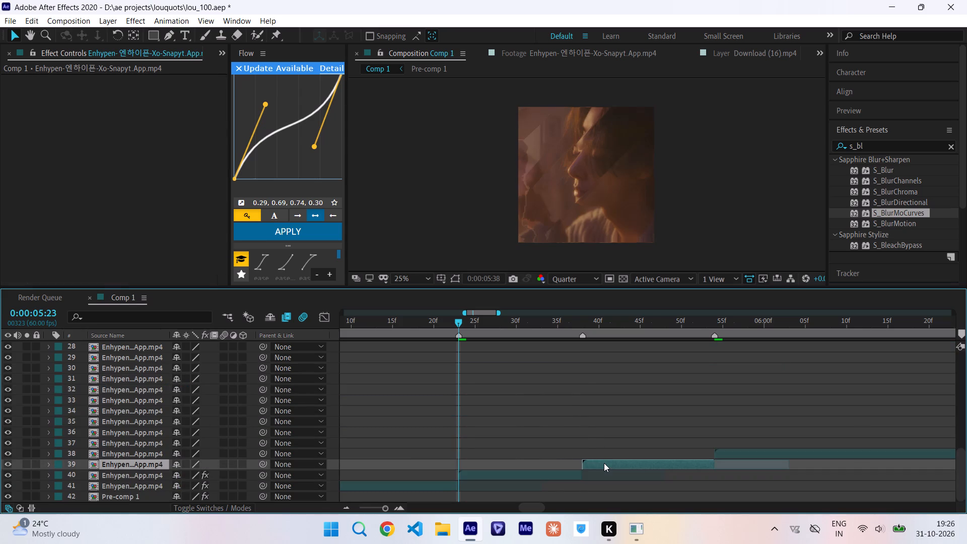
pyautogui.hotkey('ctrl', 'v')
pyautogui.press('u')
pyautogui.scroll(-2, 604, 463)
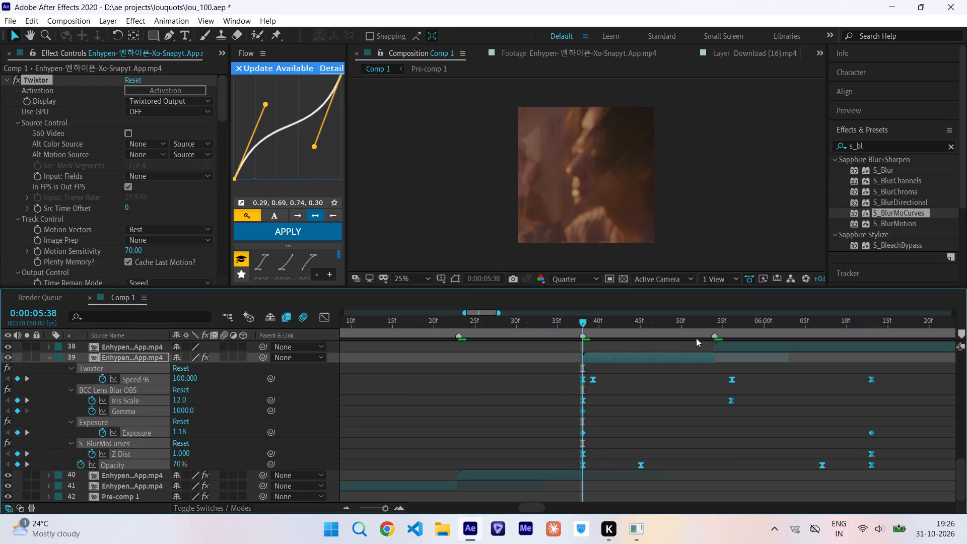
pyautogui.click(715, 323)
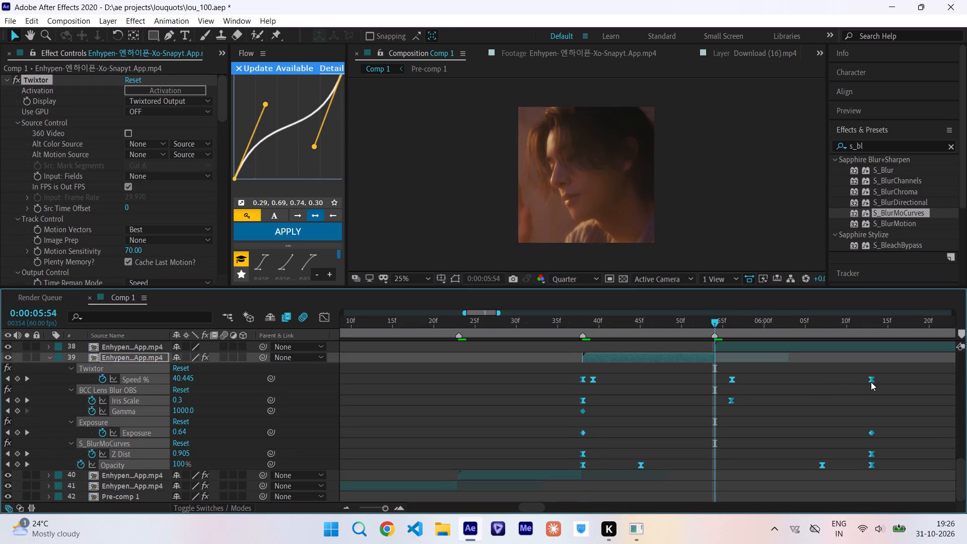
pyautogui.keyDown('alt'); pyautogui.moveTo(871, 382); pyautogui.dragTo(715, 396); pyautogui.keyUp('alt')
pyautogui.press('u')
# Trim the end of layer 38 to the beat marker at 0:00:06:30.
pyautogui.hscroll(-1, 715, 396)
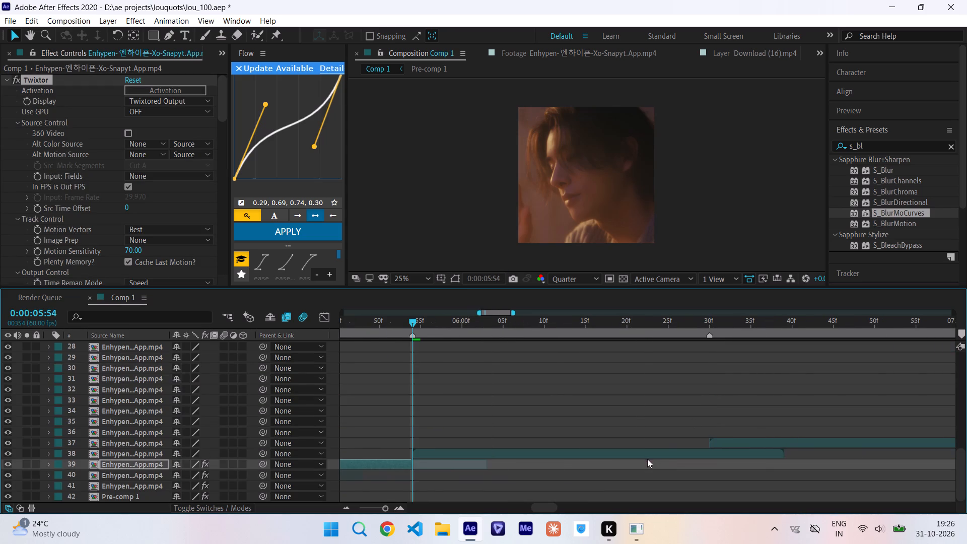
pyautogui.click(709, 321)
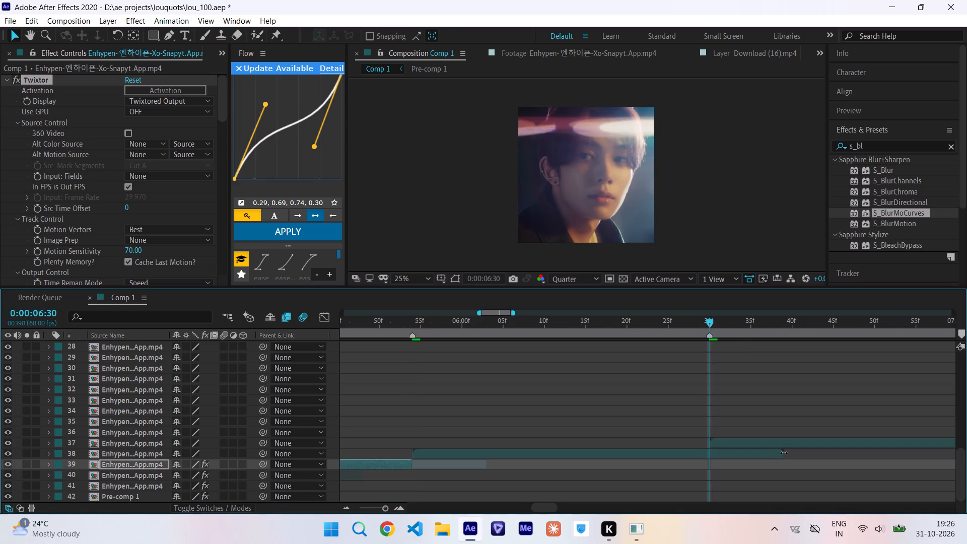
pyautogui.moveTo(784, 454); pyautogui.dragTo(712, 465)
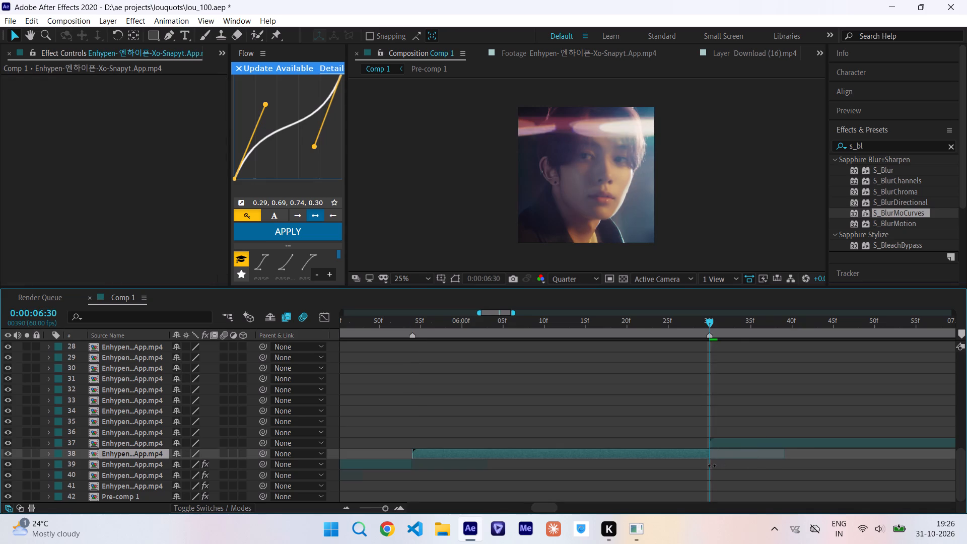
pyautogui.moveTo(712, 465); pyautogui.dragTo(712, 465)
# Paste the copied keyframes onto layer 38 from 0:00:05:54 and stretch them proportionally to end at the 0:00:06:30 marker.
pyautogui.press('i')
pyautogui.hotkey('ctrl', 'v')
pyautogui.press('u')
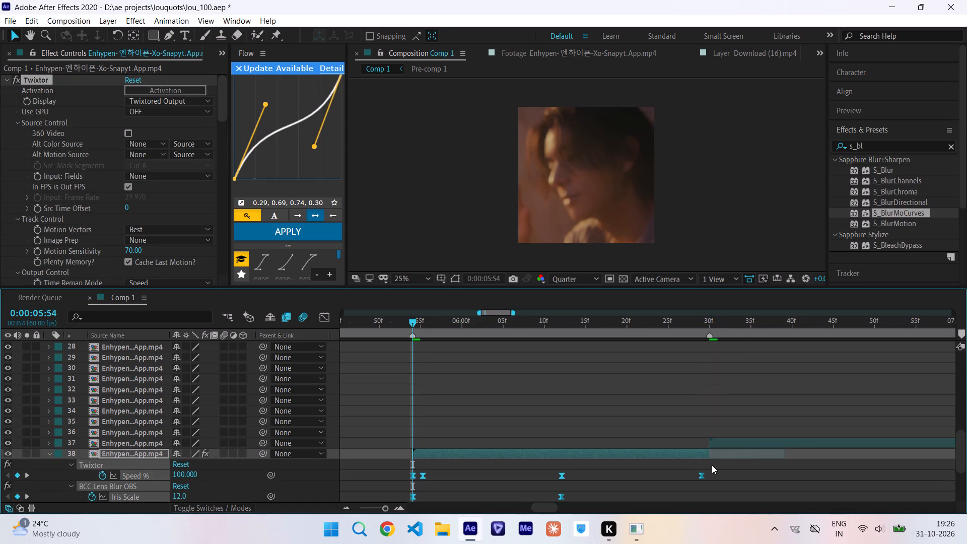
pyautogui.click(709, 323)
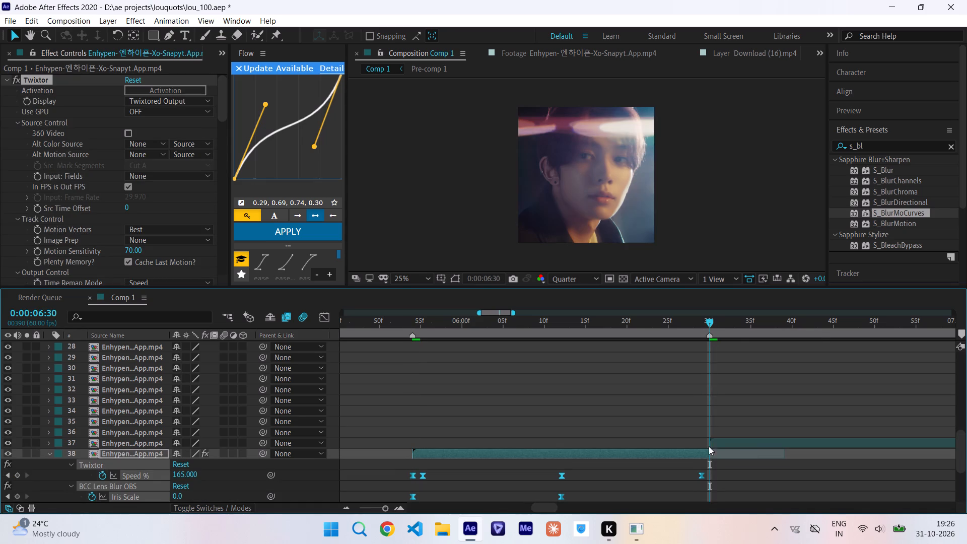
pyautogui.keyDown('alt'); pyautogui.moveTo(702, 475); pyautogui.dragTo(707, 480); pyautogui.keyUp('alt')
pyautogui.moveTo(413, 321); pyautogui.dragTo(477, 330)
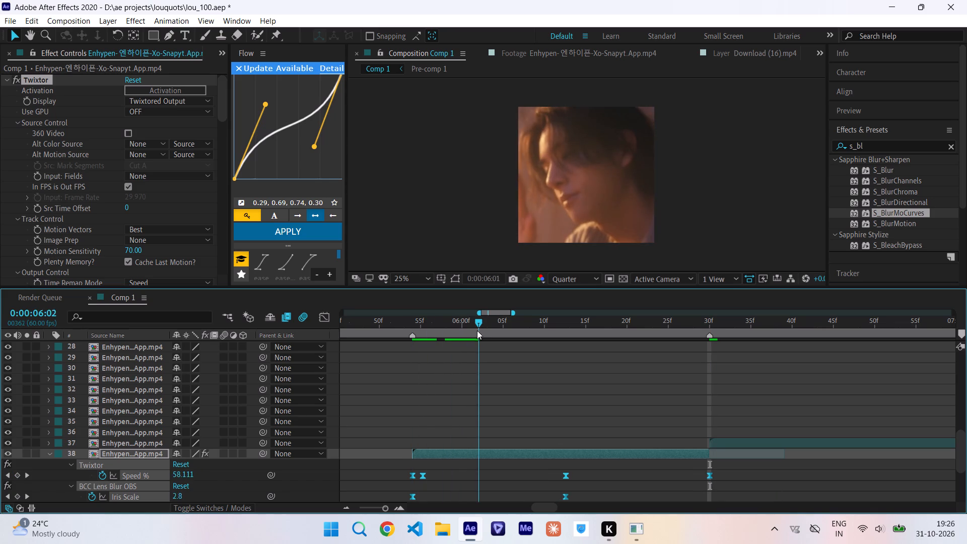
pyautogui.moveTo(477, 330); pyautogui.dragTo(614, 351)
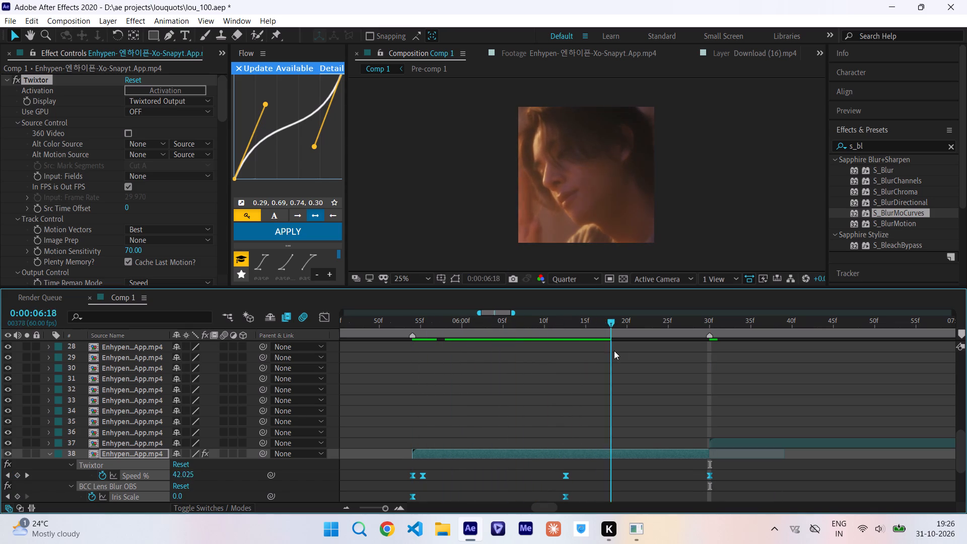
pyautogui.moveTo(614, 351); pyautogui.dragTo(695, 361)
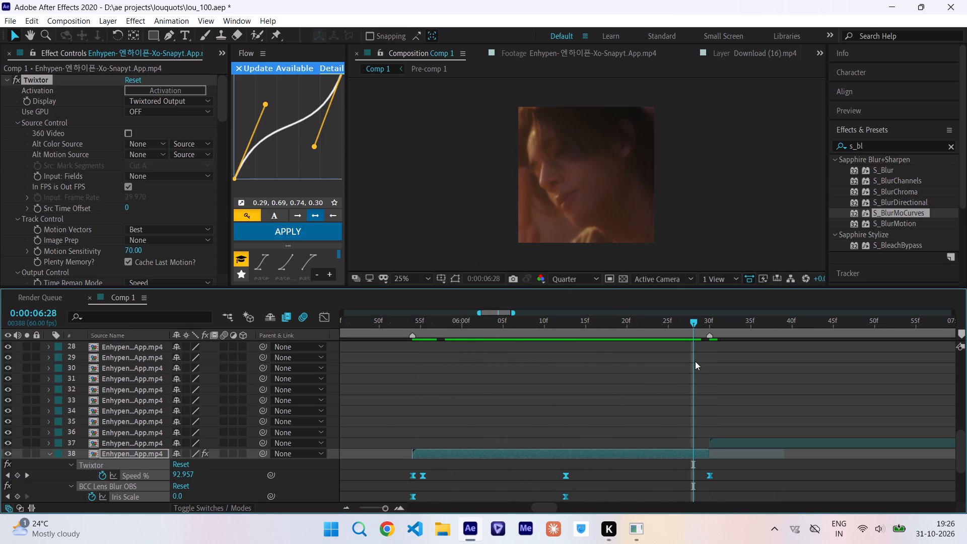
pyautogui.press('u')
# Paste the copied effect and opacity keyframes onto layer 37 starting at its in point, 0:00:06:30.
pyautogui.hscroll(-2, 695, 361)
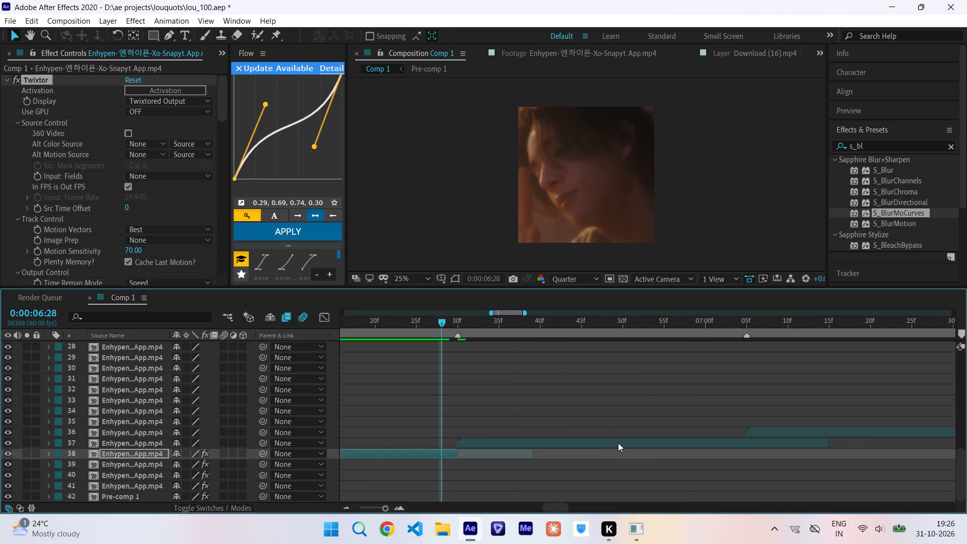
pyautogui.click(618, 443)
pyautogui.press('i')
pyautogui.hotkey('ctrl', 'v')
pyautogui.press('u')
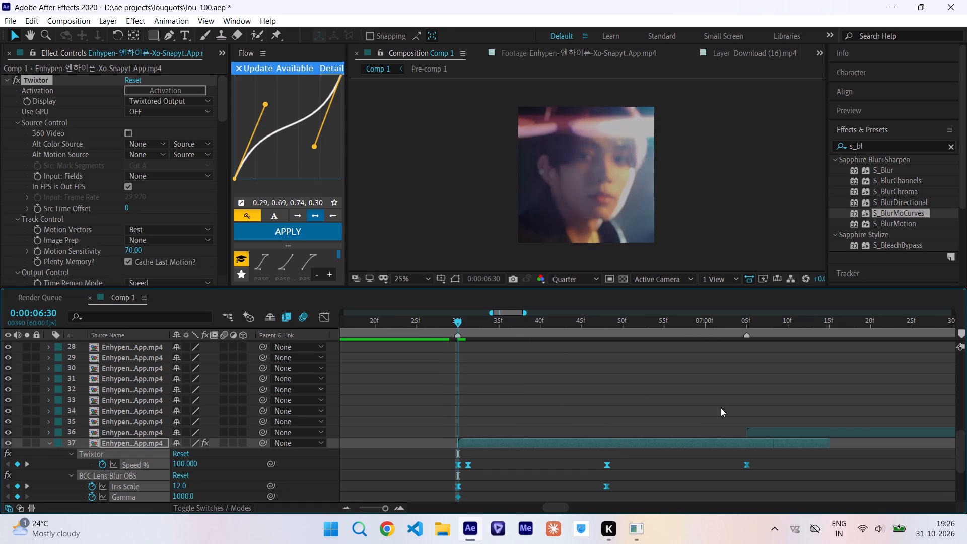
# Split layer 37 at the 0:00:07:05 beat marker and delete the part after it.
pyautogui.click(745, 316)
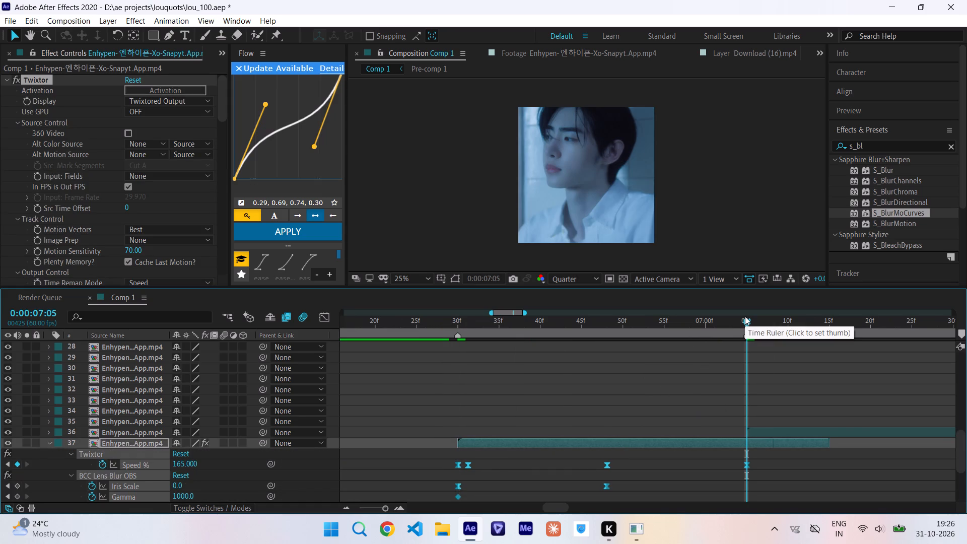
pyautogui.hotkey('ctrl', 'shift', 'd')
pyautogui.press('Delete')
pyautogui.hscroll(-1, 745, 316)
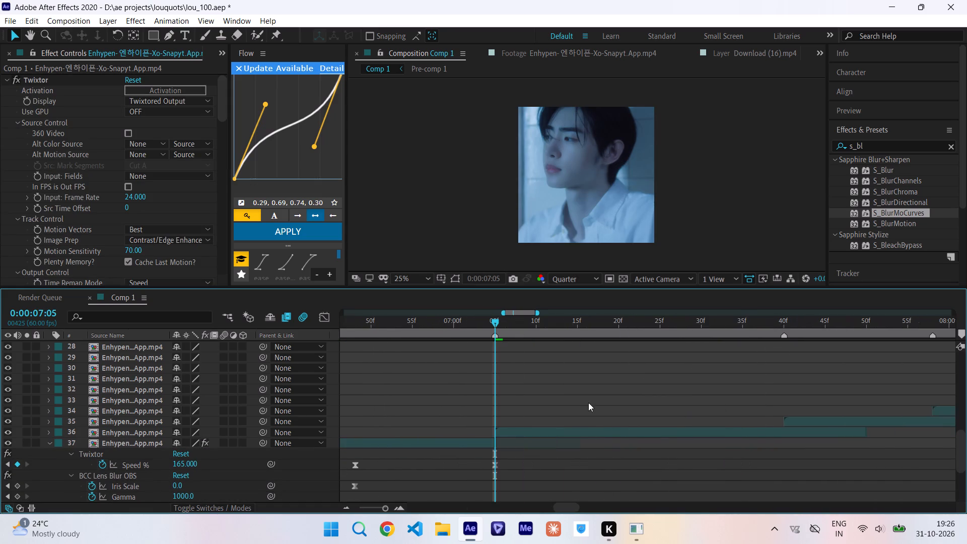
pyautogui.click(491, 442)
pyautogui.press('u')
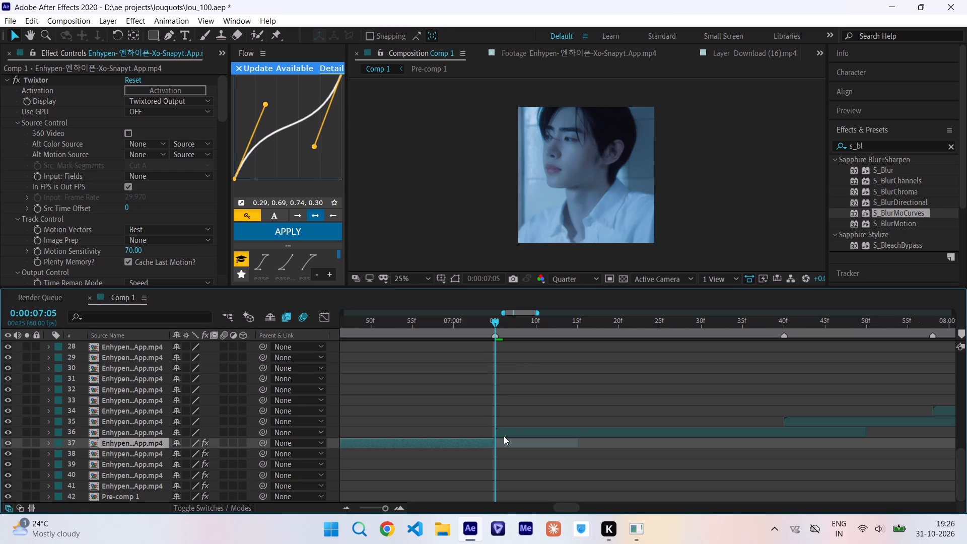
# Paste the copied effect and opacity keyframes onto layer 36 starting at its in point, 0:00:07:05.
pyautogui.click(509, 431)
pyautogui.press('i')
pyautogui.hotkey('ctrl', 'v')
pyautogui.press('u')
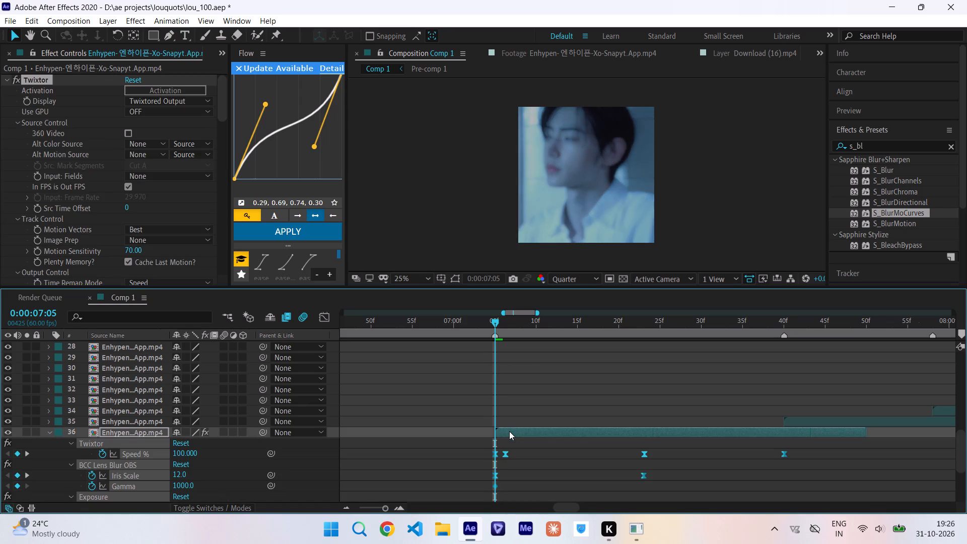
# Split layer 36 at the 0:00:07:40 beat marker and delete the part after it.
pyautogui.click(784, 319)
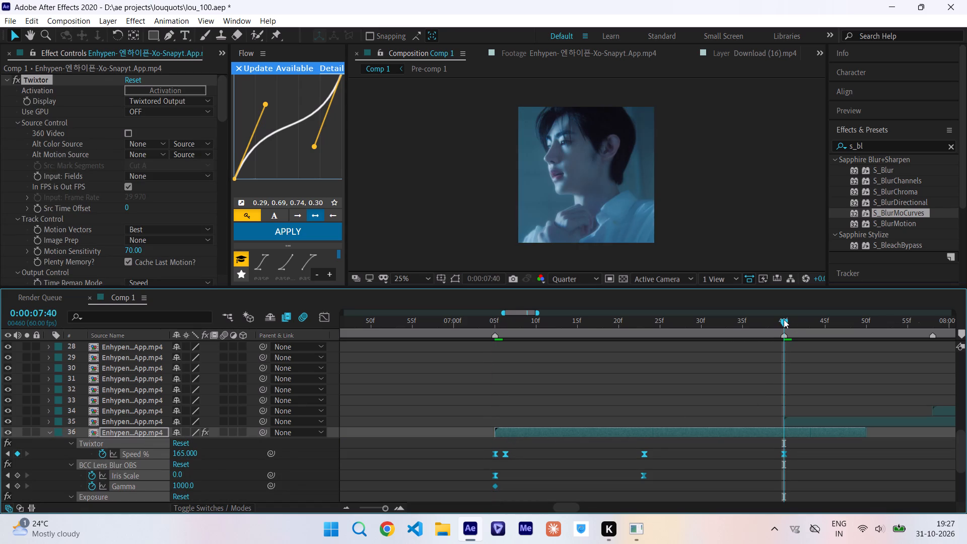
pyautogui.press('u')
pyautogui.hotkey('ctrl', 'shift', 'd')
pyautogui.press('Delete')
# Paste the copied keyframes onto layer 35 from 0:00:07:40 and compress them proportionally to end at the 0:00:07:58 marker.
pyautogui.hscroll(-1, 784, 319)
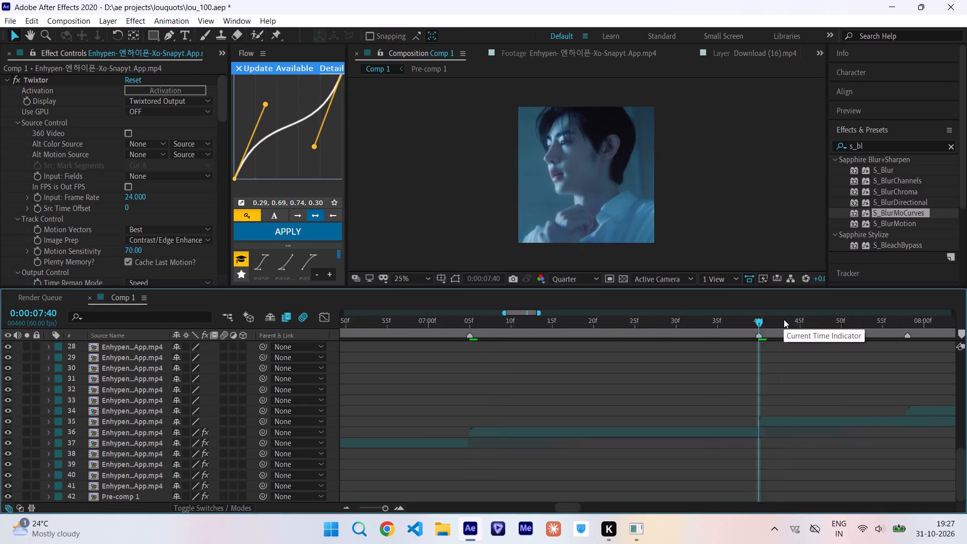
pyautogui.hscroll(-1, 784, 319)
pyautogui.click(632, 424)
pyautogui.hotkey('ctrl', 'v')
pyautogui.press('u')
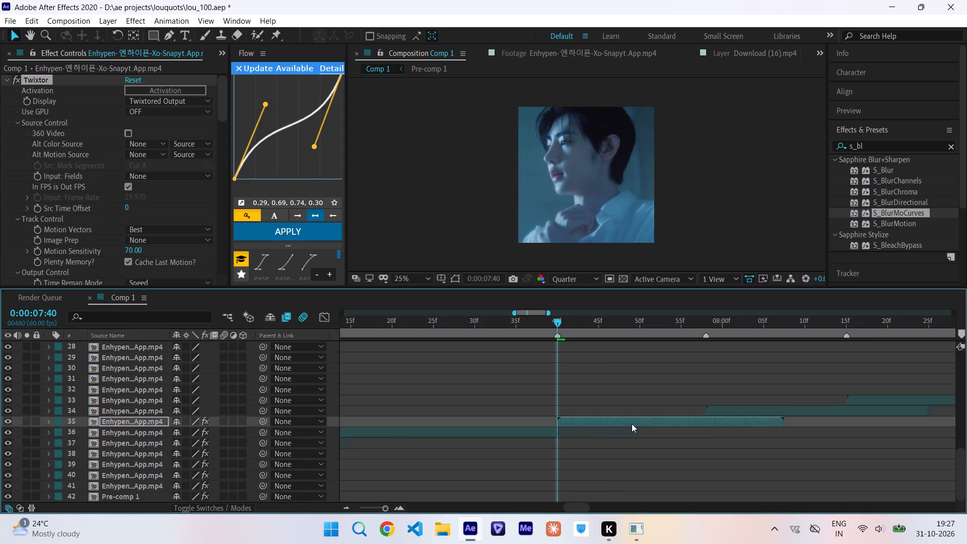
pyautogui.click(705, 322)
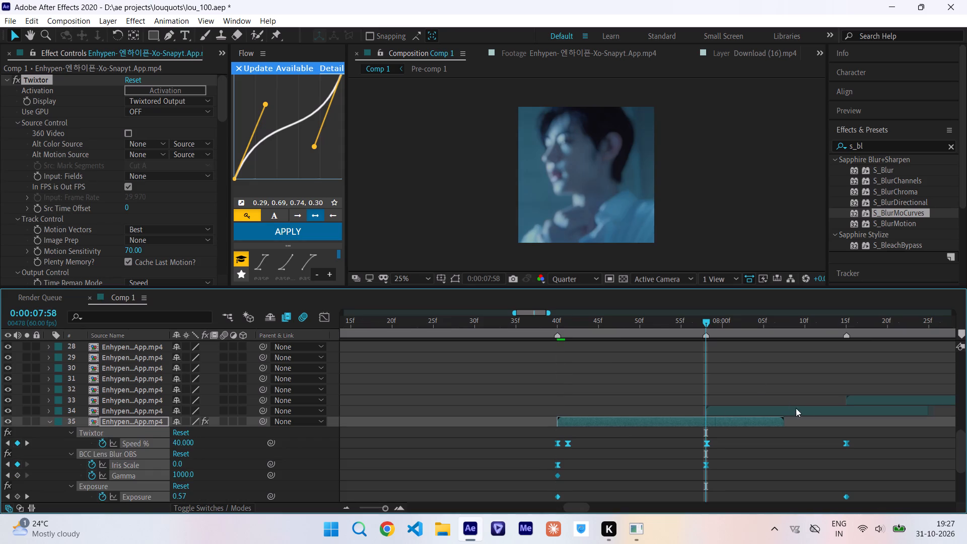
pyautogui.keyDown('alt'); pyautogui.moveTo(844, 441); pyautogui.dragTo(707, 451); pyautogui.keyUp('alt')
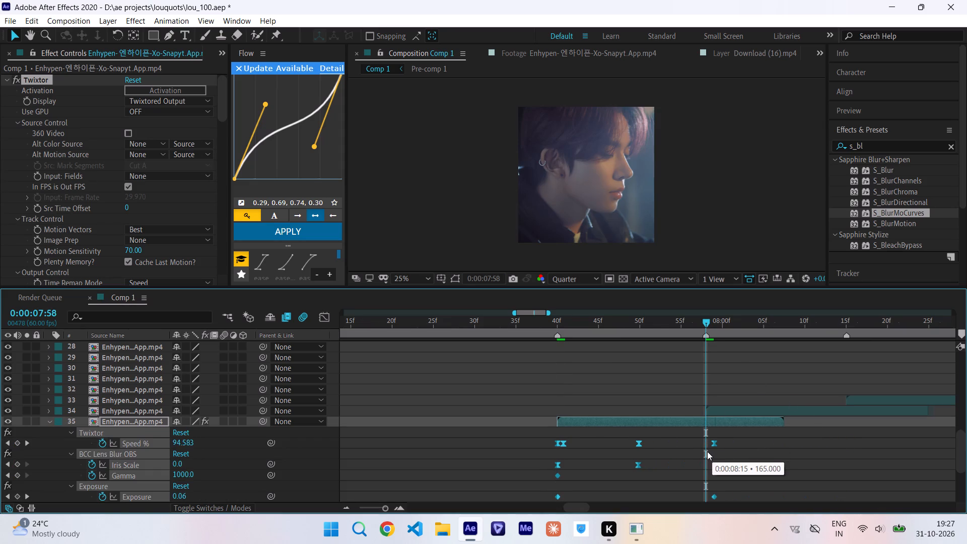
pyautogui.keyDown('alt'); pyautogui.moveTo(707, 451); pyautogui.dragTo(705, 451); pyautogui.keyUp('alt')
# Split layer 35 at the 0:00:07:58 beat marker and delete the part after it.
pyautogui.hotkey('ctrl', 'shift', 'd')
pyautogui.press('Delete')
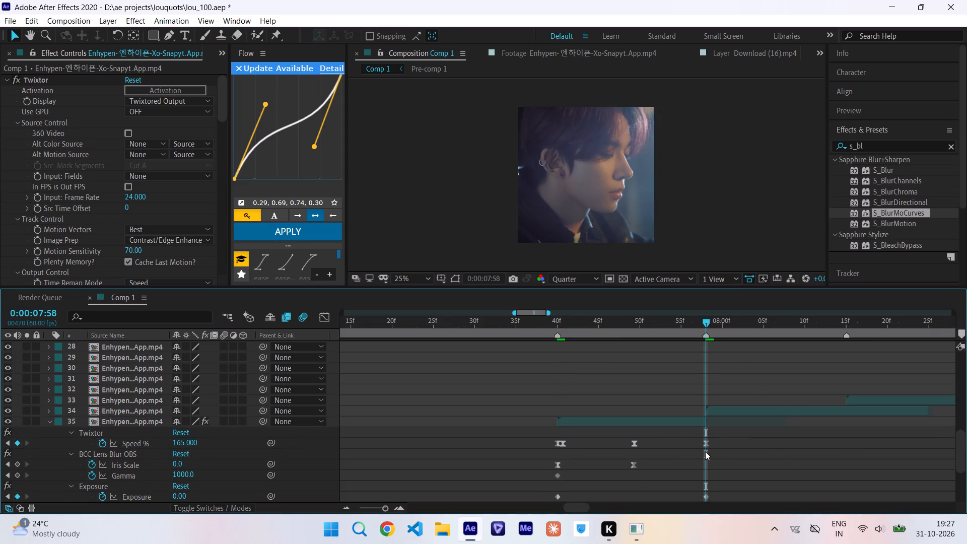
# Paste the copied keyframes onto layer 34 from 0:00:07:58 and compress them proportionally to end at the 0:00:08:15 marker.
pyautogui.click(683, 422)
pyautogui.press('u')
pyautogui.hscroll(-1, 683, 422)
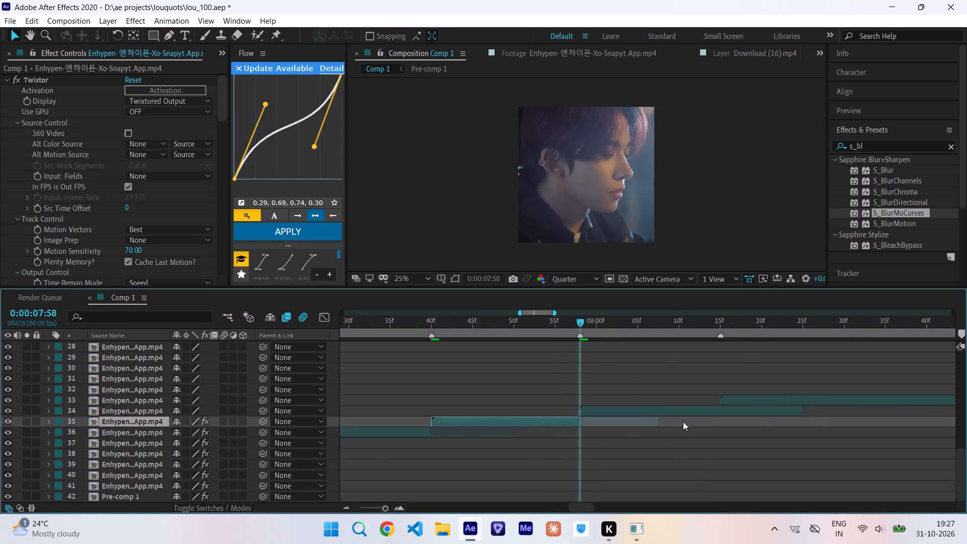
pyautogui.hscroll(-1, 683, 422)
pyautogui.click(641, 410)
pyautogui.press('i')
pyautogui.hotkey('ctrl', 'v')
pyautogui.press('u')
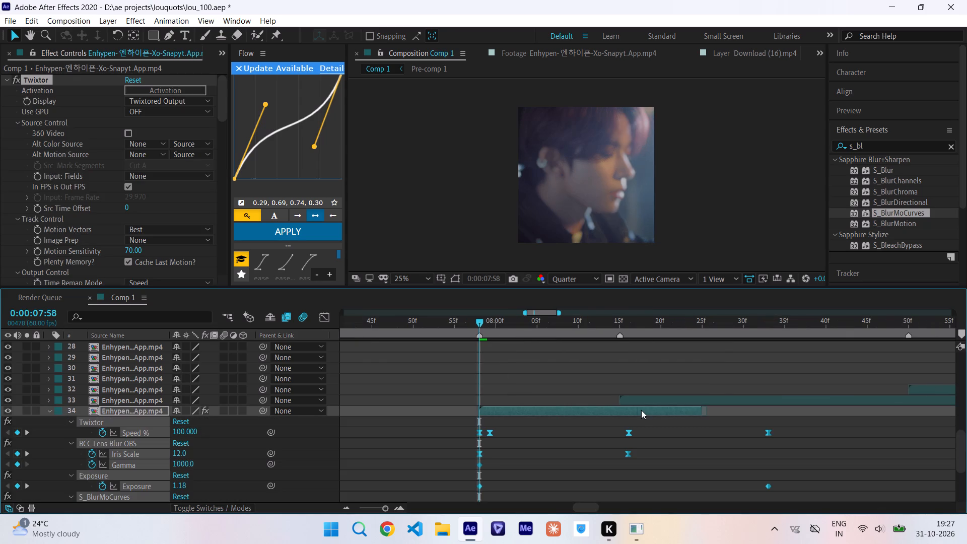
pyautogui.keyDown('alt'); pyautogui.moveTo(769, 433); pyautogui.dragTo(621, 450); pyautogui.keyUp('alt')
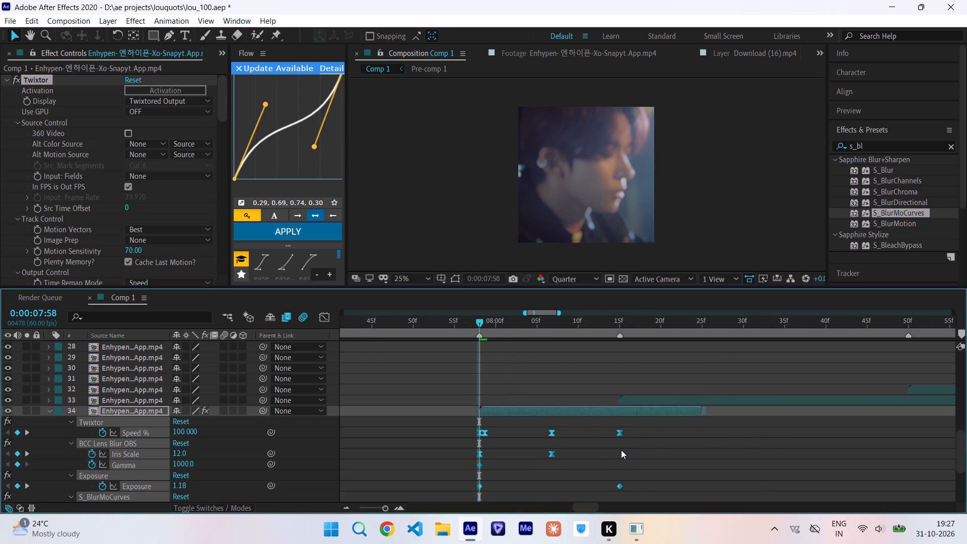
pyautogui.keyDown('alt'); pyautogui.moveTo(621, 450); pyautogui.dragTo(621, 450); pyautogui.keyUp('alt')
# Split layer 34 at the 0:00:08:15 beat marker and delete the part after it.
pyautogui.click(620, 325)
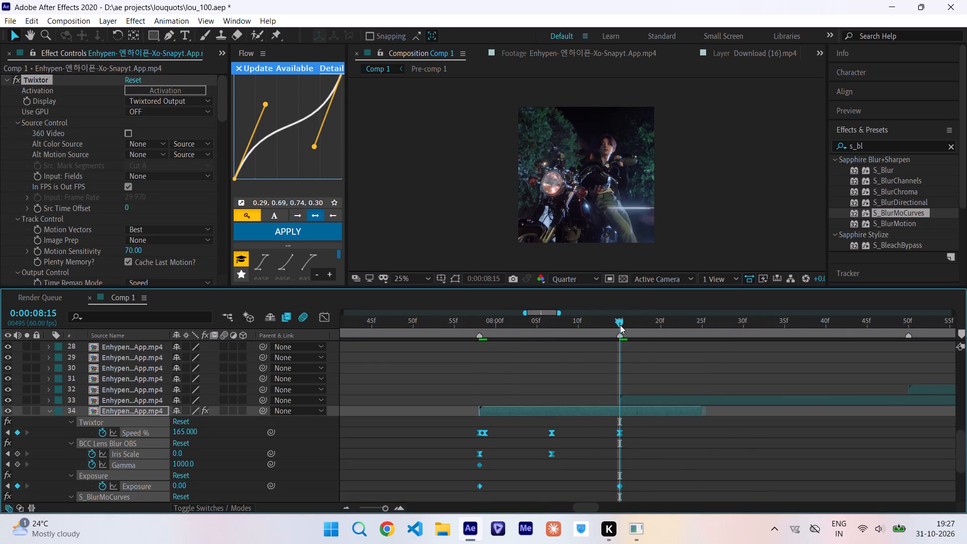
pyautogui.hotkey('ctrl', 'shift', 'd')
pyautogui.press('Delete')
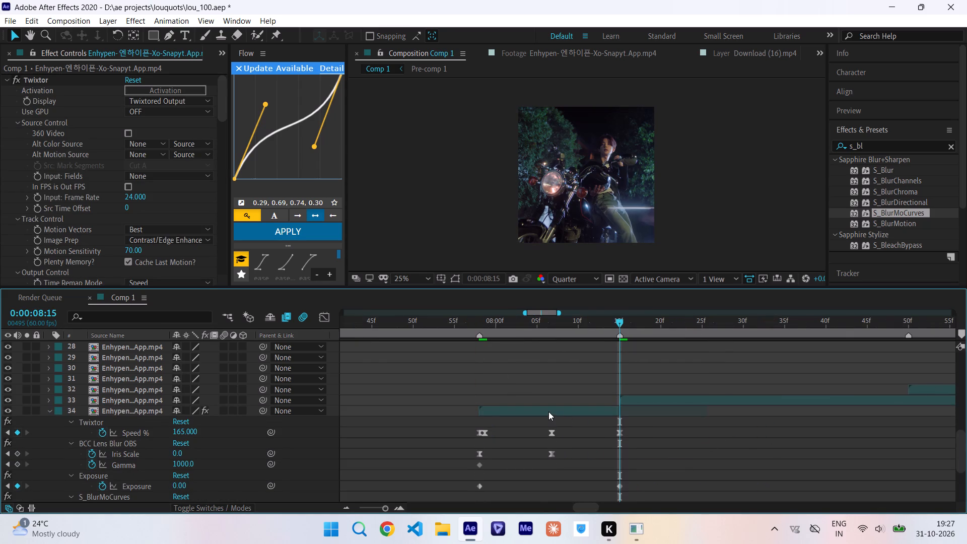
pyautogui.click(548, 412)
pyautogui.press('u')
# Paste the copied effect and opacity keyframes onto layer 33 starting at its in point, 0:00:08:15.
pyautogui.hscroll(-1, 548, 412)
pyautogui.click(537, 402)
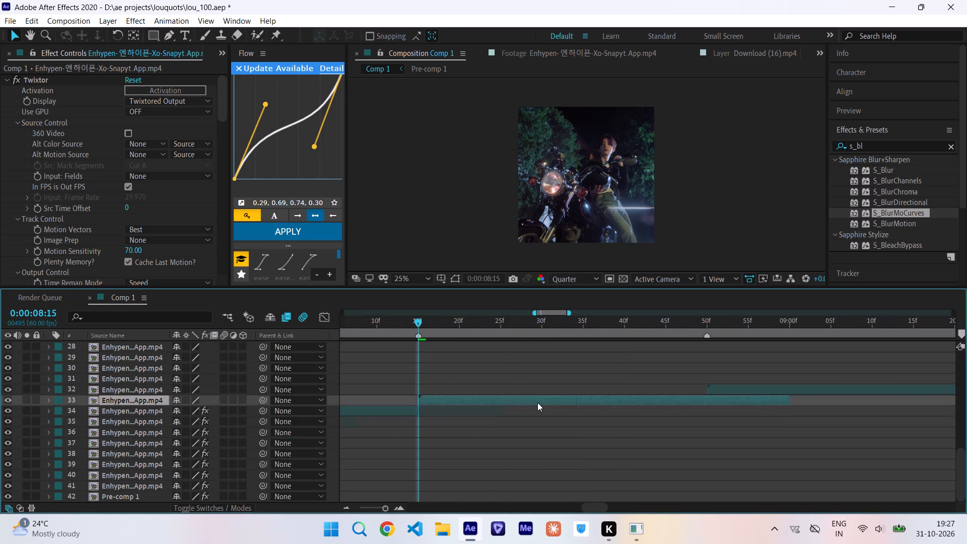
pyautogui.press('i')
pyautogui.hotkey('ctrl', 'v')
pyautogui.press('u')
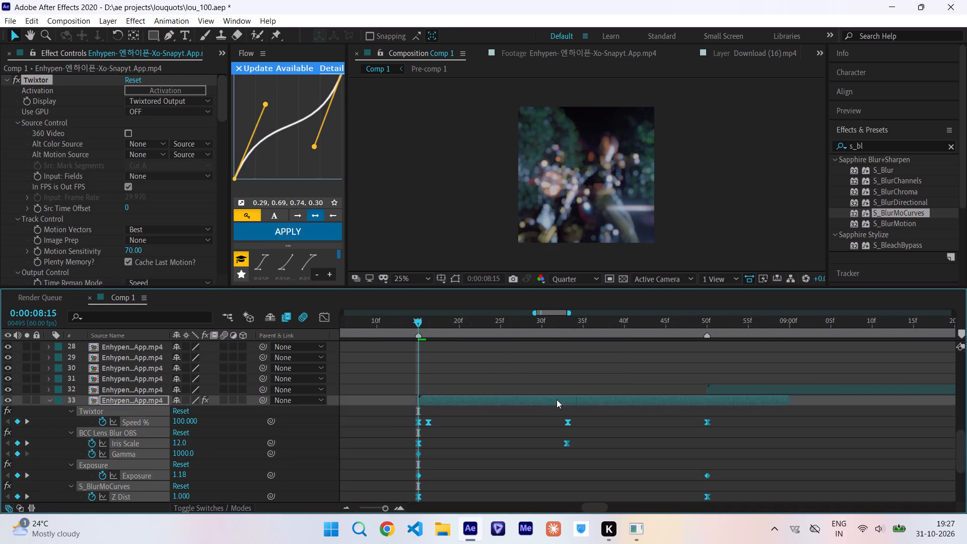
# Split layer 33 at the 0:00:08:50 beat marker and delete the part after it.
pyautogui.click(707, 321)
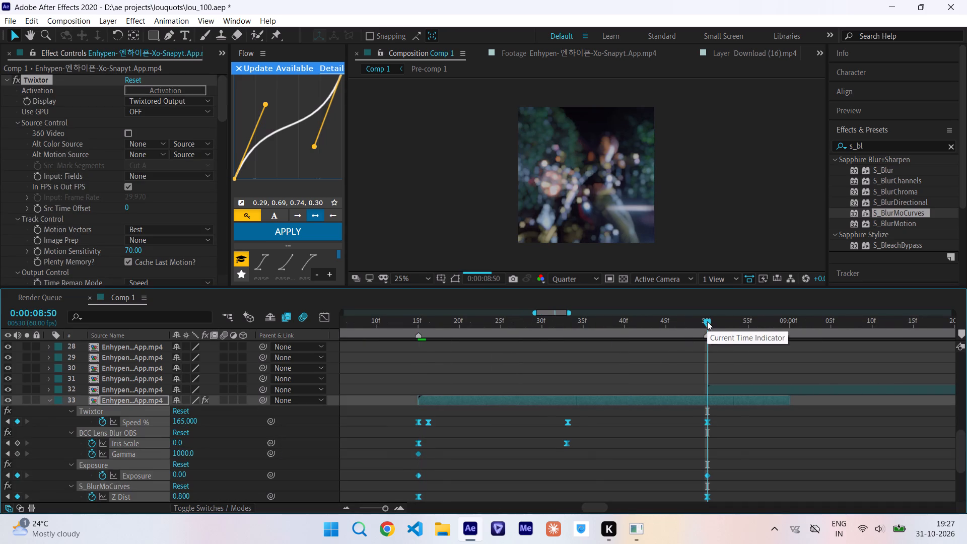
pyautogui.hotkey('ctrl', 'shift', 'd')
pyautogui.press('Delete')
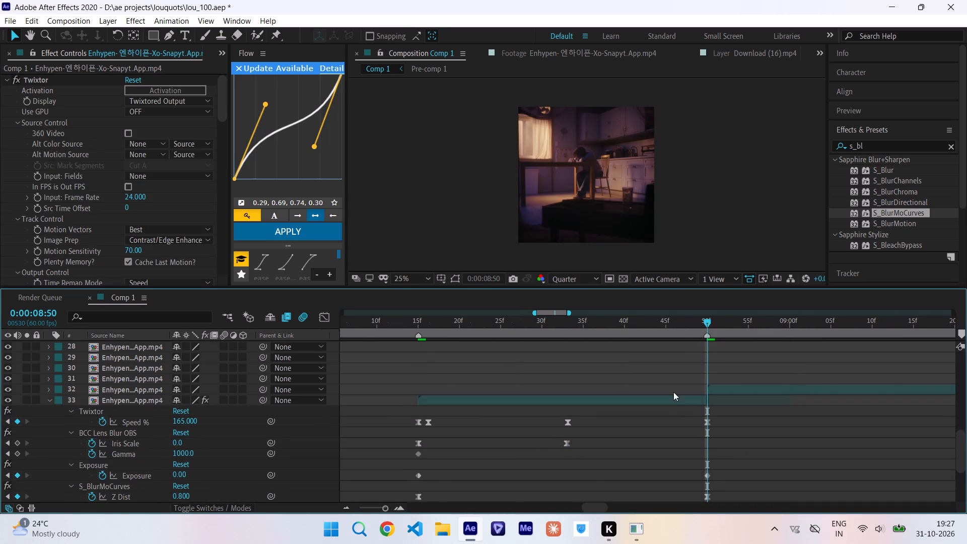
pyautogui.click(670, 401)
pyautogui.press('u')
# Paste the copied keyframes onto layer 32 from 0:00:08:50 and compress them proportionally to end at the 0:00:09:24 marker.
pyautogui.hscroll(-1, 670, 401)
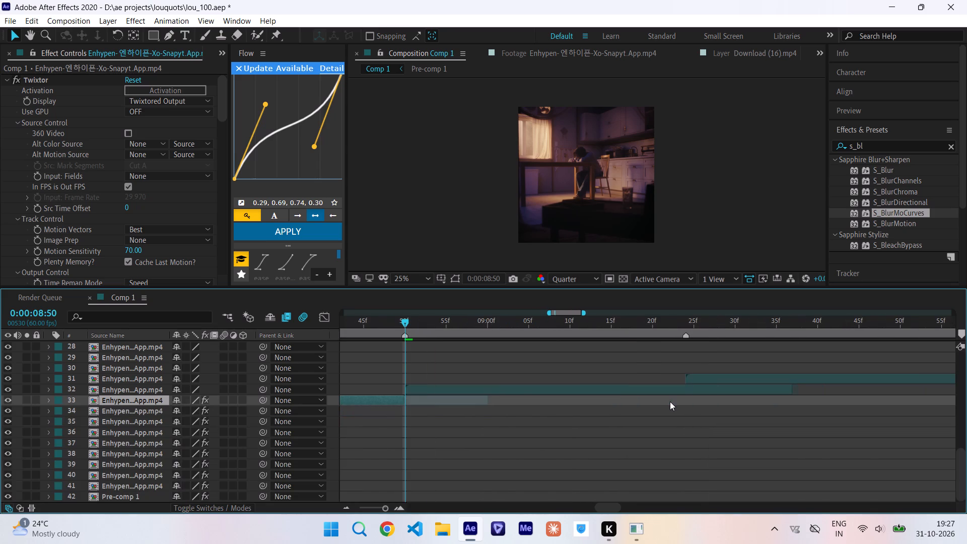
pyautogui.click(654, 392)
pyautogui.press('i')
pyautogui.hotkey('ctrl', 'v')
pyautogui.press('u')
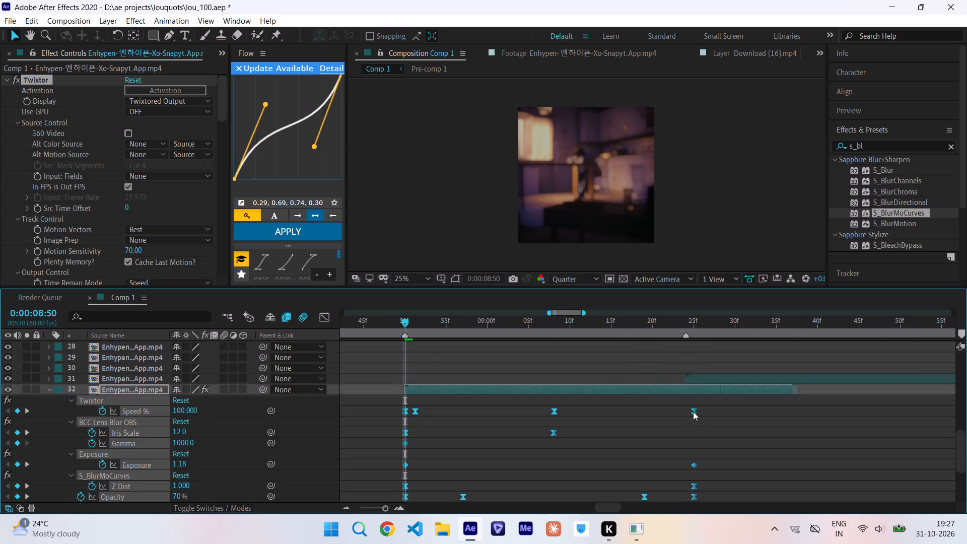
pyautogui.keyDown('alt'); pyautogui.moveTo(693, 412); pyautogui.dragTo(686, 411); pyautogui.keyUp('alt')
pyautogui.press('u')
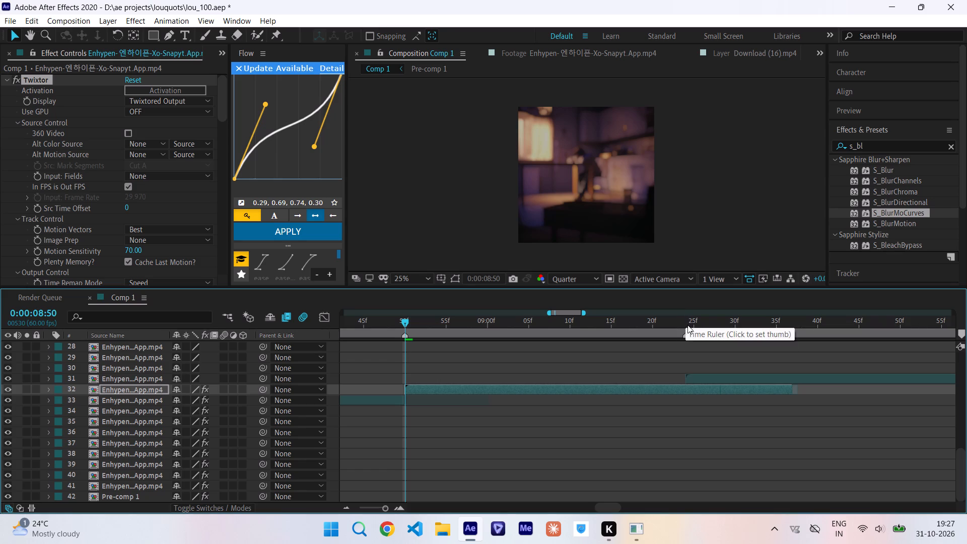
# Split layer 32 at the 0:00:09:24 beat marker and delete the part after it.
pyautogui.click(687, 325)
pyautogui.hotkey('ctrl', 'shift', 'd')
pyautogui.press('Delete')
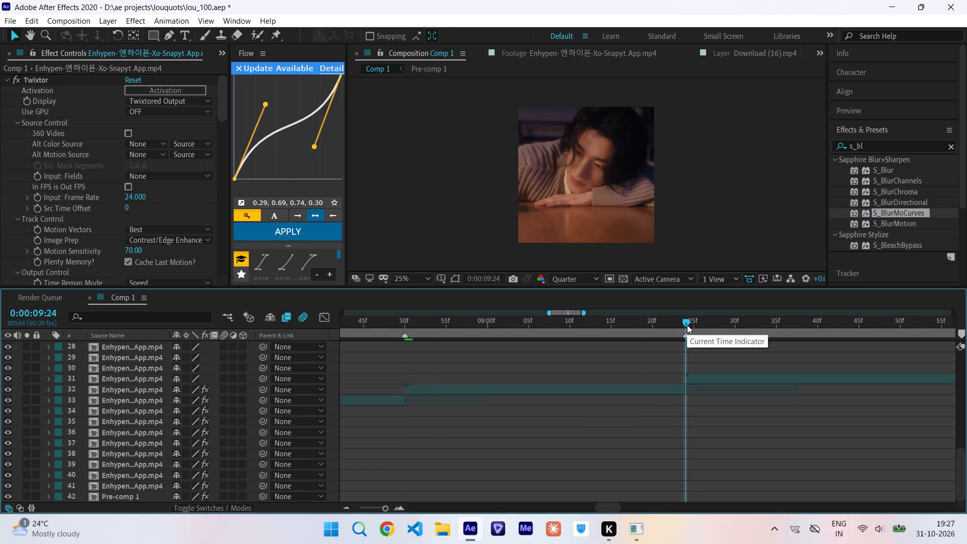
# Paste the copied keyframes onto layer 31 from 0:00:09:24 and compress them proportionally to end at the 0:00:09:58 marker.
pyautogui.hscroll(-1, 687, 325)
pyautogui.click(626, 378)
pyautogui.press('i')
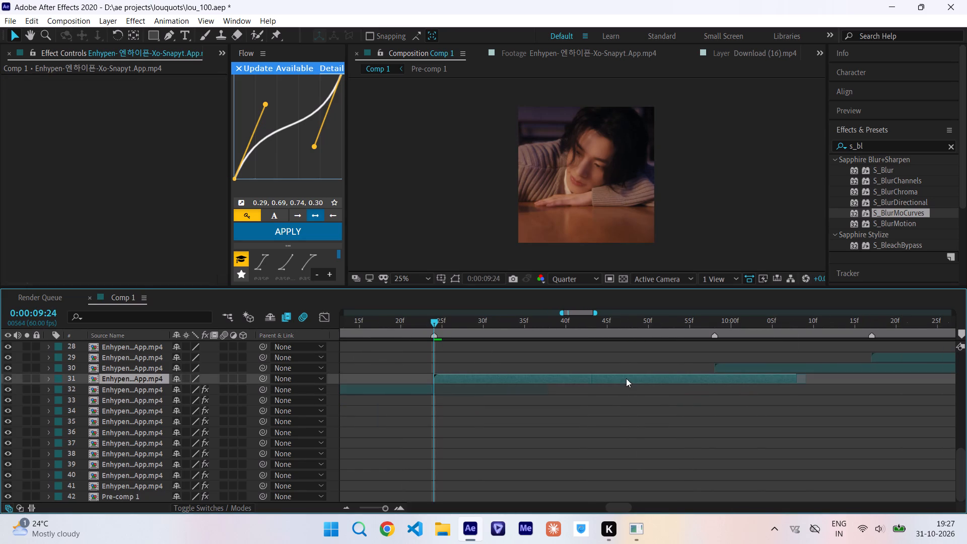
pyautogui.hotkey('ctrl', 'v')
pyautogui.press('u')
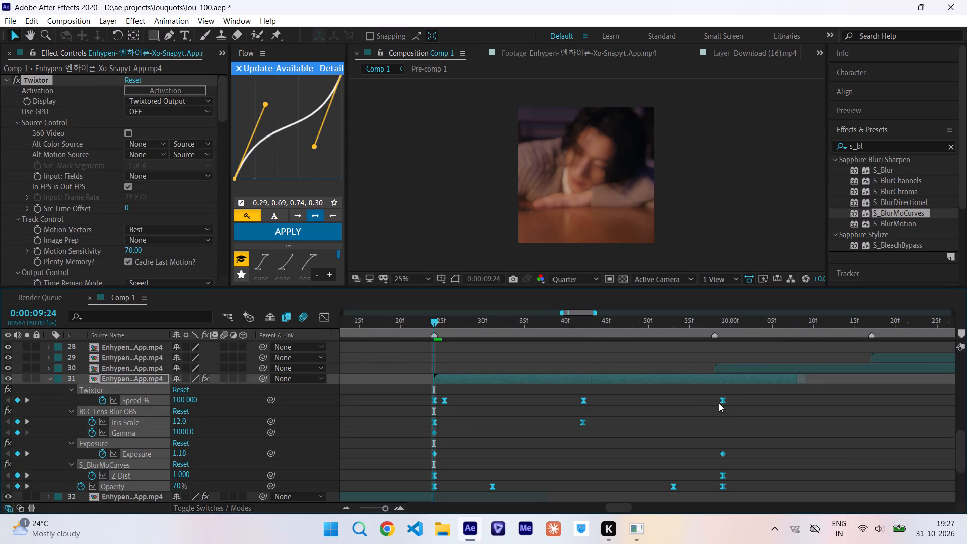
pyautogui.keyDown('alt'); pyautogui.moveTo(722, 400); pyautogui.dragTo(716, 400); pyautogui.keyUp('alt')
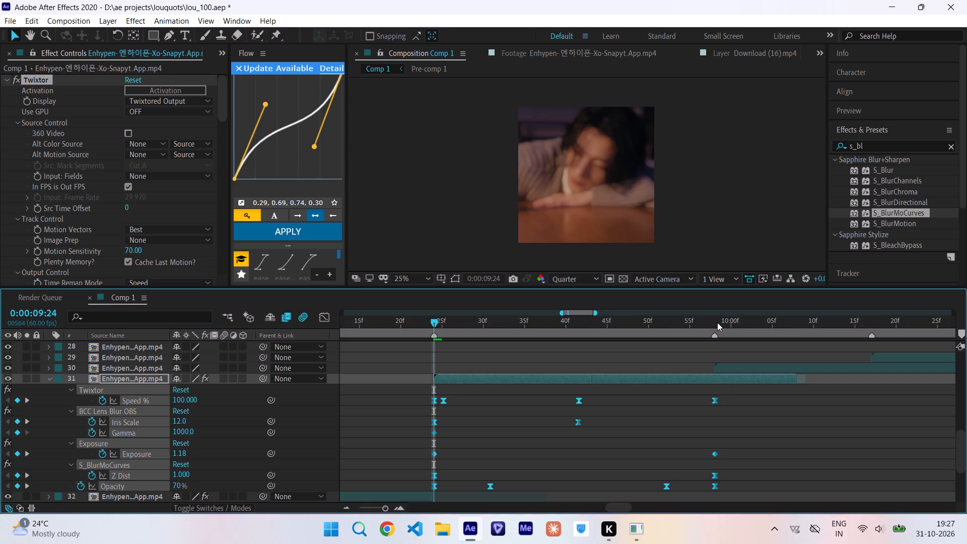
# Split layer 31 at the 0:00:09:58 beat marker and delete the part after it.
pyautogui.click(715, 321)
pyautogui.hotkey('ctrl', 'shift', 'd')
pyautogui.press('Delete')
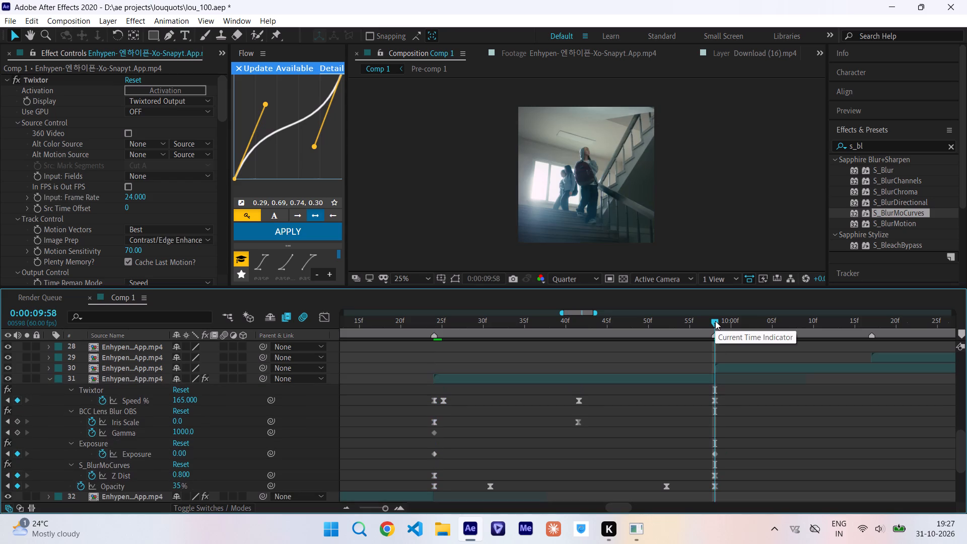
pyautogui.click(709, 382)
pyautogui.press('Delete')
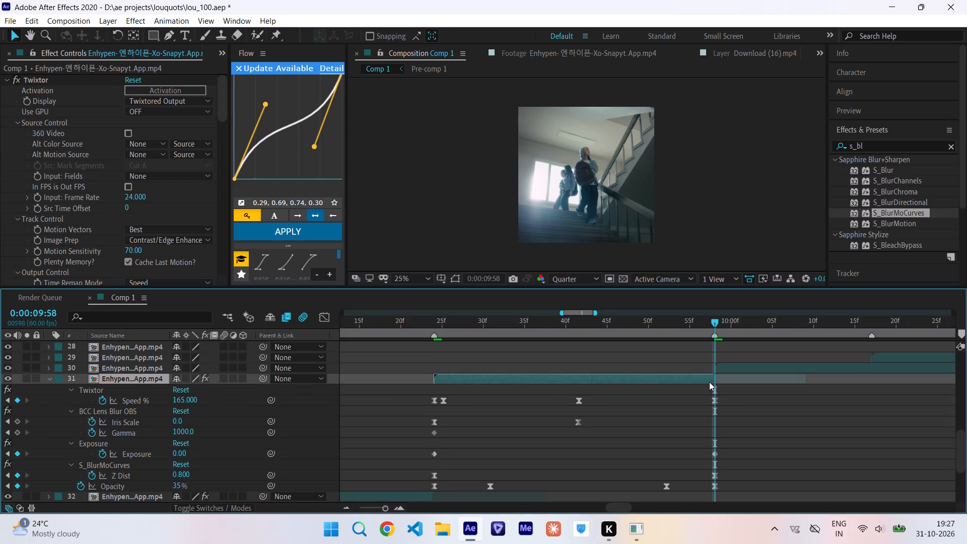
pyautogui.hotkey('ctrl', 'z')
# Paste the copied keyframes onto layer 30 from 0:00:09:58 and compress them proportionally to end at the 0:00:10:17 marker.
pyautogui.hscroll(1, 709, 382)
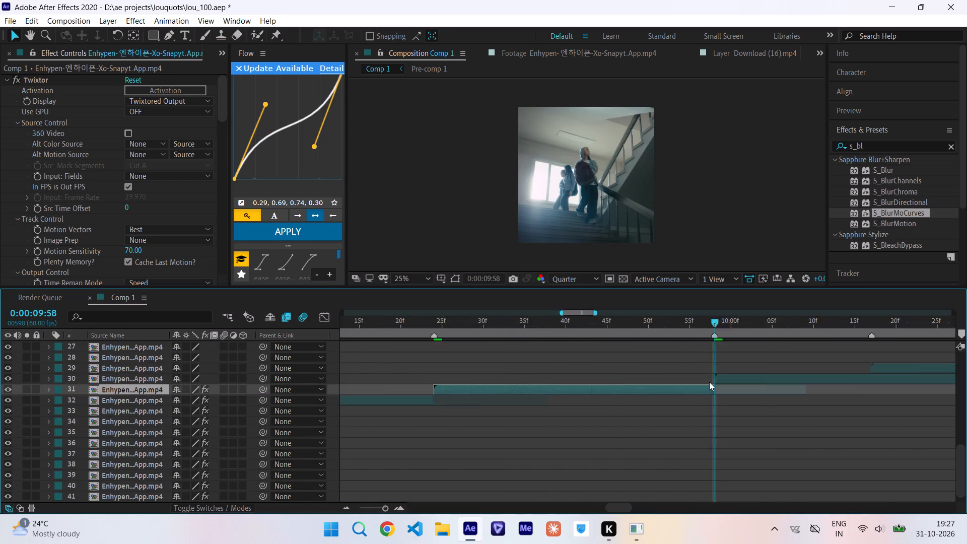
pyautogui.hscroll(1, 709, 382)
pyautogui.hscroll(-1, 709, 382)
pyautogui.click(700, 379)
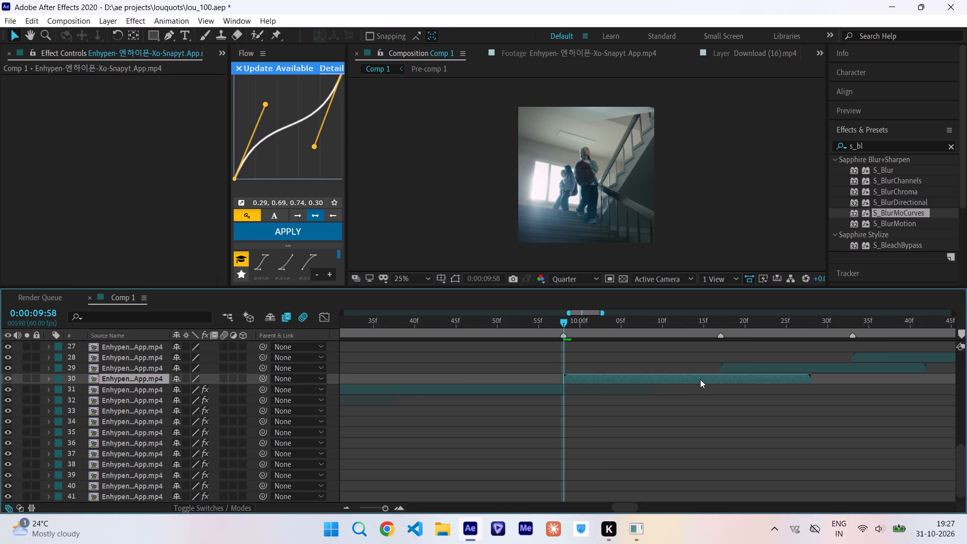
pyautogui.hotkey('ctrl', 'v')
pyautogui.press('u')
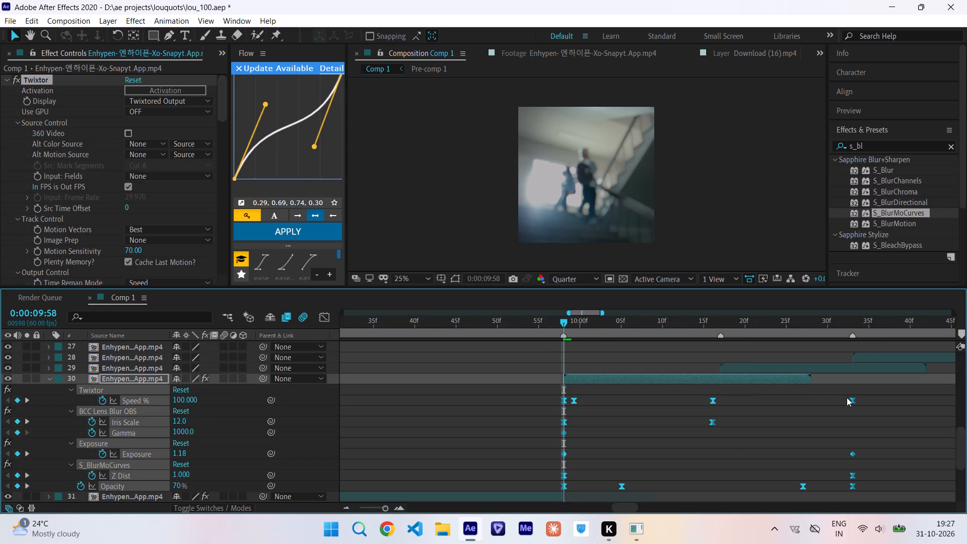
pyautogui.keyDown('alt'); pyautogui.moveTo(853, 403); pyautogui.dragTo(722, 447); pyautogui.keyUp('alt')
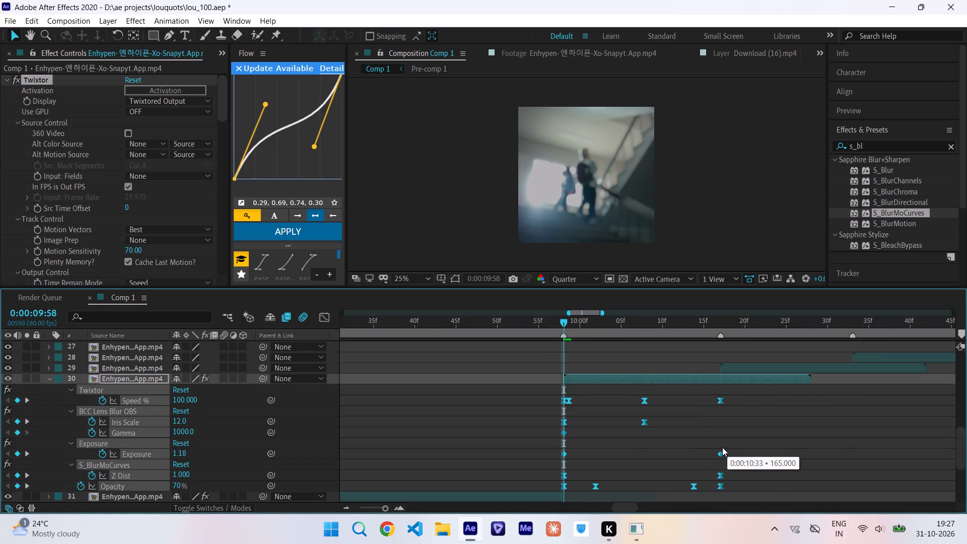
pyautogui.keyDown('alt'); pyautogui.moveTo(722, 447); pyautogui.dragTo(722, 447); pyautogui.keyUp('alt')
# Split layer 30 at the 0:00:10:17 beat marker and delete the part after it.
pyautogui.click(721, 324)
pyautogui.press('u')
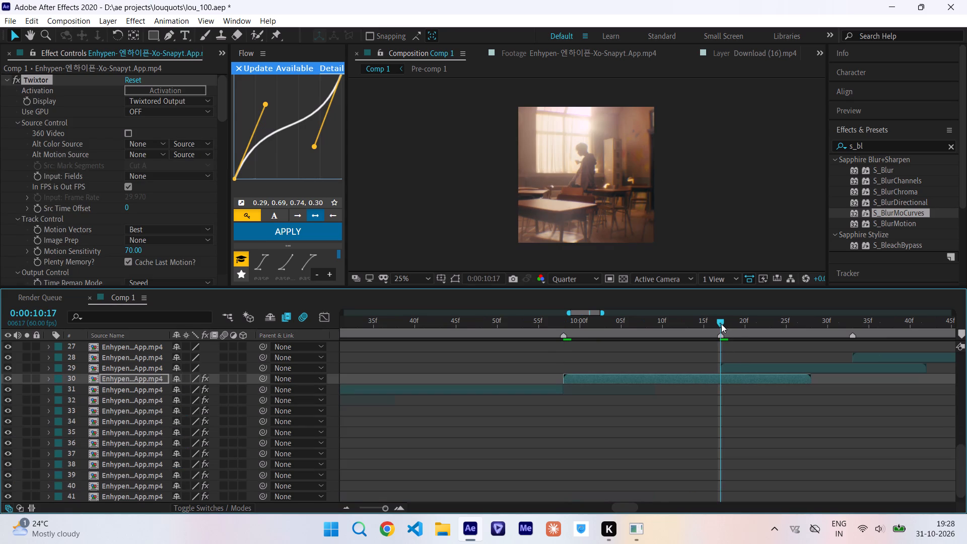
pyautogui.hotkey('ctrl', 'shift', 'd')
pyautogui.press('Delete')
# Paste the copied keyframes onto layer 29 from 0:00:10:17 and compress them proportionally to end at the 0:00:10:33 marker.
pyautogui.hscroll(-1, 721, 324)
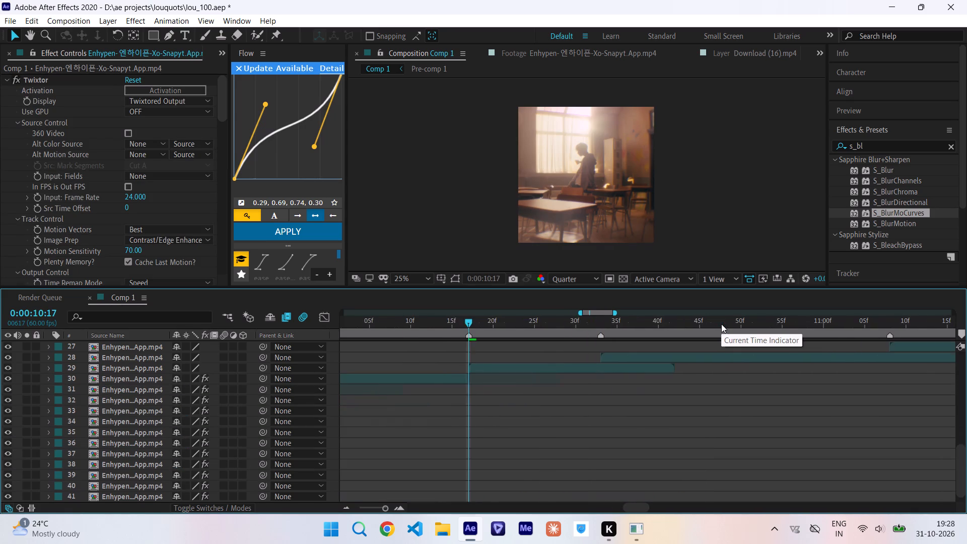
pyautogui.click(564, 373)
pyautogui.hotkey('ctrl', 'v')
pyautogui.press('u')
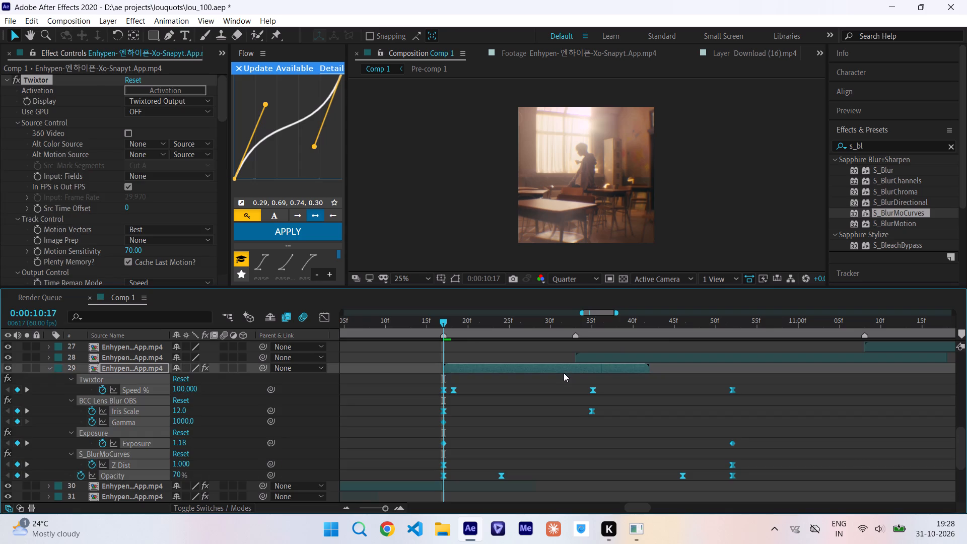
pyautogui.keyDown('alt'); pyautogui.moveTo(731, 391); pyautogui.dragTo(580, 400); pyautogui.keyUp('alt')
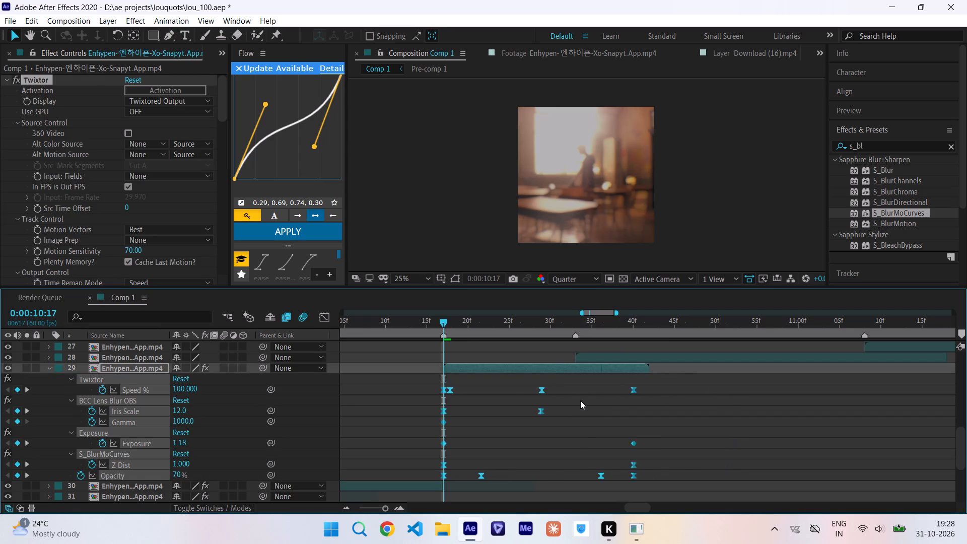
pyautogui.keyDown('alt'); pyautogui.moveTo(580, 400); pyautogui.dragTo(578, 399); pyautogui.keyUp('alt')
pyautogui.press('u')
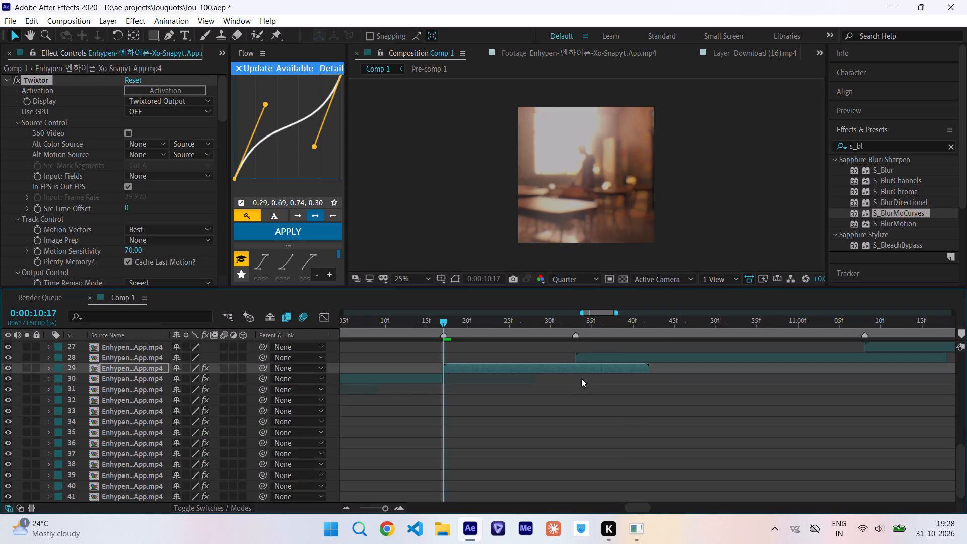
# Split layer 29 at the 0:00:10:33 beat marker and delete the part after it.
pyautogui.click(575, 320)
pyautogui.hotkey('ctrl', 'shift', 'd')
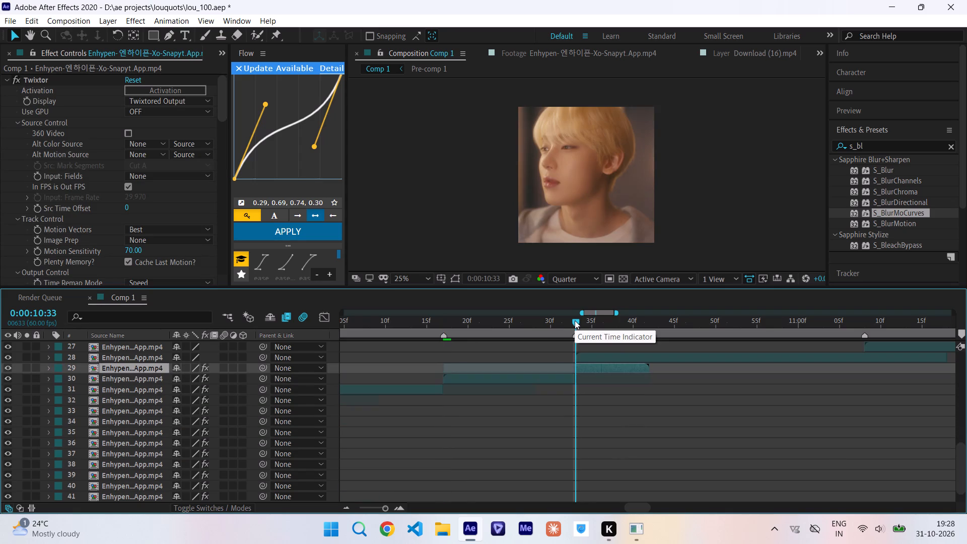
pyautogui.press('Delete')
# Paste the copied effect and opacity keyframes onto layer 28 starting at its in point, 0:00:10:33.
pyautogui.click(606, 358)
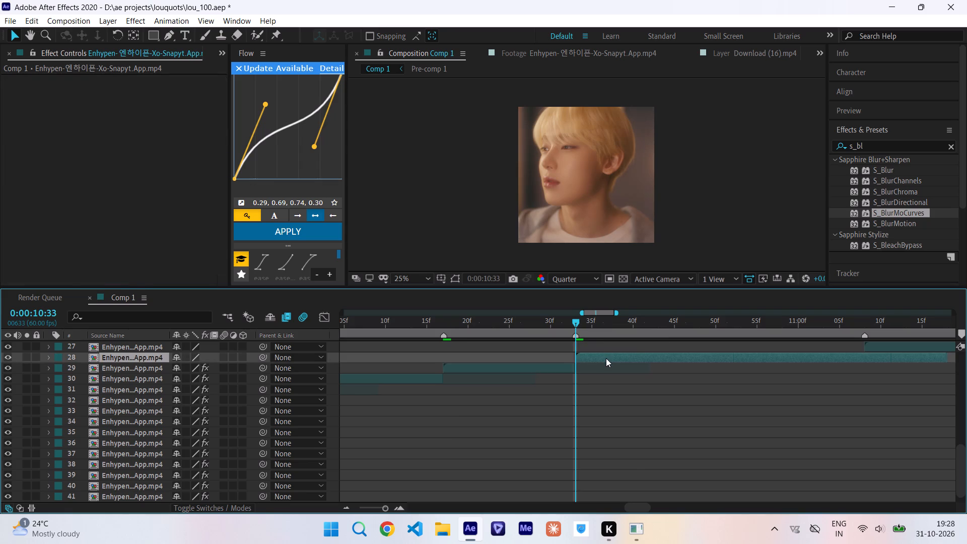
pyautogui.hotkey('ctrl', 'v')
pyautogui.press('u')
pyautogui.hscroll(-1, 606, 358)
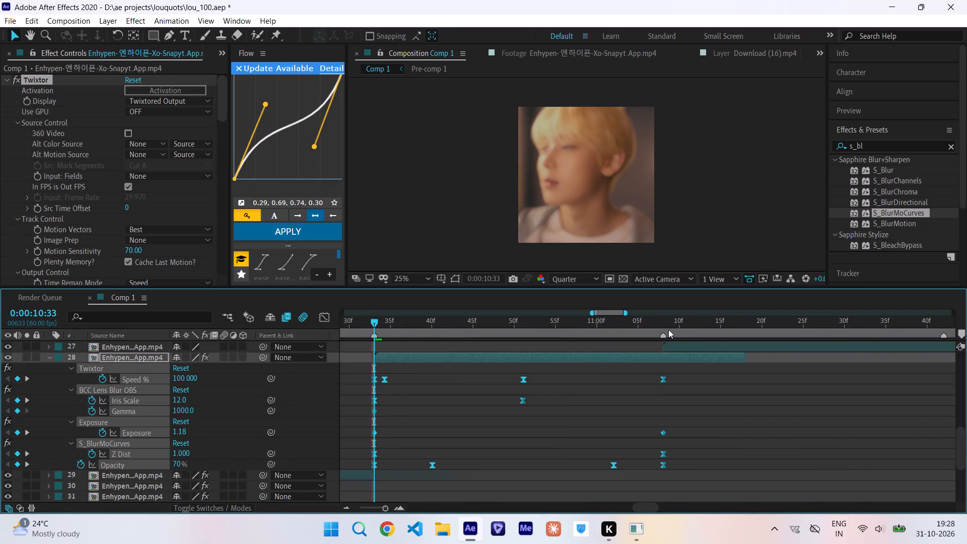
pyautogui.press('u')
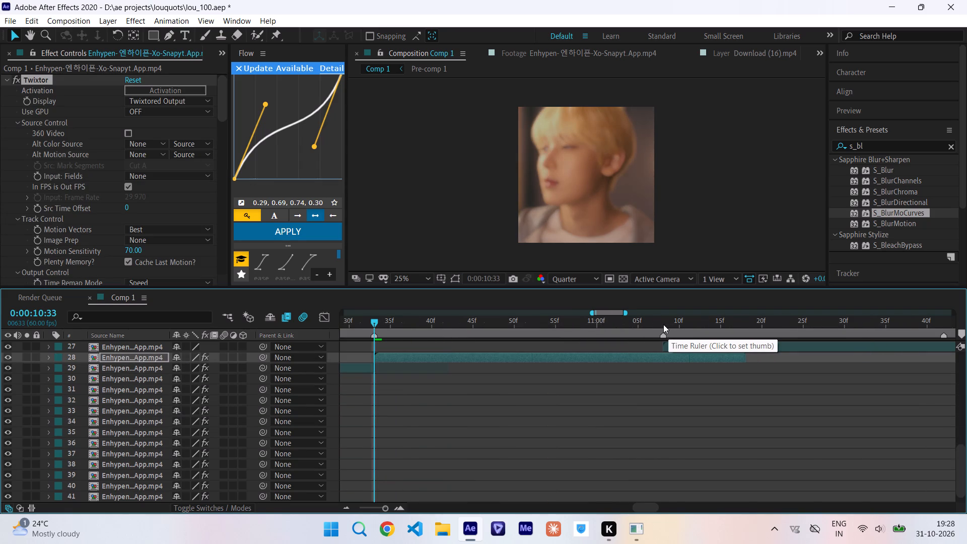
# Split layer 28 at the 0:00:11:08 beat marker and delete the part after it.
pyautogui.click(661, 319)
pyautogui.hotkey('ctrl', 'shift', 'd')
pyautogui.press('Delete')
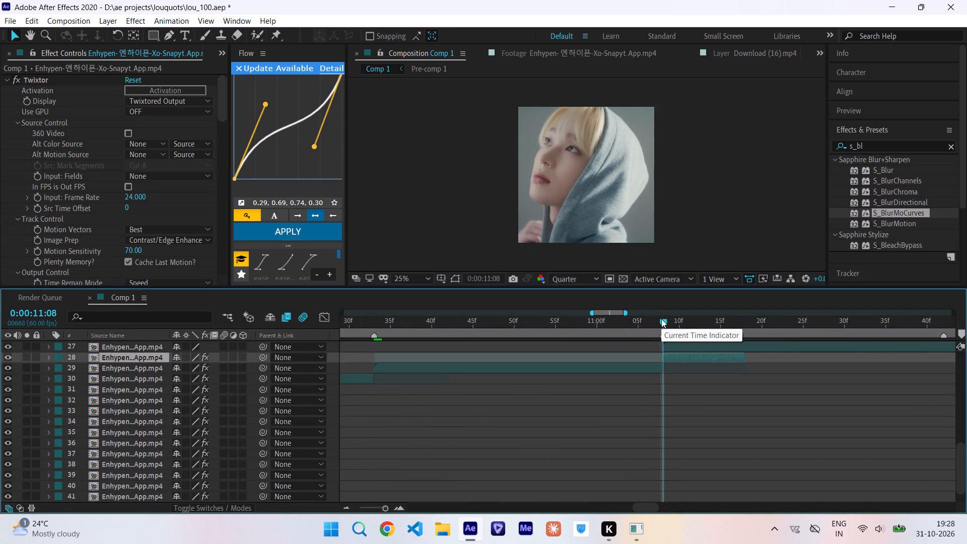
# Paste the copied keyframes onto layer 27 from 0:00:11:08 and compress them proportionally to end at the next beat marker, about 0:00:11:42.
pyautogui.hscroll(-1, 661, 319)
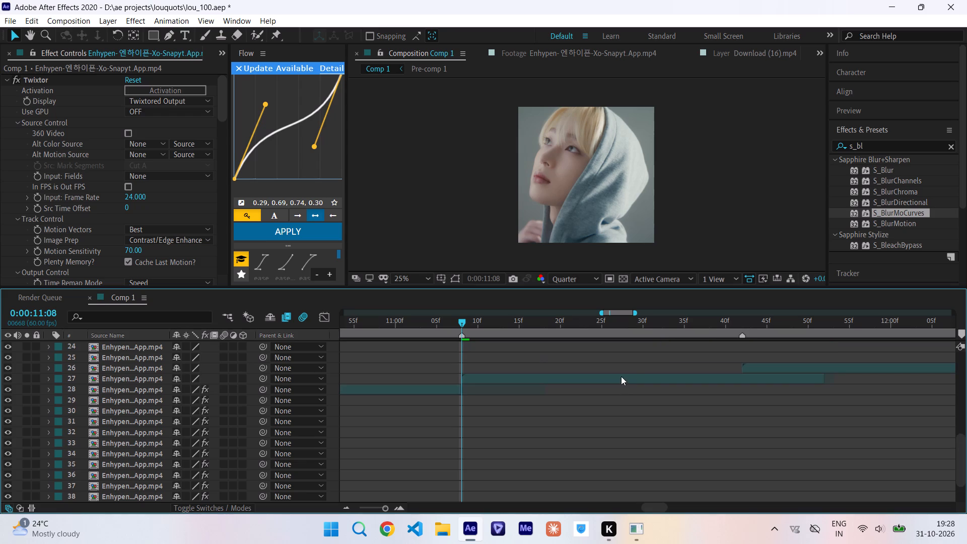
pyautogui.click(621, 376)
pyautogui.hotkey('ctrl', 'v')
pyautogui.press('u')
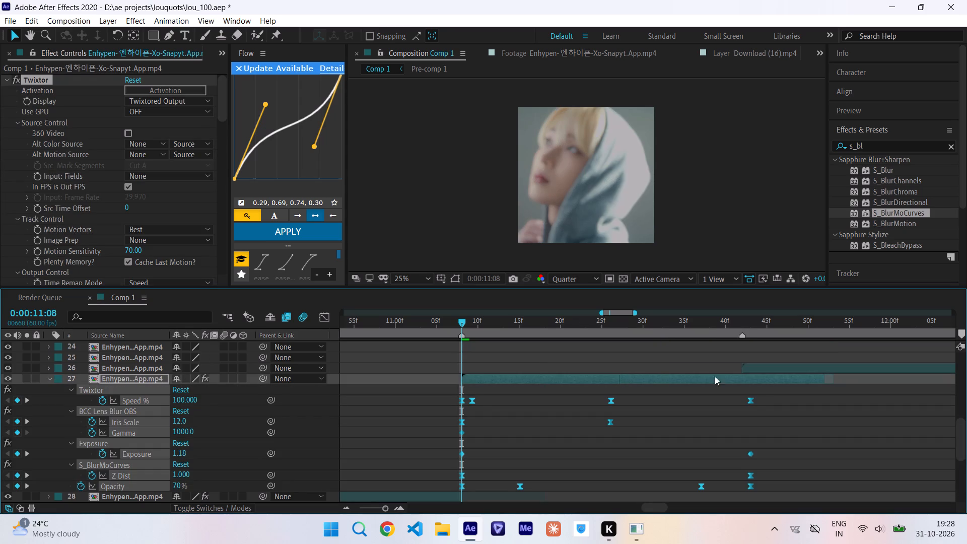
pyautogui.keyDown('alt'); pyautogui.moveTo(749, 400); pyautogui.dragTo(743, 401); pyautogui.keyUp('alt')
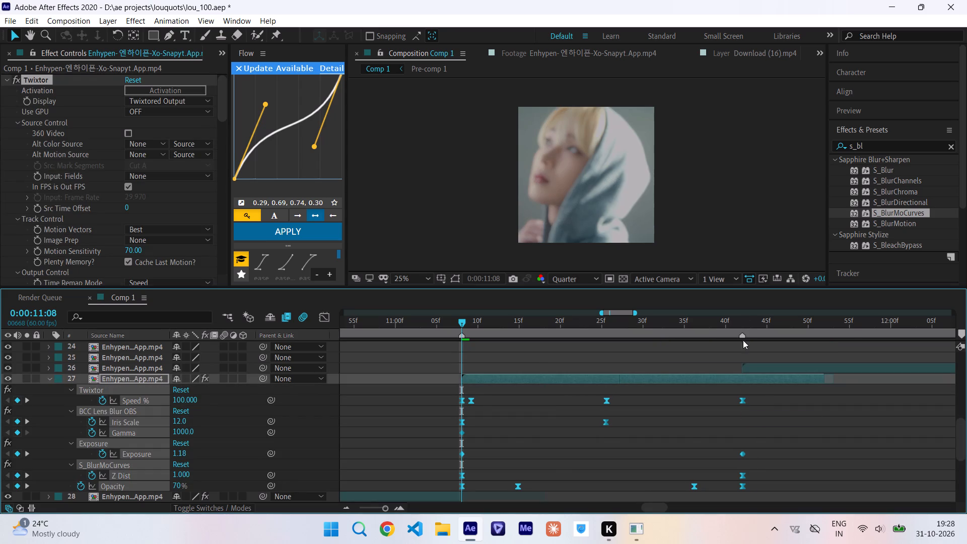
# Split layer 27 at the 0:00:11:42 beat marker and delete the part after it.
pyautogui.click(742, 321)
pyautogui.press('u')
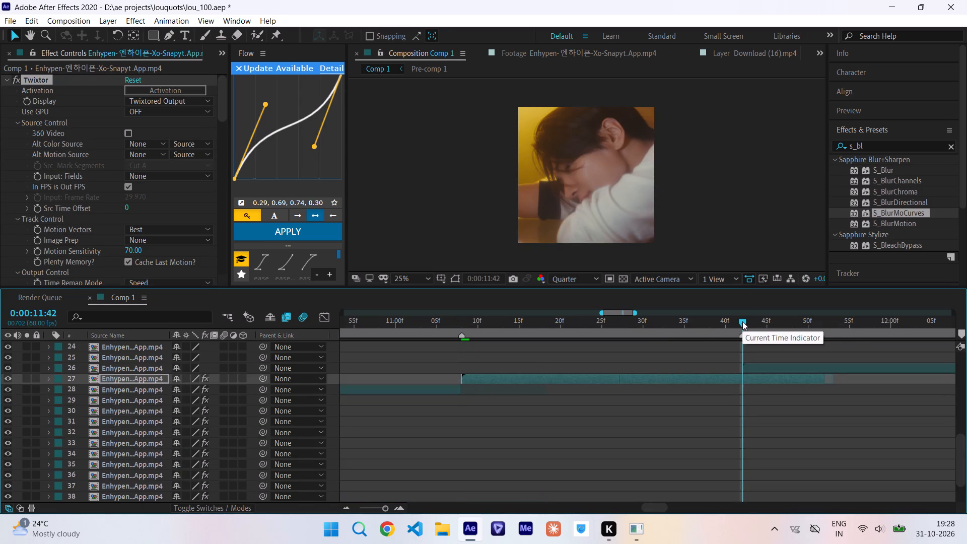
pyautogui.hotkey('ctrl', 'shift', 'd')
pyautogui.press('Delete')
# Paste the copied keyframes onto layer 26 from 0:00:11:42 and compress them proportionally to end at the next beat marker, about 0:00:12:16.
pyautogui.hscroll(-1, 740, 402)
pyautogui.click(678, 370)
pyautogui.hotkey('ctrl', 'v')
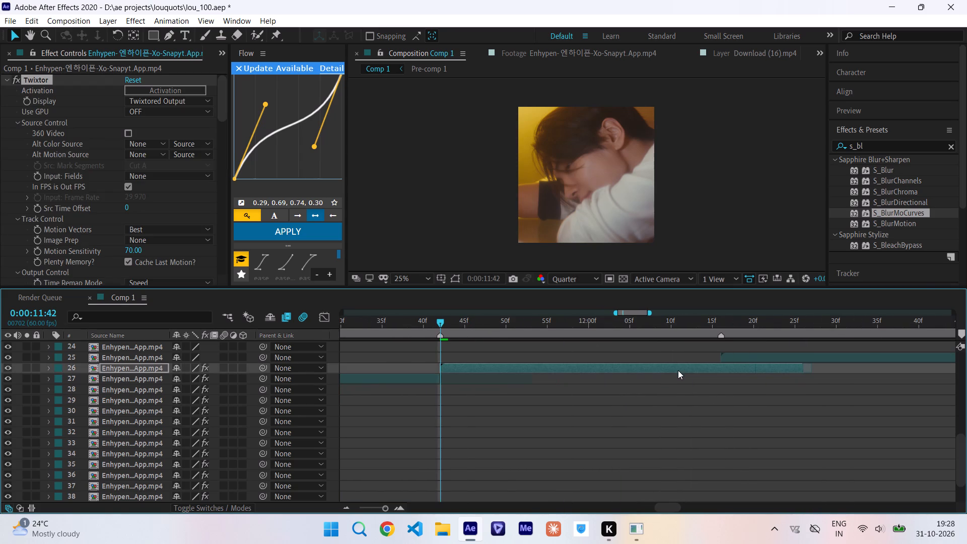
pyautogui.press('u')
pyautogui.keyDown('alt'); pyautogui.moveTo(730, 392); pyautogui.dragTo(727, 392); pyautogui.keyUp('alt')
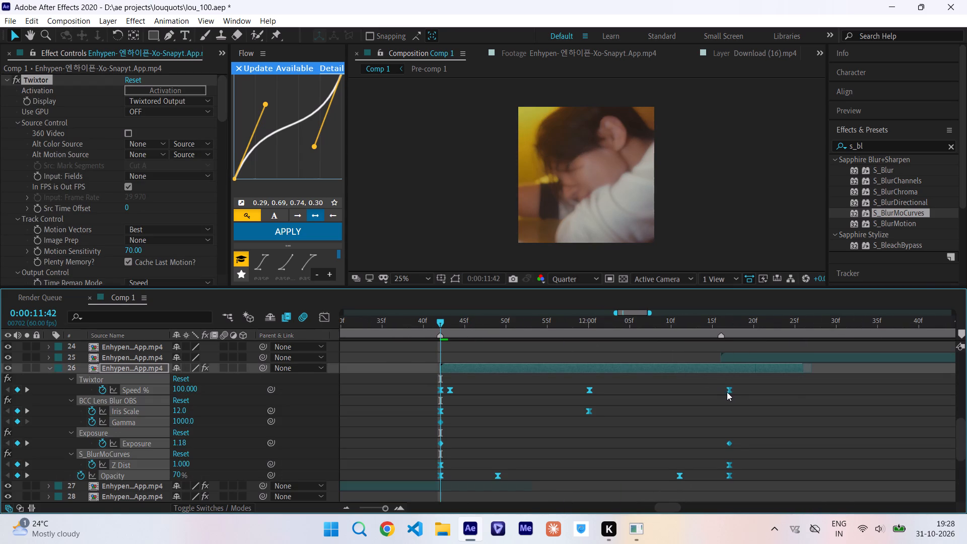
pyautogui.keyDown('alt'); pyautogui.moveTo(727, 392); pyautogui.dragTo(723, 392); pyautogui.keyUp('alt')
pyautogui.press('u')
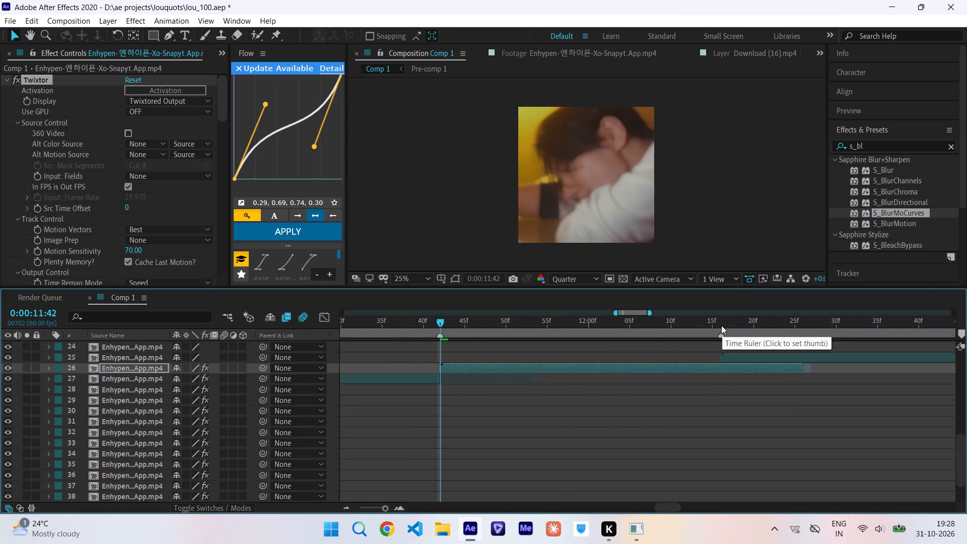
# Split layer 26 at the 0:00:12:16 beat marker and delete the part after it.
pyautogui.click(720, 323)
pyautogui.hotkey('ctrl', 'shift', 'd')
pyautogui.press('Delete')
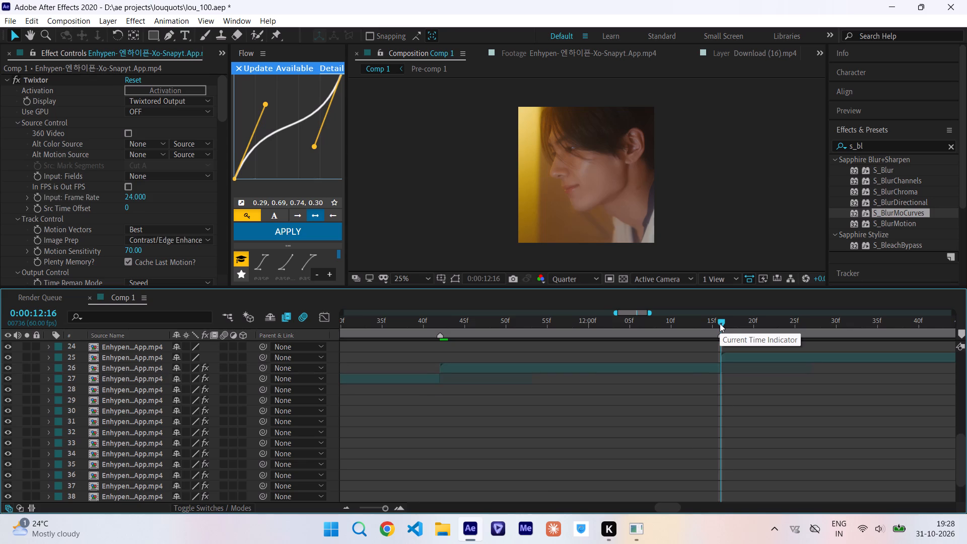
# Paste the copied effect and opacity keyframes onto layer 25 starting at its in point, 0:00:12:16.
pyautogui.hscroll(-1, 720, 323)
pyautogui.click(651, 355)
pyautogui.hotkey('ctrl', 'v')
pyautogui.press('u')
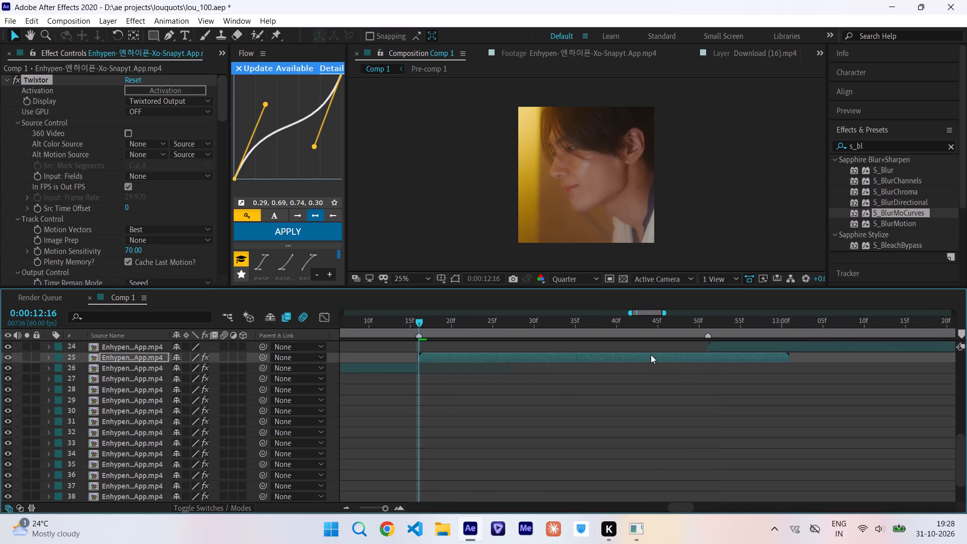
# Split layer 25 at the 0:00:12:51 beat marker, delete the part after it and collapse its keyframed properties.
pyautogui.click(705, 321)
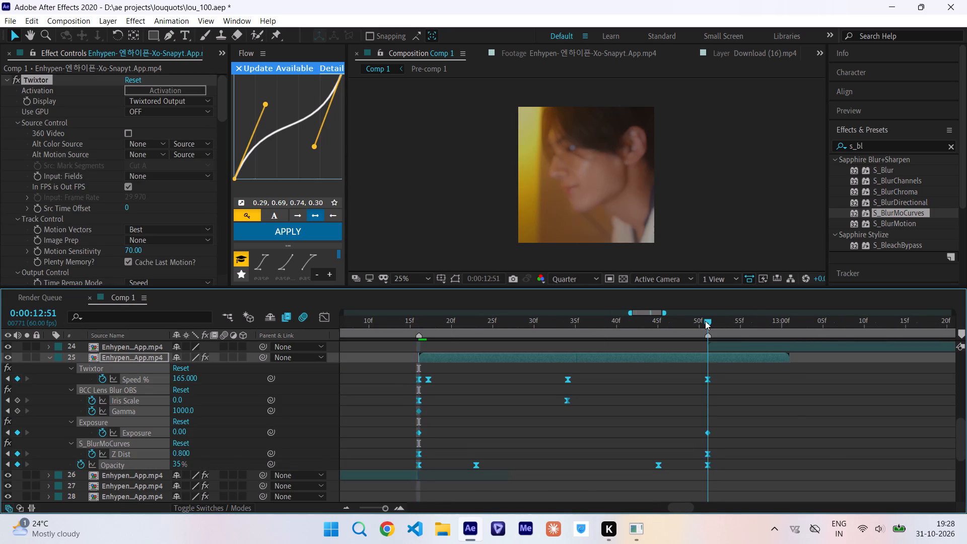
pyautogui.hotkey('ctrl', 'shift', 'd')
pyautogui.press('Delete')
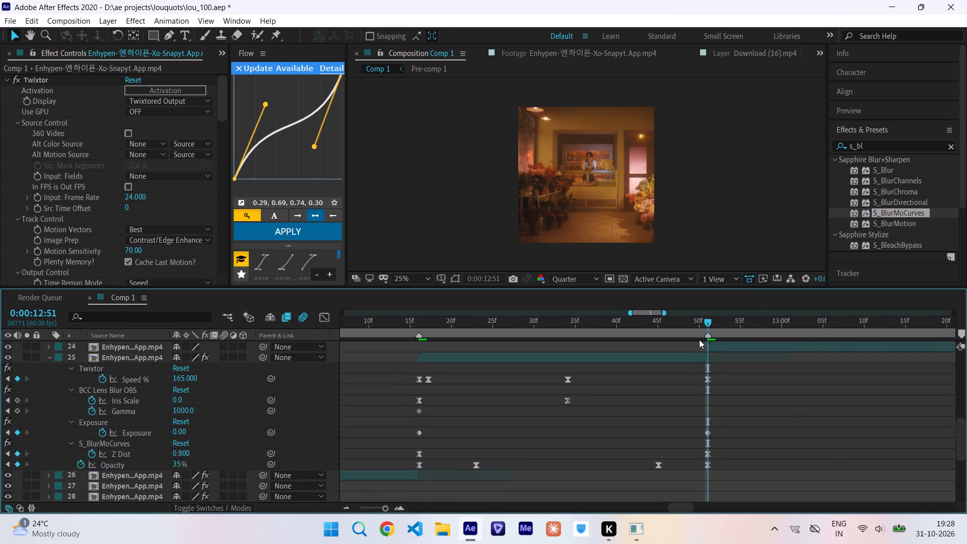
pyautogui.click(703, 358)
pyautogui.press('u')
# Paste the copied effect and opacity keyframes onto layer 24 starting at its in point, 0:00:12:51.
pyautogui.hscroll(-1, 703, 358)
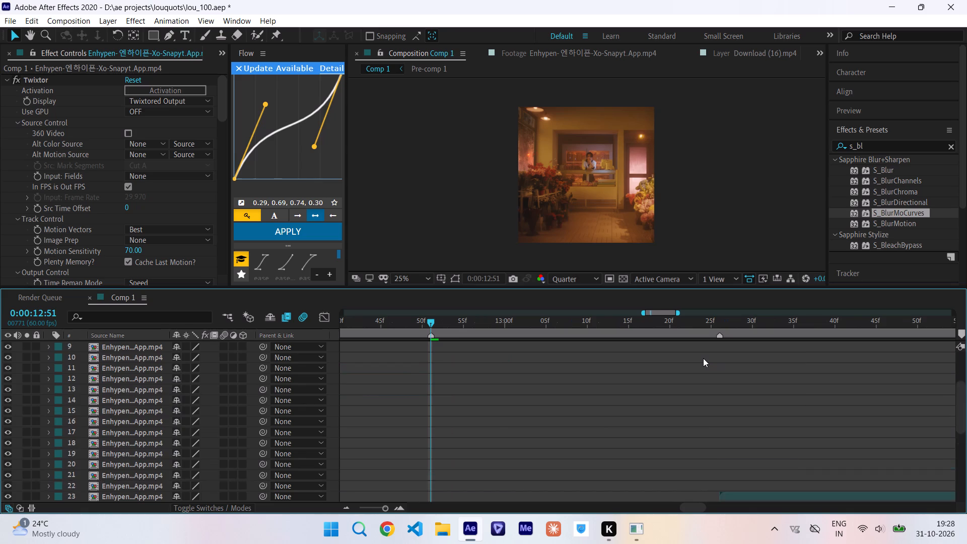
pyautogui.click(698, 380)
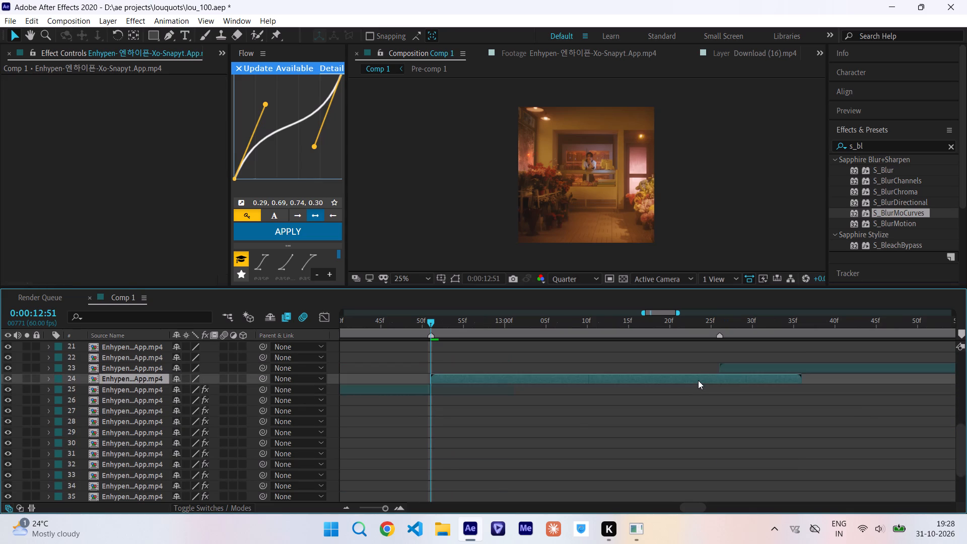
pyautogui.hotkey('ctrl', 'v')
pyautogui.press('u')
# Split layer 24 at the 0:00:13:26 beat marker, delete the part after it and collapse its keyframed properties.
pyautogui.click(719, 319)
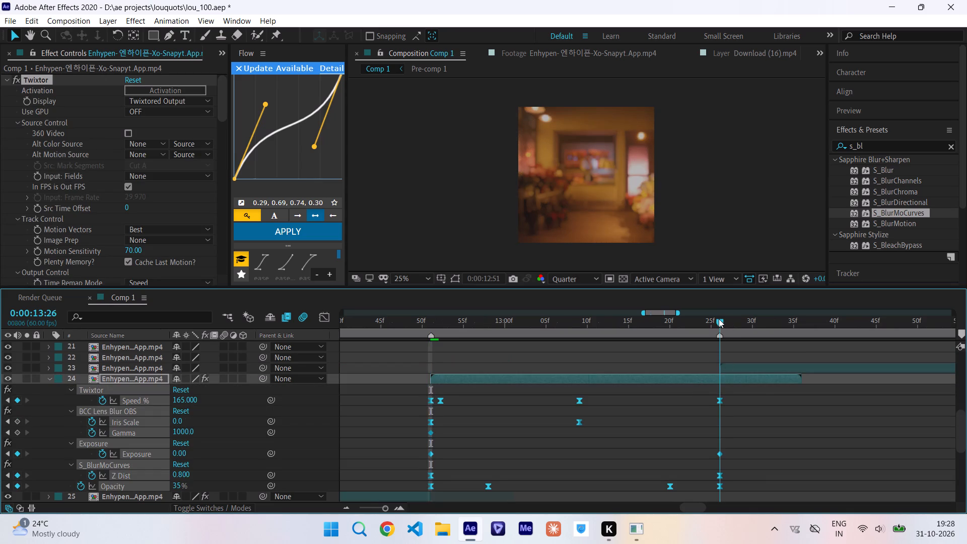
pyautogui.hotkey('ctrl', 'shift', 'd')
pyautogui.press('Delete')
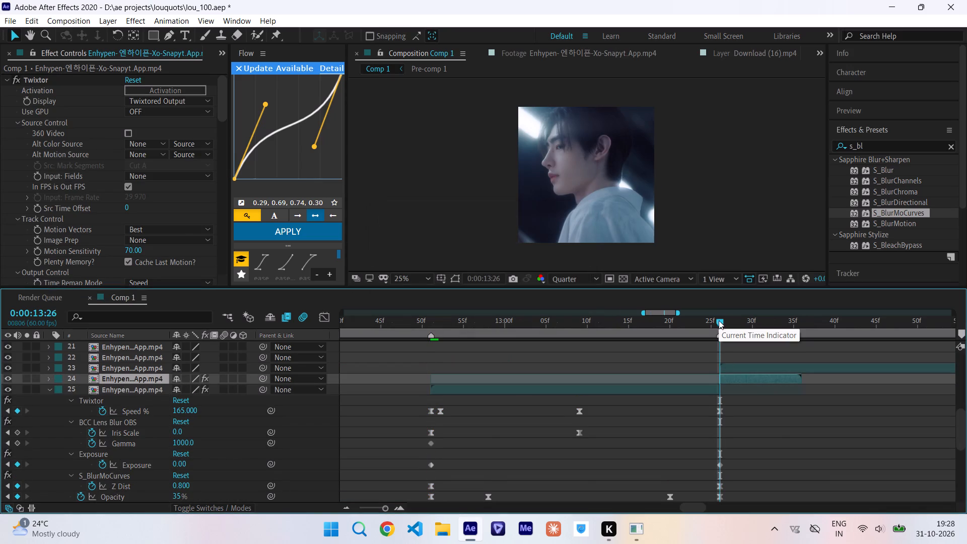
pyautogui.press('Delete')
pyautogui.click(721, 378)
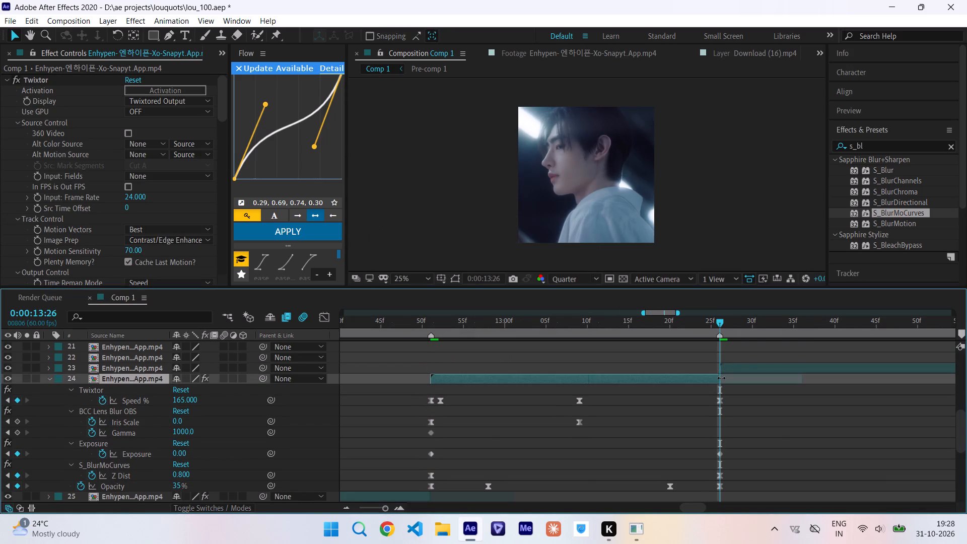
pyautogui.press('u')
# Paste the copied keyframes onto layer 23 from 0:00:13:26 and compress them proportionally to end at the next beat marker, about 0:00:13:59.
pyautogui.hscroll(-1, 721, 378)
pyautogui.click(705, 370)
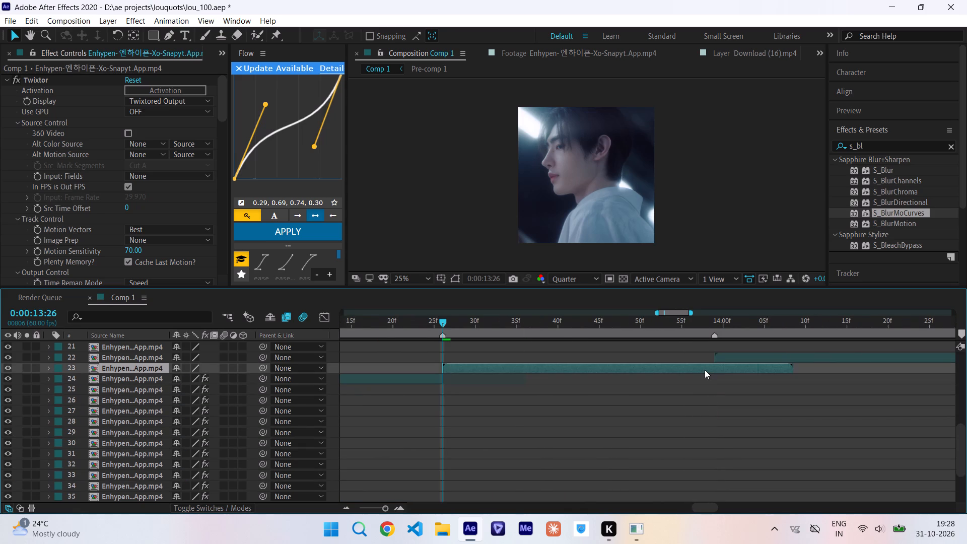
pyautogui.hotkey('ctrl', 'v')
pyautogui.press('u')
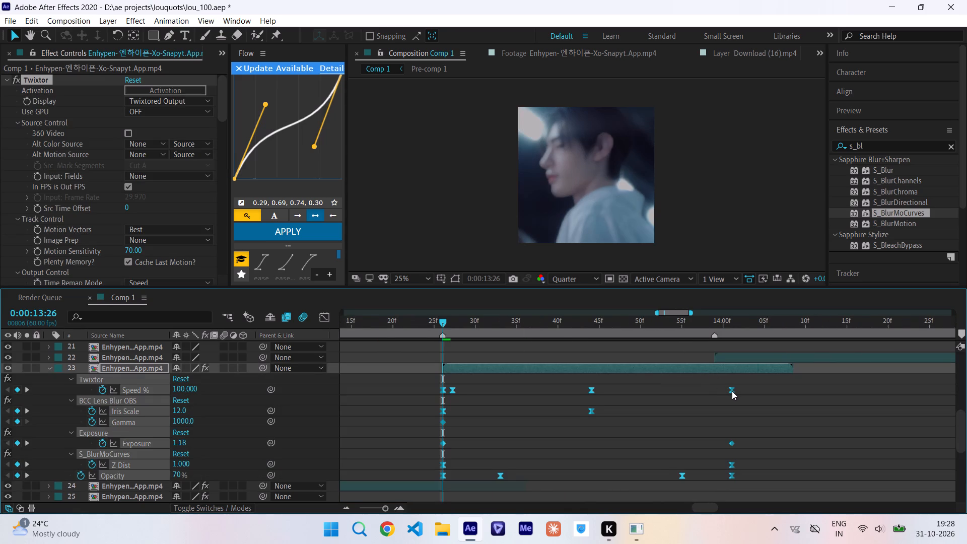
pyautogui.keyDown('alt'); pyautogui.moveTo(732, 391); pyautogui.dragTo(716, 392); pyautogui.keyUp('alt')
pyautogui.press('u')
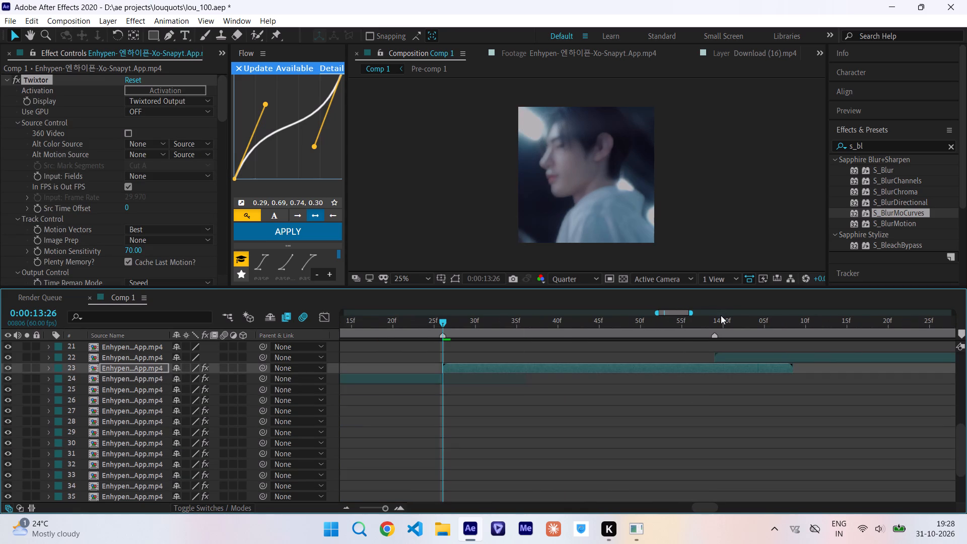
# Split layer 23 at the 0:00:13:59 beat marker and delete the part after it.
pyautogui.click(715, 325)
pyautogui.hotkey('ctrl', 'shift', 'd')
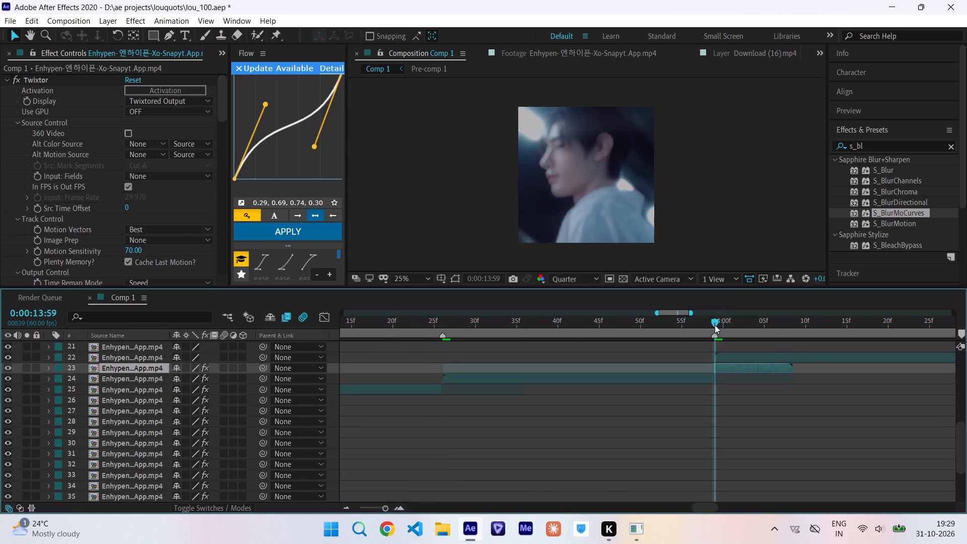
pyautogui.press('Delete')
# Paste the copied effect and opacity keyframes onto layer 22 starting at its in point, 0:00:13:59.
pyautogui.hscroll(-1, 715, 325)
pyautogui.click(671, 353)
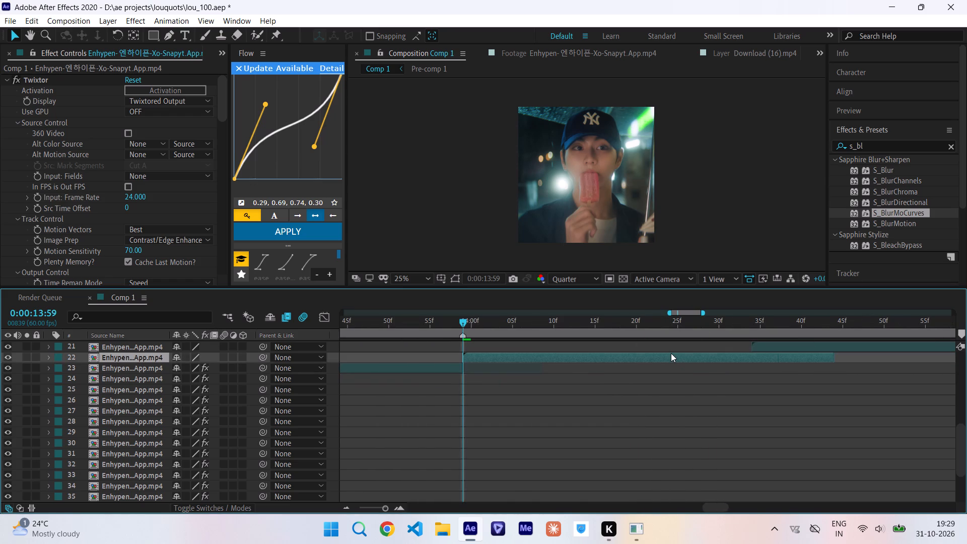
pyautogui.hotkey('ctrl', 'v')
pyautogui.press('u')
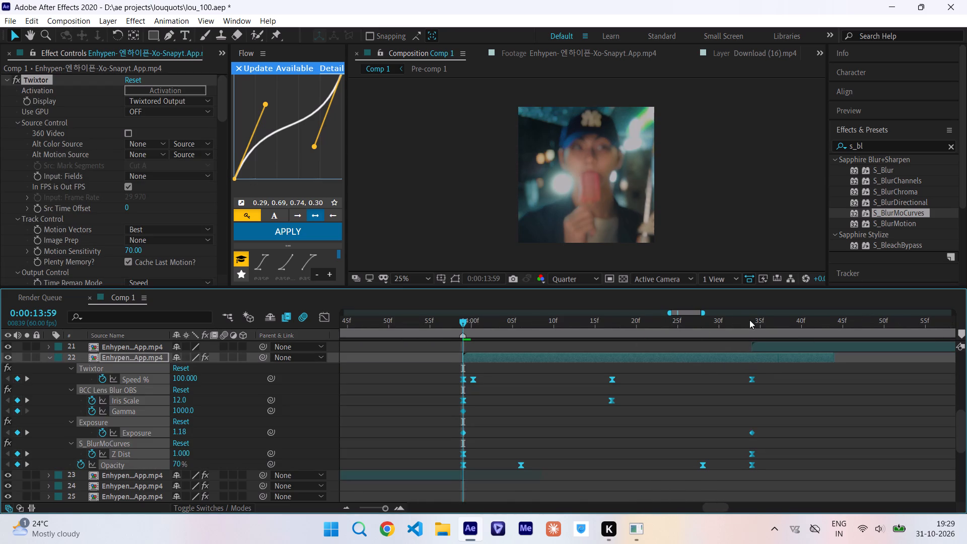
pyautogui.press('u')
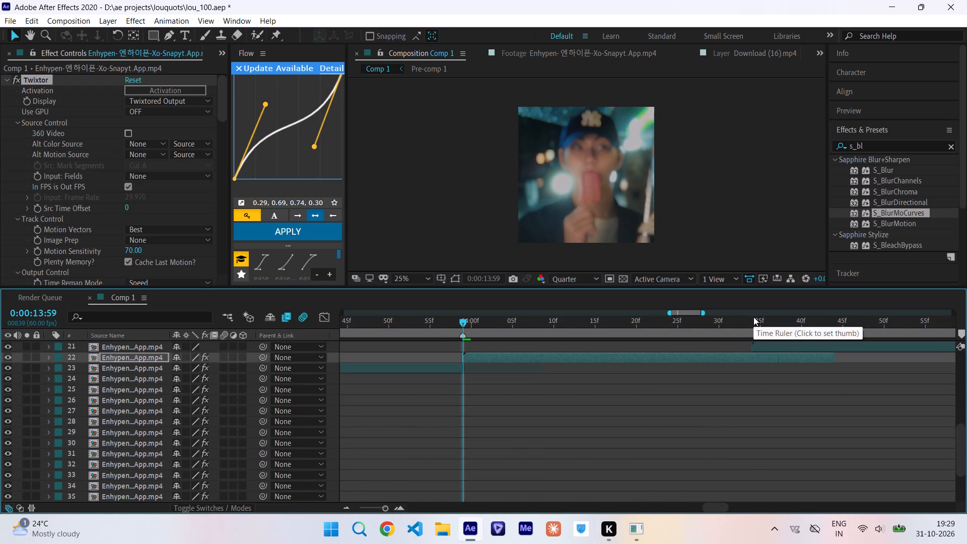
# Split layer 22 at 0:00:14:34, where layer 21 begins, and delete the part after it.
pyautogui.click(753, 317)
pyautogui.hotkey('ctrl', 'shift', 'd')
pyautogui.press('Delete')
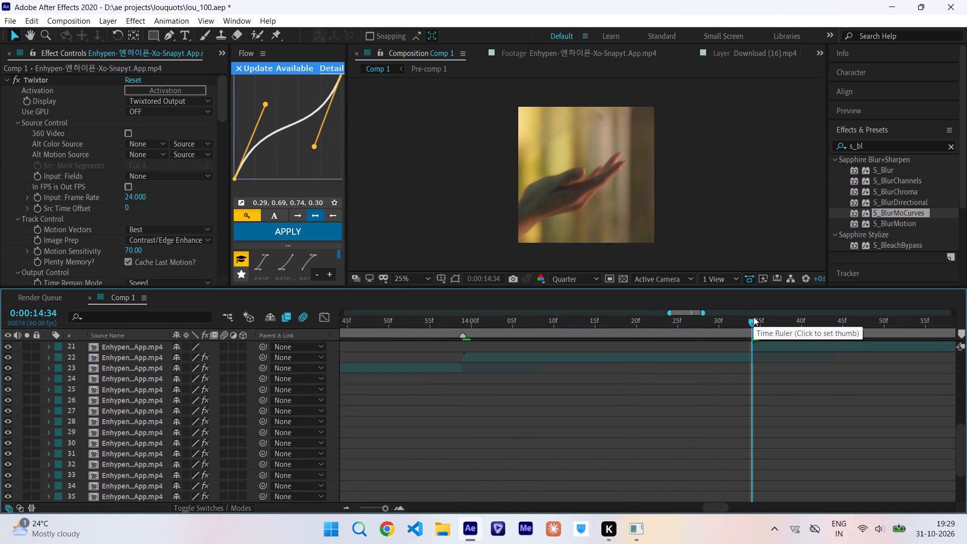
# Paste the copied keyframes onto layer 21 from 0:00:14:34 and compress them proportionally to end at layer 20's start, 0:00:14:49.
pyautogui.hscroll(-2, 753, 317)
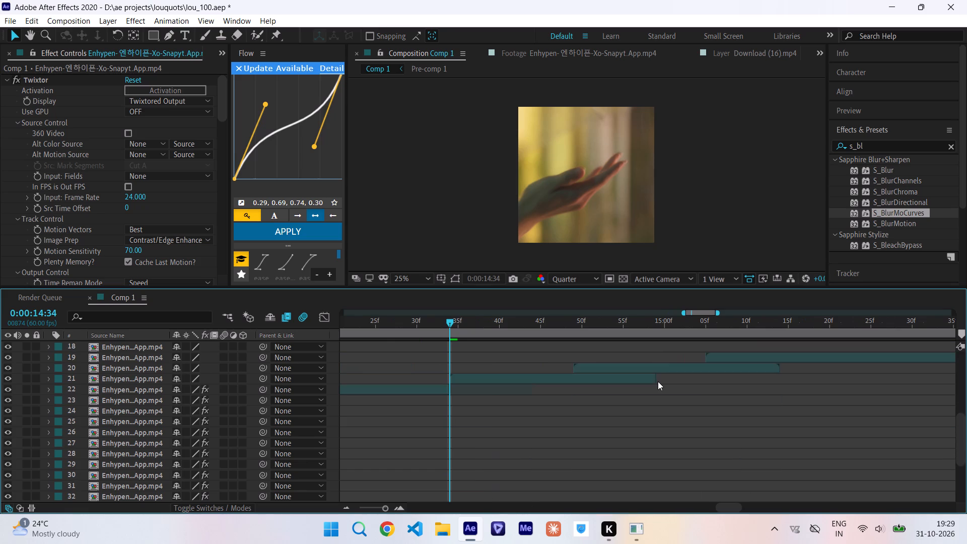
pyautogui.click(590, 377)
pyautogui.hotkey('ctrl', 'v')
pyautogui.press('u')
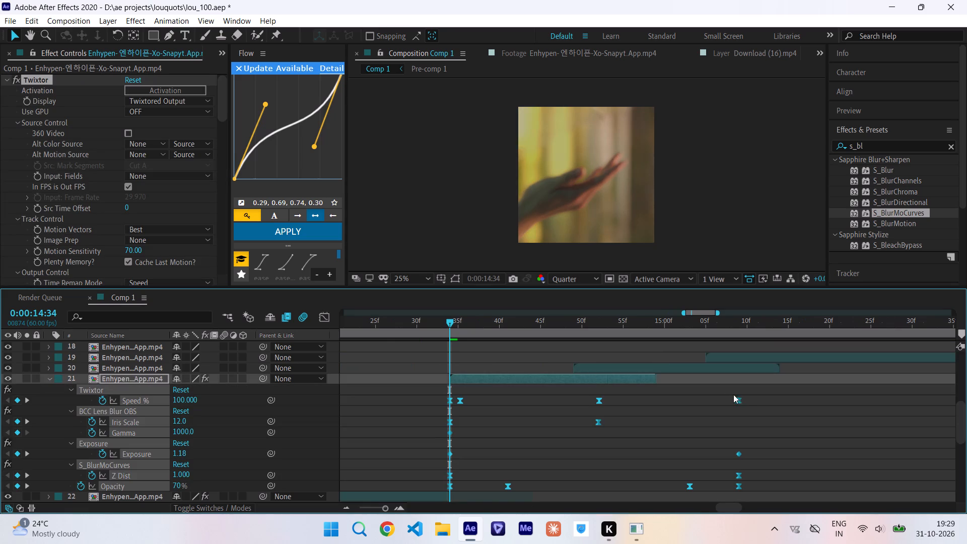
pyautogui.keyDown('alt'); pyautogui.moveTo(740, 403); pyautogui.dragTo(576, 405); pyautogui.keyUp('alt')
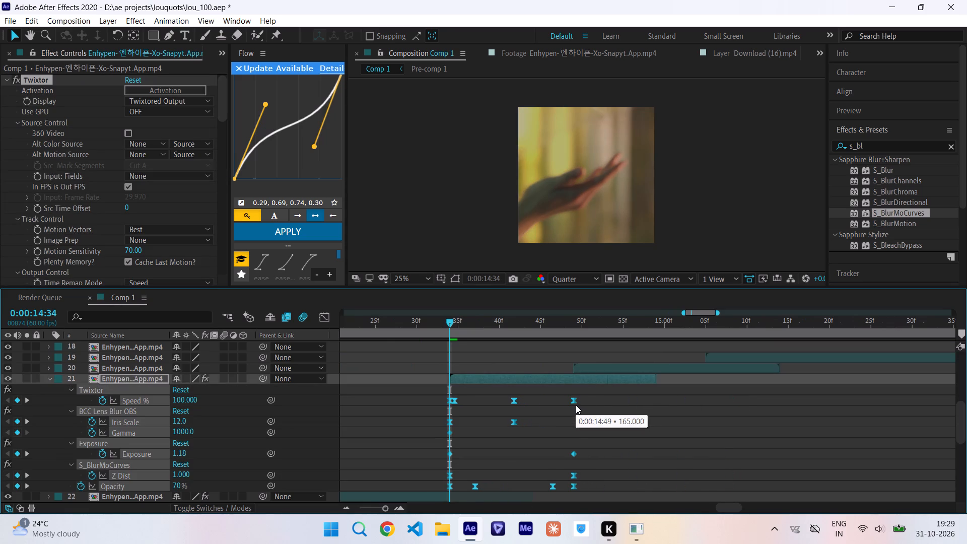
pyautogui.press('u')
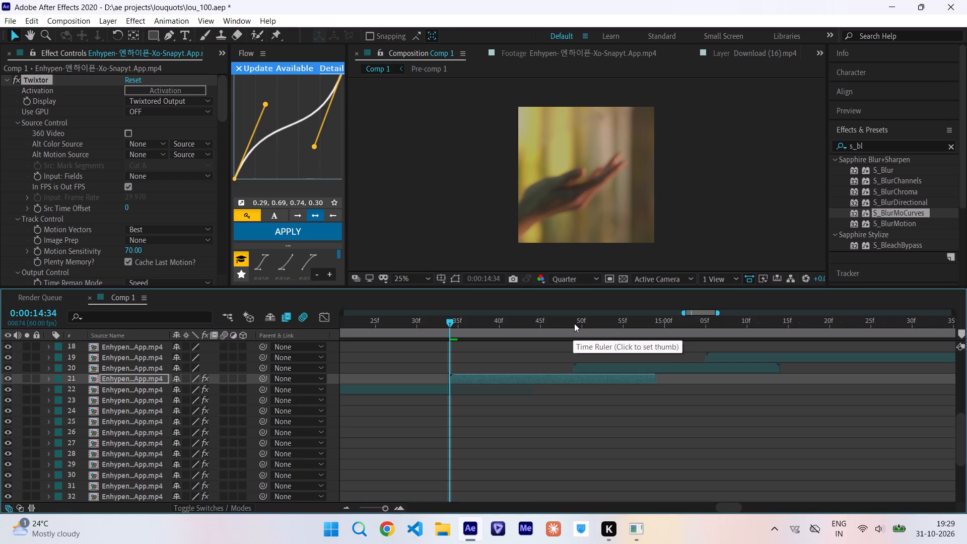
# Split layer 21 at 0:00:14:49, where layer 20 begins, and delete the part after it.
pyautogui.click(574, 323)
pyautogui.hotkey('ctrl', 'shift', 'd')
pyautogui.press('Delete')
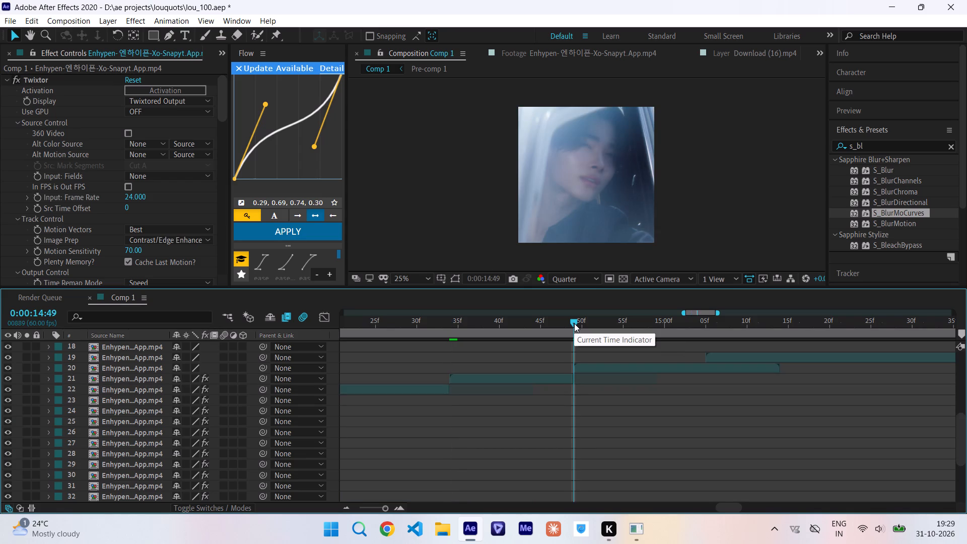
# Paste the copied keyframes onto layer 20 from 0:00:14:49 and compress them proportionally to end at layer 19's start, 0:00:15:05.
pyautogui.click(609, 367)
pyautogui.hotkey('ctrl', 'v')
pyautogui.press('u')
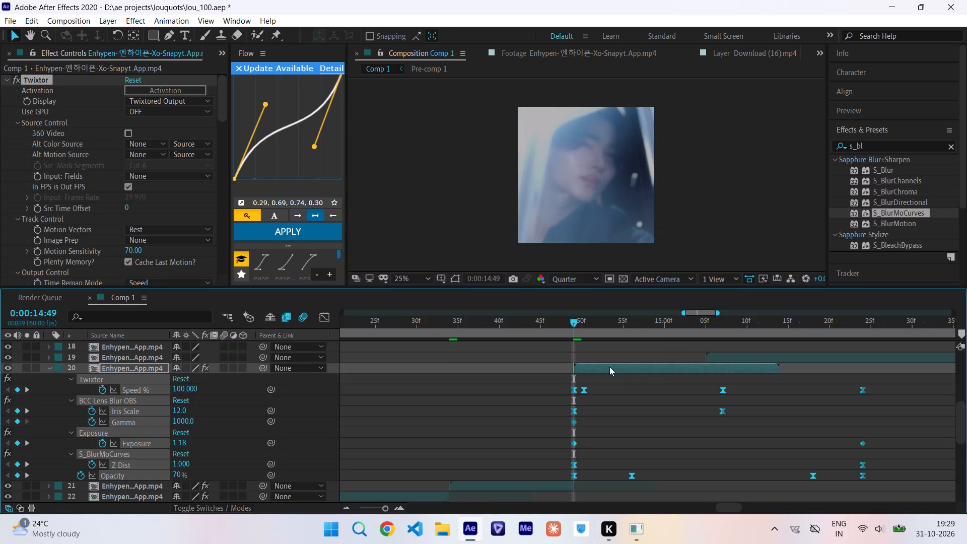
pyautogui.keyDown('alt'); pyautogui.moveTo(861, 388); pyautogui.dragTo(845, 390); pyautogui.keyUp('alt')
pyautogui.keyDown('alt'); pyautogui.moveTo(845, 390); pyautogui.dragTo(707, 393); pyautogui.keyUp('alt')
pyautogui.press('u')
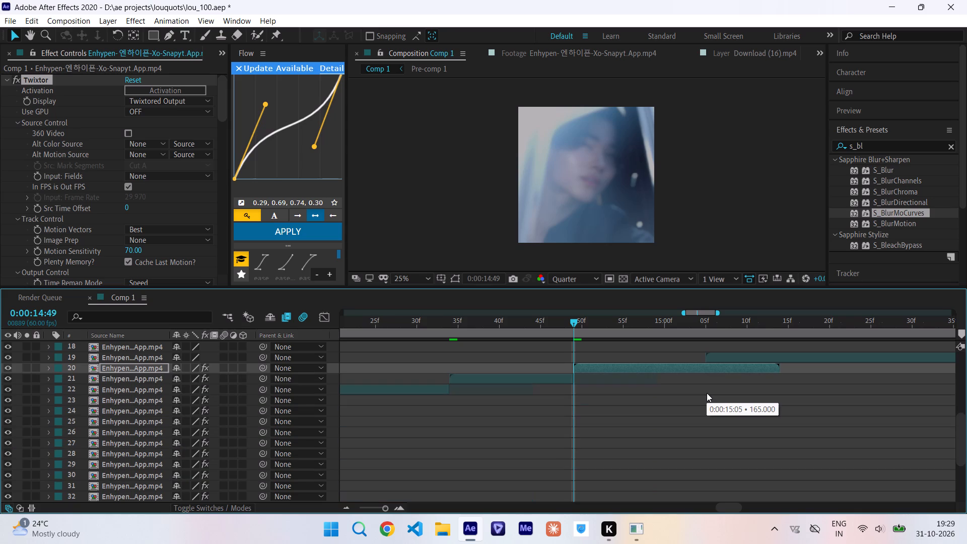
# Split layer 20 at 0:00:15:05, where layer 19 begins, and delete the part after it.
pyautogui.click(706, 323)
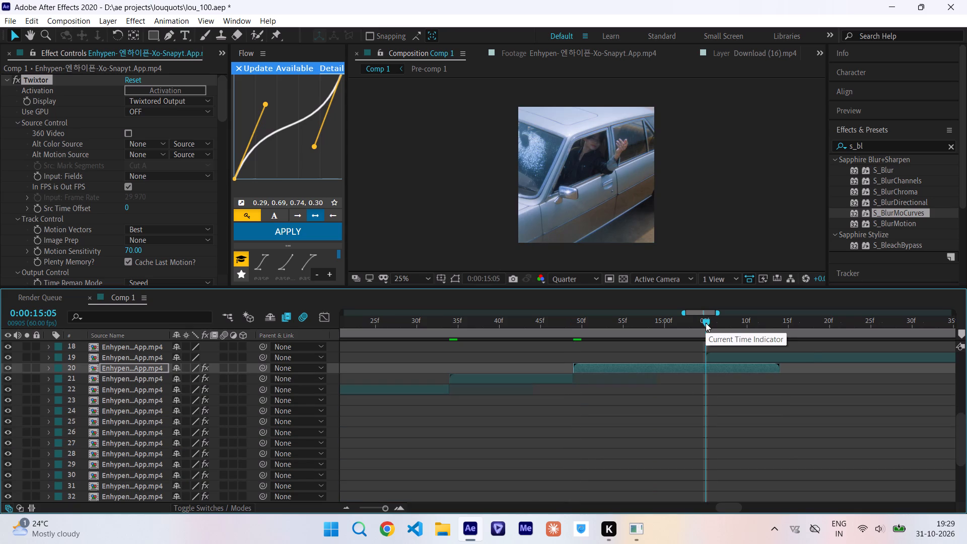
pyautogui.hotkey('ctrl', 'shift', 'd')
pyautogui.press('Delete')
# Paste the copied keyframes onto layer 19 from 0:00:15:05 and stretch them proportionally to end at layer 18's start, about 0:00:15:41.
pyautogui.hscroll(-1, 706, 323)
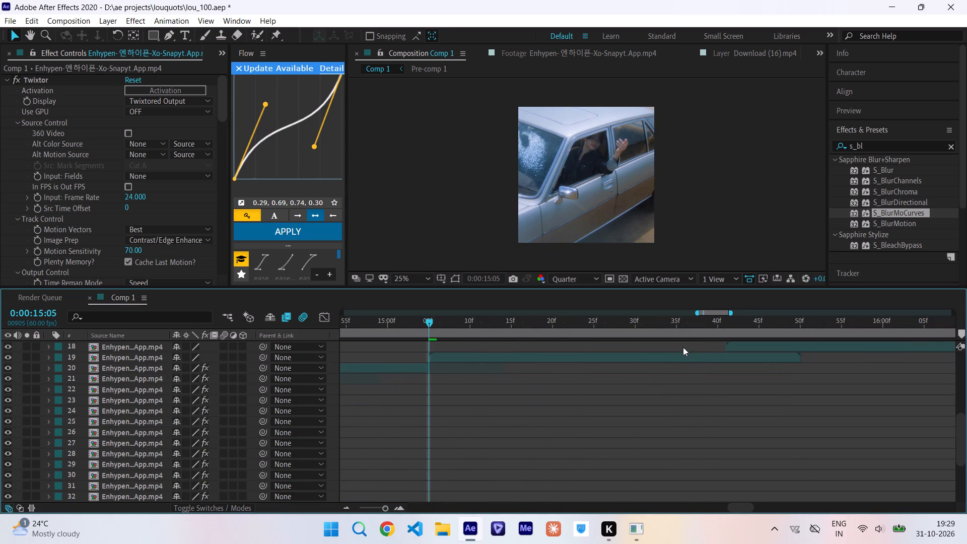
pyautogui.click(683, 357)
pyautogui.hotkey('ctrl', 'v')
pyautogui.press('u')
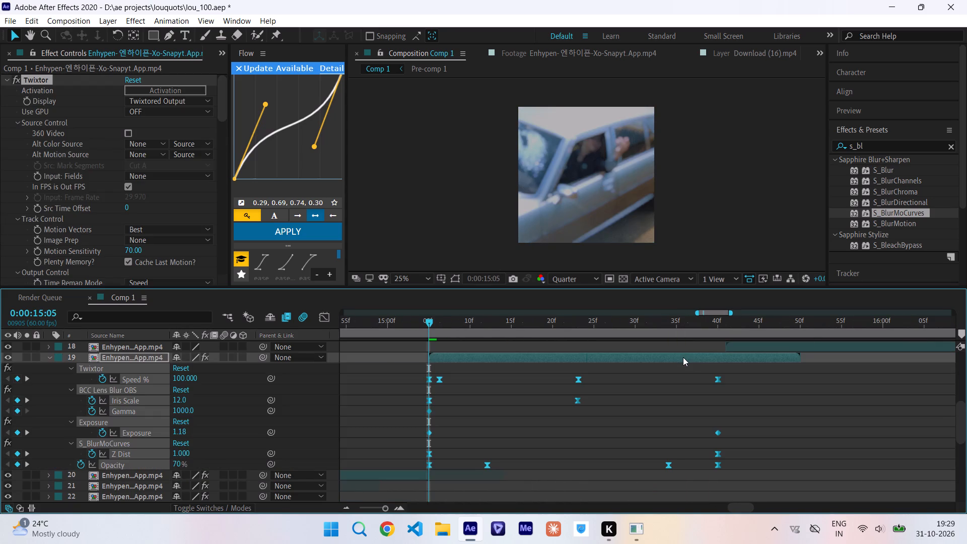
pyautogui.keyDown('alt'); pyautogui.moveTo(717, 378); pyautogui.dragTo(723, 383); pyautogui.keyUp('alt')
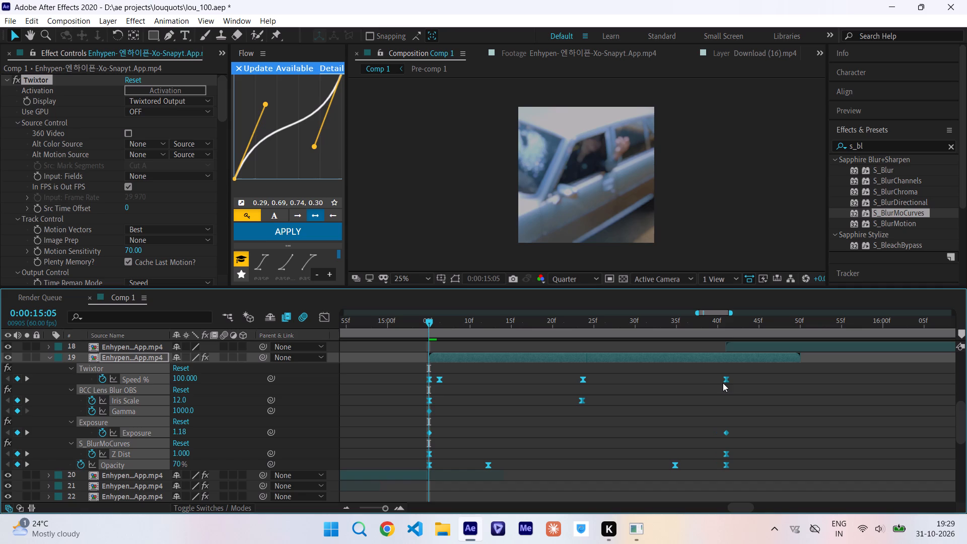
# Split layer 19 at 0:00:15:41, where layer 18 begins, and delete the part after it.
pyautogui.click(725, 323)
pyautogui.press('u')
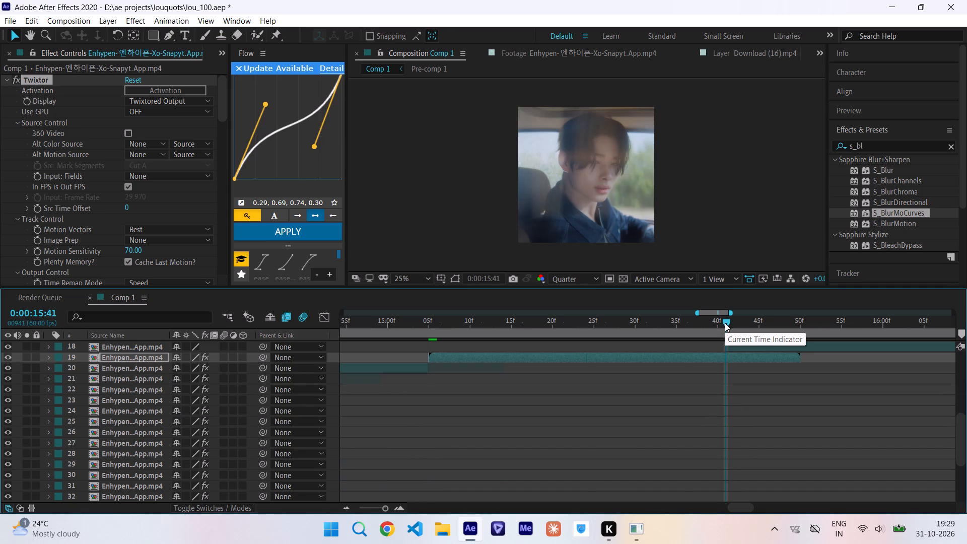
pyautogui.hotkey('ctrl', 'shift', 'd')
pyautogui.press('Delete')
pyautogui.hscroll(-1, 725, 323)
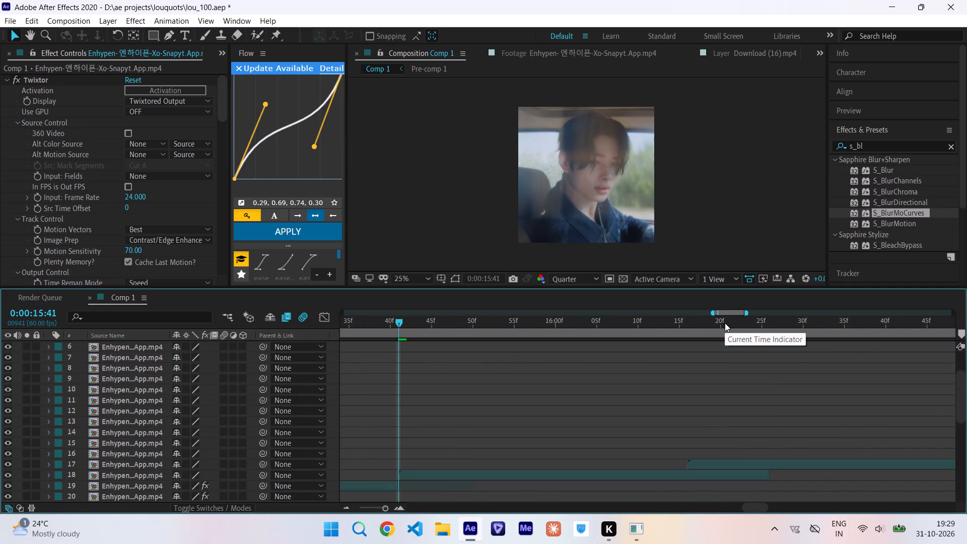
# Paste the copied keyframes onto layer 18 from 0:00:15:41, then split it at layer 17's start, 0:00:16:16, and delete the rest.
pyautogui.click(621, 410)
pyautogui.hotkey('ctrl', 'v')
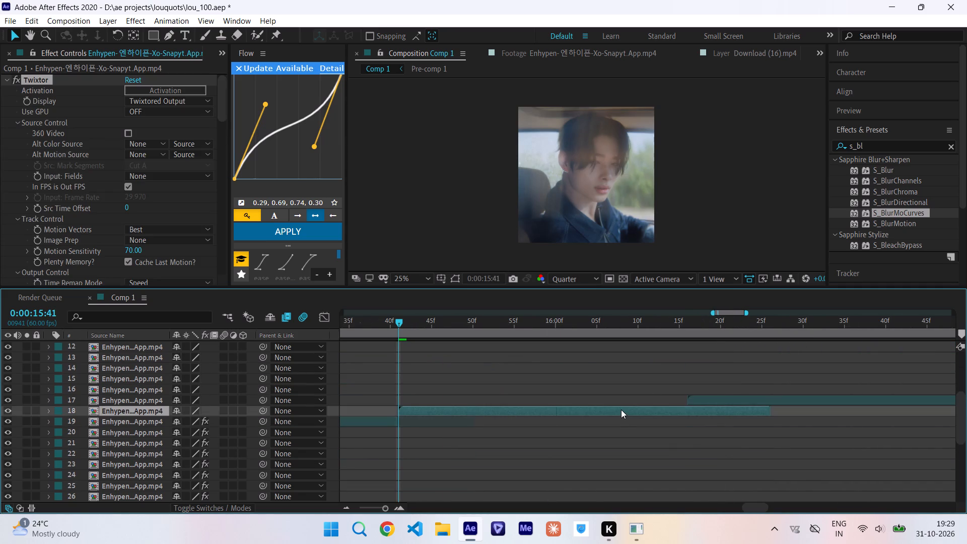
pyautogui.press('u')
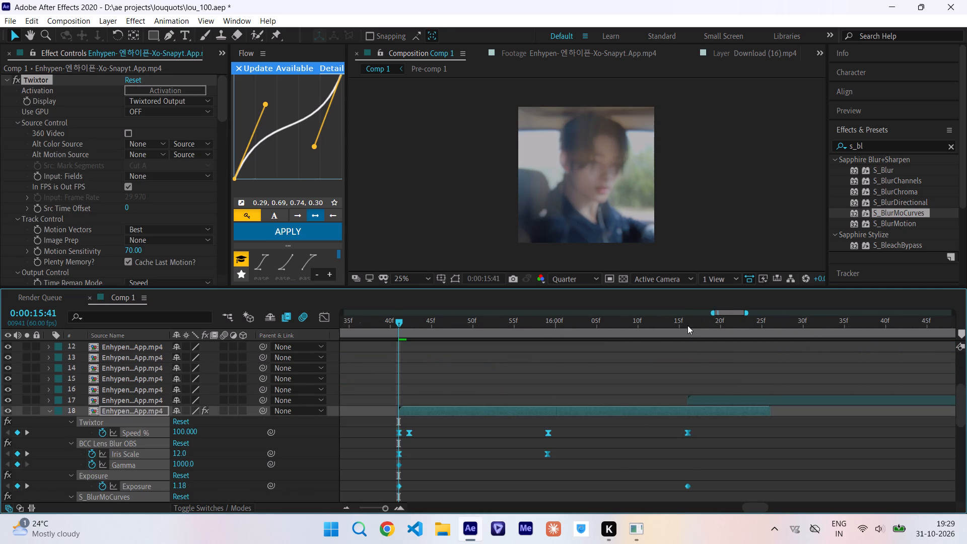
pyautogui.click(687, 325)
pyautogui.press('u')
pyautogui.hotkey('ctrl', 'shift', 'd')
pyautogui.press('Delete')
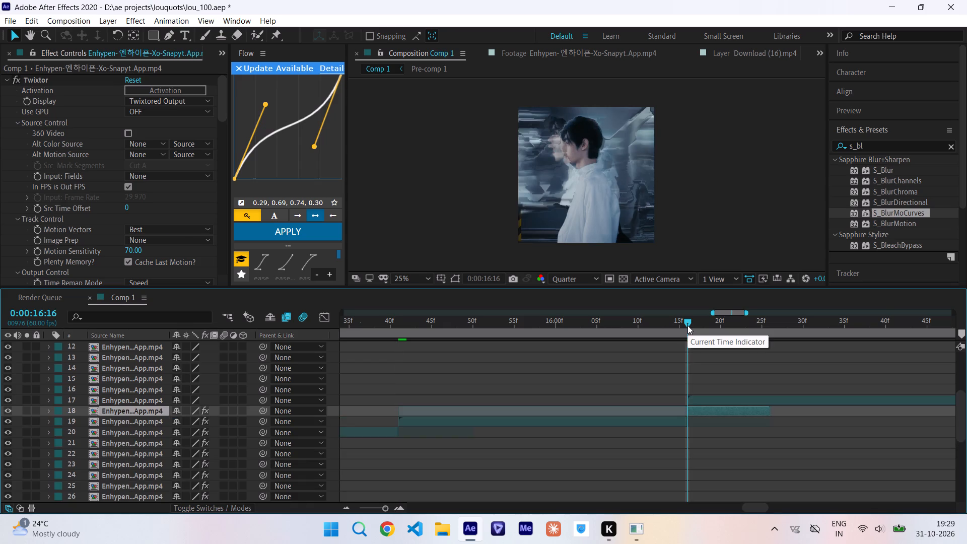
# Paste the copied keyframes onto layer 17 from 0:00:16:16, then split it at layer 16's start, 0:00:16:51, and delete the rest.
pyautogui.hscroll(-1, 687, 325)
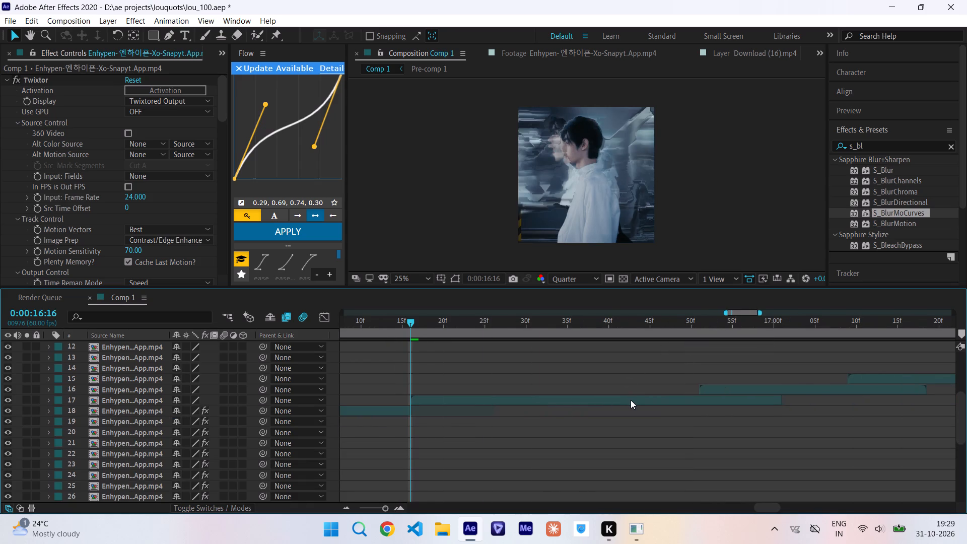
pyautogui.click(631, 400)
pyautogui.hotkey('ctrl', 'v')
pyautogui.press('u')
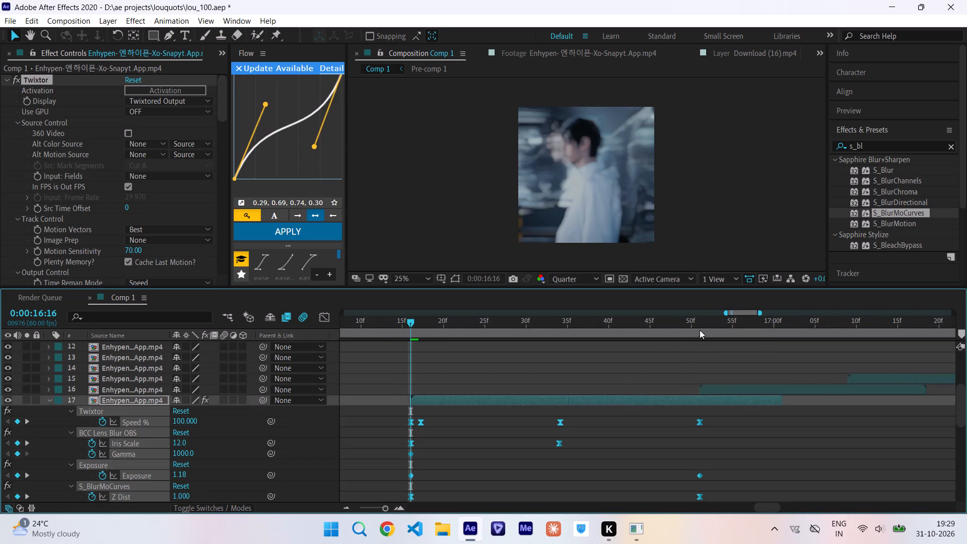
pyautogui.click(701, 319)
pyautogui.press('u')
pyautogui.hotkey('ctrl', 'shift', 'd')
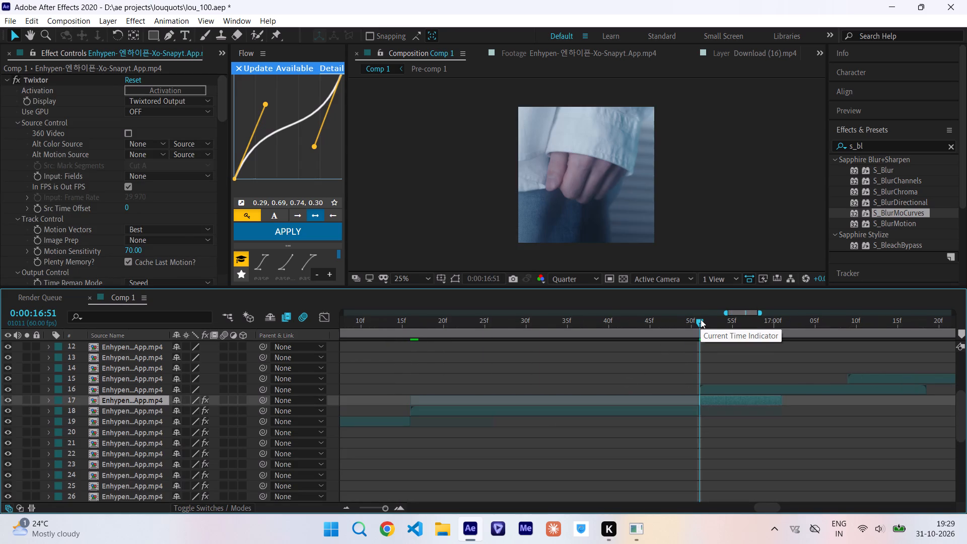
pyautogui.press('Delete')
# Paste the copied keyframes onto layer 16 from 0:00:16:51 and compress them proportionally to end at layer 15's start, 0:00:17:09.
pyautogui.hscroll(-1, 701, 319)
pyautogui.click(551, 392)
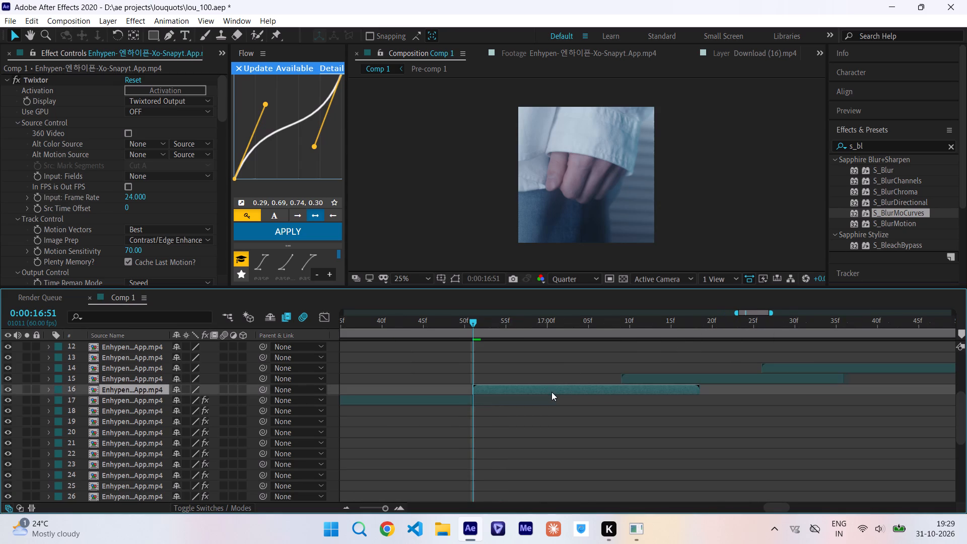
pyautogui.hotkey('ctrl', 'v')
pyautogui.press('u')
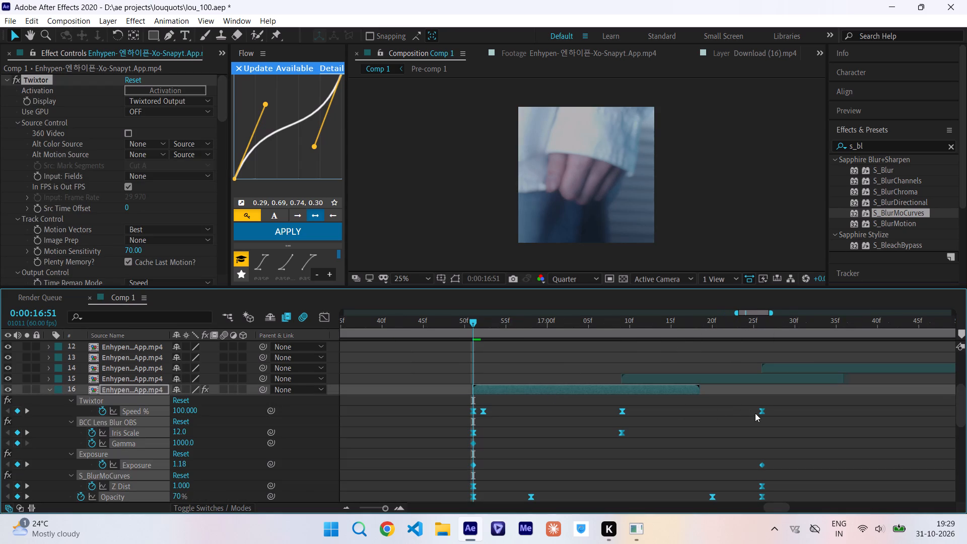
pyautogui.keyDown('alt'); pyautogui.moveTo(762, 411); pyautogui.dragTo(625, 422); pyautogui.keyUp('alt')
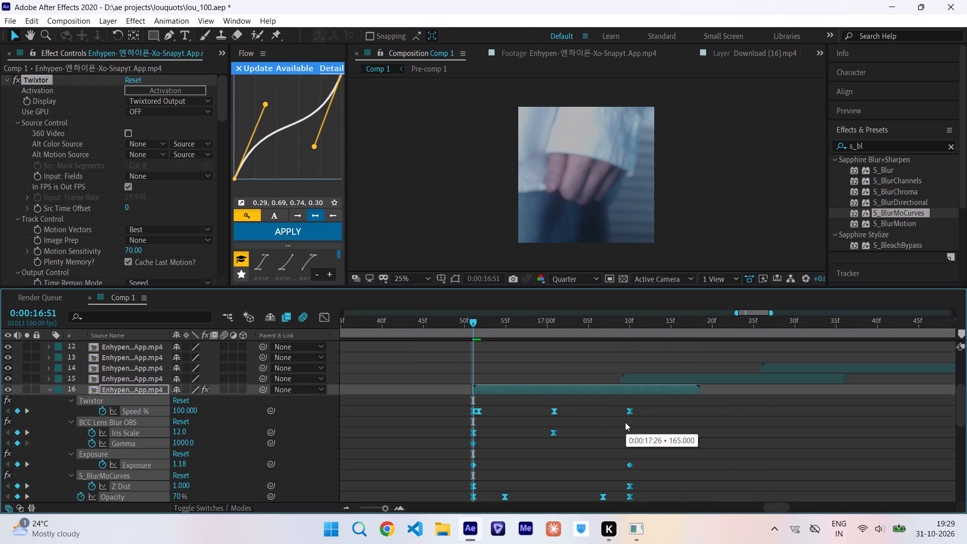
pyautogui.keyDown('alt'); pyautogui.moveTo(625, 422); pyautogui.dragTo(624, 420); pyautogui.keyUp('alt')
# Split layer 16 at 0:00:17:09, where layer 15 begins, and delete the part after it.
pyautogui.press('u')
pyautogui.click(621, 323)
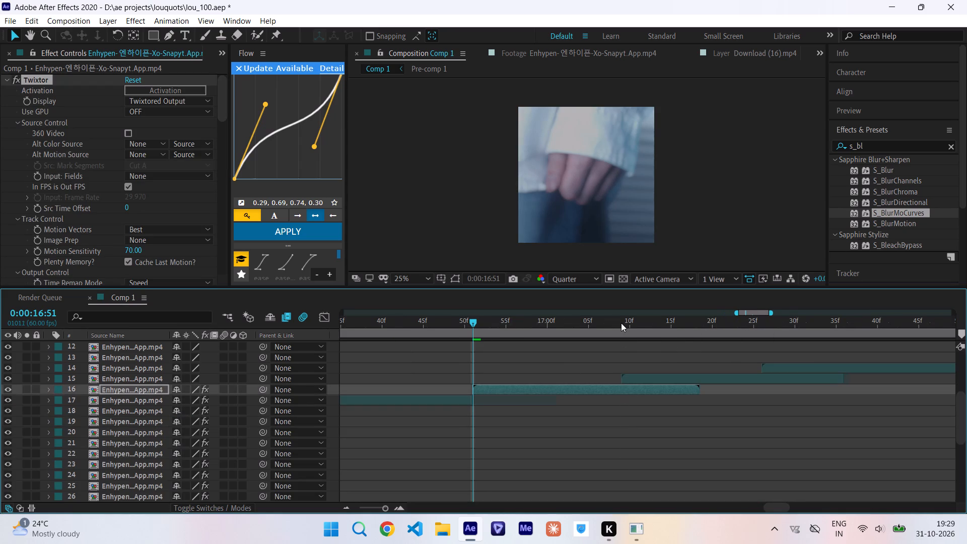
pyautogui.hotkey('ctrl', 'shift', 'd')
pyautogui.keyDown('ctrl'); pyautogui.keyDown('shift'); pyautogui.click(621, 323); pyautogui.keyUp('shift'); pyautogui.keyUp('ctrl')
pyautogui.press('Delete')
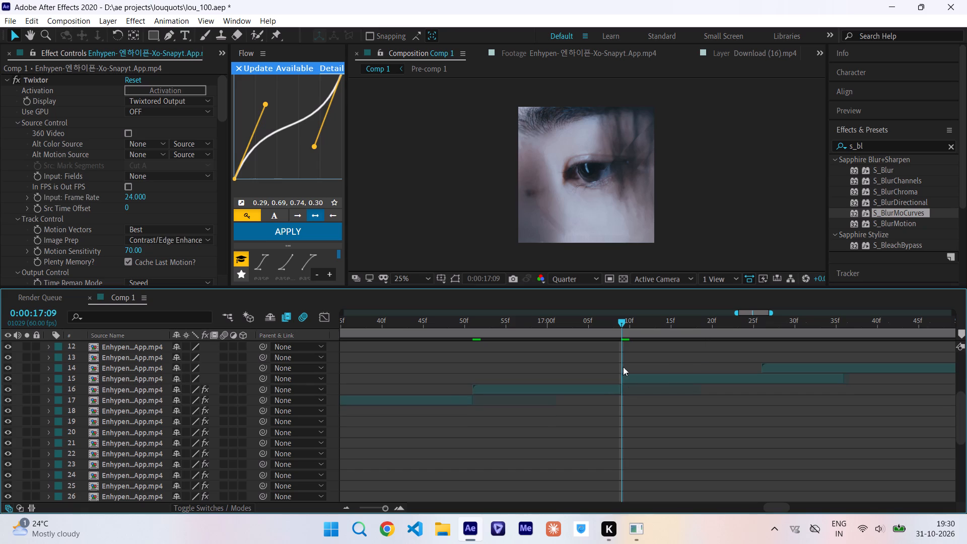
# Paste the copied keyframes onto layer 15 from 0:00:17:09 and compress them proportionally to end at layer 14's start, 0:00:17:26.
pyautogui.click(626, 380)
pyautogui.hotkey('ctrl', 'v')
pyautogui.press('u')
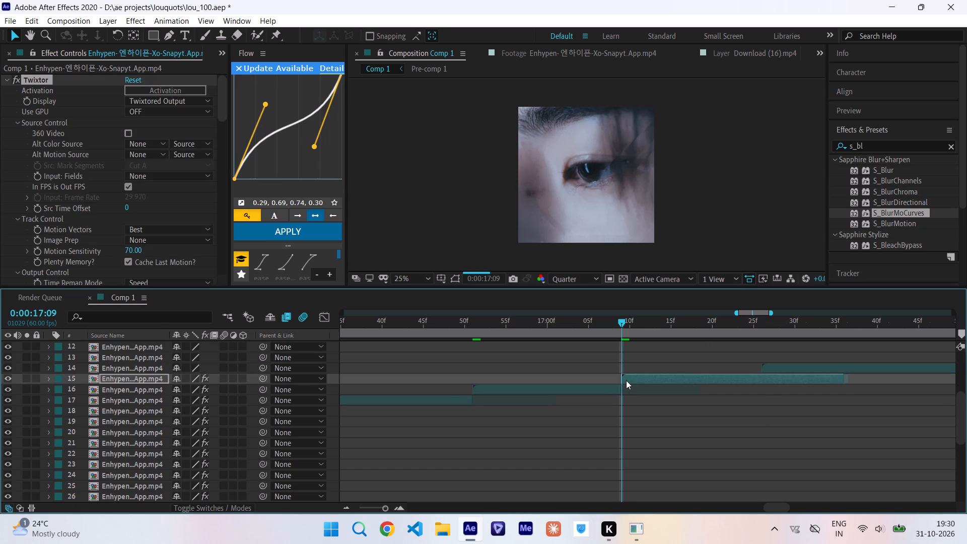
pyautogui.hscroll(-1, 626, 380)
pyautogui.keyDown('alt'); pyautogui.moveTo(758, 400); pyautogui.dragTo(612, 417); pyautogui.keyUp('alt')
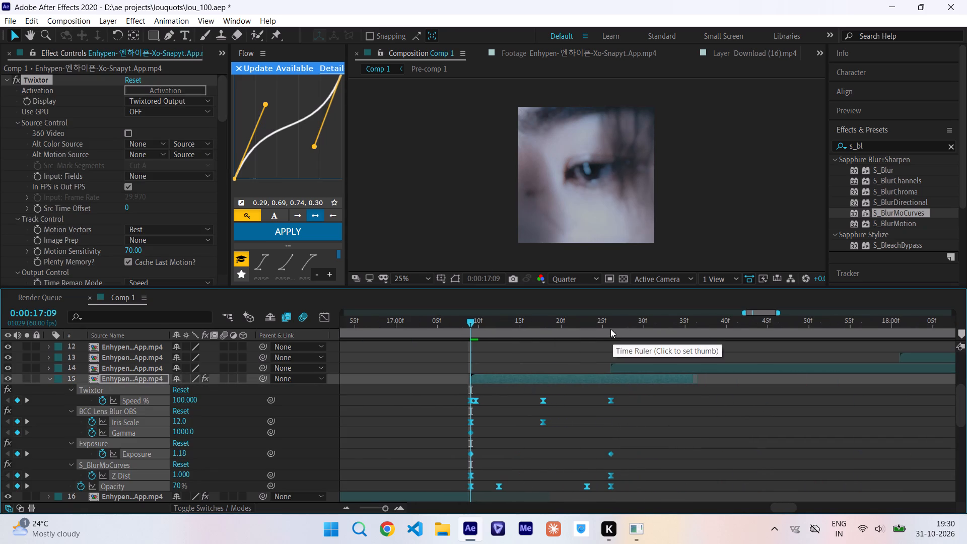
# Split layer 15 at 0:00:17:26, where layer 14 begins, delete the part after it and collapse its keyframes.
pyautogui.click(608, 325)
pyautogui.hotkey('ctrl', 'shift', 'd')
pyautogui.press('Delete')
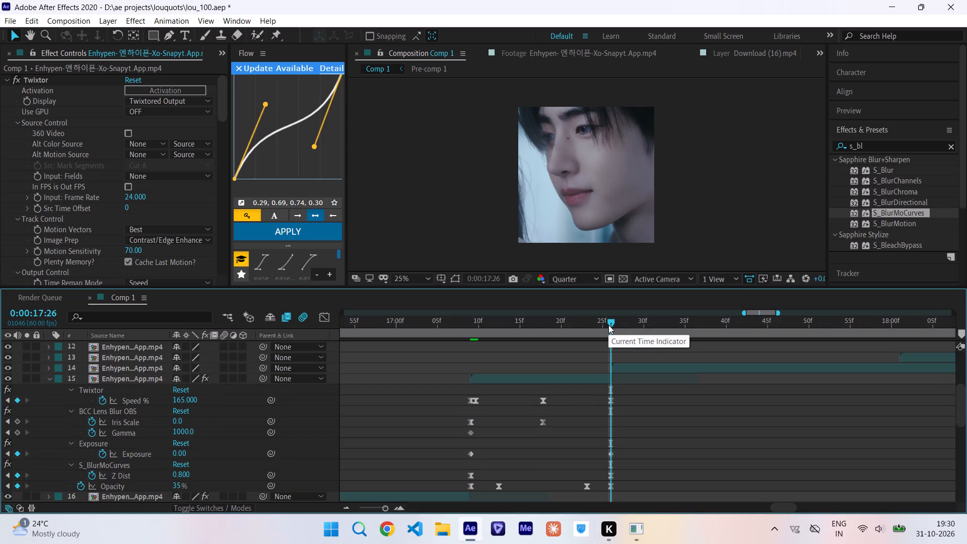
pyautogui.click(539, 334)
pyautogui.click(544, 383)
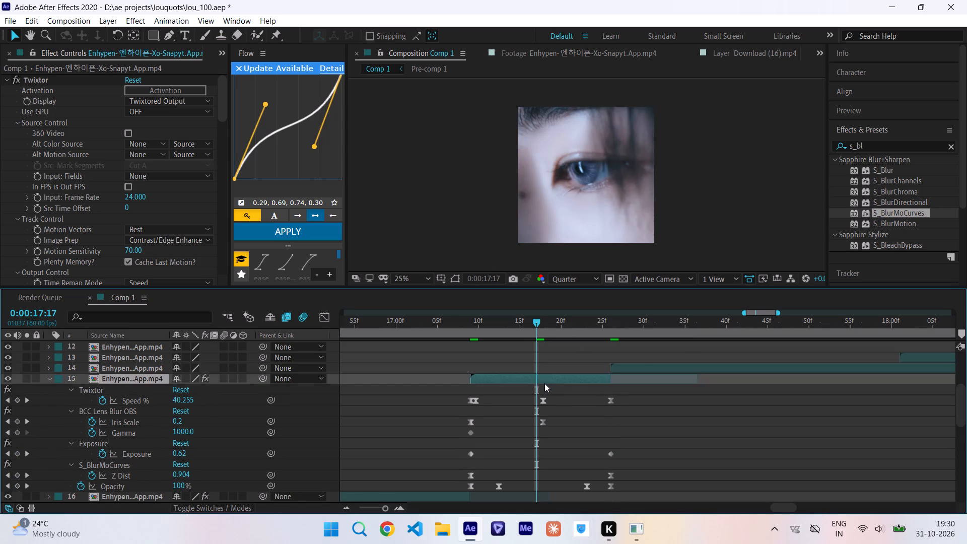
pyautogui.press('u')
# Paste the copied keyframes onto layer 14 from its start, 0:00:17:26, then split it at layer 13's start, 0:00:18:01, and delete the rest.
pyautogui.hscroll(-1, 544, 383)
pyautogui.click(536, 364)
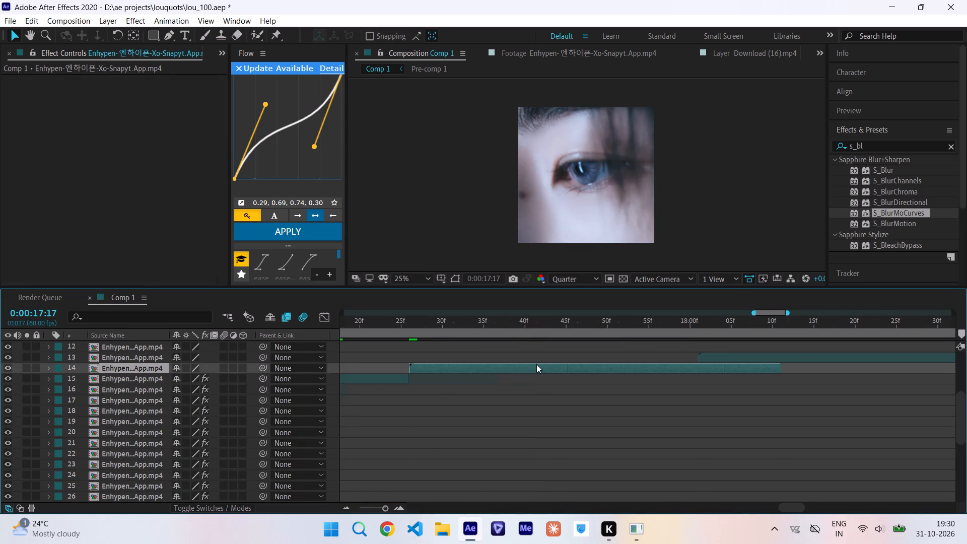
pyautogui.press('i')
pyautogui.hotkey('ctrl', 'v')
pyautogui.press('u')
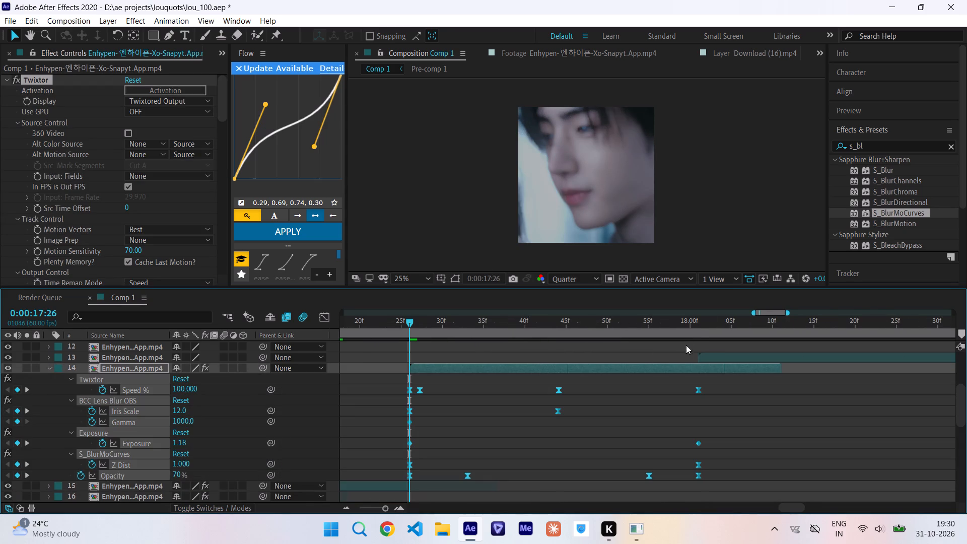
pyautogui.click(697, 327)
pyautogui.hotkey('ctrl', 'shift', 'd')
pyautogui.press('Delete')
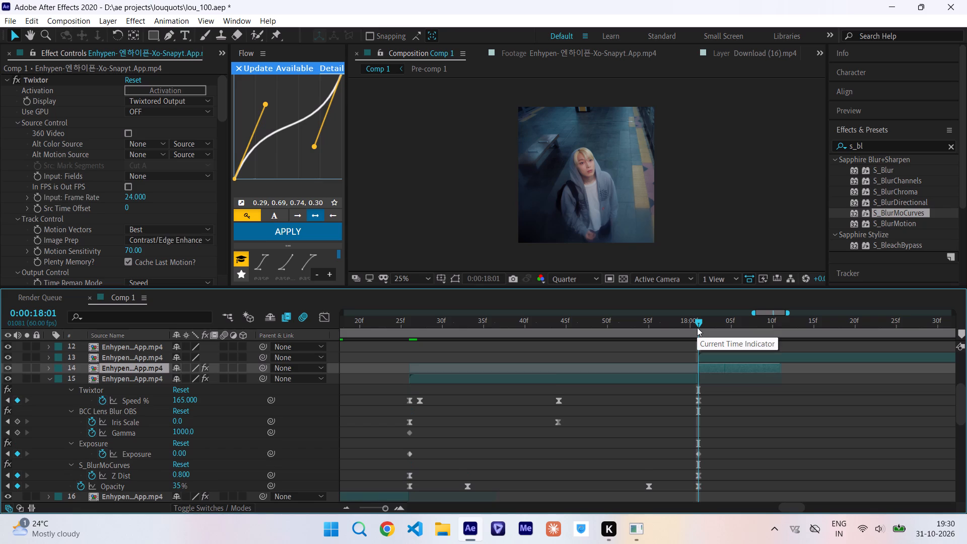
pyautogui.click(678, 370)
pyautogui.press('u')
# Paste the copied keyframes onto layer 13 from 0:00:18:01 and compress them proportionally to end at layer 12's start, 0:00:18:35.
pyautogui.hscroll(-1, 678, 370)
pyautogui.click(658, 357)
pyautogui.hotkey('ctrl', 'v')
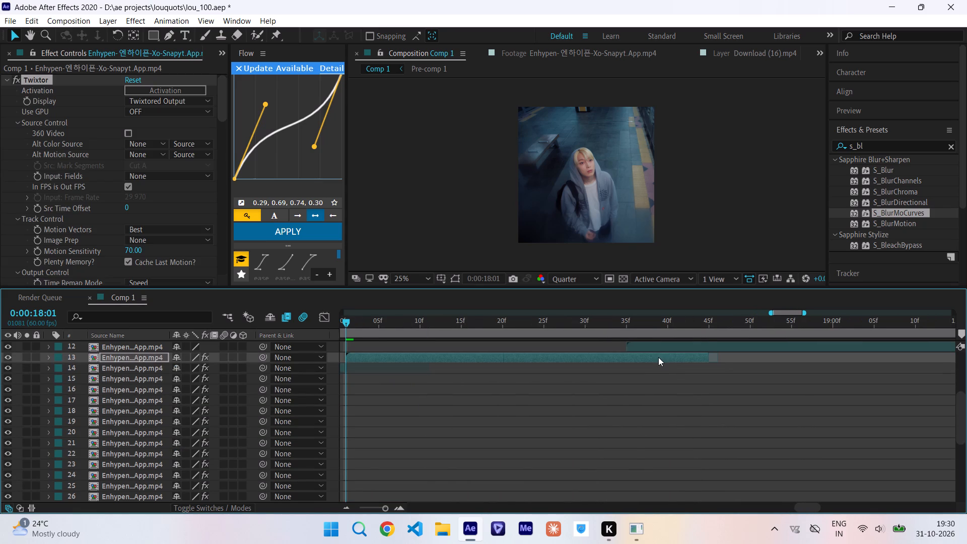
pyautogui.press('u')
pyautogui.keyDown('alt'); pyautogui.moveTo(635, 379); pyautogui.dragTo(631, 379); pyautogui.keyUp('alt')
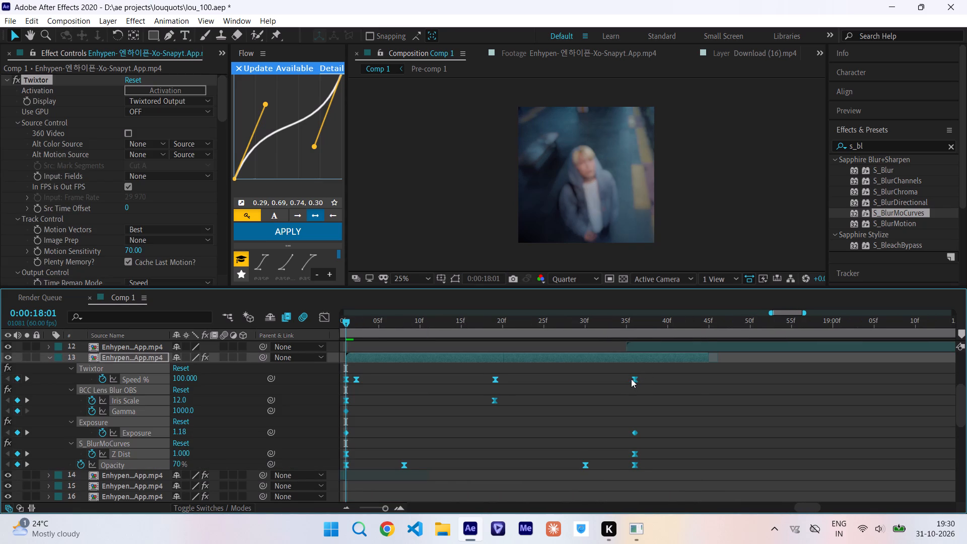
pyautogui.keyDown('alt'); pyautogui.moveTo(631, 379); pyautogui.dragTo(629, 381); pyautogui.keyUp('alt')
# Split layer 13 at 0:00:18:35, where layer 12 begins, and delete the part after it.
pyautogui.click(626, 320)
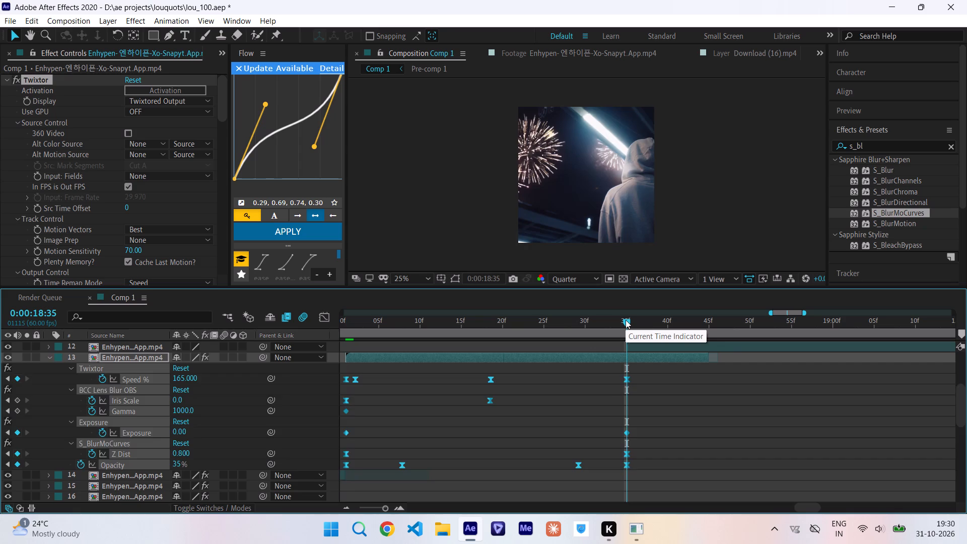
pyautogui.press('u')
pyautogui.hotkey('ctrl', 'shift', 'd')
pyautogui.press('Delete')
# Paste the copied keyframes onto layer 12 from 0:00:18:35, then split it at layer 11's start, 0:00:19:10, and delete the rest.
pyautogui.hscroll(-1, 626, 320)
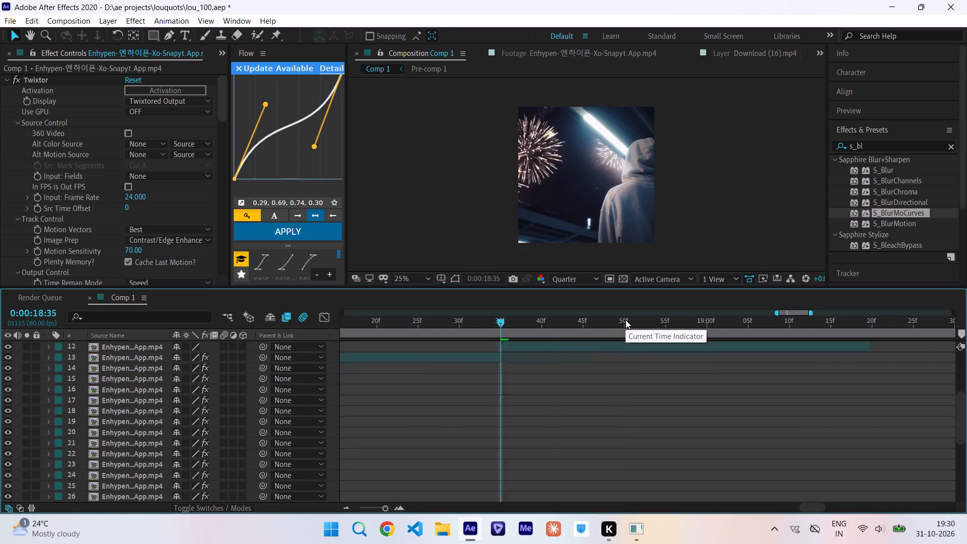
pyautogui.click(615, 370)
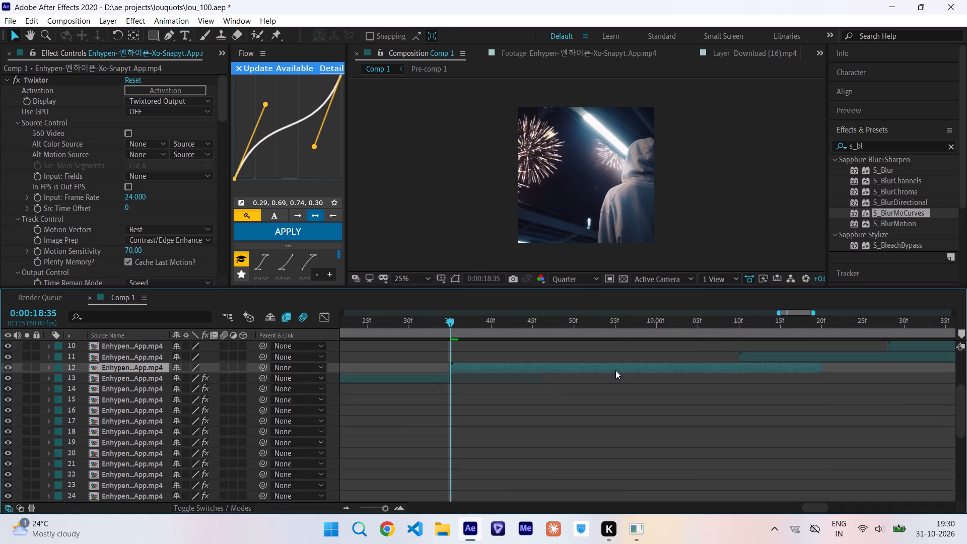
pyautogui.hotkey('ctrl', 'v')
pyautogui.press('u')
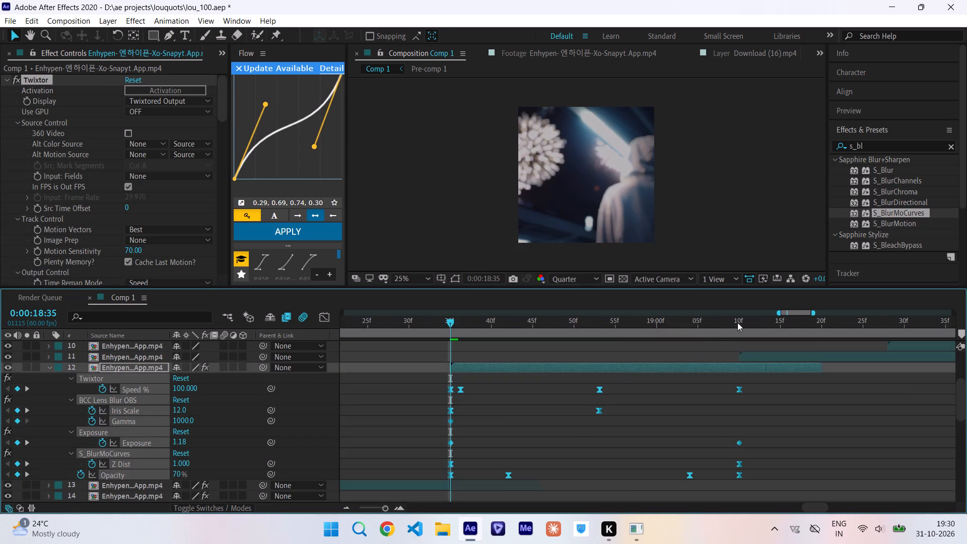
pyautogui.press('u')
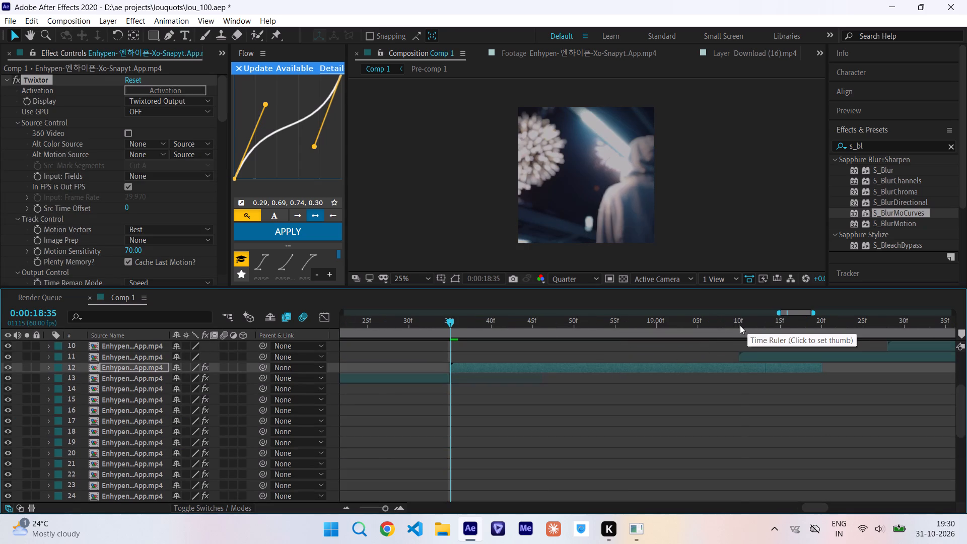
pyautogui.click(740, 325)
pyautogui.hotkey('ctrl', 'shift', 'd')
pyautogui.press('Delete')
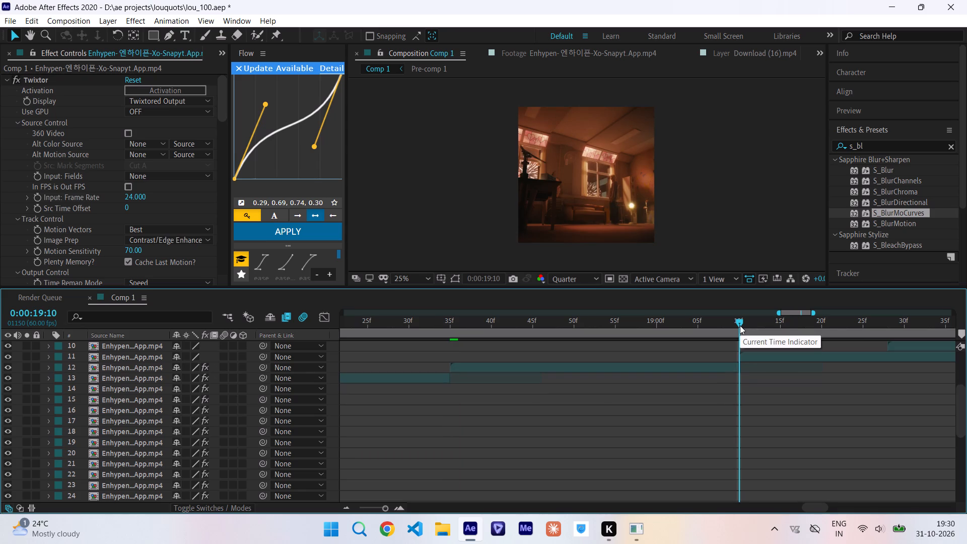
# Paste the copied keyframes onto layer 11 from 0:00:19:10 and compress them proportionally to end at layer 10's start, 0:00:19:28.
pyautogui.hscroll(-1, 740, 325)
pyautogui.click(635, 354)
pyautogui.hotkey('ctrl', 'v')
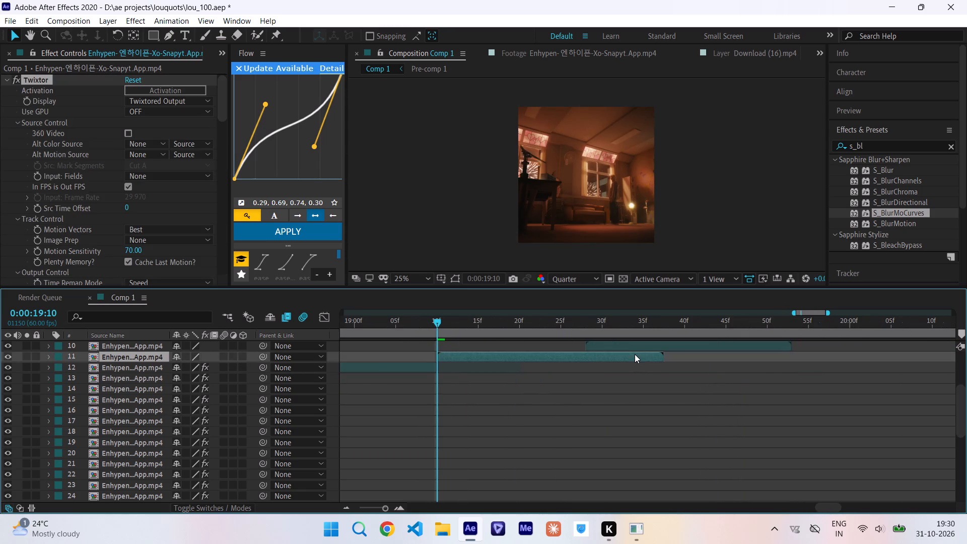
pyautogui.press('u')
pyautogui.keyDown('alt'); pyautogui.moveTo(726, 380); pyautogui.dragTo(707, 380); pyautogui.keyUp('alt')
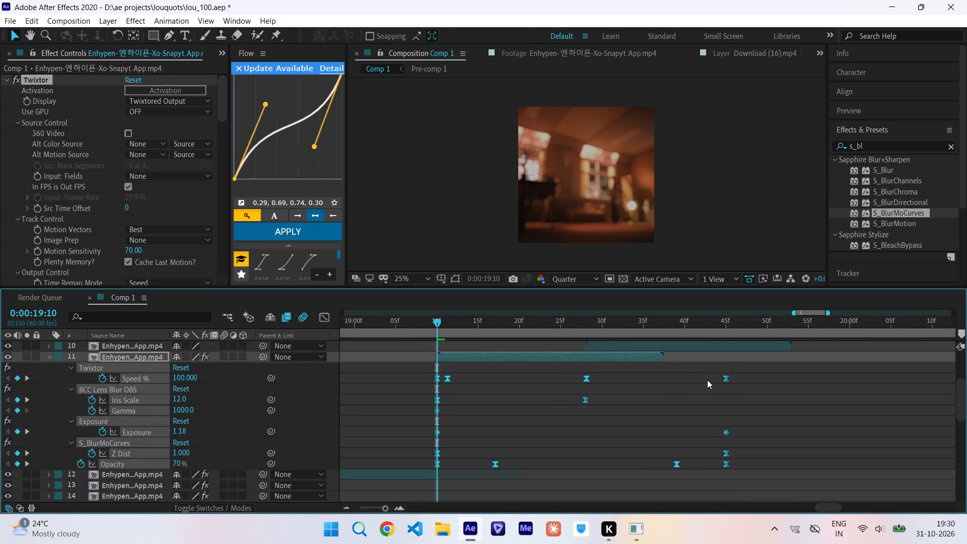
pyautogui.keyDown('alt'); pyautogui.moveTo(707, 380); pyautogui.dragTo(589, 385); pyautogui.keyUp('alt')
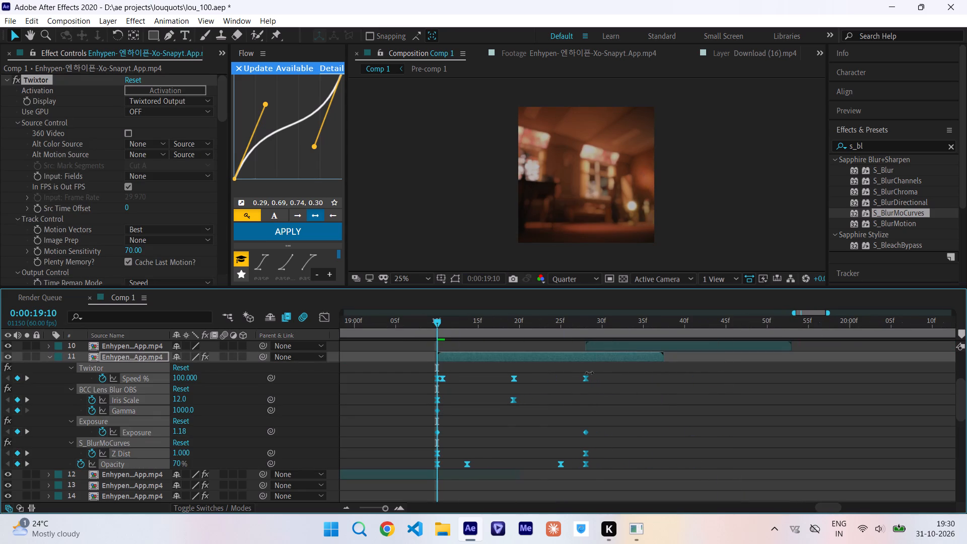
# Split layer 11 at 0:00:19:28, where layer 10 begins, delete the part after it and collapse its keyframes.
pyautogui.click(586, 323)
pyautogui.hotkey('ctrl', 'shift', 'd')
pyautogui.press('Delete')
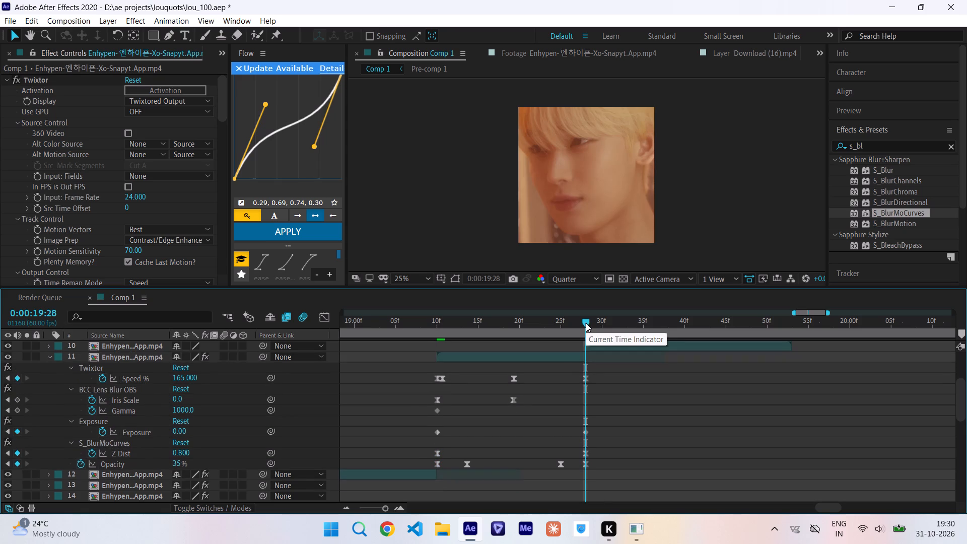
pyautogui.click(576, 358)
pyautogui.press('u')
# Paste the copied keyframes onto layer 10 from 0:00:19:28 and compress them proportionally to end at layer 9's start, 0:00:19:44.
pyautogui.scroll(1, 576, 358)
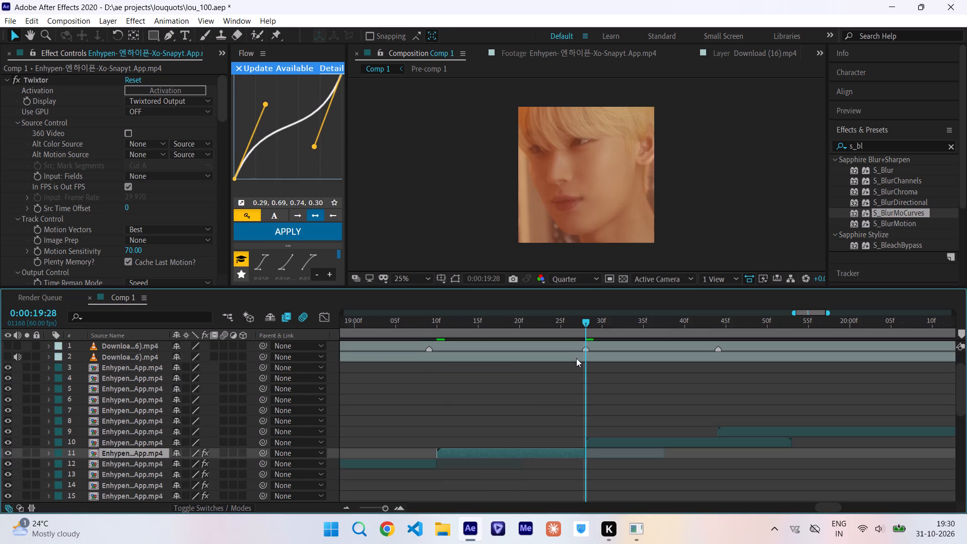
pyautogui.scroll(1, 576, 358)
pyautogui.click(608, 441)
pyautogui.hotkey('ctrl', 'v')
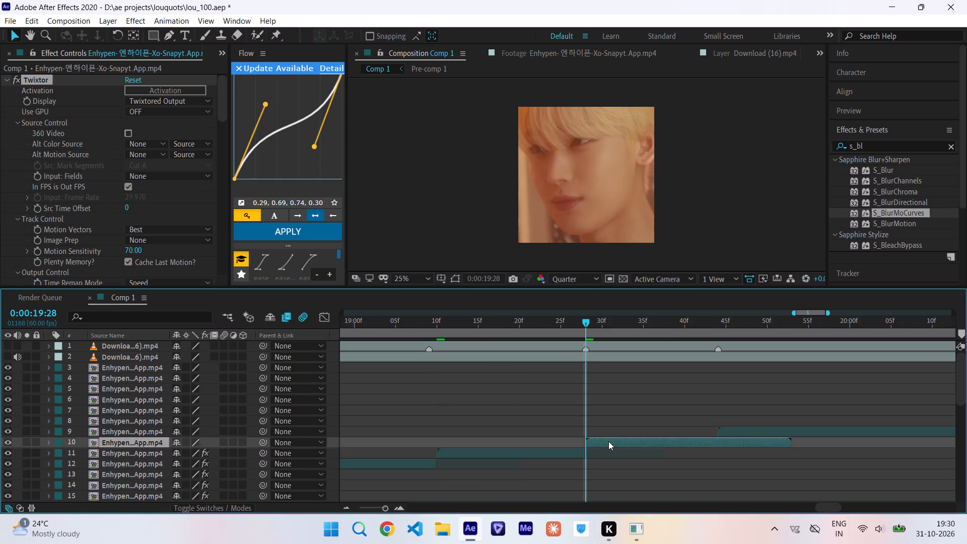
pyautogui.press('u')
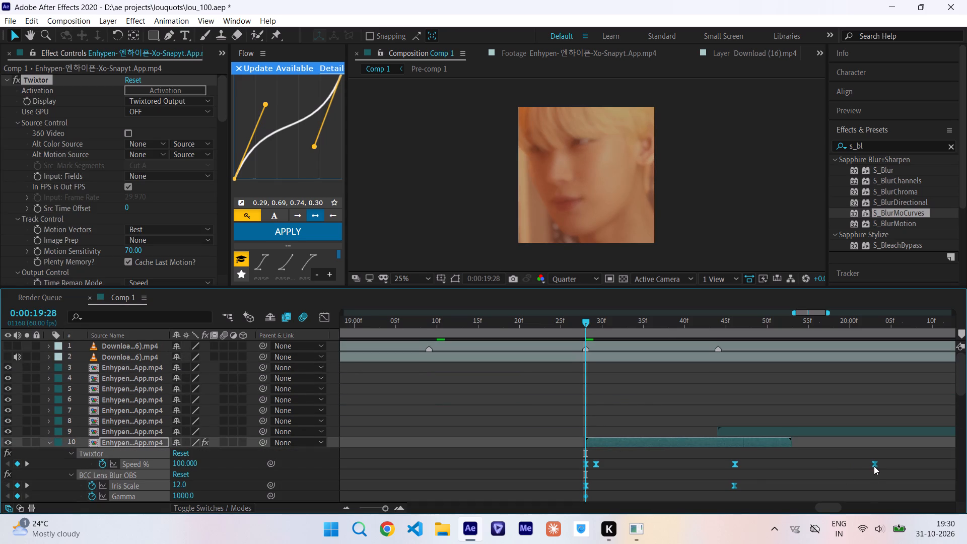
pyautogui.keyDown('alt'); pyautogui.moveTo(874, 465); pyautogui.dragTo(717, 480); pyautogui.keyUp('alt')
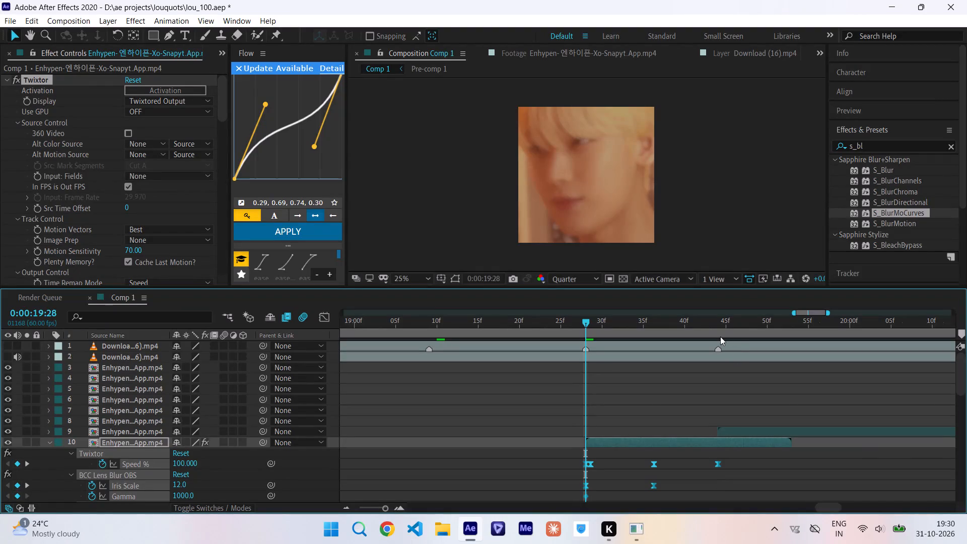
# Split layer 10 at 0:00:19:44, where layer 9 begins, and delete the part after it.
pyautogui.click(717, 328)
pyautogui.hotkey('ctrl', 'shift', 'd')
pyautogui.press('Delete')
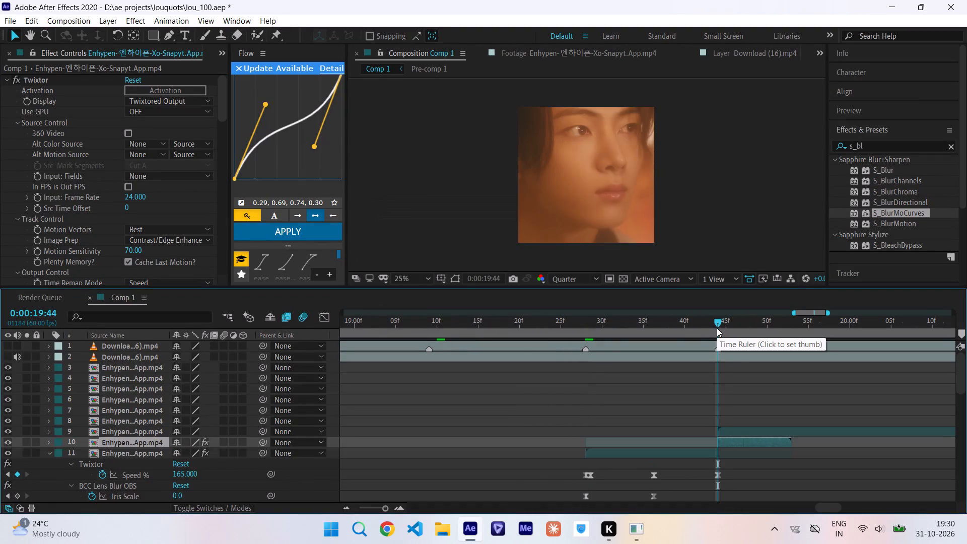
# Collapse layer 10's keyframes, then paste the copied effects and keyframes onto layer 9 from 0:00:19:44 and reveal them.
pyautogui.click(677, 445)
pyautogui.press('u')
pyautogui.hscroll(-1, 677, 445)
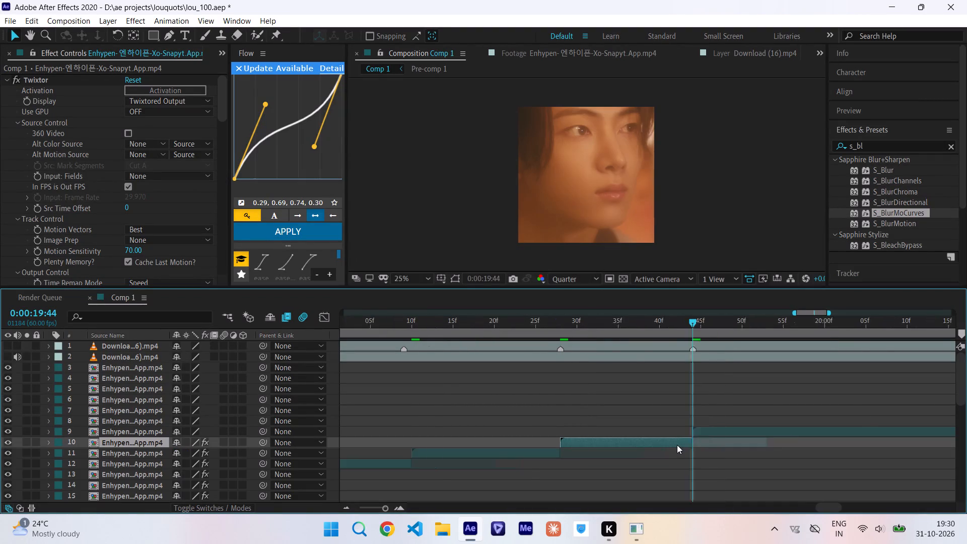
pyautogui.hscroll(-1, 677, 445)
pyautogui.click(650, 431)
pyautogui.hotkey('ctrl', 'v')
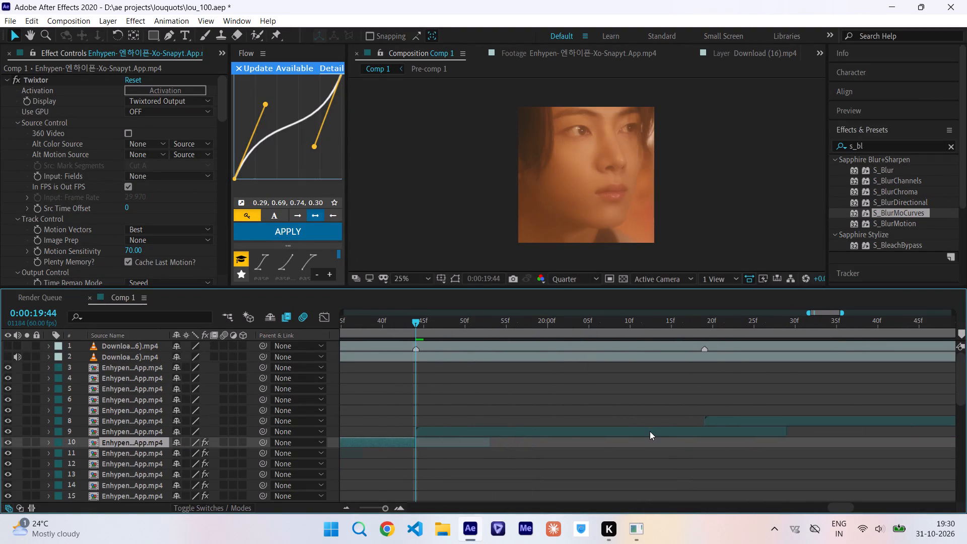
pyautogui.press('u')
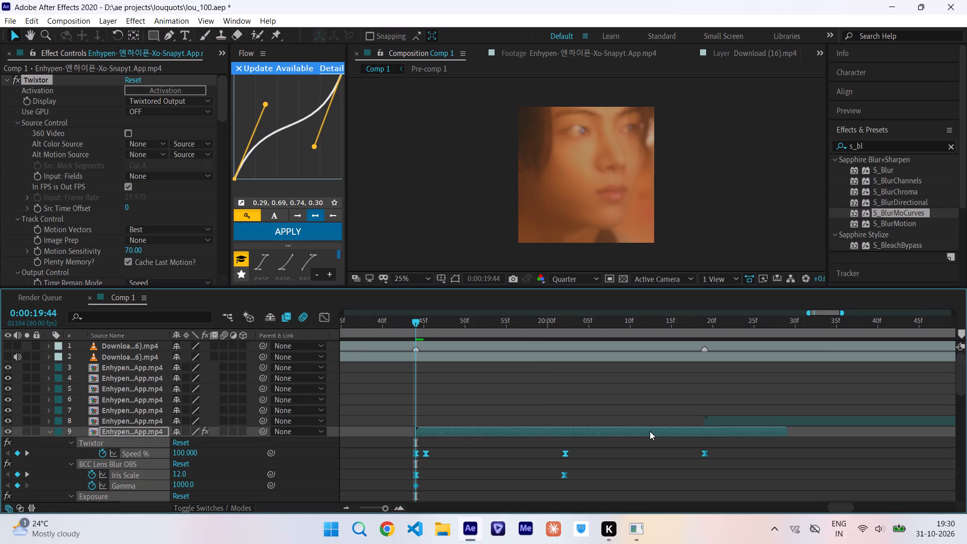
# Split layer 9 at 0:00:20:19, where layer 8 begins, delete the part after it and collapse its keyframes.
pyautogui.click(704, 327)
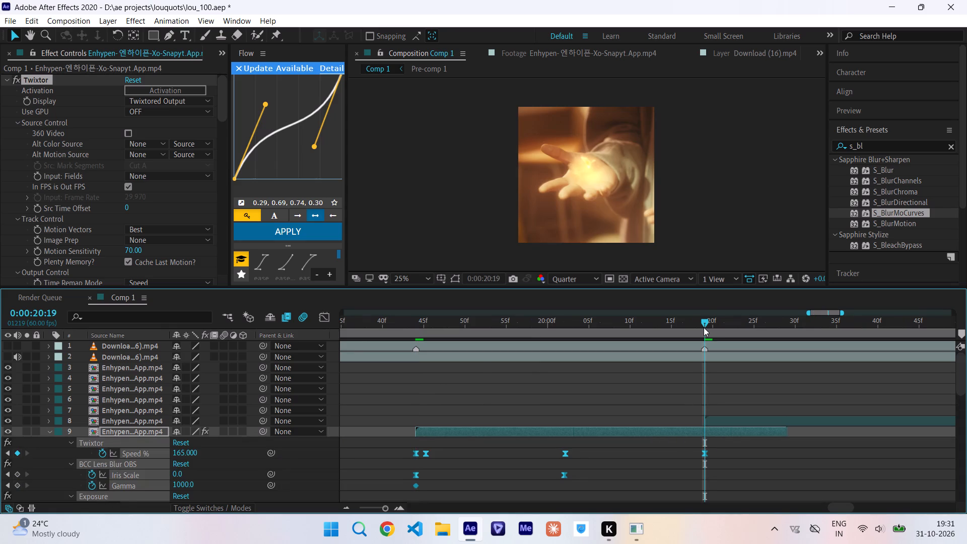
pyautogui.hotkey('ctrl', 'shift', 'd')
pyautogui.press('Delete')
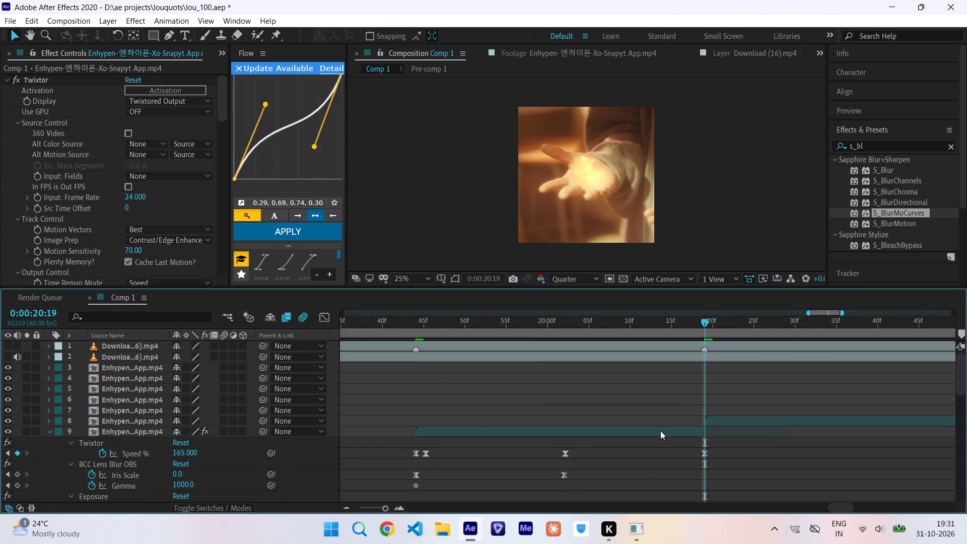
pyautogui.click(660, 431)
pyautogui.press('u')
# Paste the copied keyframes onto layer 8 from 0:00:20:19 and compress them proportionally to end at layer 7's start, 0:00:20:53.
pyautogui.hscroll(-1, 660, 431)
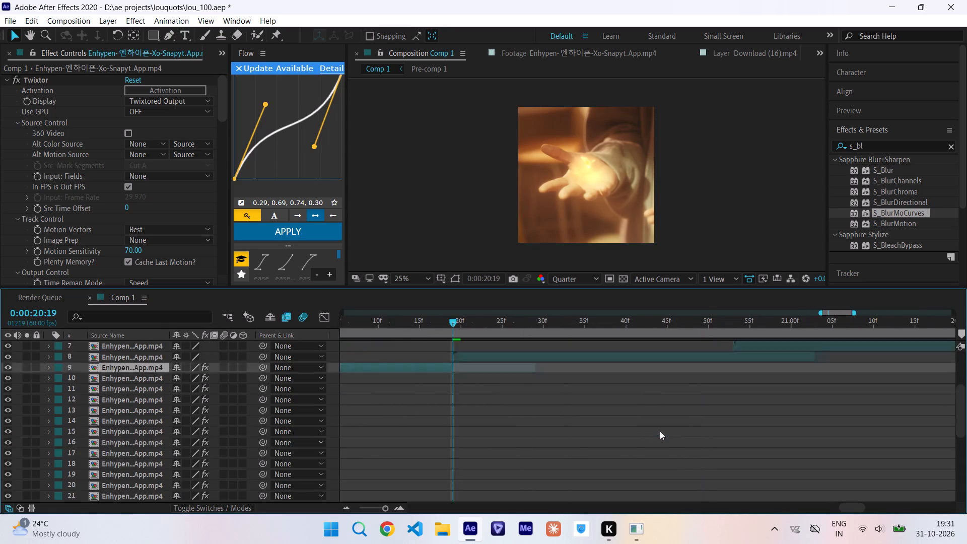
pyautogui.hscroll(-1, 660, 431)
pyautogui.click(651, 422)
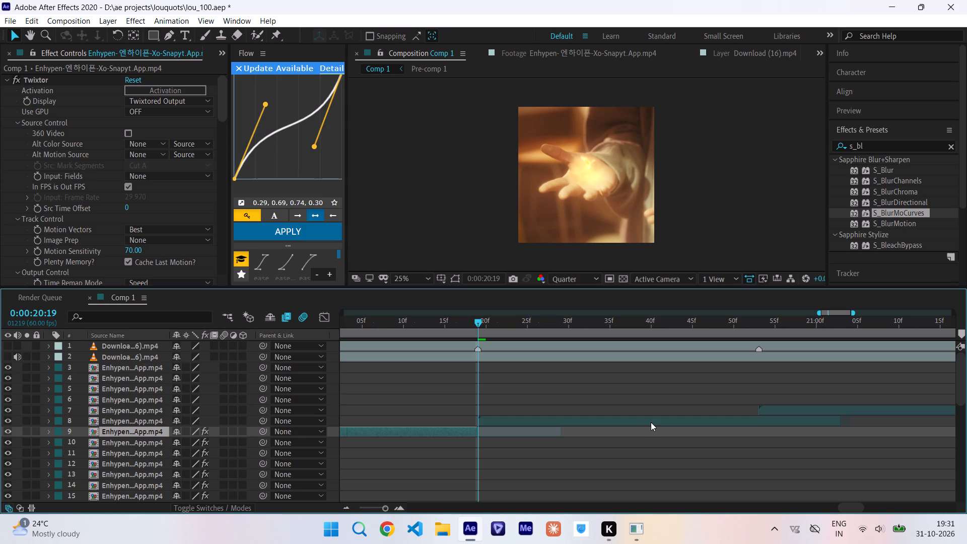
pyautogui.hotkey('ctrl', 'v')
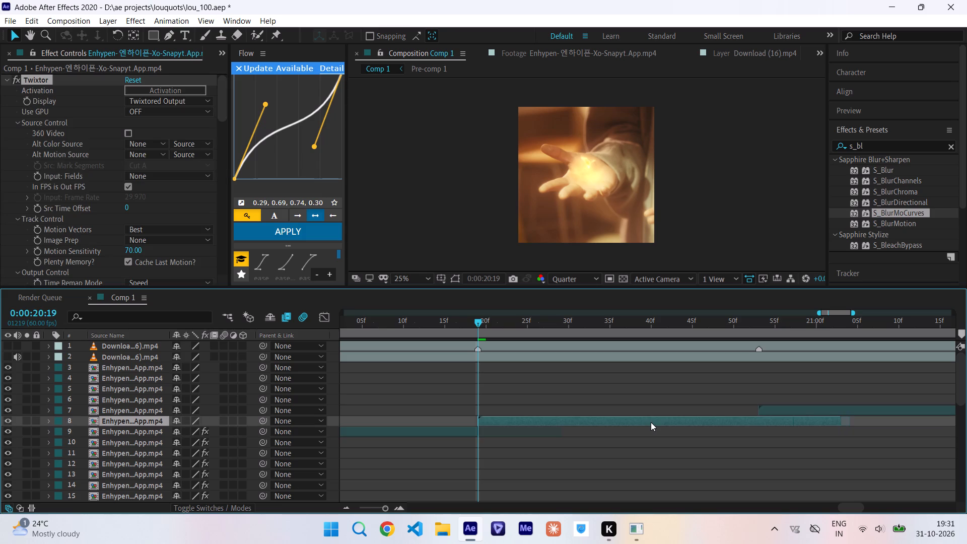
pyautogui.press('u')
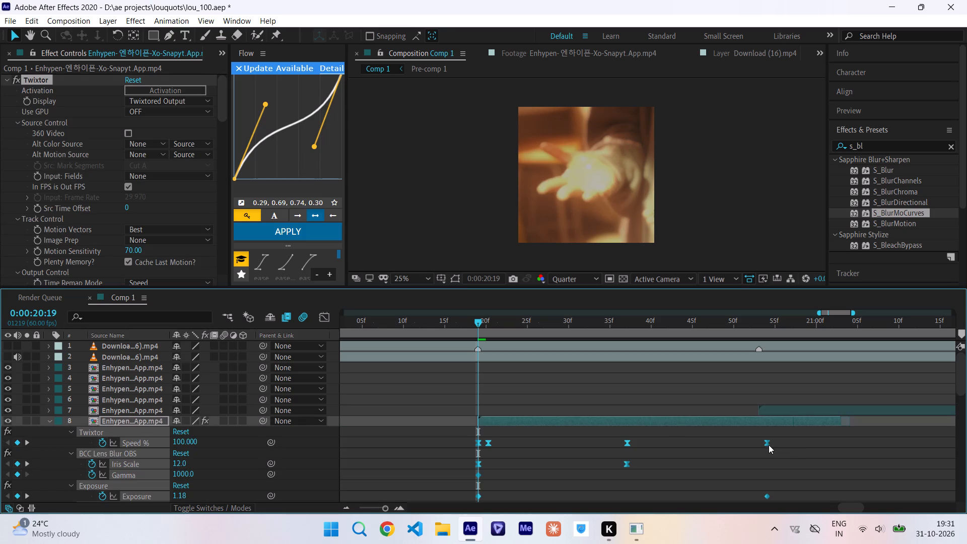
pyautogui.keyDown('alt'); pyautogui.moveTo(769, 445); pyautogui.dragTo(761, 444); pyautogui.keyUp('alt')
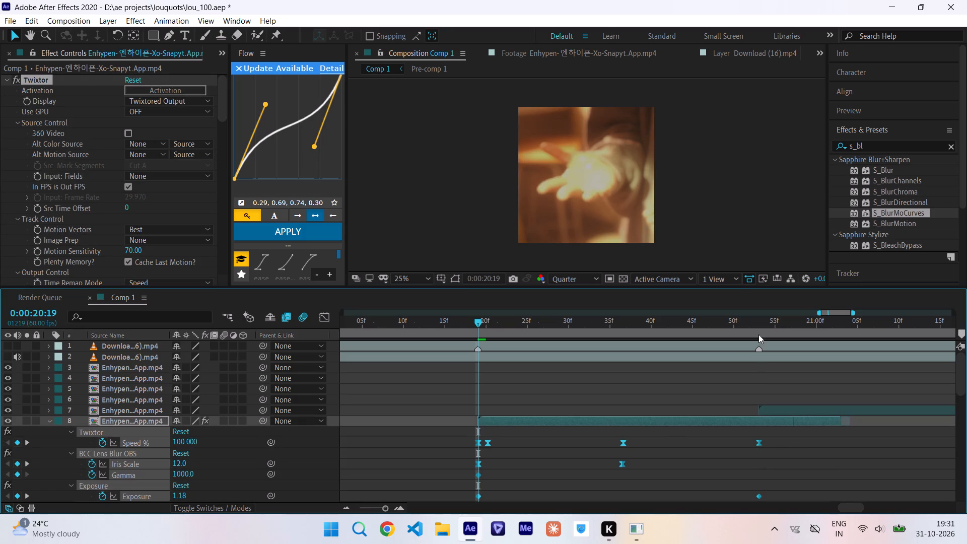
# Split layer 8 at 0:00:20:53, where layer 7 begins, delete the part after it and collapse its keyframes.
pyautogui.click(759, 327)
pyautogui.hotkey('ctrl', 'shift', 'd')
pyautogui.press('Delete')
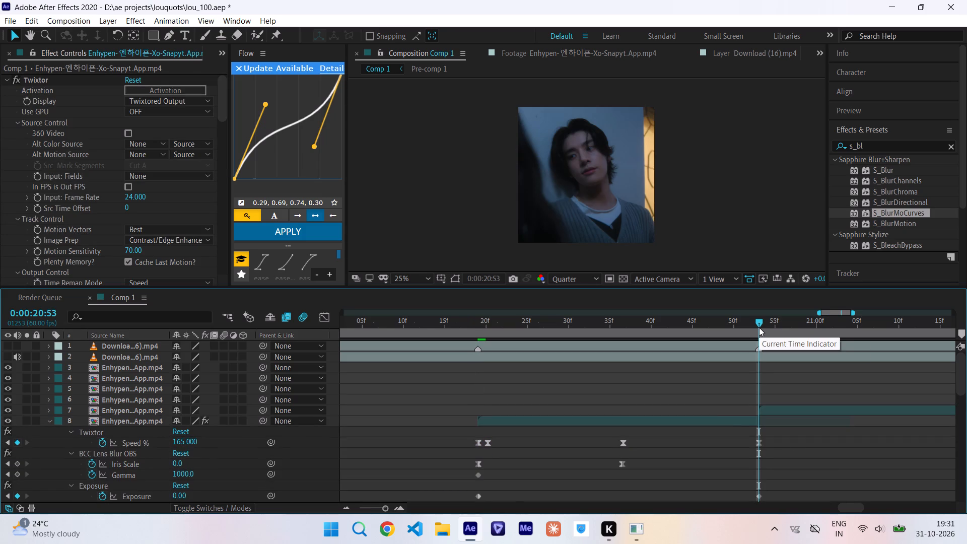
pyautogui.click(722, 423)
pyautogui.press('u')
# Paste the copied keyframes onto layer 7 from 0:00:20:53, compress them proportionally to end at layer 6's start, 0:00:21:27, and collapse them.
pyautogui.hscroll(-1, 722, 423)
pyautogui.click(694, 413)
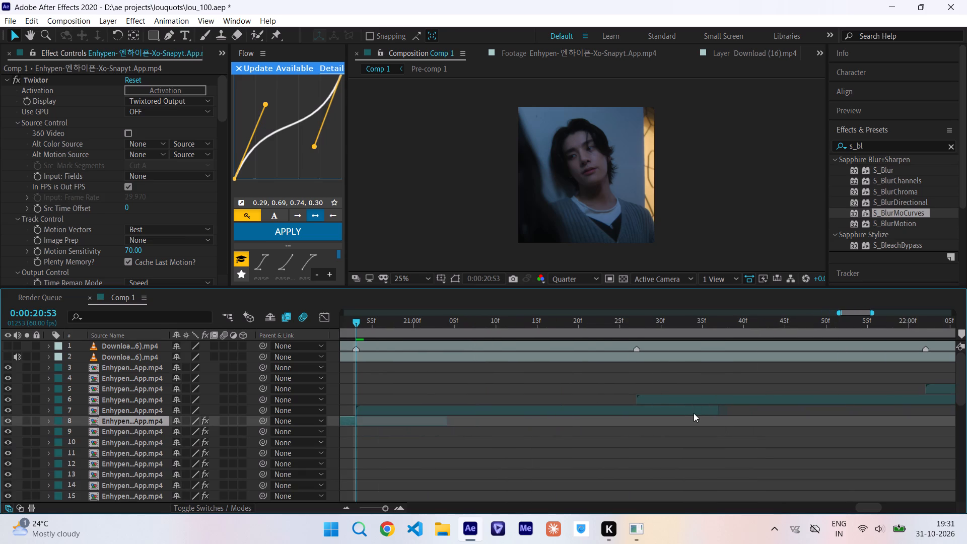
pyautogui.click(694, 413)
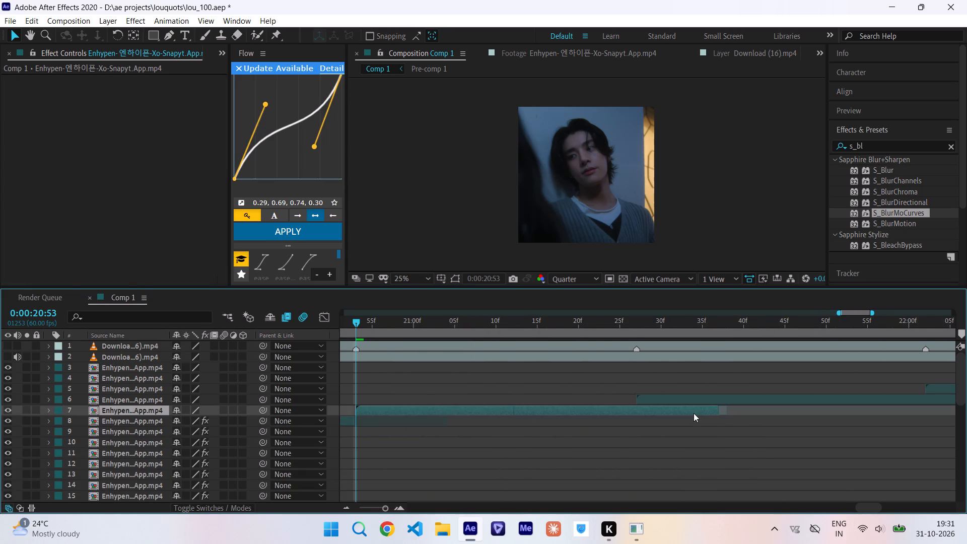
pyautogui.hotkey('ctrl', 'v')
pyautogui.press('u')
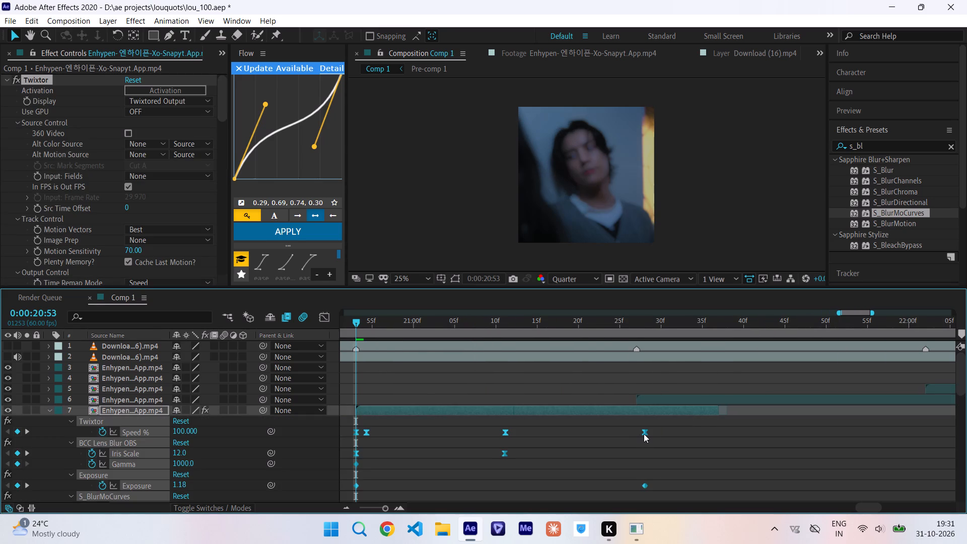
pyautogui.keyDown('alt'); pyautogui.moveTo(644, 434); pyautogui.dragTo(637, 434); pyautogui.keyUp('alt')
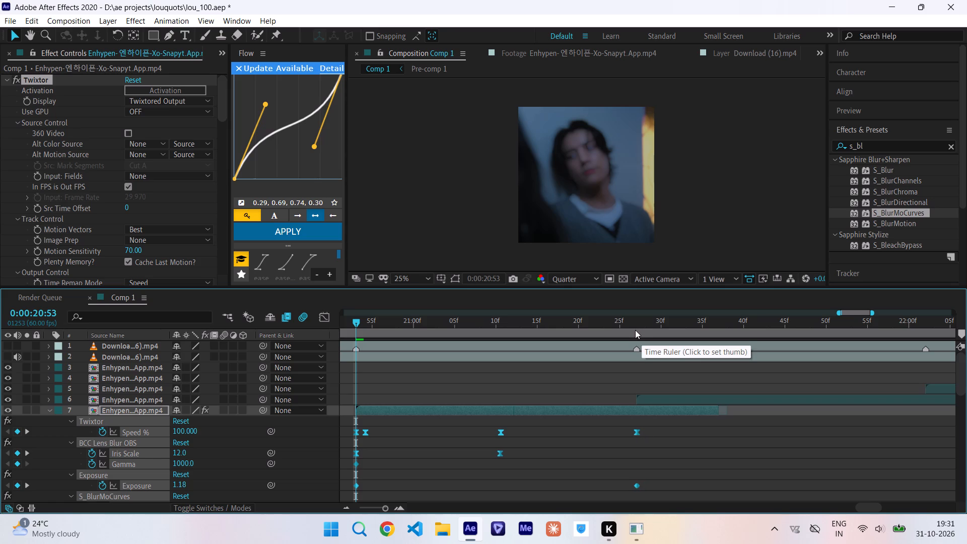
pyautogui.press('u')
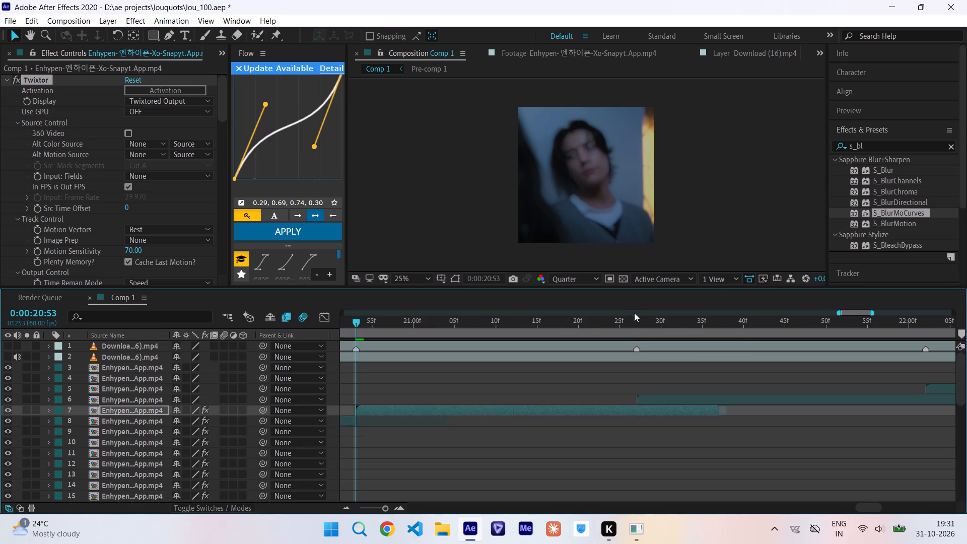
# Split layer 7 at 0:00:21:27, where layer 6 begins, and delete the part after it.
pyautogui.click(635, 320)
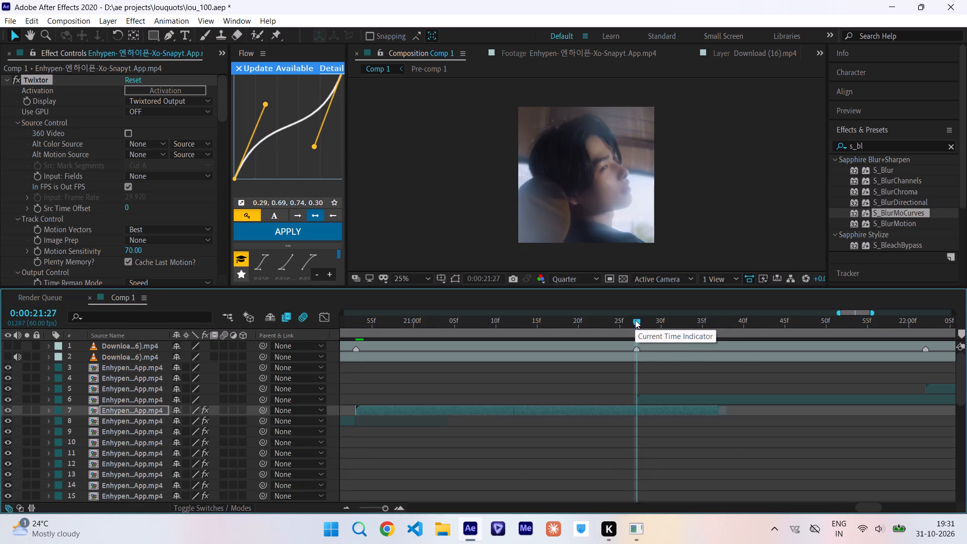
pyautogui.hotkey('ctrl', 'shift', 'd')
pyautogui.press('Delete')
# Paste the copied effects and keyframes onto layer 6 from 0:00:21:27 and reveal its keyframes.
pyautogui.hscroll(-1, 635, 320)
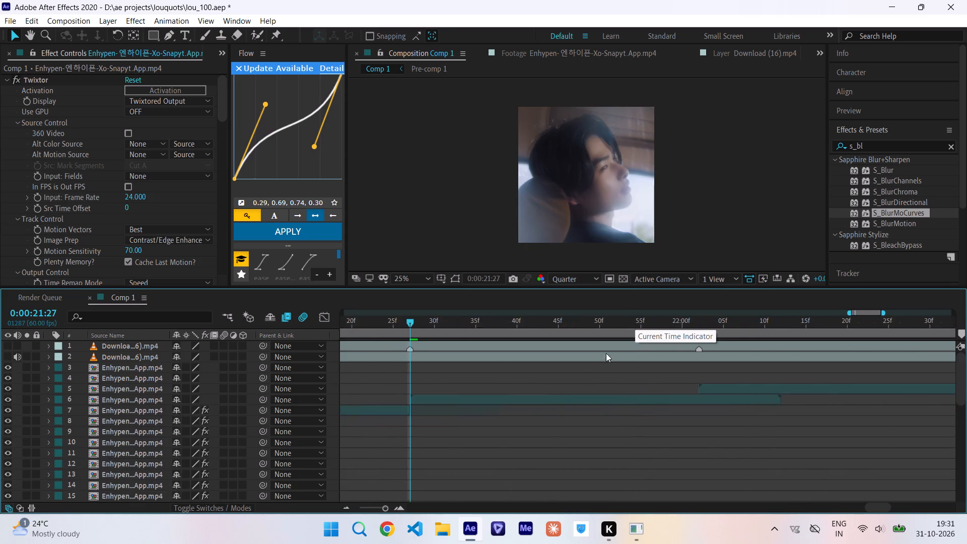
pyautogui.click(587, 403)
pyautogui.hotkey('ctrl', 'v')
pyautogui.press('u')
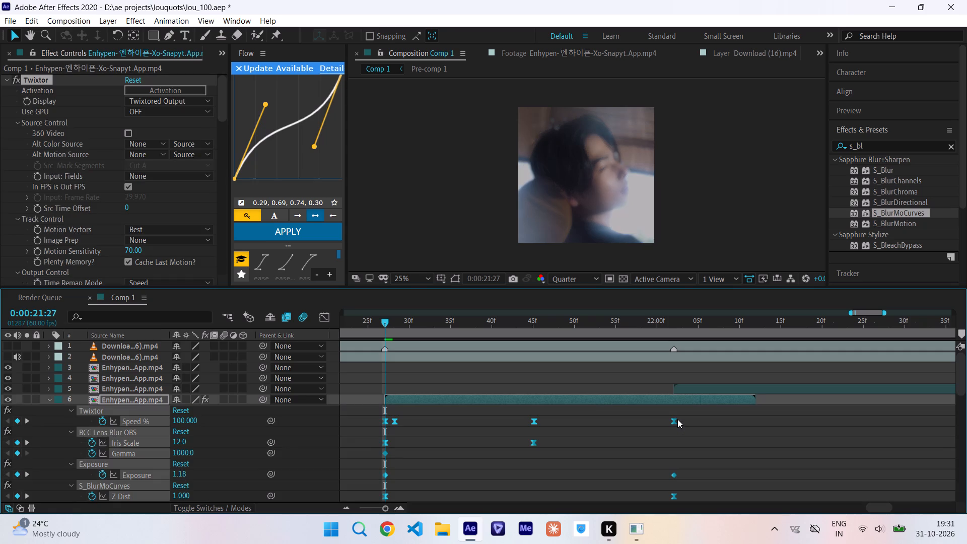
# Split layer 6 at 0:00:22:02, where layer 5 begins, delete the part after it and collapse its keyframes.
pyautogui.click(674, 329)
pyautogui.hotkey('ctrl', 'shift', 'd')
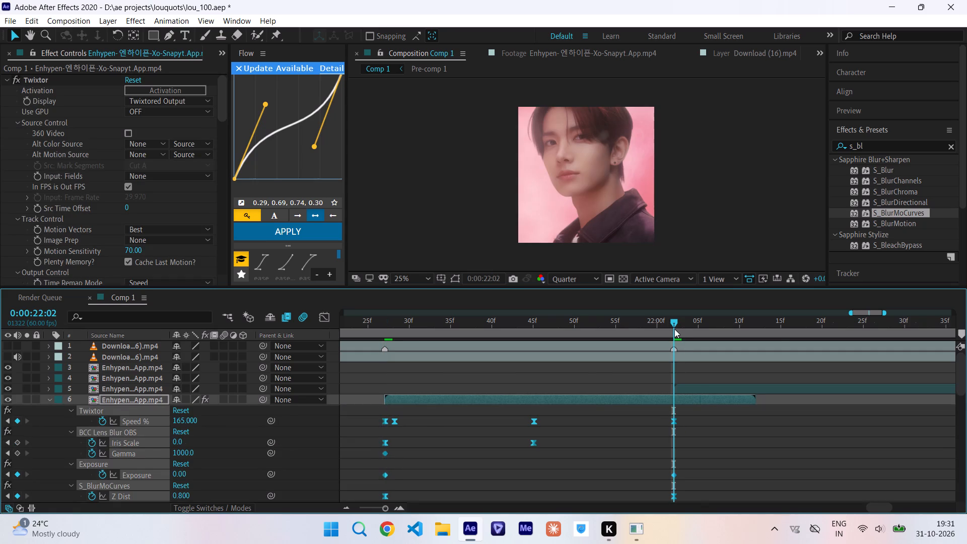
pyautogui.press('Delete')
pyautogui.click(642, 400)
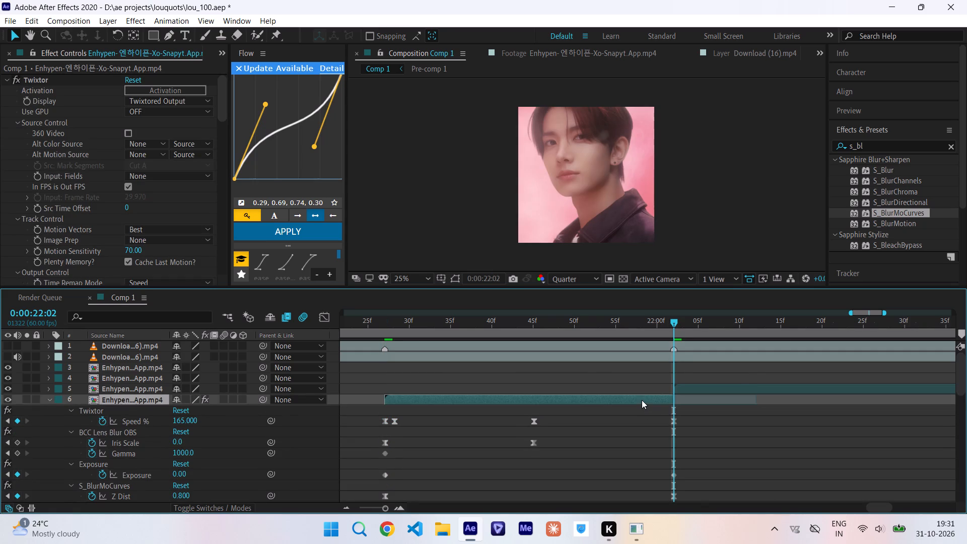
pyautogui.press('u')
# Paste the copied effects and keyframes onto layer 5 from 0:00:22:02 and reveal its keyframes.
pyautogui.hscroll(-1, 642, 400)
pyautogui.click(630, 388)
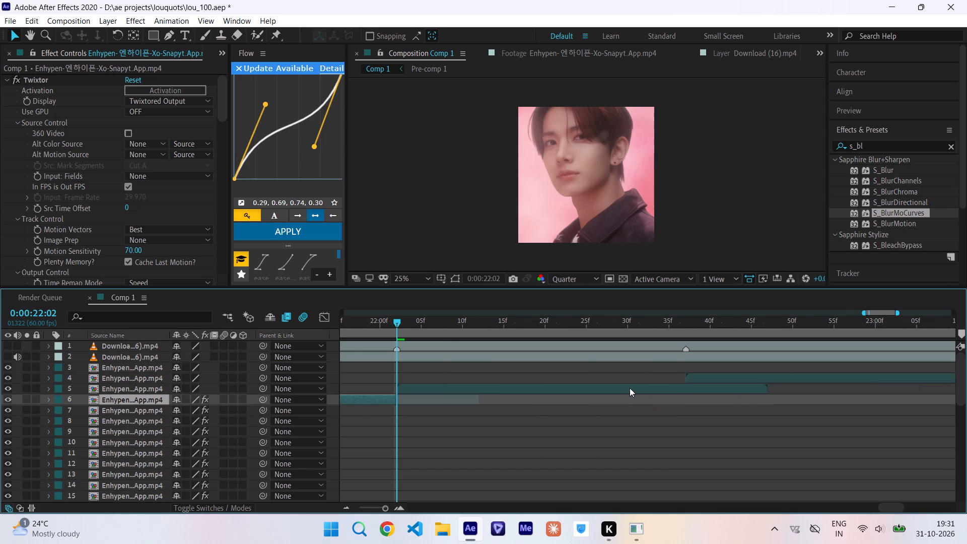
pyautogui.click(630, 388)
pyautogui.hotkey('ctrl', 'v')
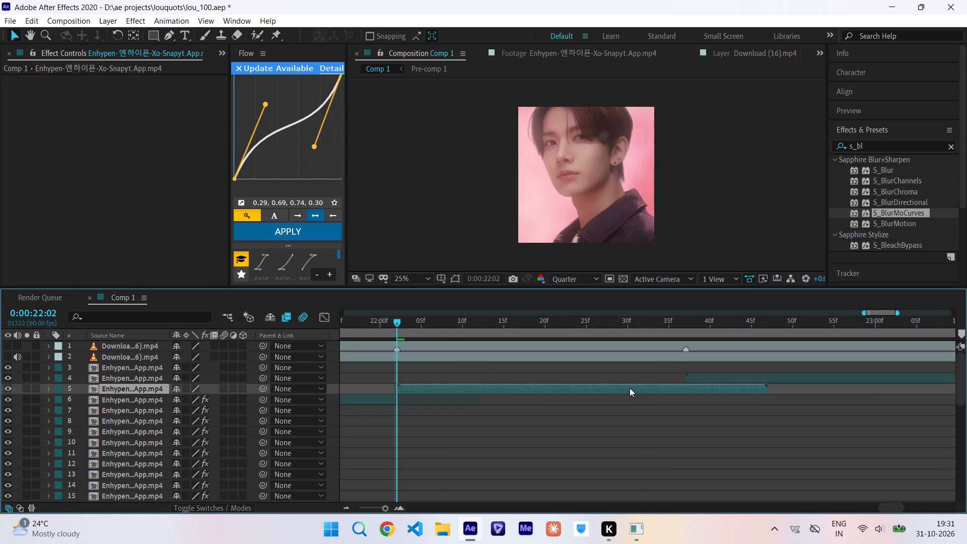
pyautogui.press('u')
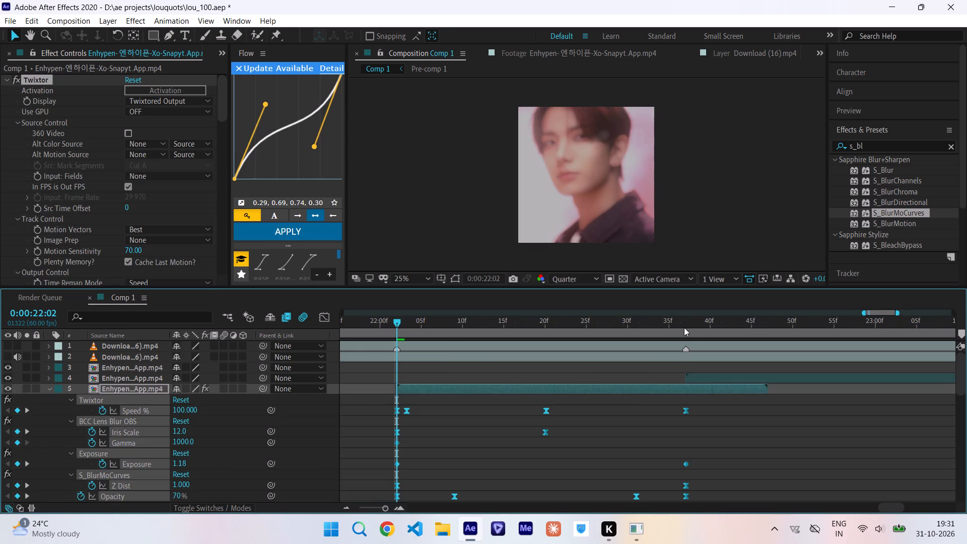
# Split layer 5 at 0:00:22:37, where layer 4 begins, delete the part after it and collapse its keyframes.
pyautogui.click(684, 327)
pyautogui.hotkey('ctrl', 'shift', 'd')
pyautogui.press('Delete')
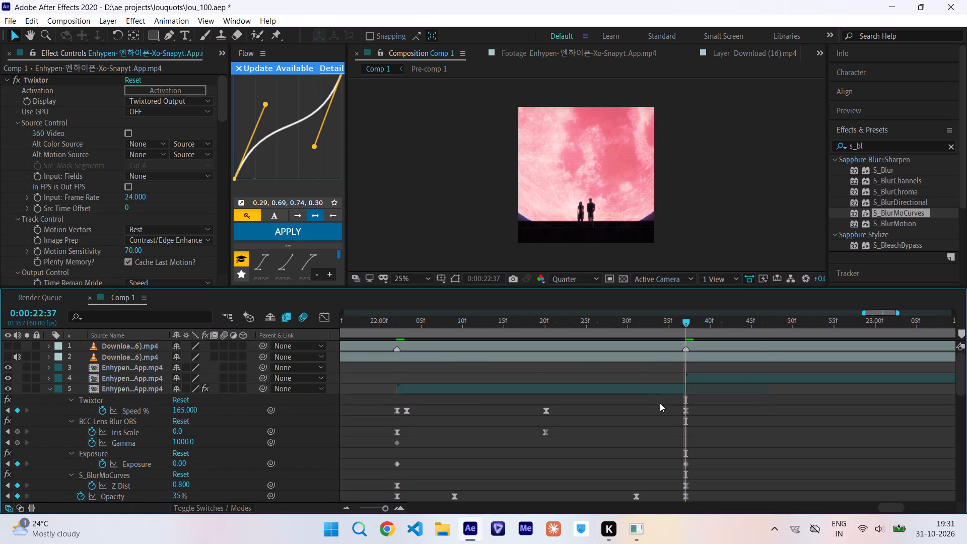
pyautogui.click(654, 390)
pyautogui.press('u')
# Paste the copied keyframes onto layer 4 from 0:00:22:37 and compress them proportionally to end at layer 3's start, 0:00:23:10.
pyautogui.hscroll(-1, 654, 390)
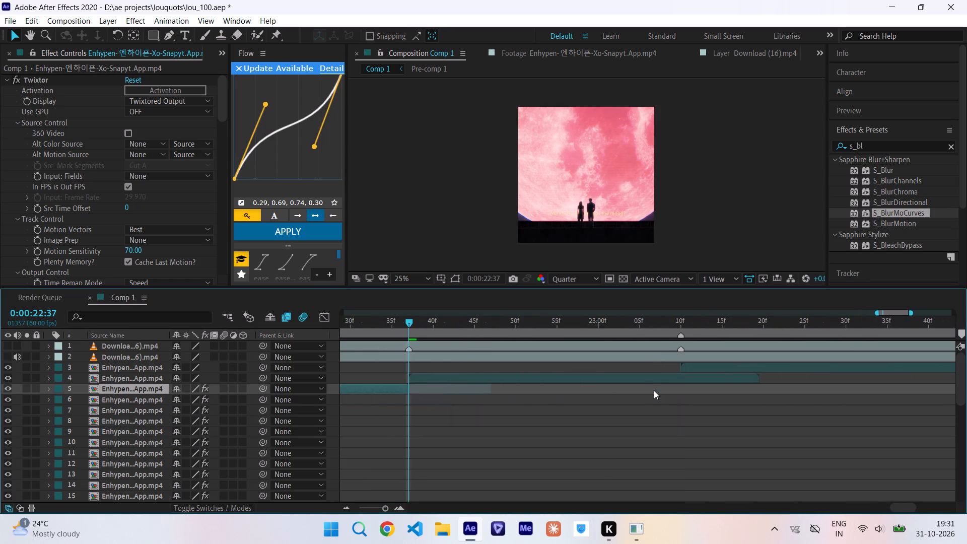
pyautogui.click(642, 379)
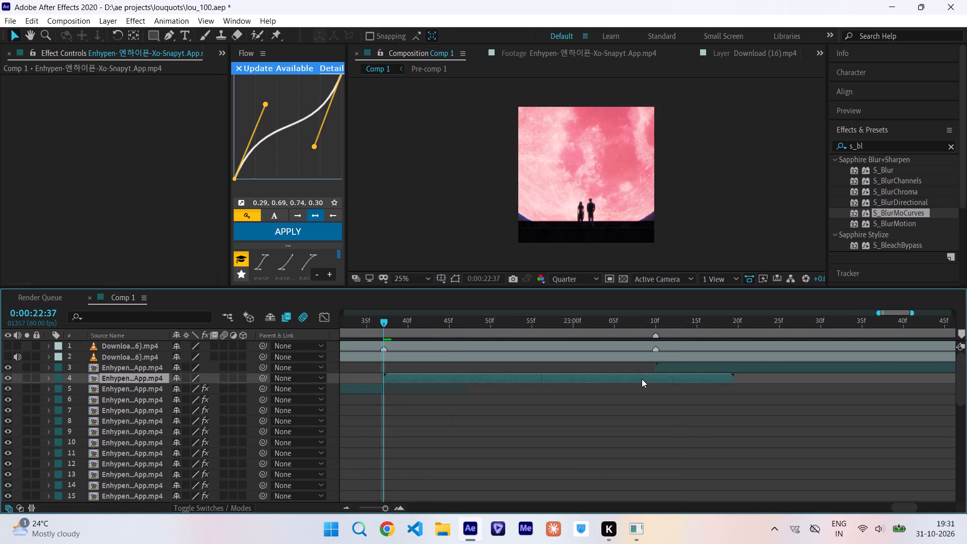
pyautogui.hotkey('ctrl', 'v')
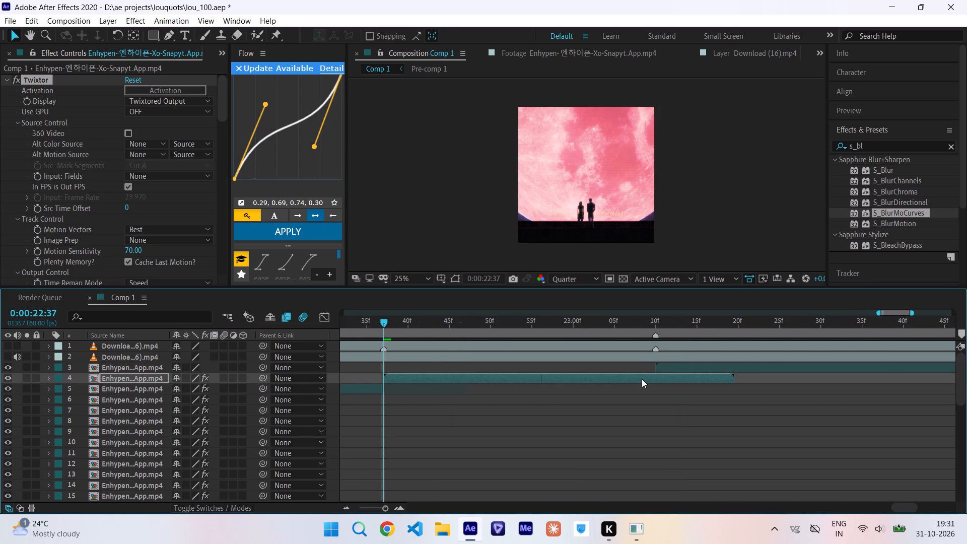
pyautogui.press('u')
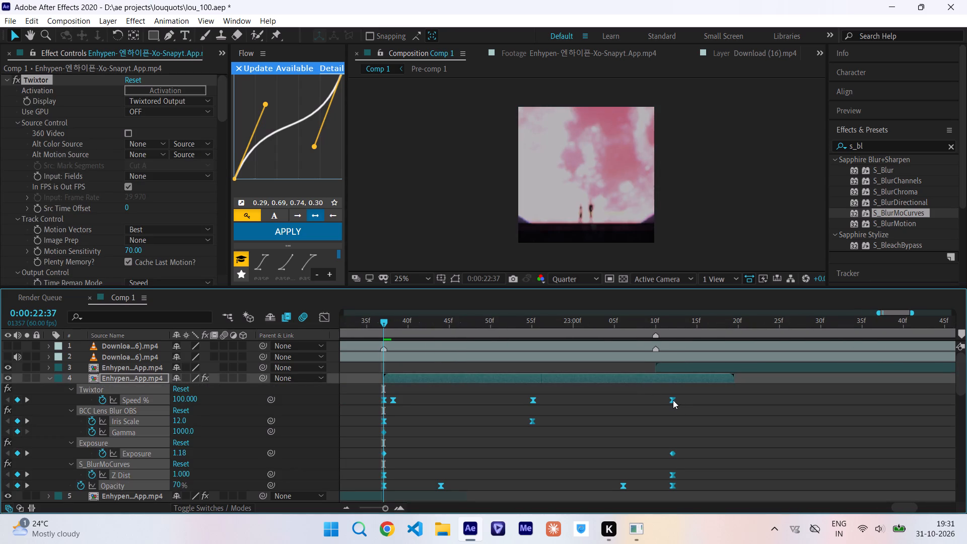
pyautogui.keyDown('alt'); pyautogui.moveTo(673, 400); pyautogui.dragTo(667, 400); pyautogui.keyUp('alt')
pyautogui.keyDown('alt'); pyautogui.moveTo(670, 399); pyautogui.dragTo(659, 400); pyautogui.keyUp('alt')
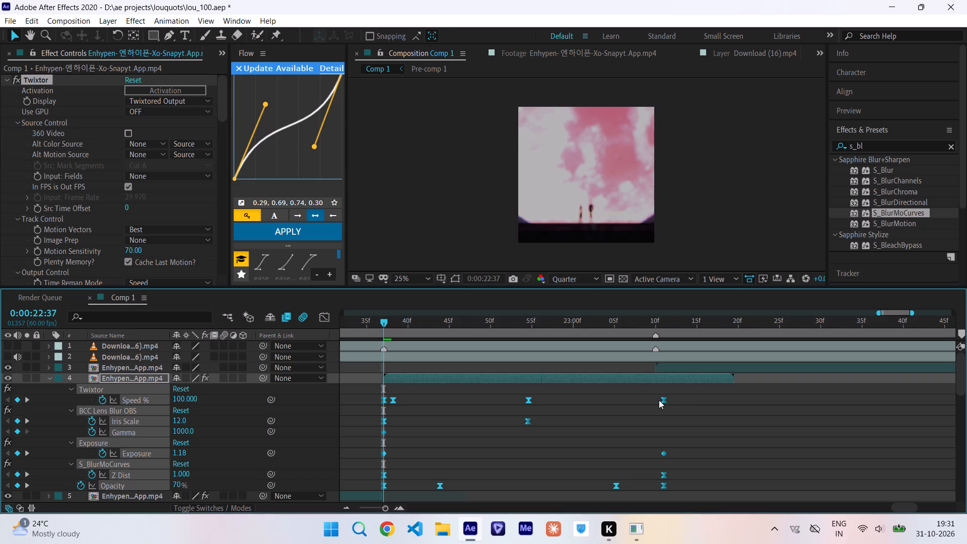
pyautogui.keyDown('alt'); pyautogui.moveTo(659, 400); pyautogui.dragTo(655, 399); pyautogui.keyUp('alt')
# Collapse layer 4's keyframes, split the layer at 0:00:23:10, where layer 3 begins, and delete the part after it.
pyautogui.click(658, 325)
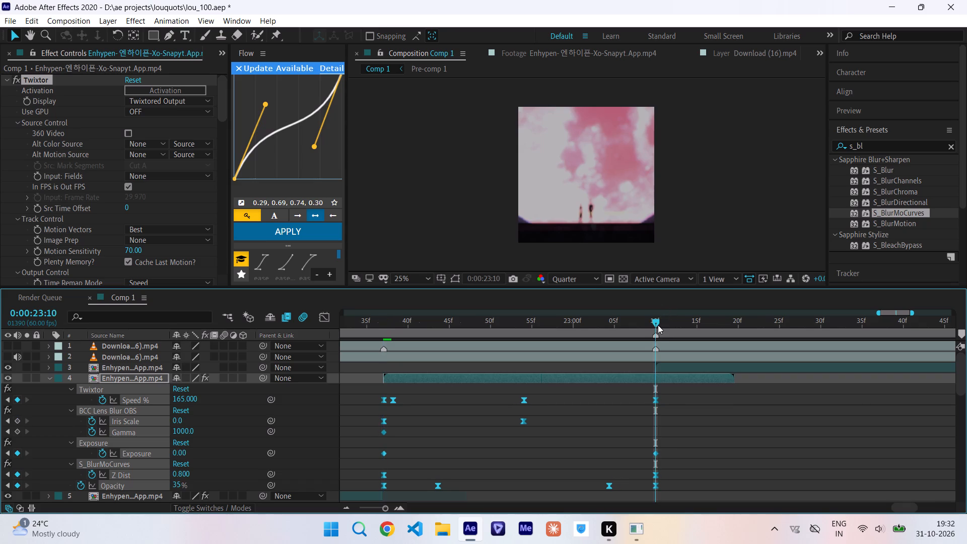
pyautogui.press('u')
pyautogui.hotkey('ctrl', 'shift', 'd')
pyautogui.press('Delete')
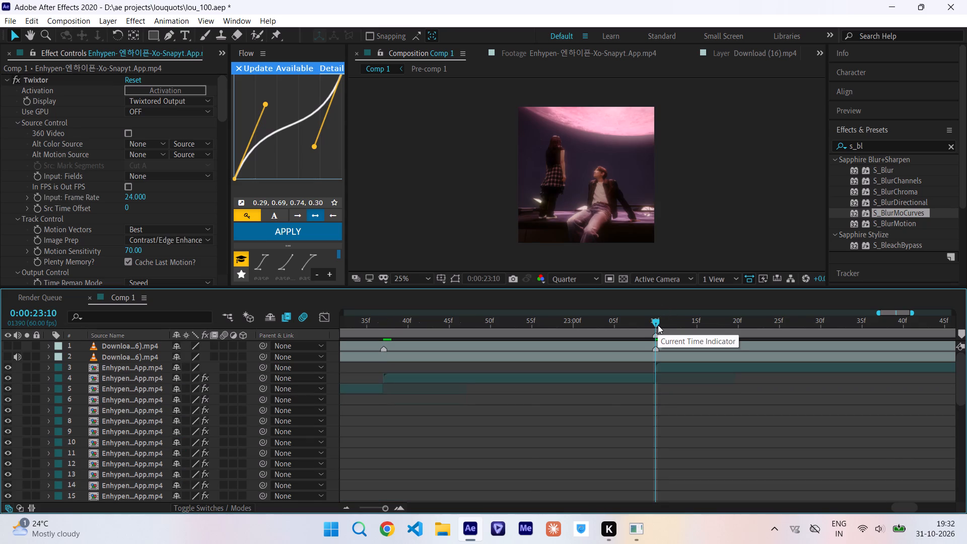
# Paste the copied effects and keyframes onto layer 3 from 0:00:23:10 and reveal its keyframes.
pyautogui.hscroll(-1, 658, 325)
pyautogui.hscroll(1, 627, 369)
pyautogui.click(627, 369)
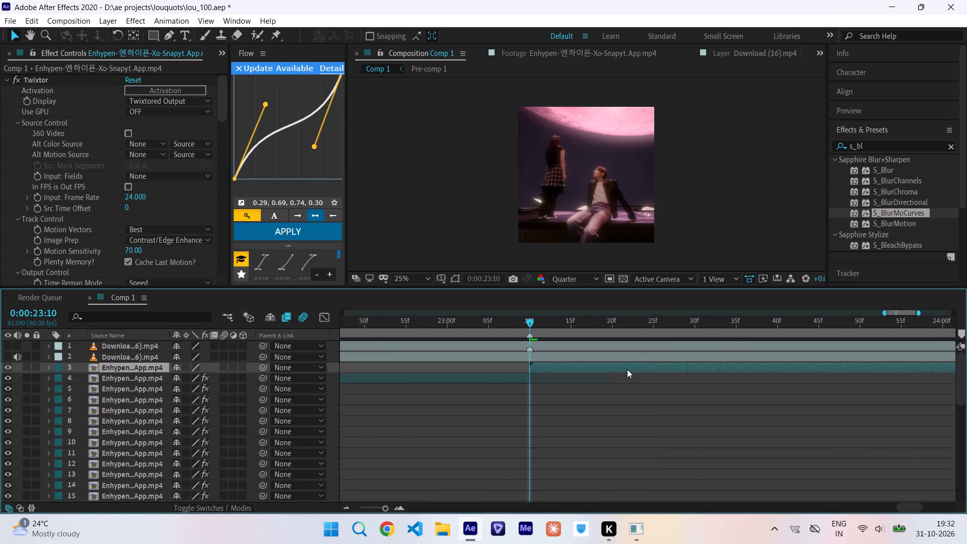
pyautogui.hotkey('ctrl', 'v')
pyautogui.press('u')
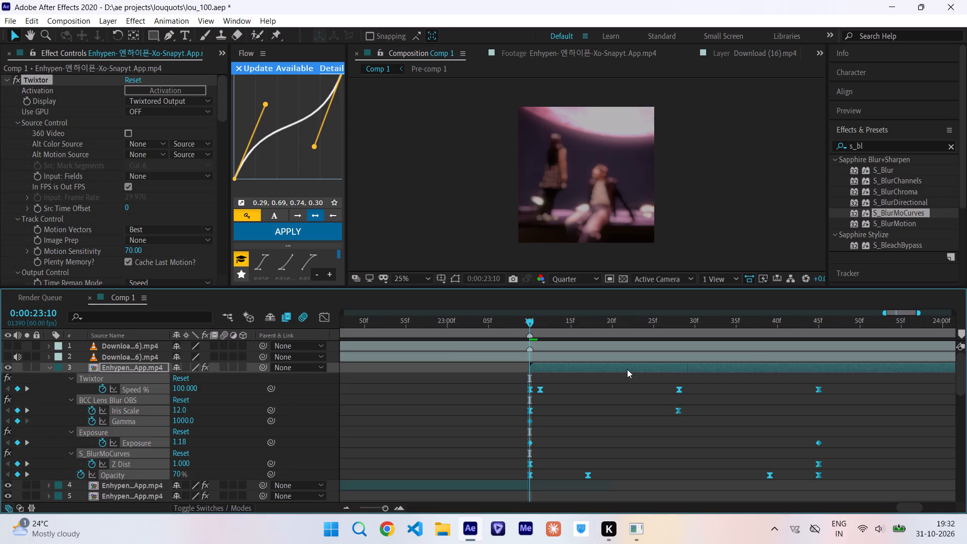
# Stretch layer 3's pasted keyframes proportionally from 0:00:23:10 so the last ones land at the audio's end, 0:00:25:30.
pyautogui.doubleClick(348, 508)
pyautogui.hscroll(-1, 598, 465)
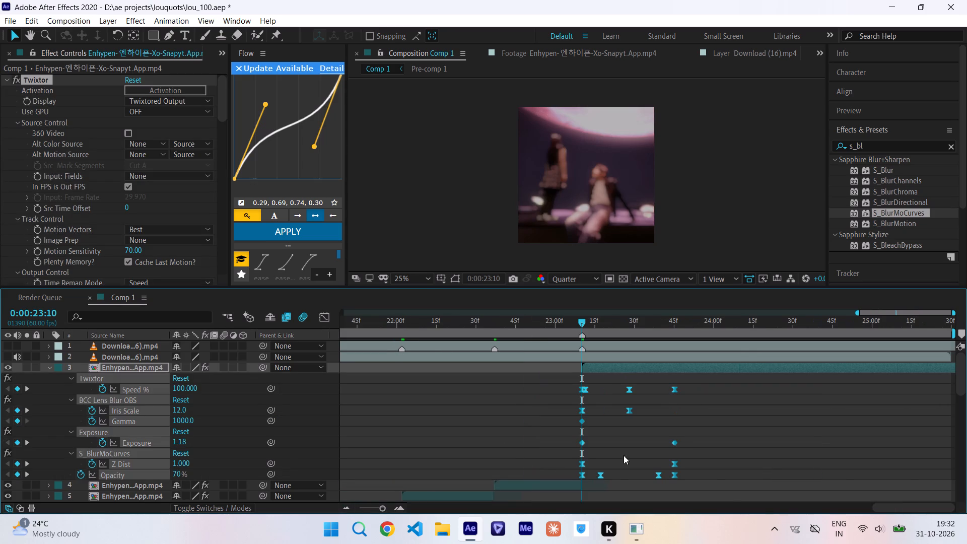
pyautogui.keyDown('alt'); pyautogui.moveTo(673, 388); pyautogui.dragTo(732, 394); pyautogui.keyUp('alt')
pyautogui.keyDown('alt'); pyautogui.moveTo(732, 394); pyautogui.dragTo(770, 413); pyautogui.keyUp('alt')
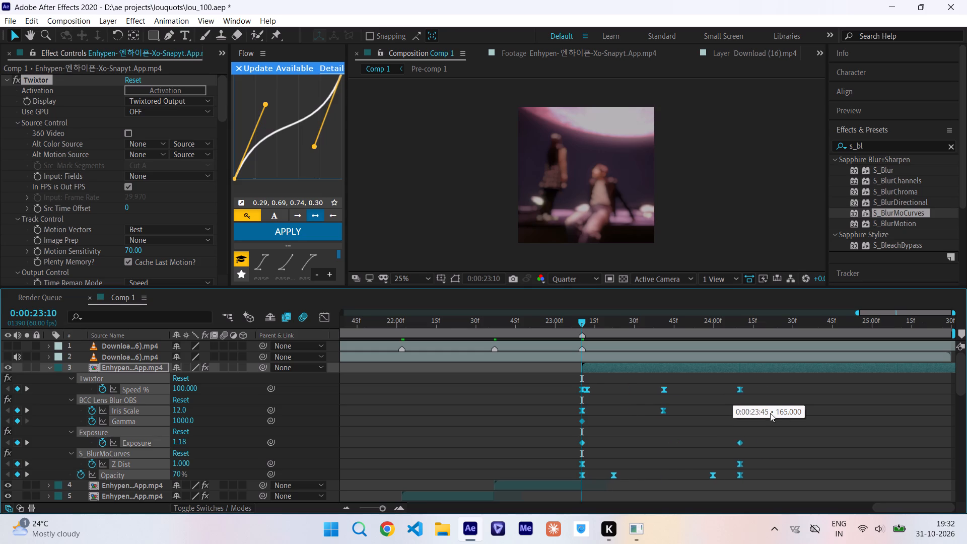
pyautogui.keyDown('alt'); pyautogui.moveTo(770, 413); pyautogui.dragTo(949, 422); pyautogui.keyUp('alt')
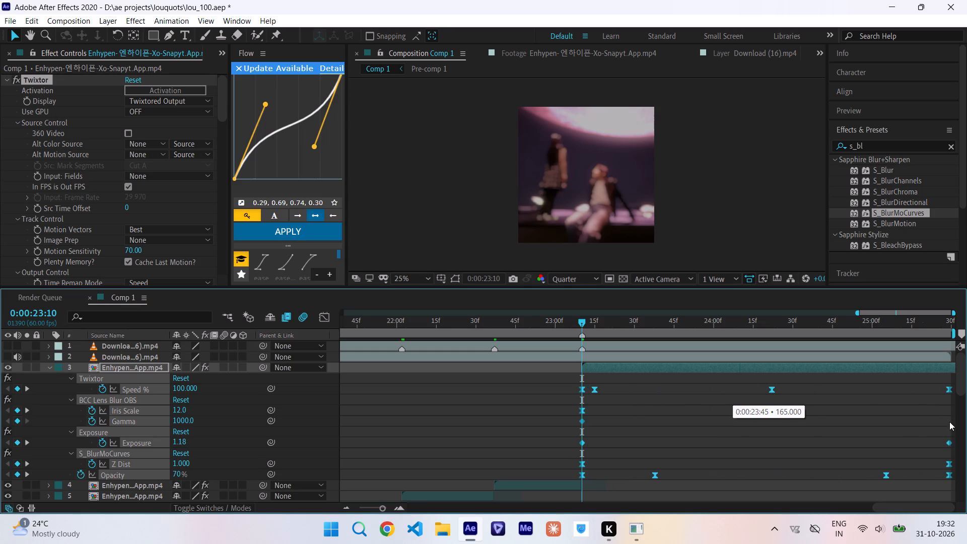
pyautogui.keyDown('alt'); pyautogui.moveTo(949, 422); pyautogui.dragTo(952, 429); pyautogui.keyUp('alt')
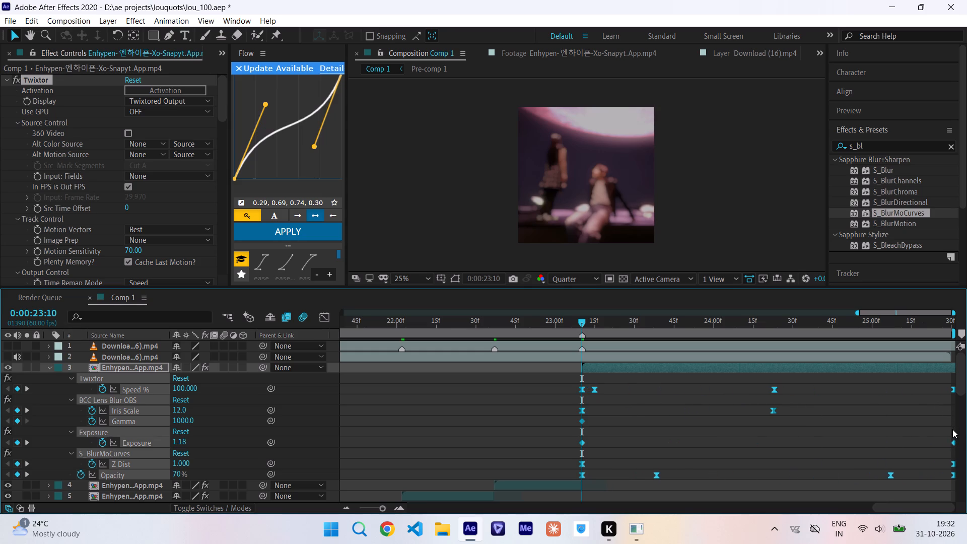
pyautogui.keyDown('alt'); pyautogui.moveTo(952, 429); pyautogui.dragTo(951, 428); pyautogui.keyUp('alt')
# Split layer 3 at 0:00:25:30, where the audio ends, and delete the part after it.
pyautogui.moveTo(941, 324); pyautogui.dragTo(966, 339)
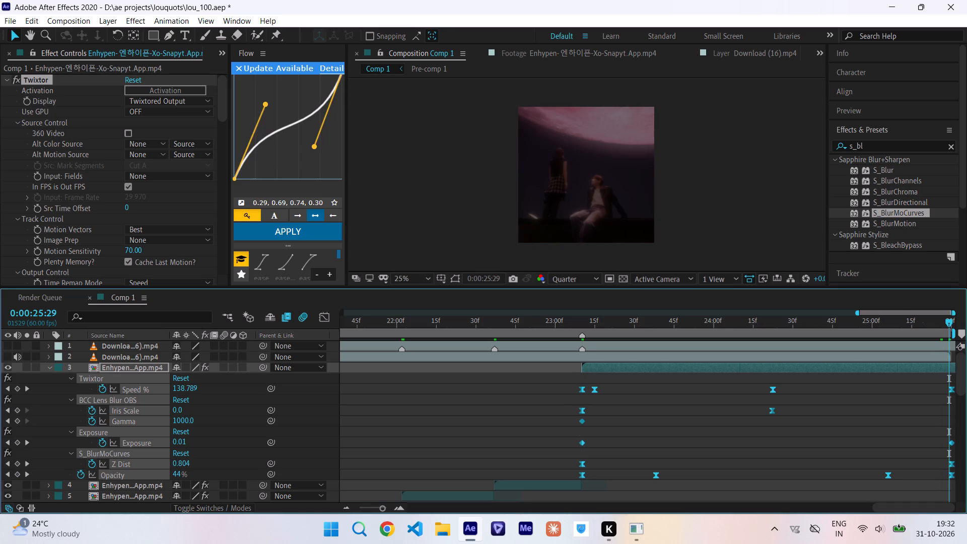
pyautogui.hotkey('ctrl', 'Right')
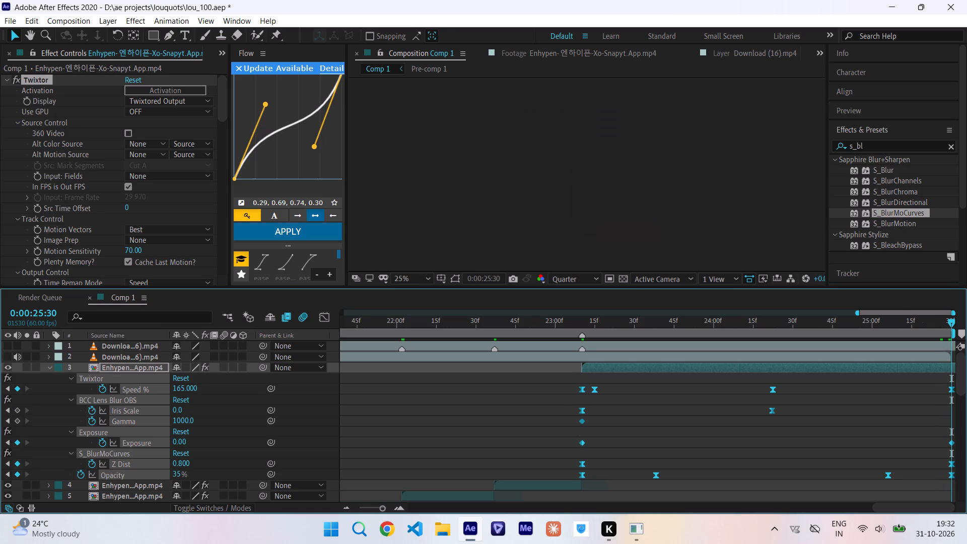
pyautogui.hotkey('ctrl', 'shift', 'd')
pyautogui.press('Delete')
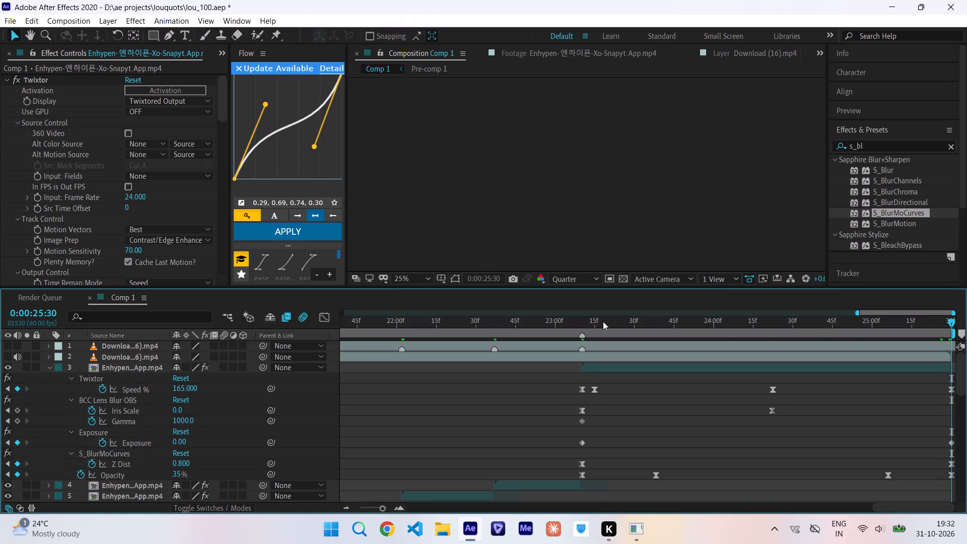
# Scrub through layer 3's animation from 0:00:23:10 to its end, and collapse its keyframes.
pyautogui.moveTo(586, 326); pyautogui.dragTo(664, 328)
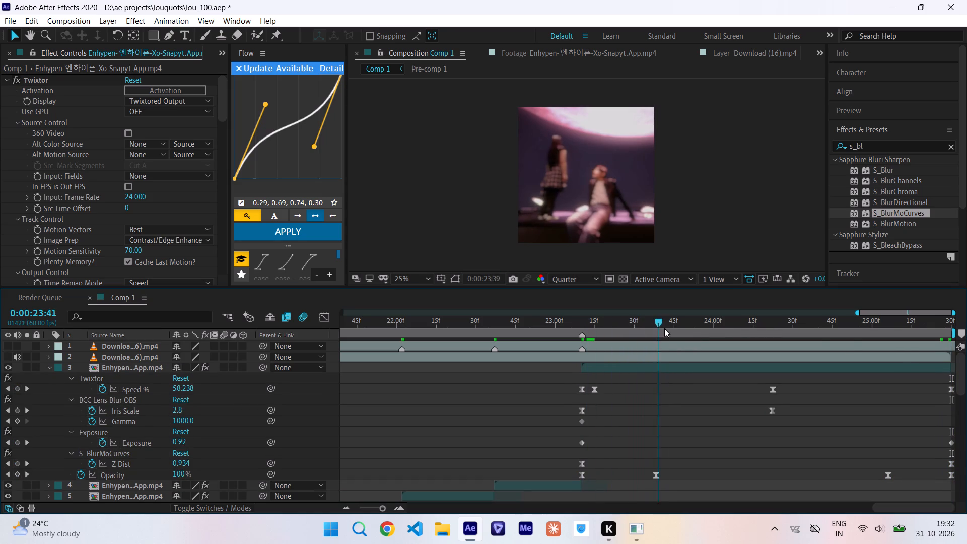
pyautogui.moveTo(664, 328); pyautogui.dragTo(728, 342)
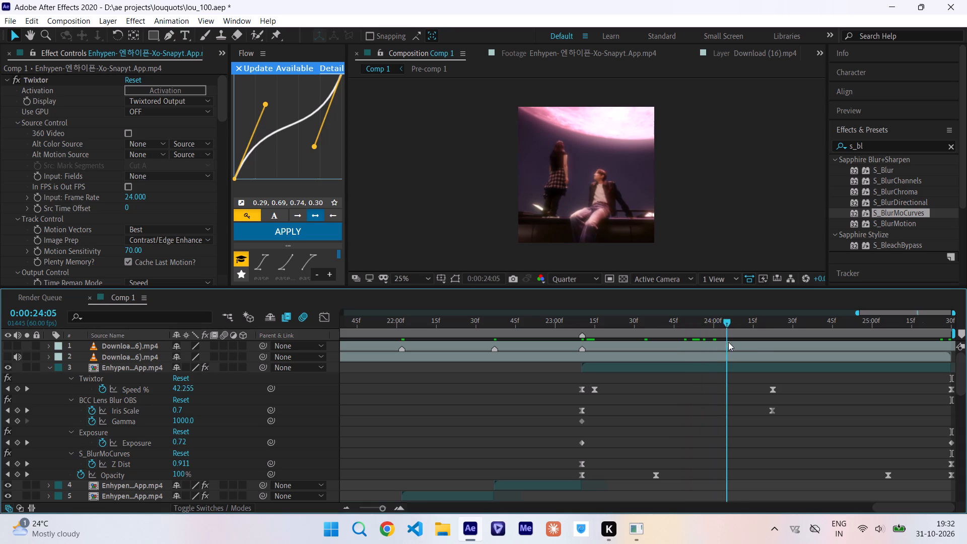
pyautogui.moveTo(728, 342); pyautogui.dragTo(802, 350)
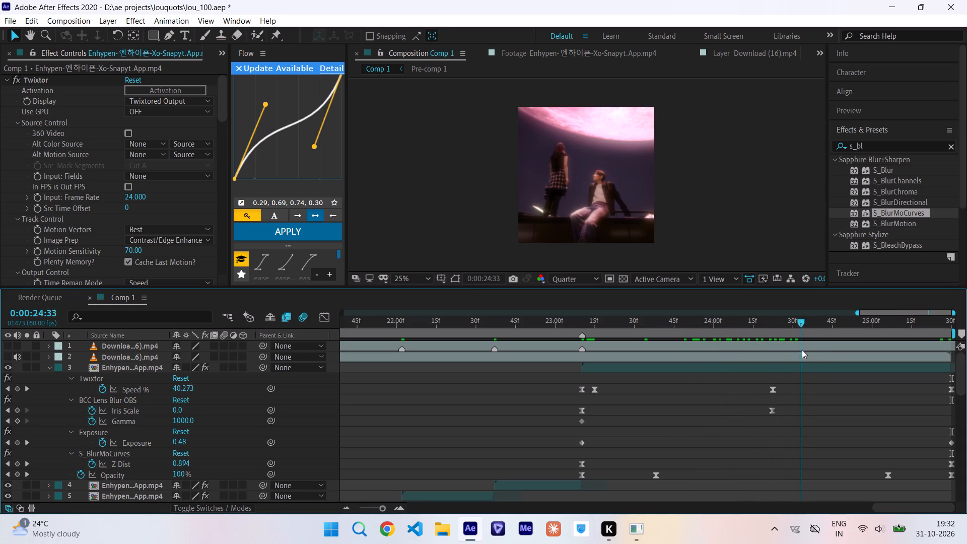
pyautogui.moveTo(802, 350); pyautogui.dragTo(885, 359)
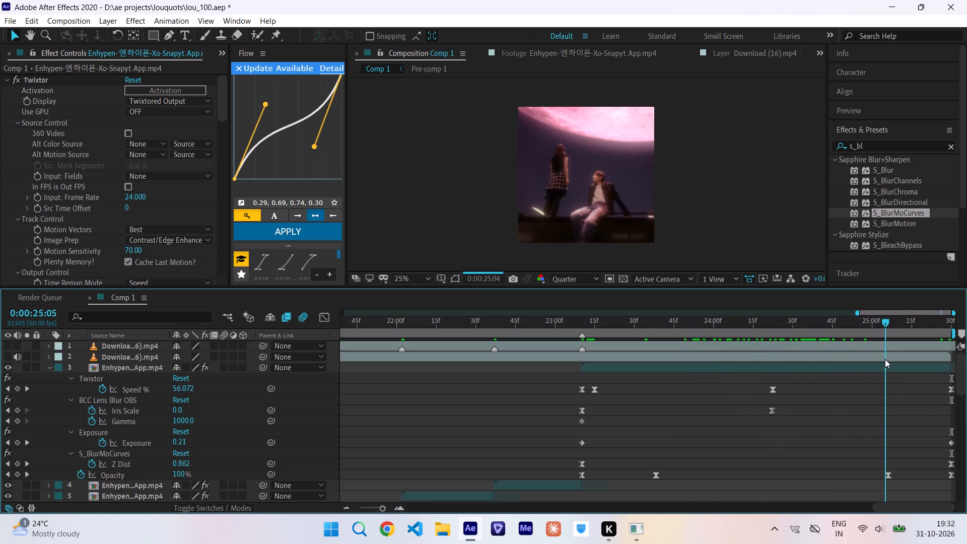
pyautogui.moveTo(885, 359); pyautogui.dragTo(966, 373)
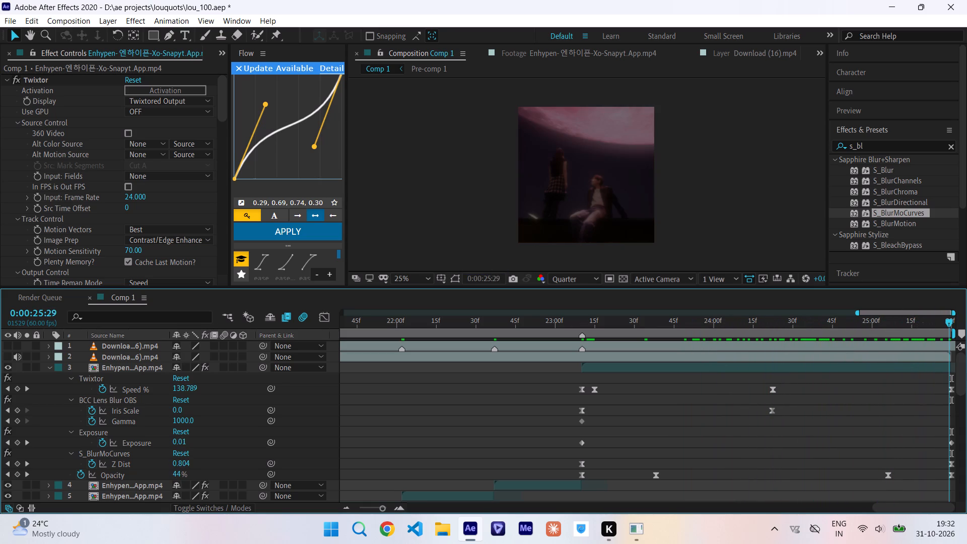
pyautogui.moveTo(966, 373); pyautogui.dragTo(966, 374)
pyautogui.click(895, 368)
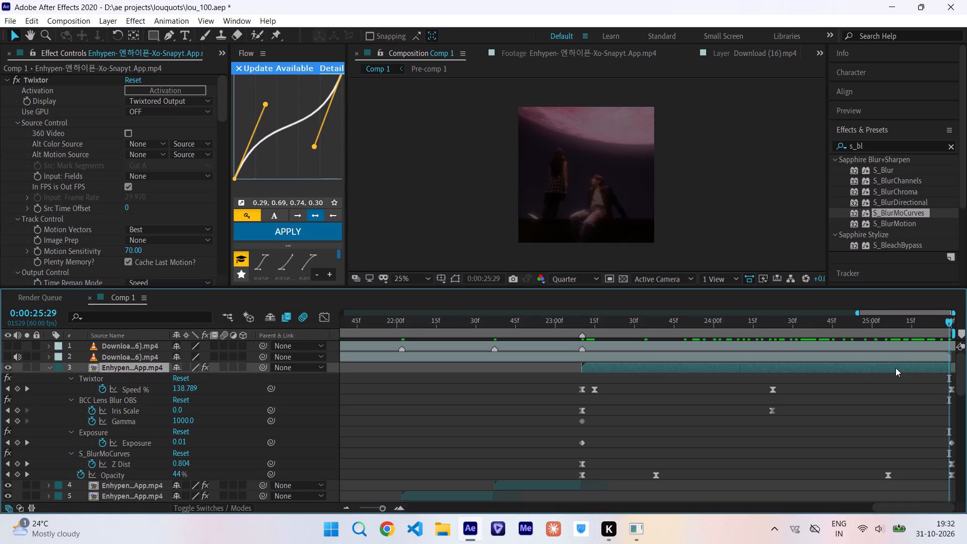
pyautogui.write('u')
# Preview Comp 1 from the beginning with its full duration in the timeline, and save the project.
pyautogui.press('space')
pyautogui.hscroll(5, 895, 368)
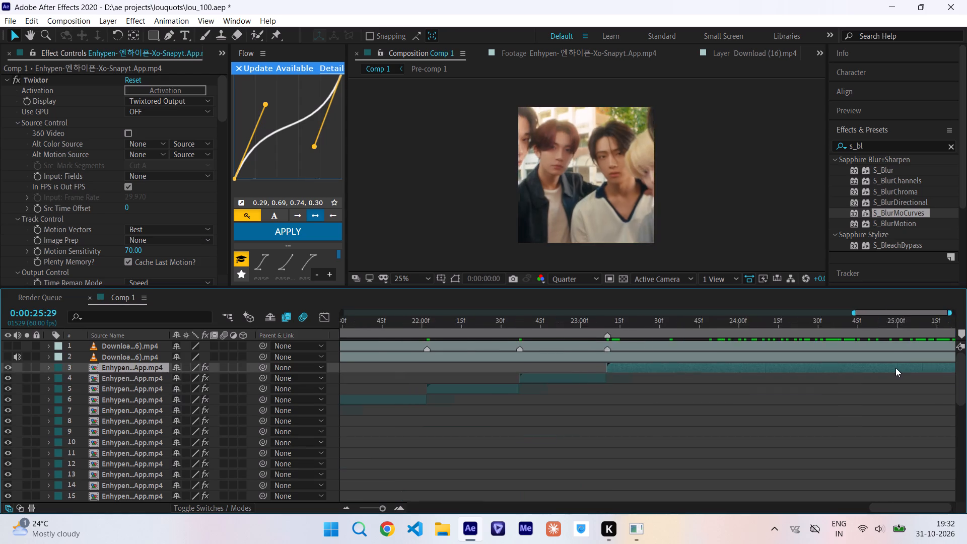
pyautogui.hscroll(8, 895, 368)
pyautogui.hotkey('ctrl', 's')
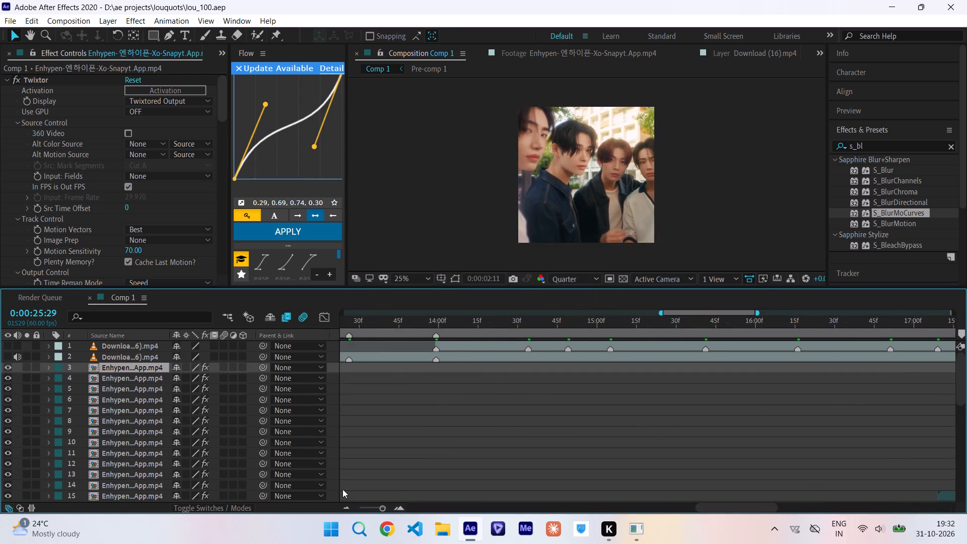
pyautogui.tripleClick(346, 509)
pyautogui.tripleClick(346, 509)
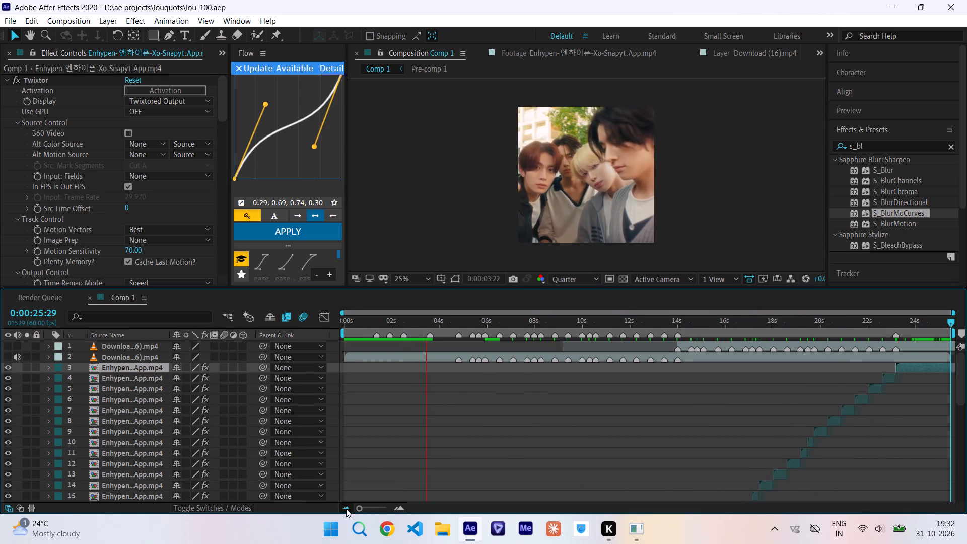
pyautogui.scroll(-4, 492, 436)
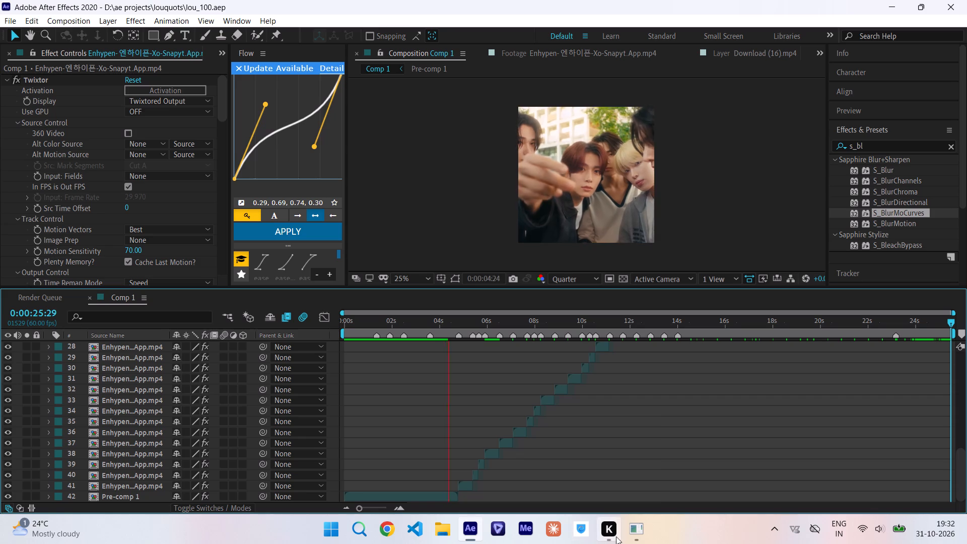
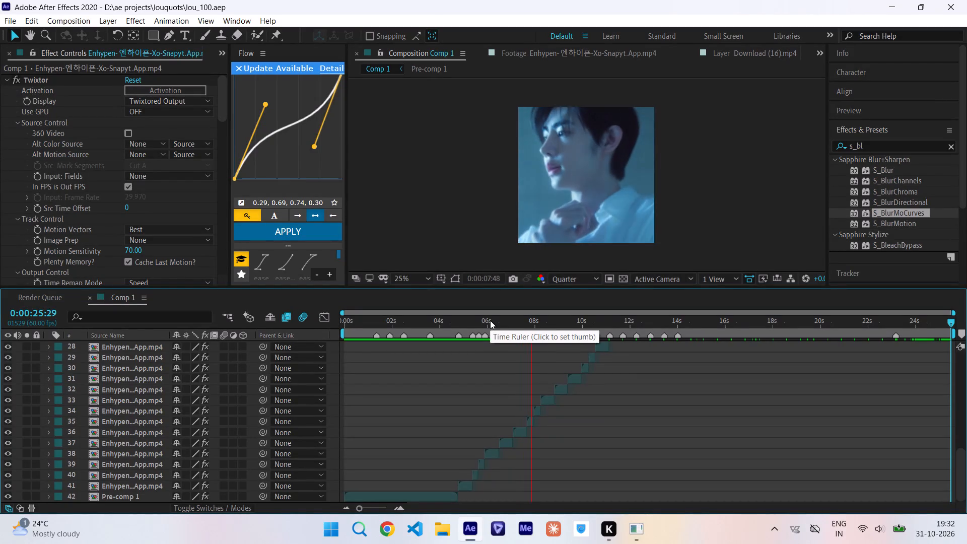
# Preview Comp 1 repeatedly from 0:00:00:00 to review the clip timing and effects in the first half of the edit.
pyautogui.moveTo(490, 320); pyautogui.dragTo(220, 365)
pyautogui.press('space')
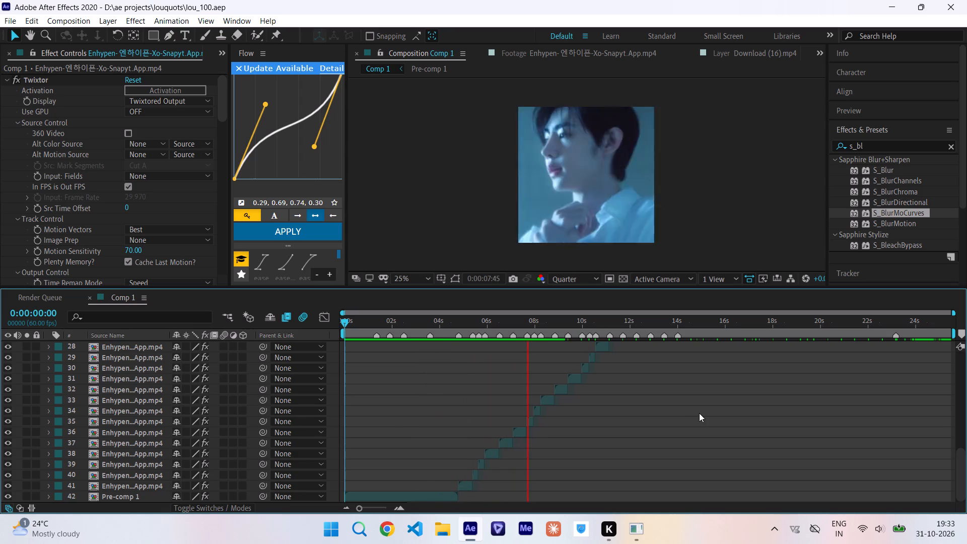
pyautogui.hscroll(1, 699, 413)
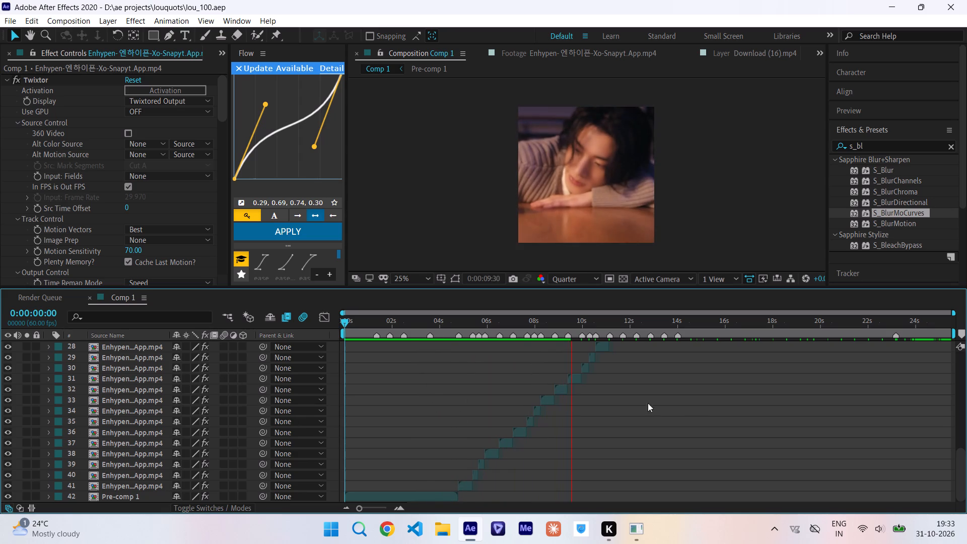
pyautogui.moveTo(516, 322); pyautogui.dragTo(228, 354)
pyautogui.press('space')
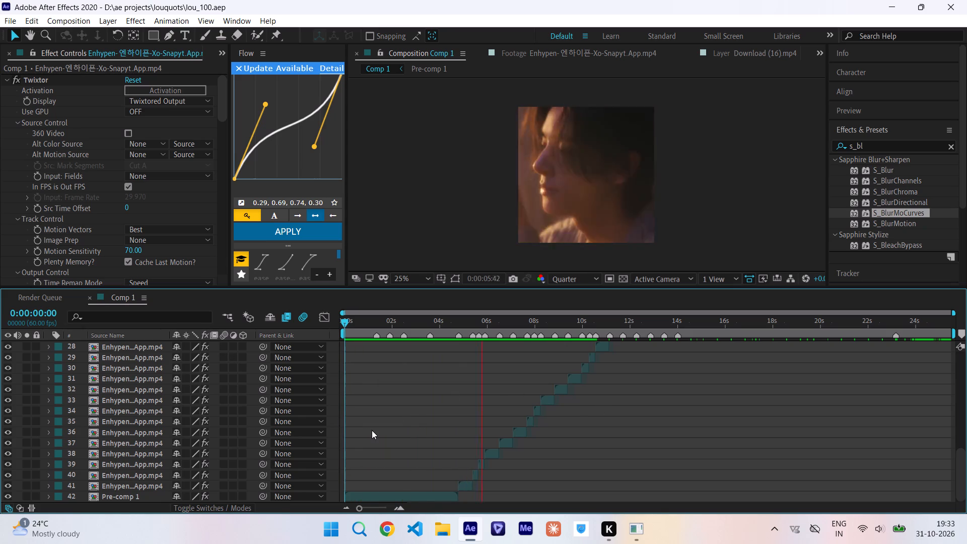
pyautogui.hscroll(-1, 643, 404)
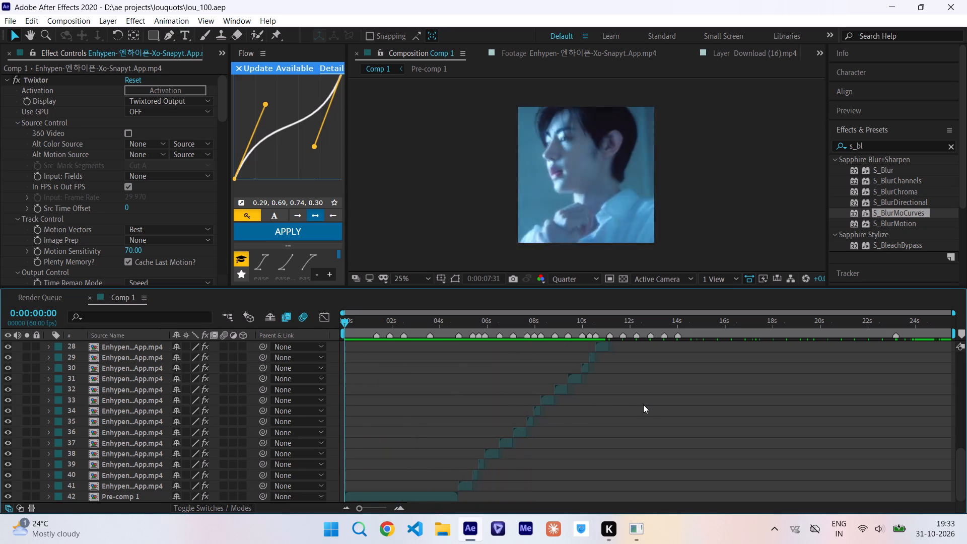
pyautogui.hscroll(-1, 643, 404)
pyautogui.hscroll(1, 643, 404)
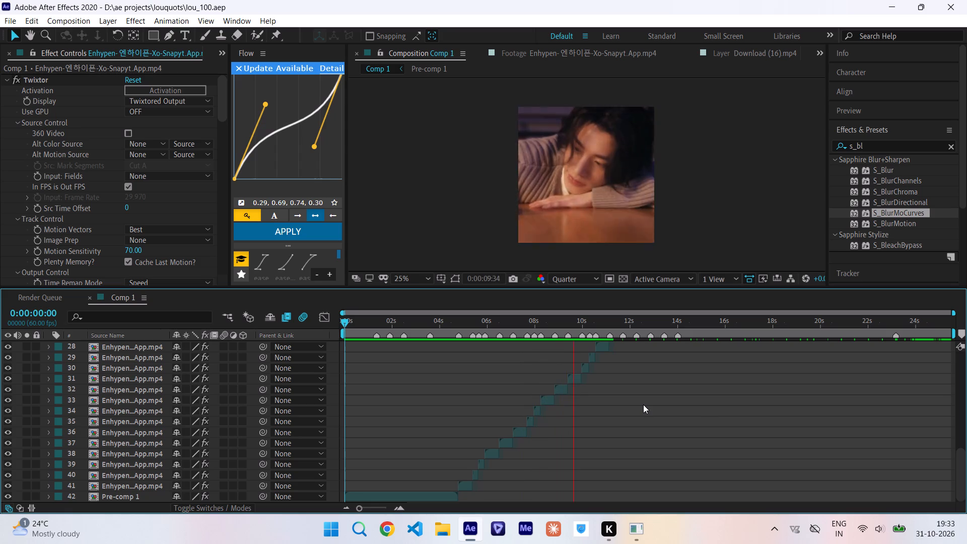
pyautogui.hscroll(1, 643, 404)
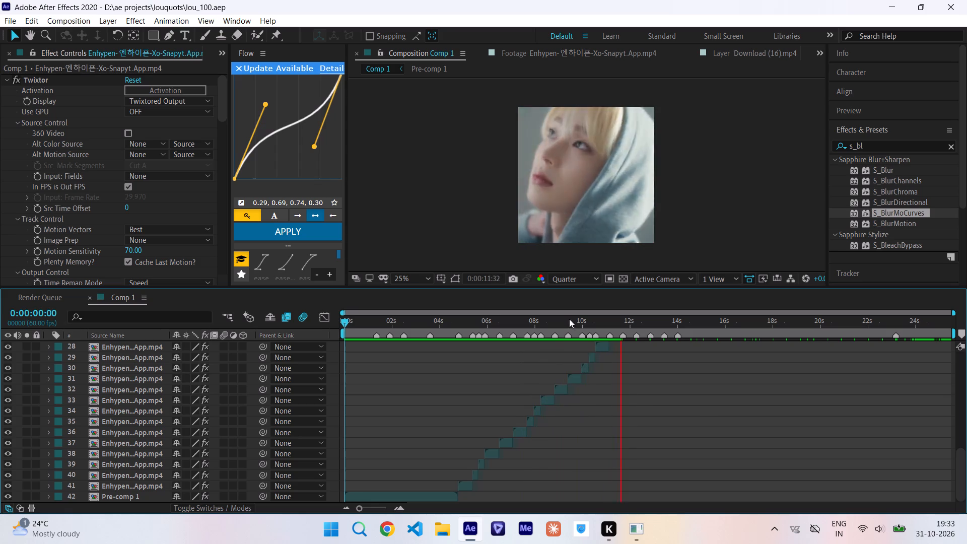
# Scrub between about 0:00:02:37 and 0:00:09:17, and preview Comp 1 from about 0:00:01:46 to examine the later clips.
pyautogui.moveTo(568, 320); pyautogui.dragTo(412, 345)
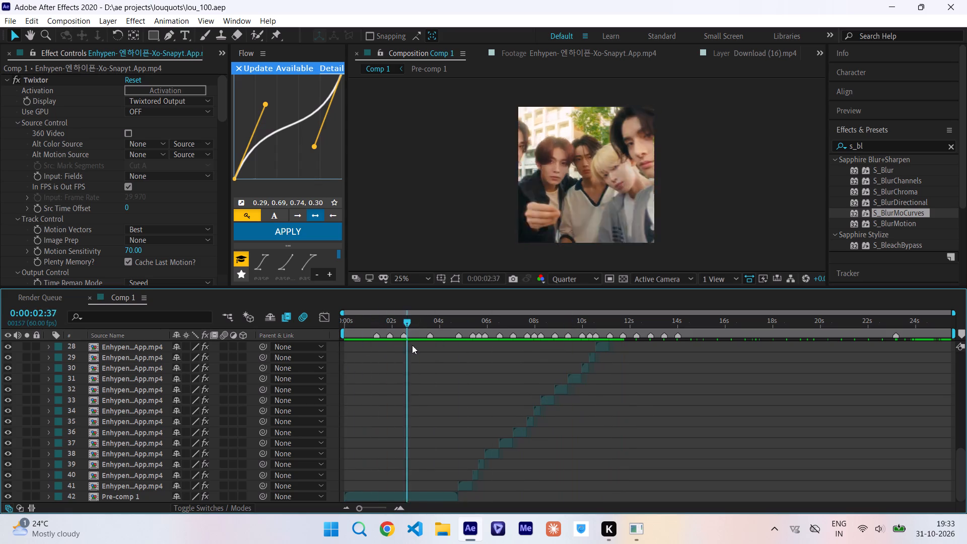
pyautogui.moveTo(412, 345); pyautogui.dragTo(569, 365)
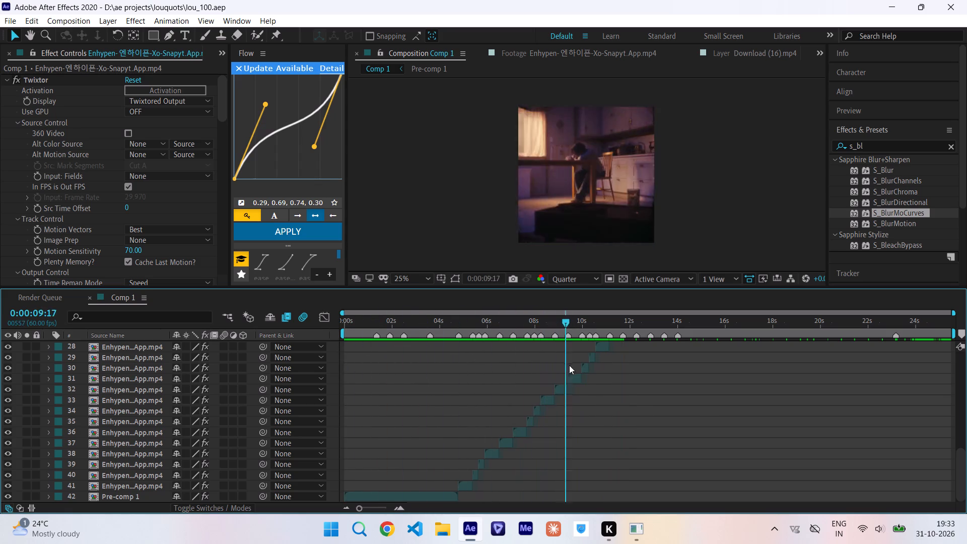
pyautogui.moveTo(569, 365); pyautogui.dragTo(386, 403)
pyautogui.press('space')
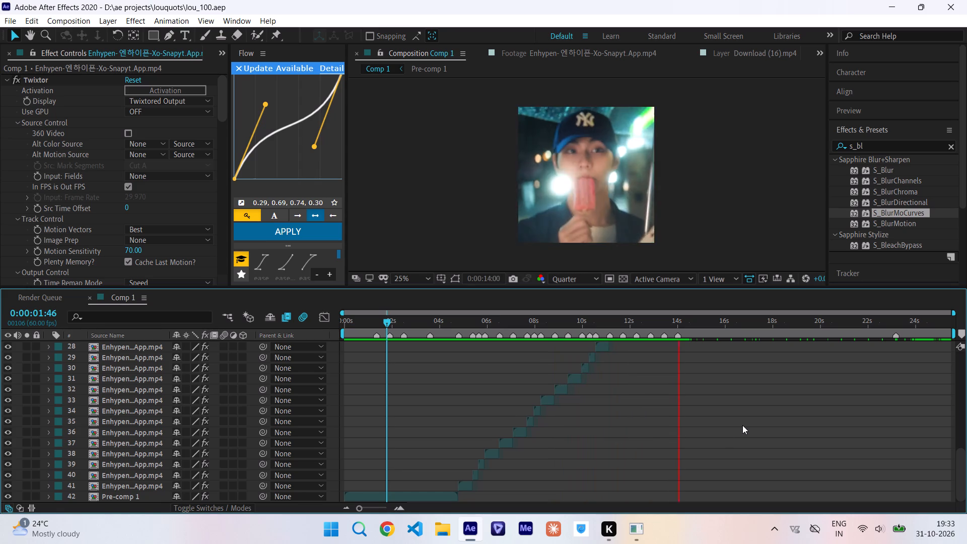
pyautogui.hscroll(-1, 742, 425)
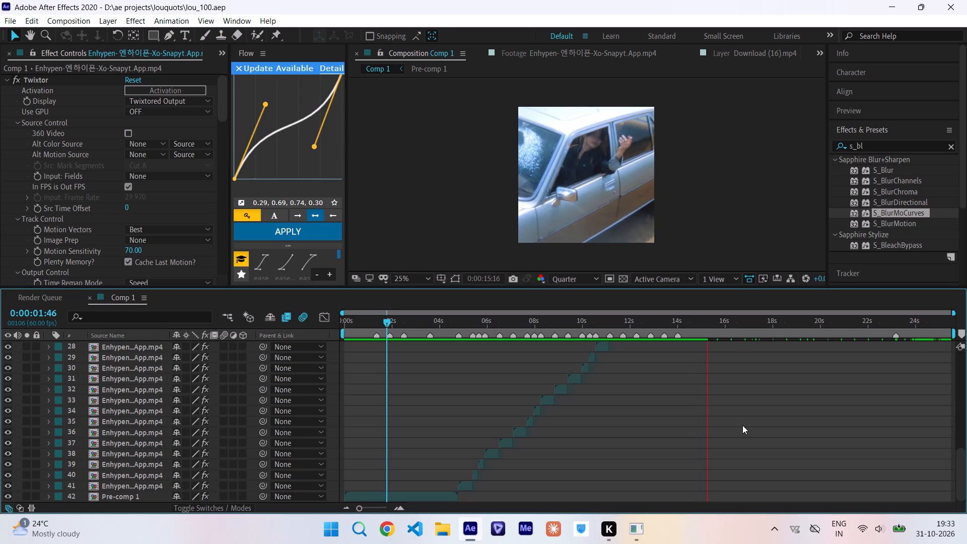
pyautogui.hscroll(1, 742, 425)
pyautogui.moveTo(444, 321); pyautogui.dragTo(446, 321)
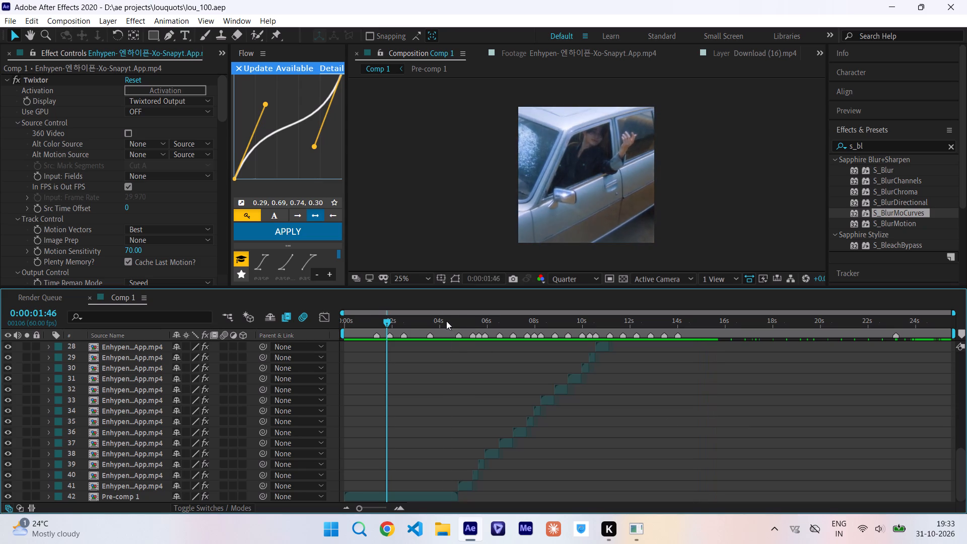
pyautogui.moveTo(446, 321); pyautogui.dragTo(384, 346)
pyautogui.press('space')
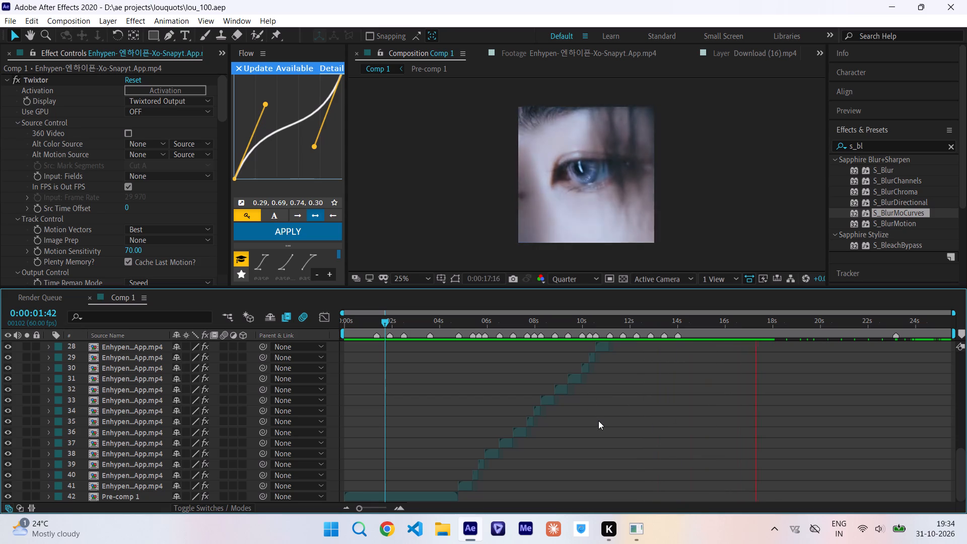
pyautogui.scroll(1, 688, 419)
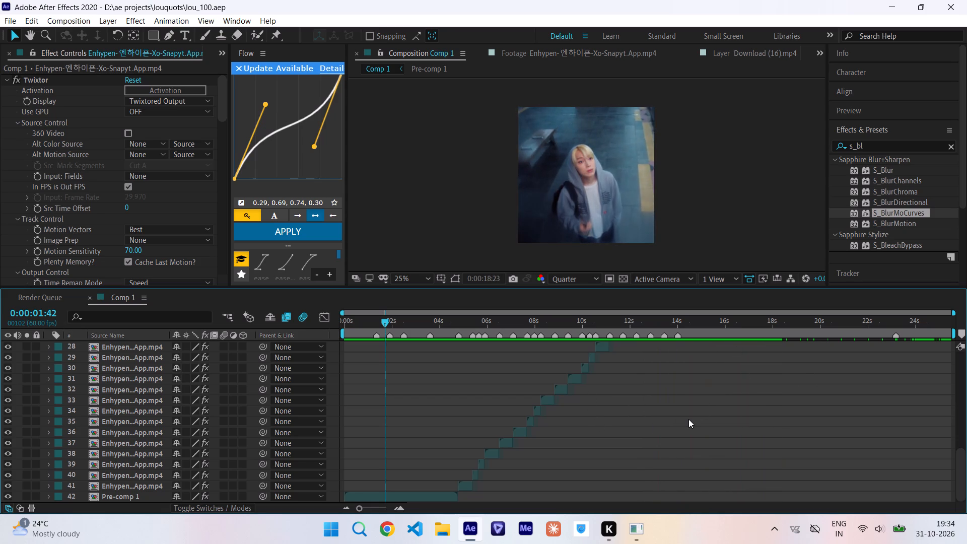
pyautogui.scroll(1, 688, 419)
pyautogui.scroll(-5, 688, 419)
pyautogui.scroll(1, 688, 419)
pyautogui.scroll(-9, 688, 419)
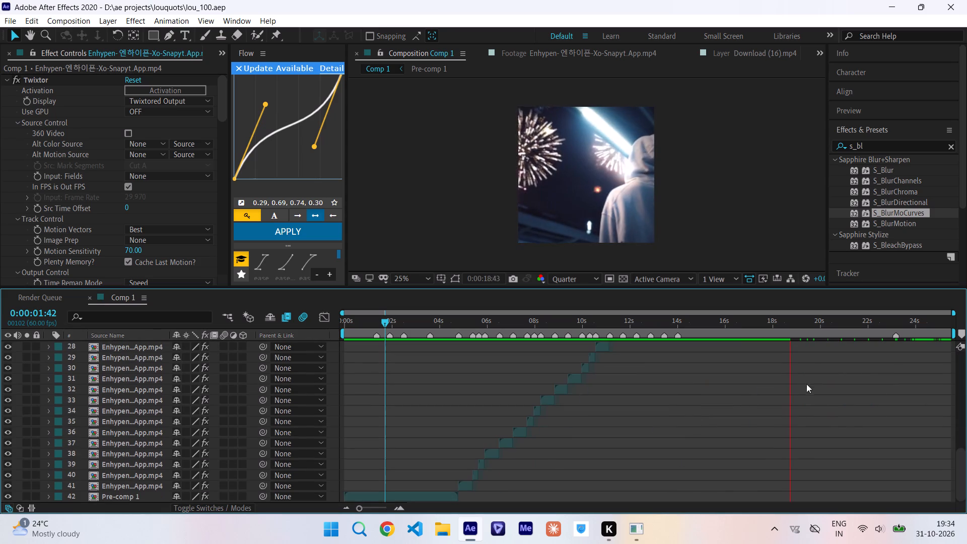
# Preview the whole of Comp 1 from 0:00:00:00 through its end to check the complete edit.
pyautogui.moveTo(714, 323); pyautogui.dragTo(286, 366)
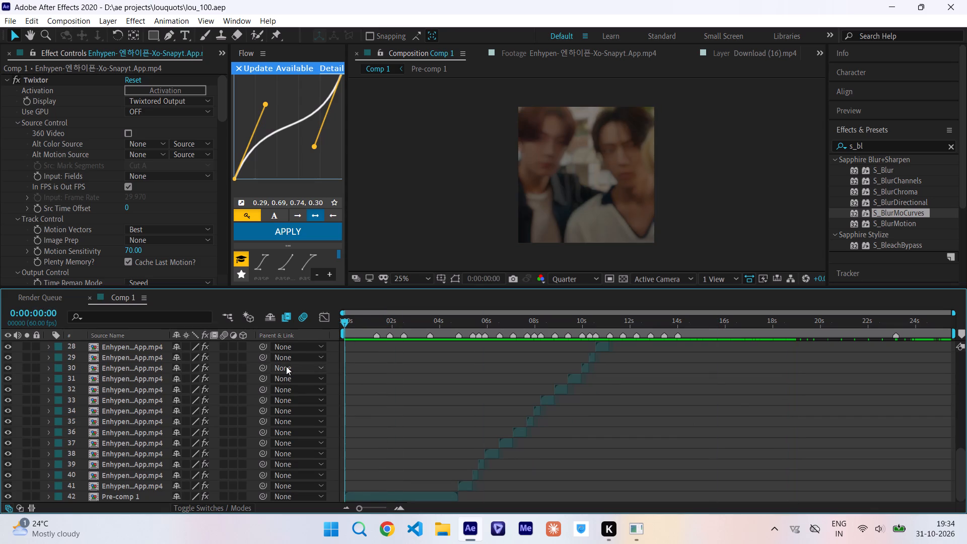
pyautogui.press('space')
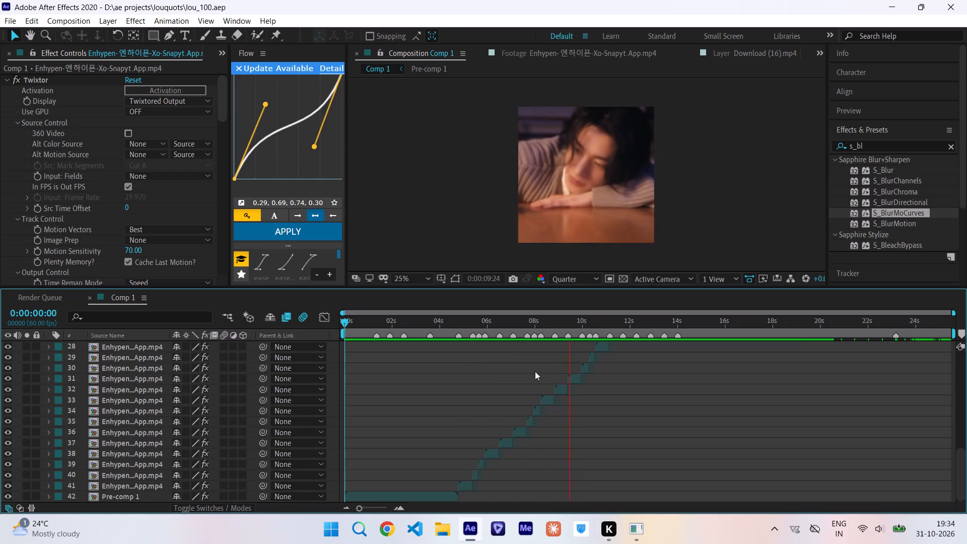
pyautogui.hscroll(1, 535, 371)
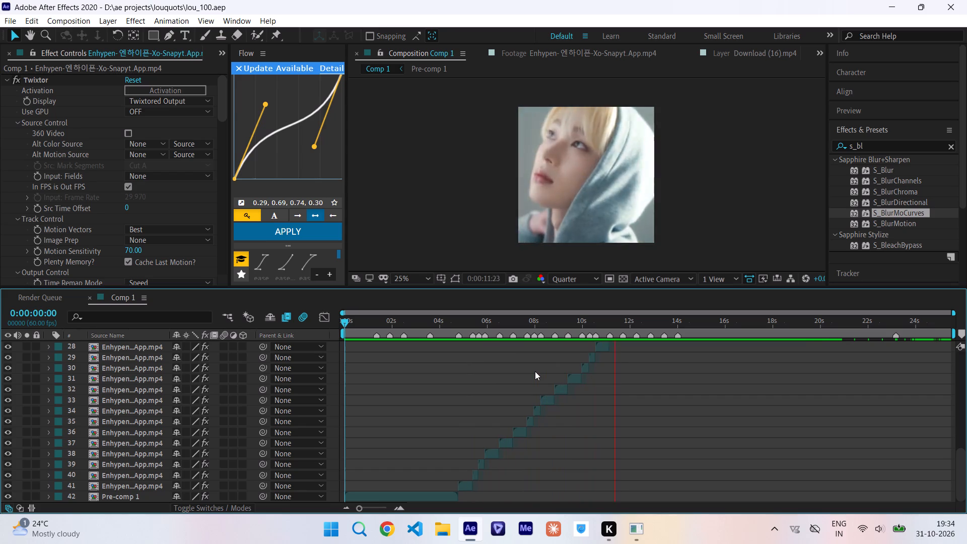
pyautogui.hscroll(1, 535, 371)
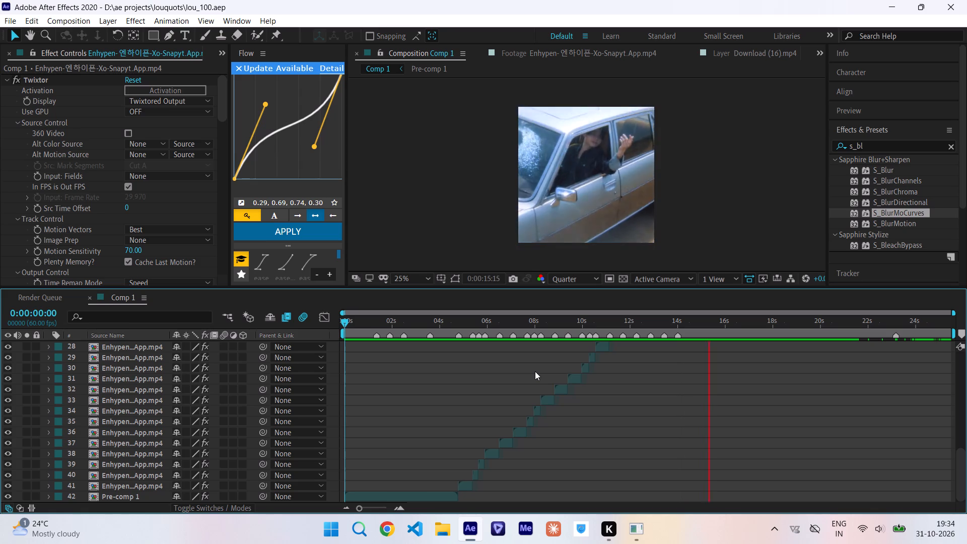
pyautogui.hscroll(-1, 535, 371)
pyautogui.scroll(1, 535, 371)
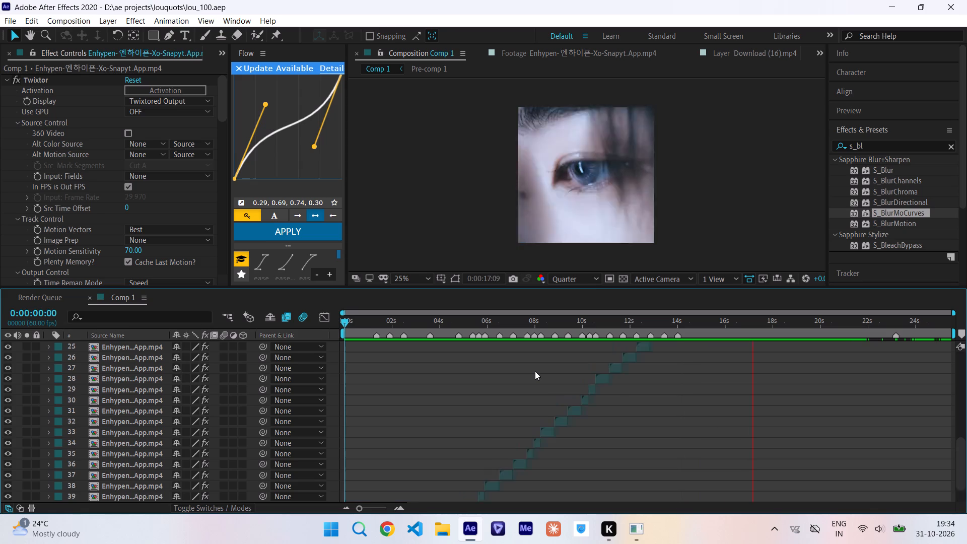
pyautogui.scroll(2, 535, 371)
pyautogui.scroll(-3, 535, 371)
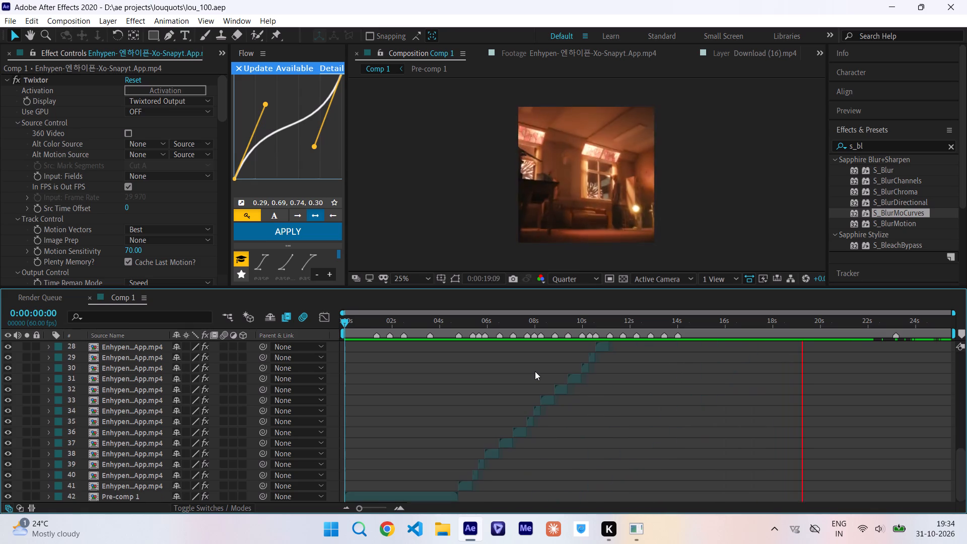
pyautogui.hscroll(-2, 699, 369)
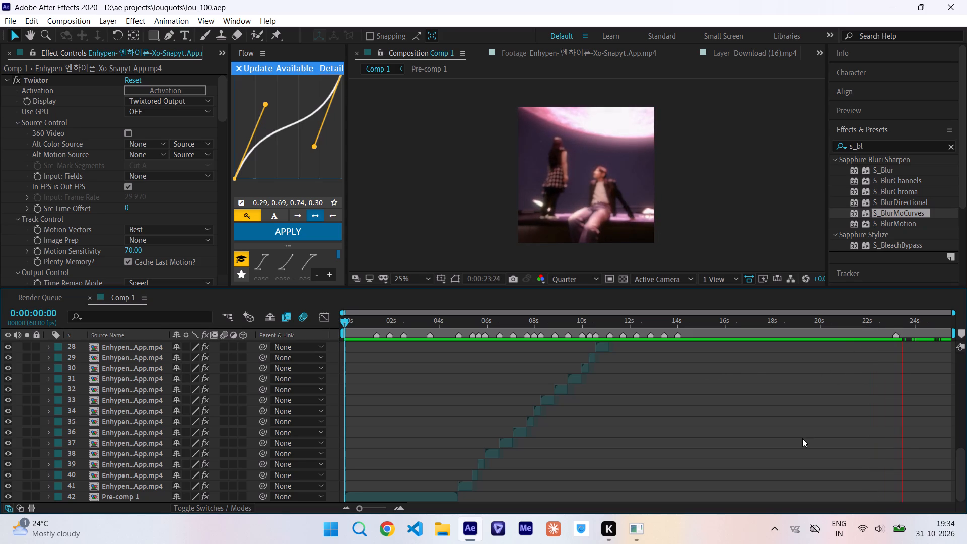
pyautogui.scroll(1, 802, 438)
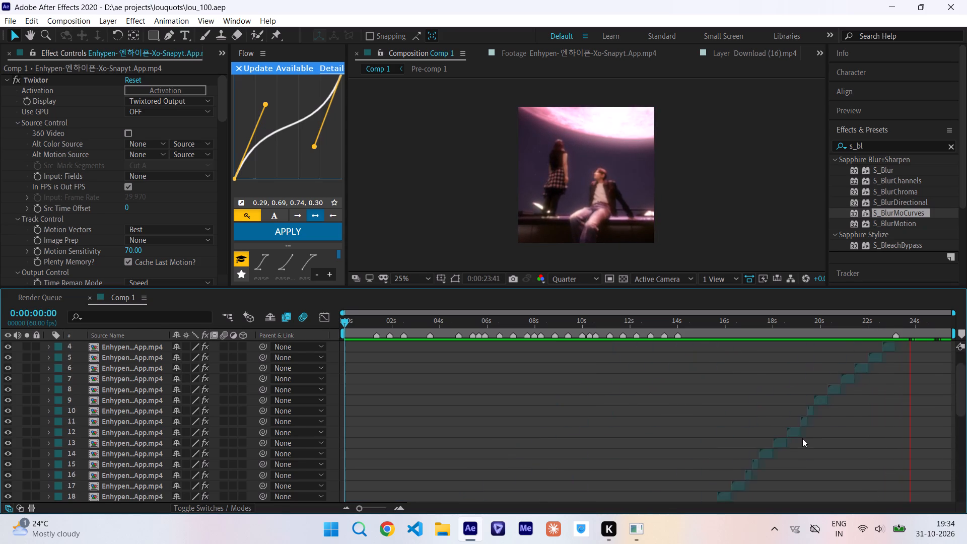
pyautogui.scroll(1, 802, 438)
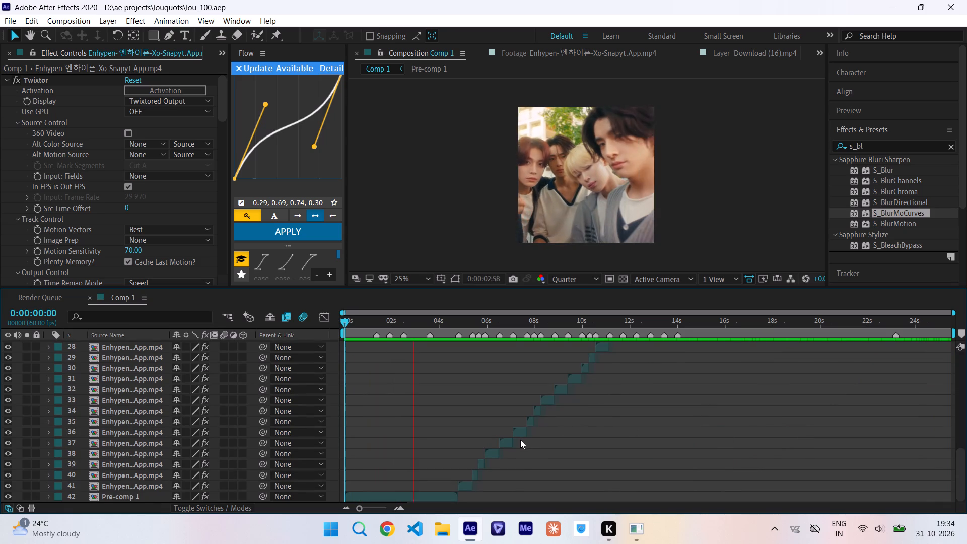
# Save the project.
pyautogui.hotkey('ctrl', 's')
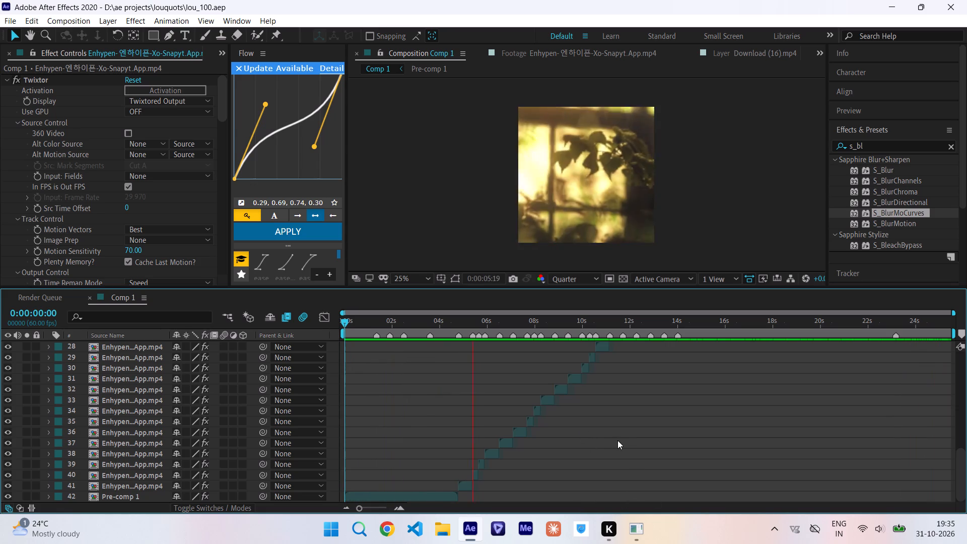
# Move the playhead to 0:00:05:16 and reveal the applied effects on all Enhypen clip layers, 3 to 41.
pyautogui.press('space')
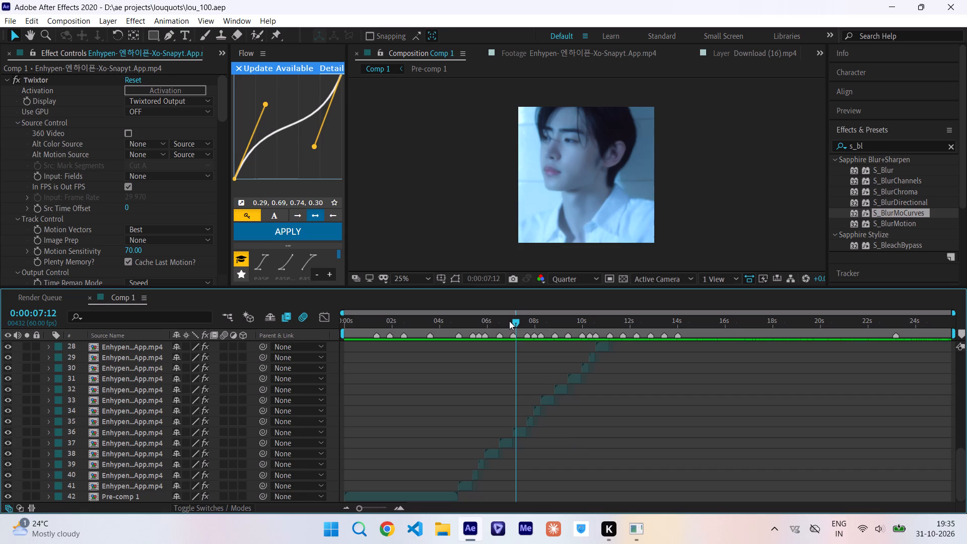
pyautogui.moveTo(509, 321); pyautogui.dragTo(463, 324)
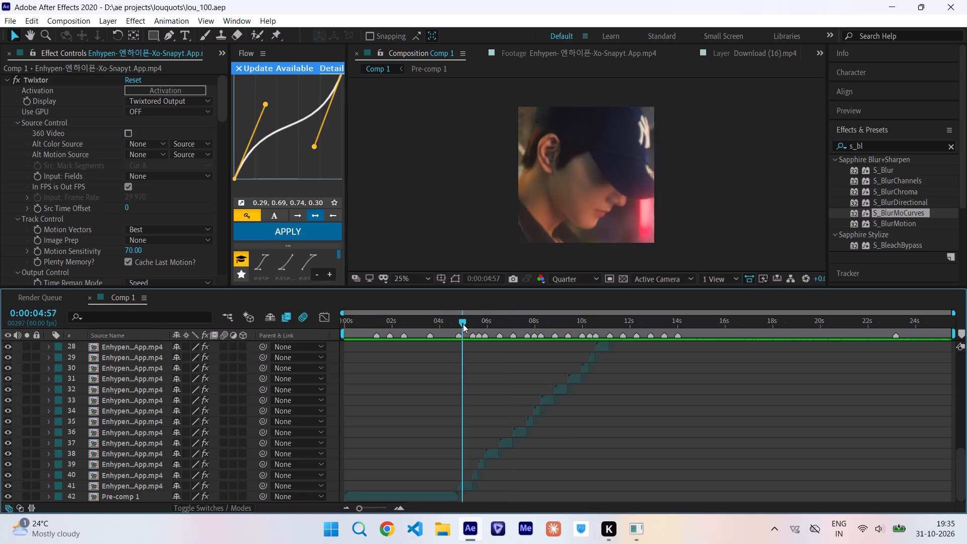
pyautogui.moveTo(463, 324); pyautogui.dragTo(469, 324)
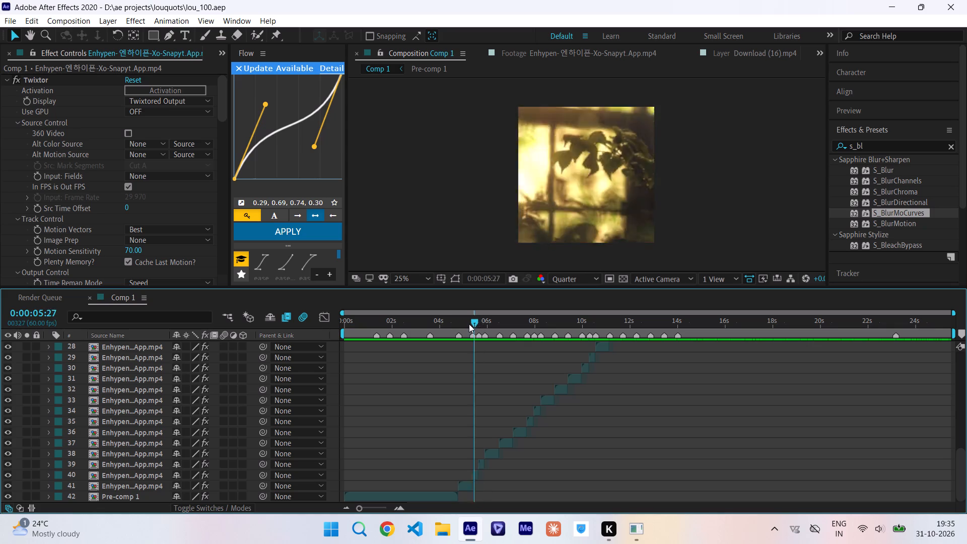
pyautogui.moveTo(469, 324); pyautogui.dragTo(469, 325)
pyautogui.moveTo(85, 486); pyautogui.dragTo(190, 290)
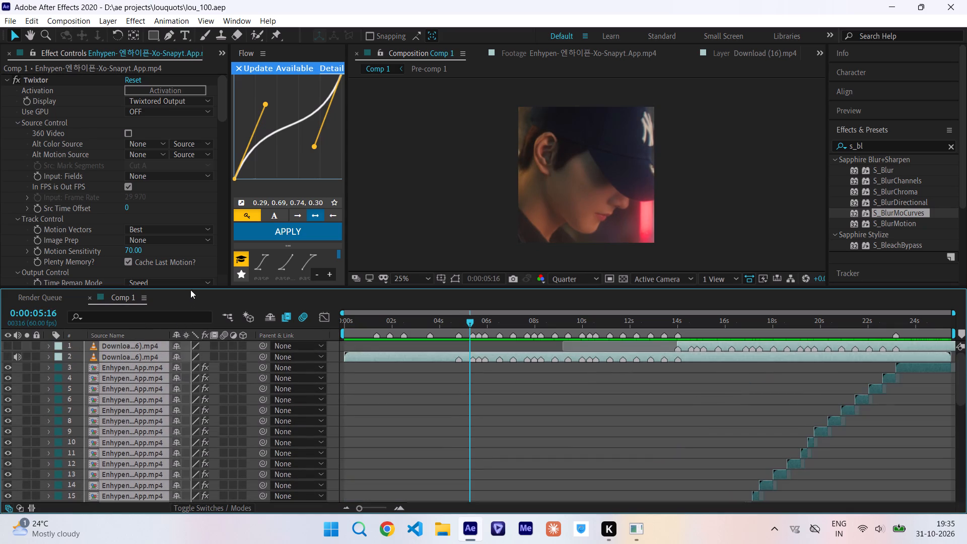
pyautogui.moveTo(190, 290); pyautogui.dragTo(157, 369)
pyautogui.press('e')
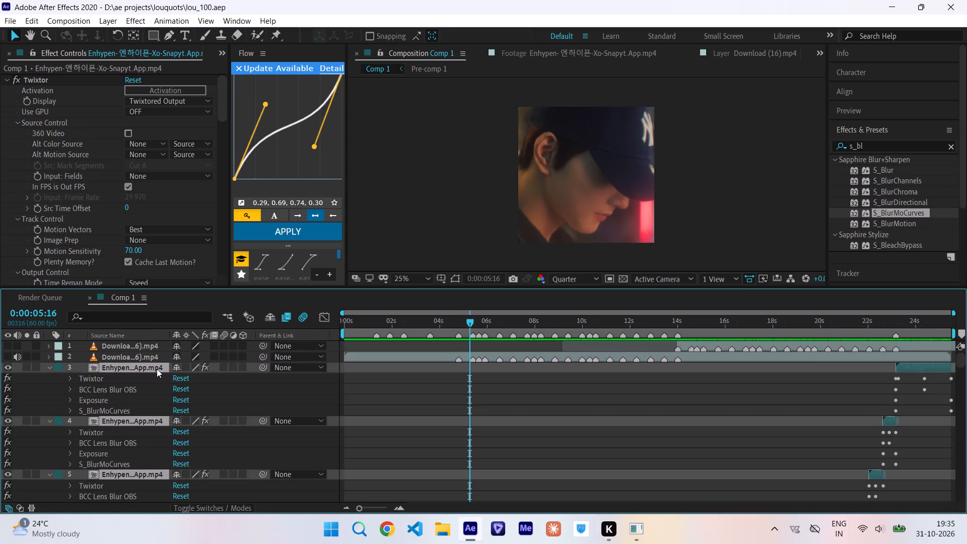
# Delete the S_BlurMoCurves effect from Enhypen clip layers 41, 40, 39 and 38 in Comp 1.
pyautogui.scroll(-7, 420, 394)
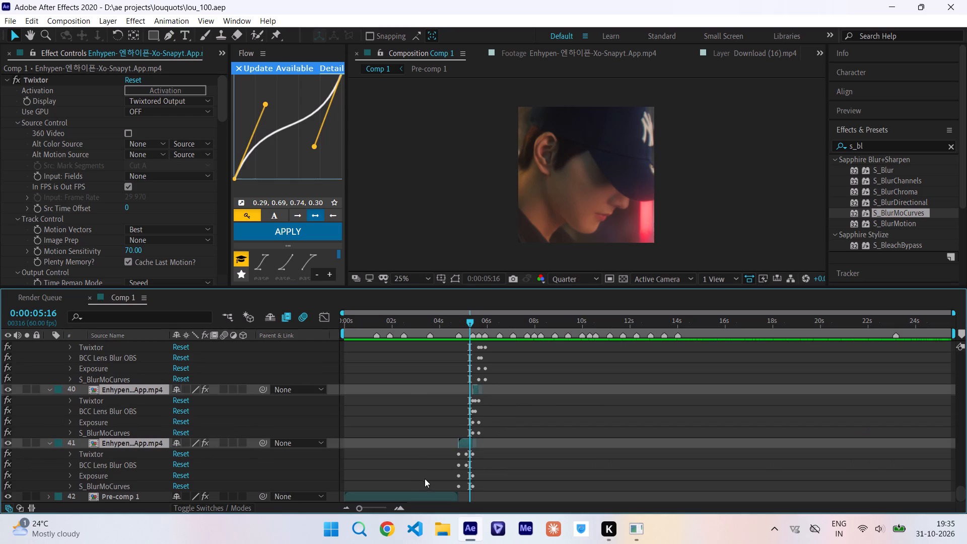
pyautogui.click(427, 483)
pyautogui.click(148, 485)
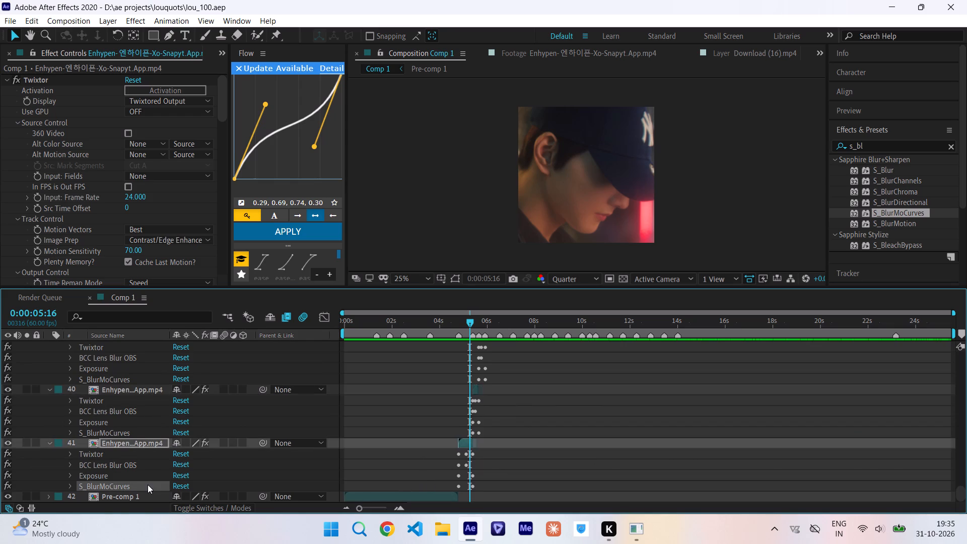
pyautogui.press('Delete')
pyautogui.click(129, 441)
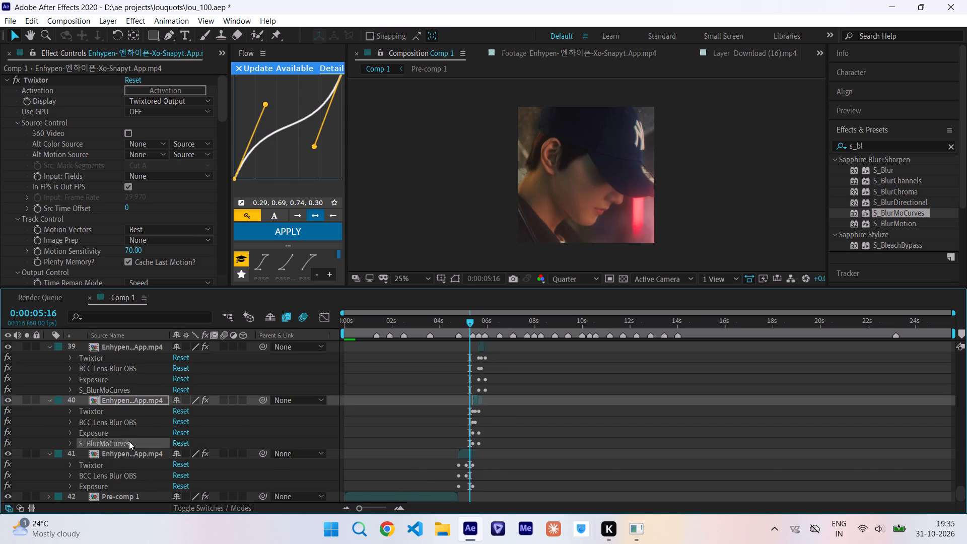
pyautogui.press('Delete')
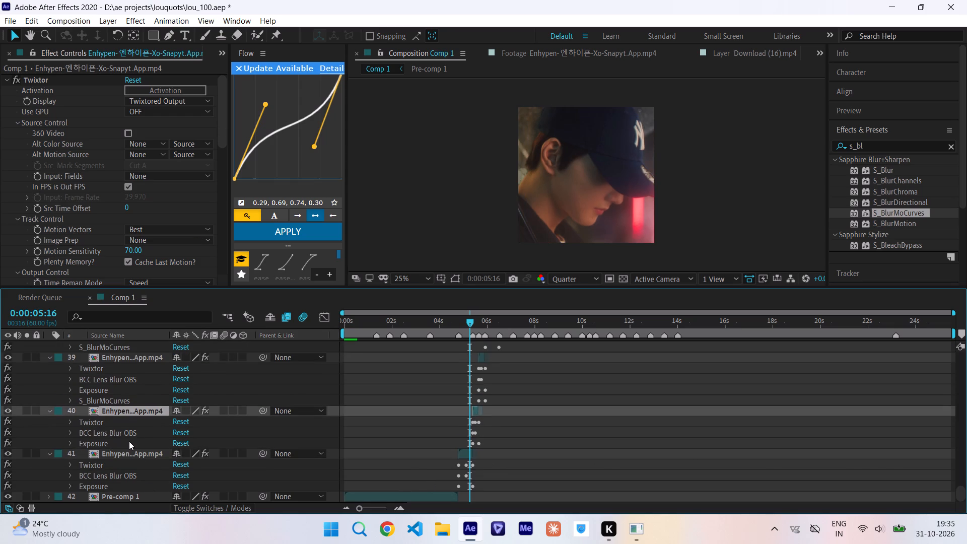
pyautogui.click(106, 398)
pyautogui.press('Delete')
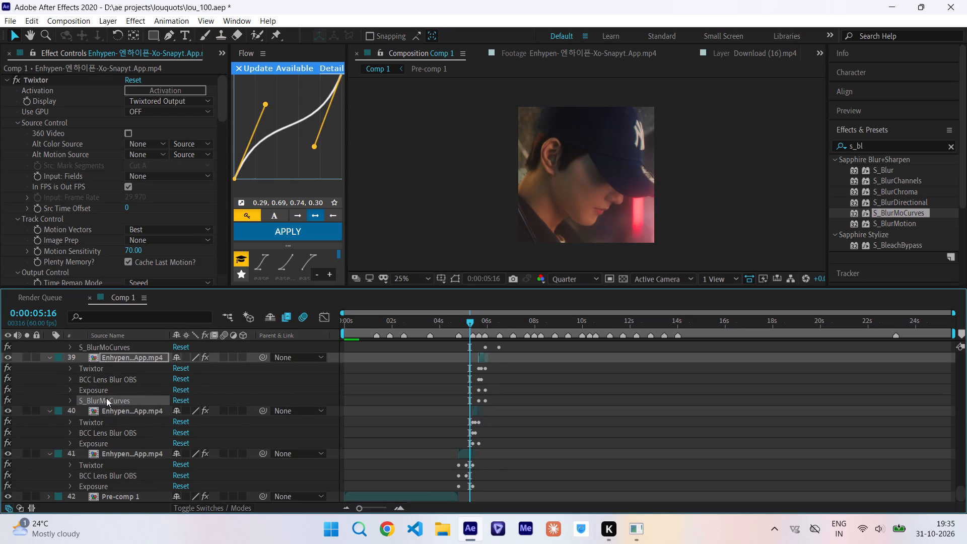
pyautogui.click(106, 358)
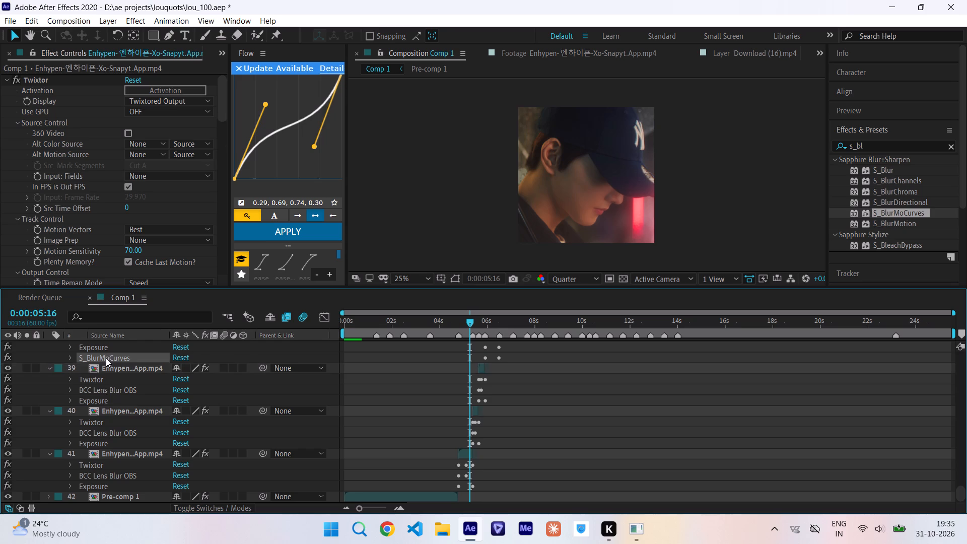
pyautogui.press('Delete')
# Delete the S_BlurMoCurves effect from Enhypen clip layers 37, 36, 35 and 34.
pyautogui.scroll(1, 106, 358)
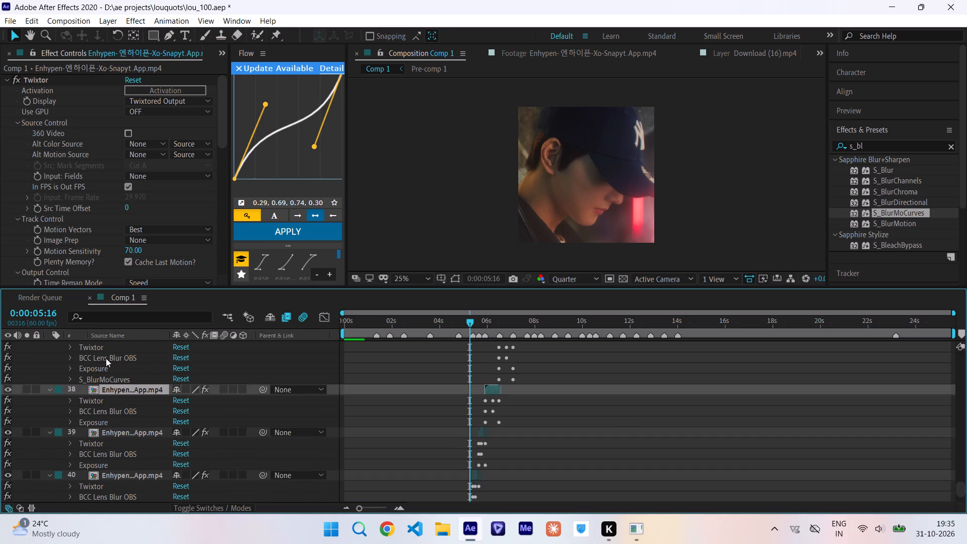
pyautogui.click(105, 379)
pyautogui.press('Delete')
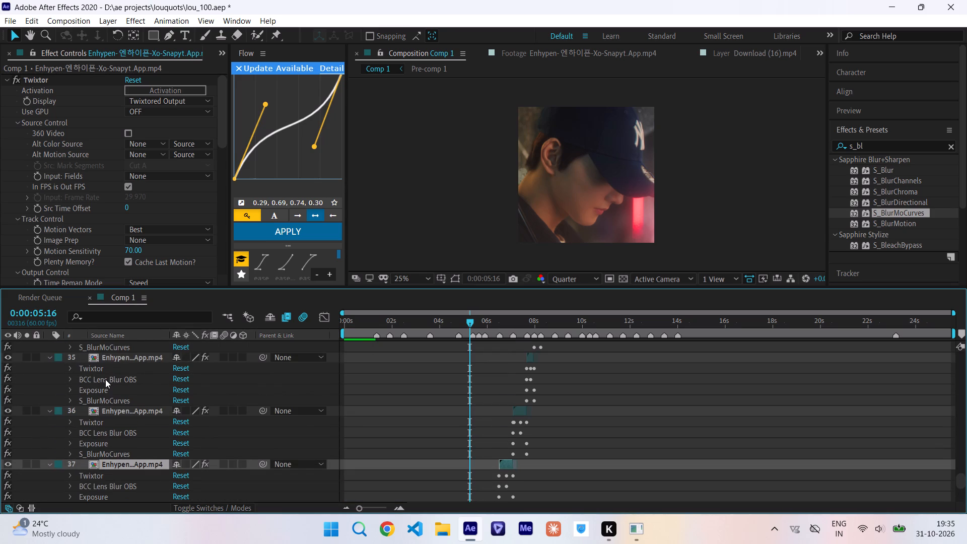
pyautogui.click(115, 450)
pyautogui.press('Delete')
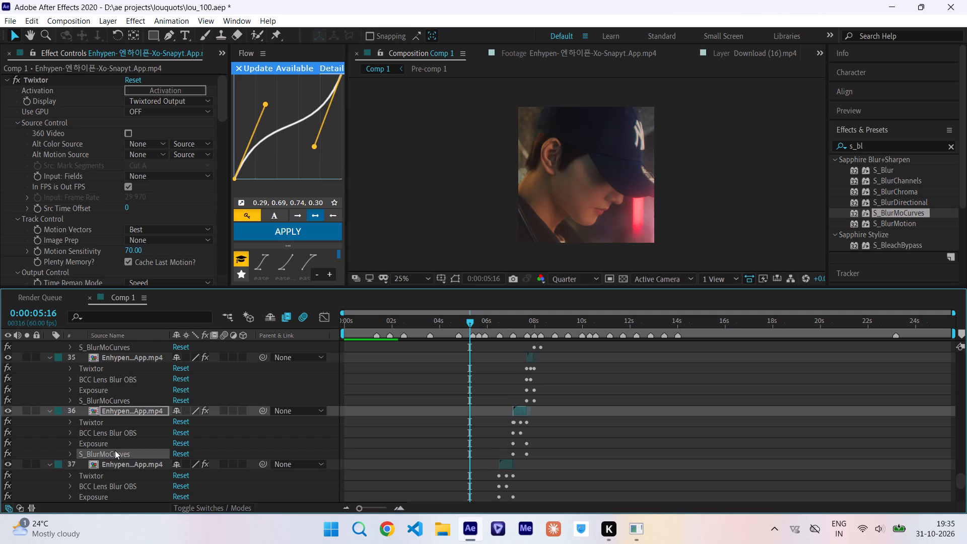
pyautogui.click(101, 401)
pyautogui.press('Delete')
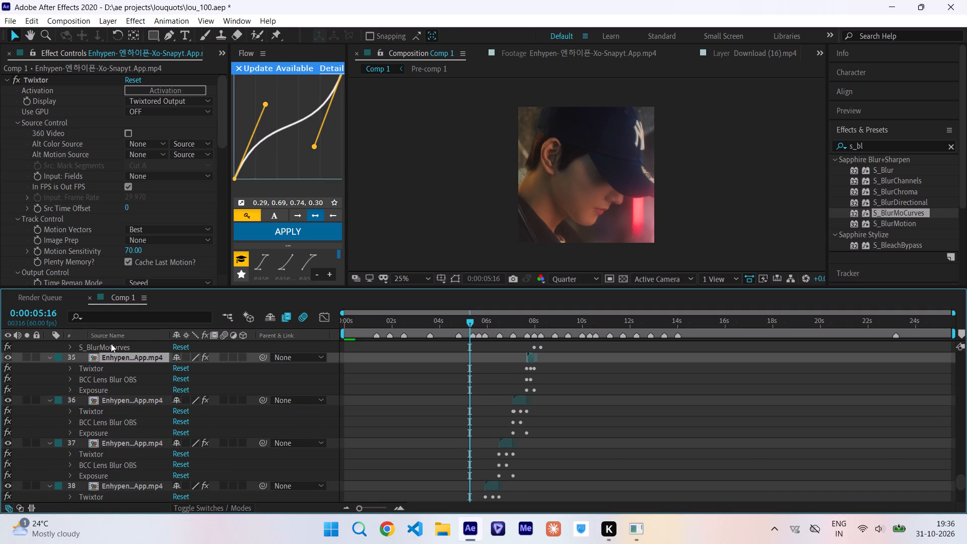
pyautogui.click(111, 349)
pyautogui.press('Delete')
# Delete the S_BlurMoCurves effect from Enhypen clip layers 33, 32, 31 and 30.
pyautogui.scroll(1, 111, 349)
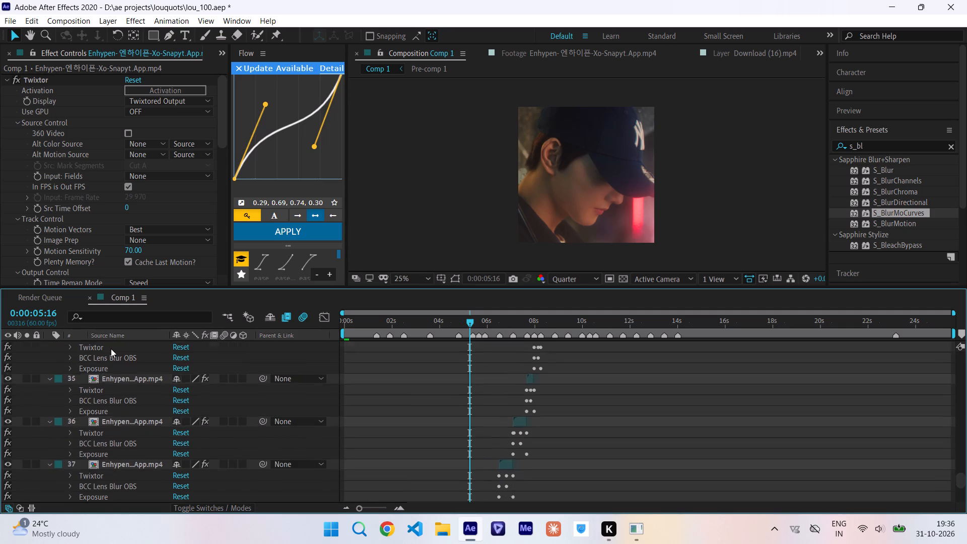
pyautogui.click(129, 424)
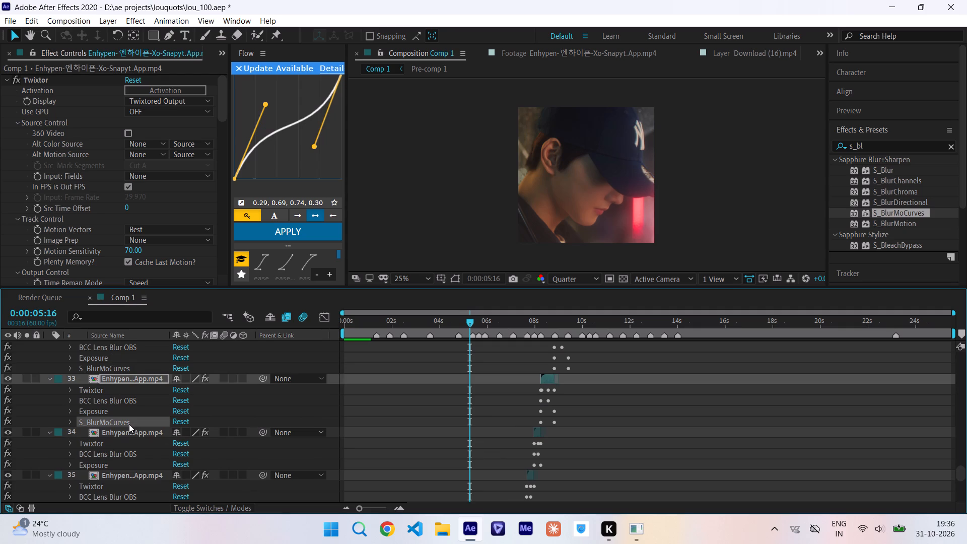
pyautogui.press('Delete')
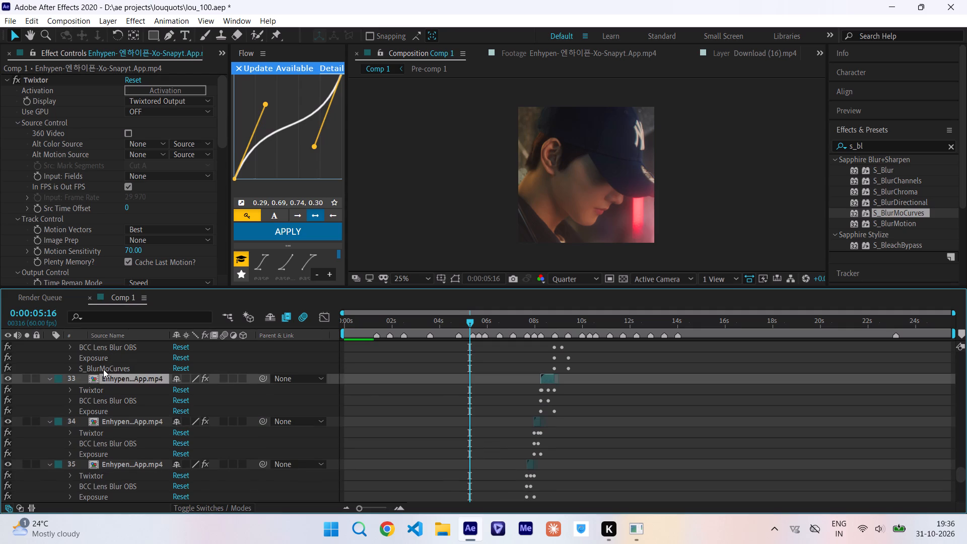
pyautogui.click(103, 369)
pyautogui.press('Delete')
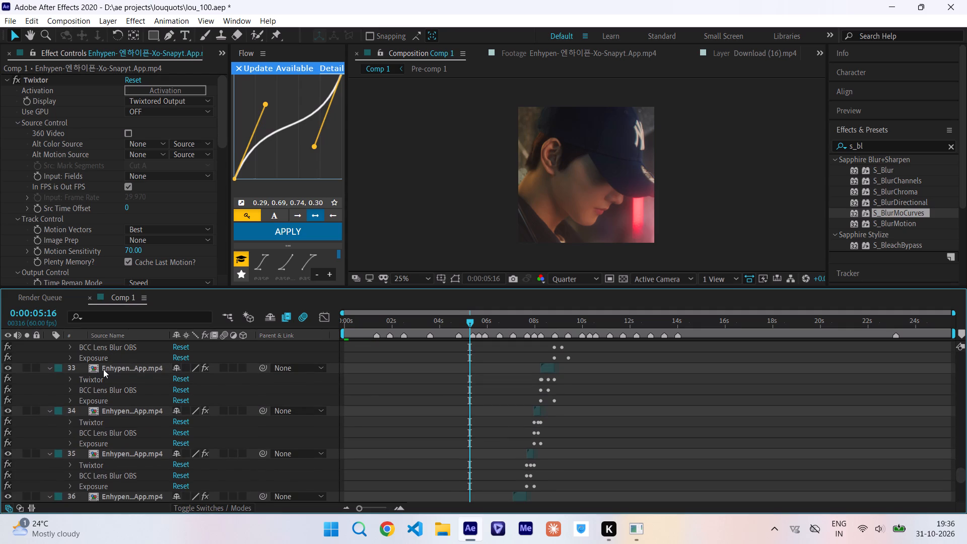
pyautogui.scroll(1, 103, 369)
pyautogui.click(107, 381)
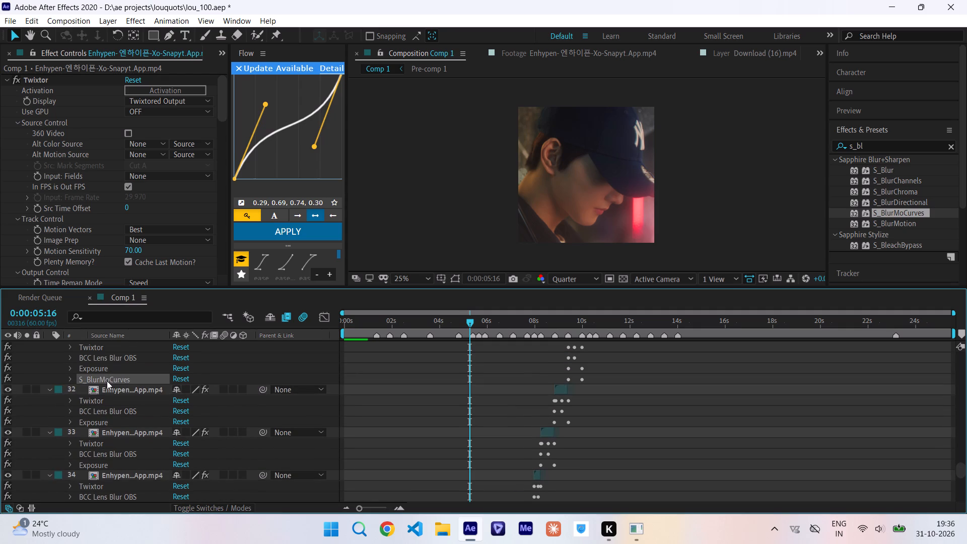
pyautogui.press('Delete')
pyautogui.scroll(1, 107, 381)
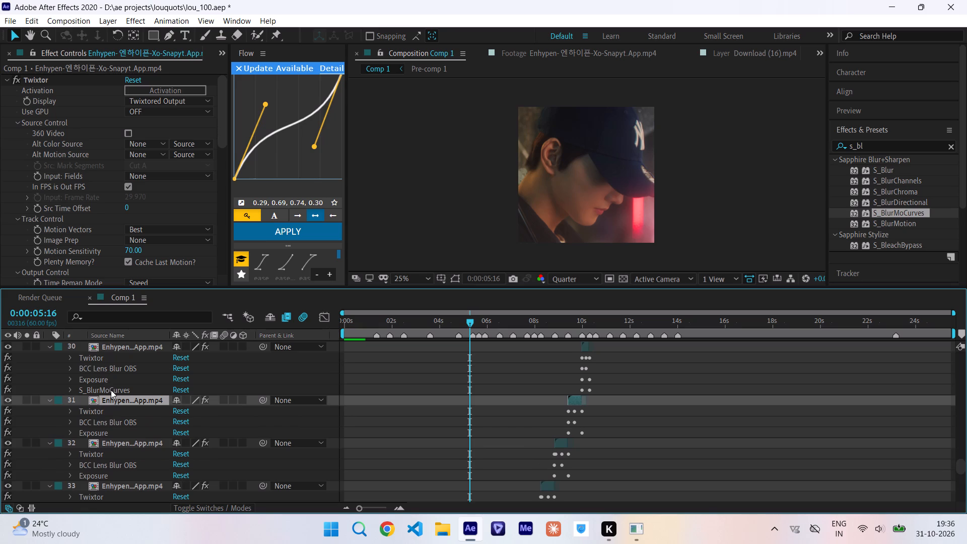
pyautogui.click(111, 390)
pyautogui.press('Delete')
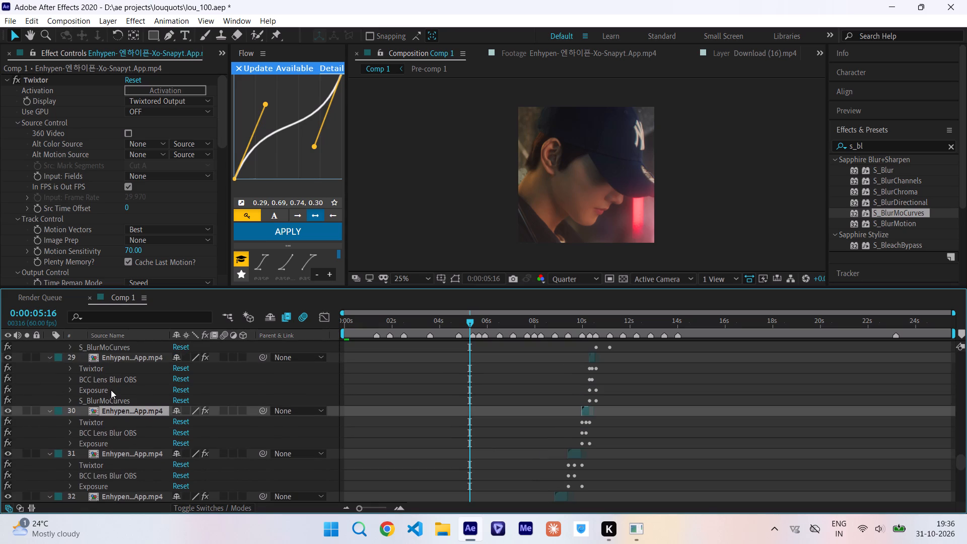
# Delete the S_BlurMoCurves effect from Enhypen clip layers 29, 28, 27 and 26.
pyautogui.click(117, 402)
pyautogui.press('Delete')
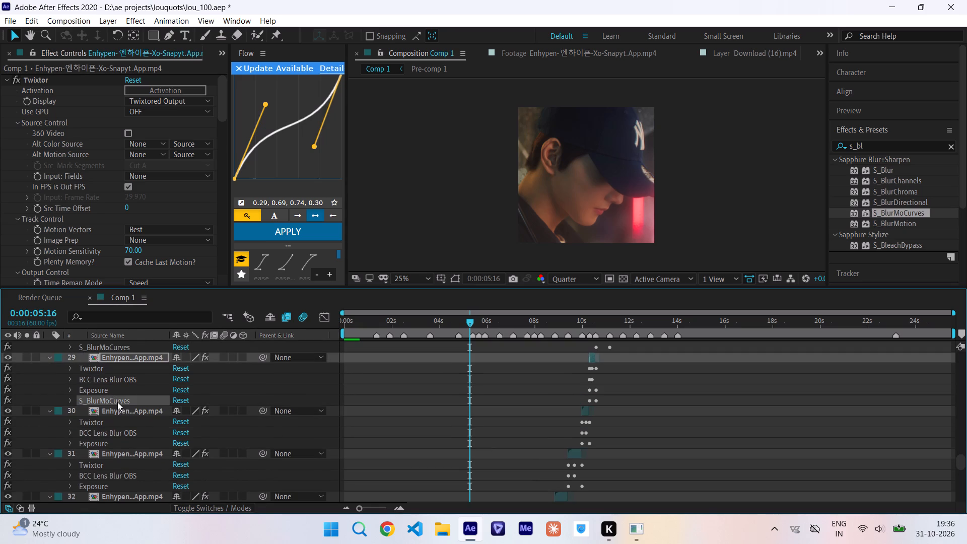
pyautogui.click(95, 349)
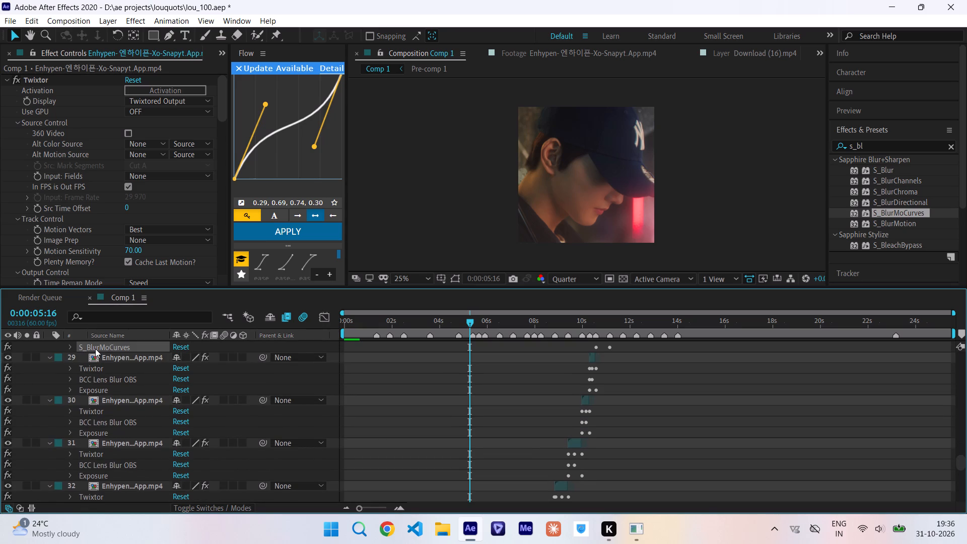
pyautogui.press('Delete')
pyautogui.scroll(1, 95, 349)
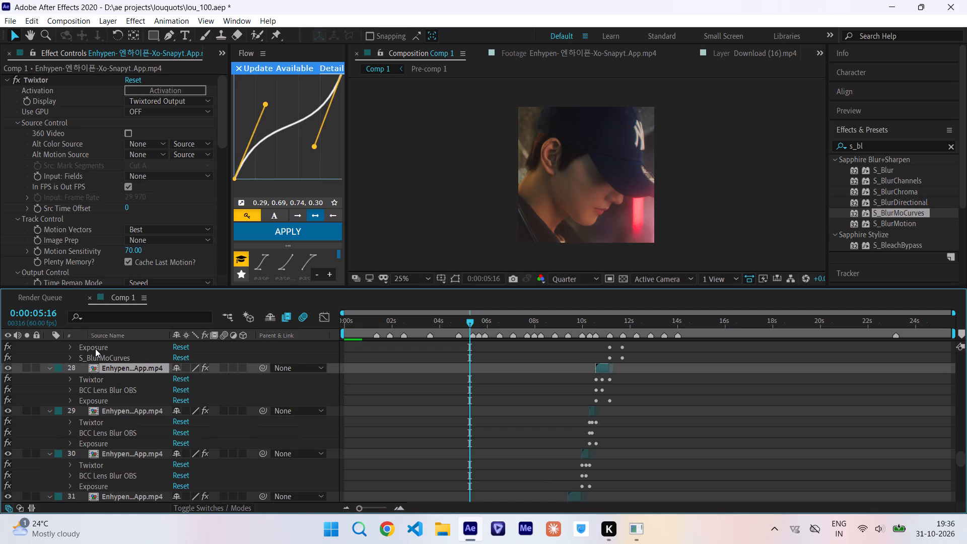
pyautogui.click(105, 391)
pyautogui.press('Delete')
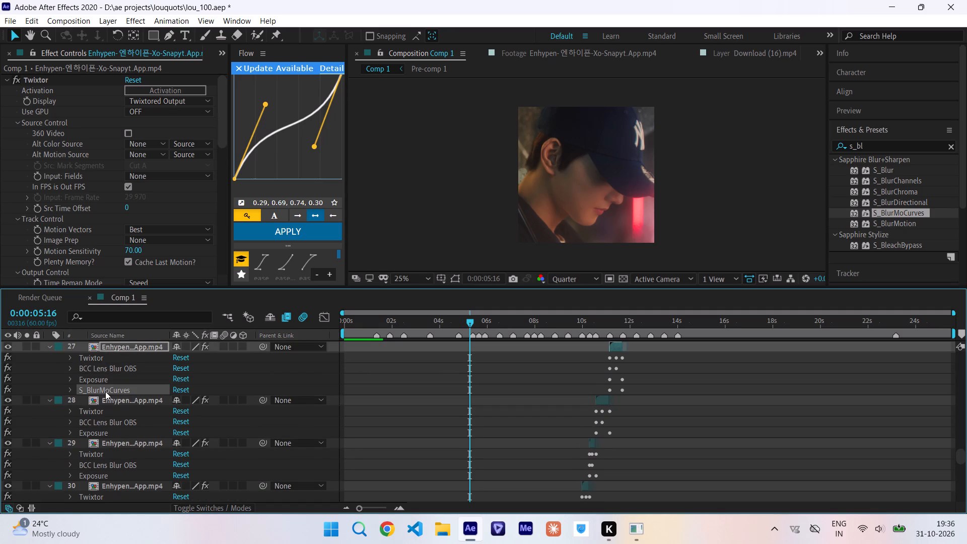
pyautogui.scroll(1, 105, 391)
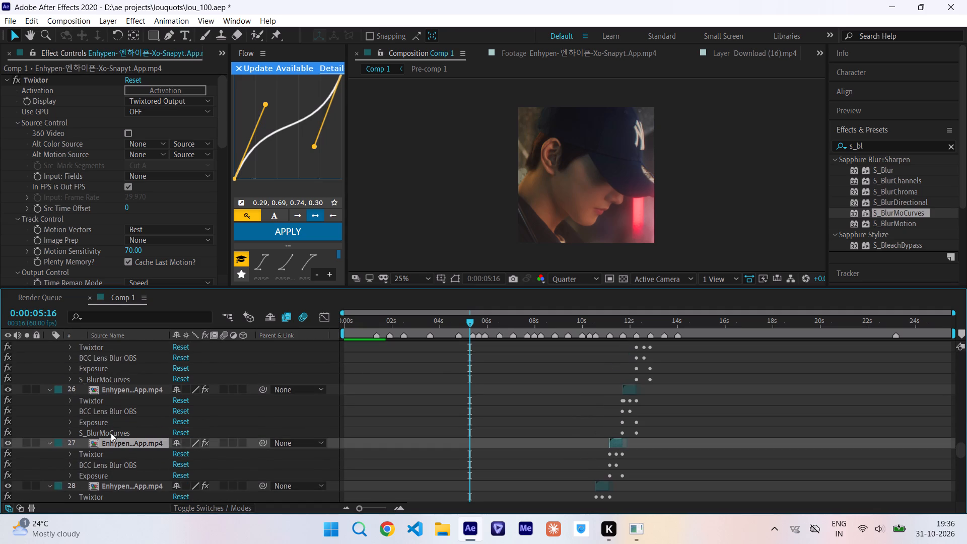
pyautogui.click(109, 431)
pyautogui.press('Delete')
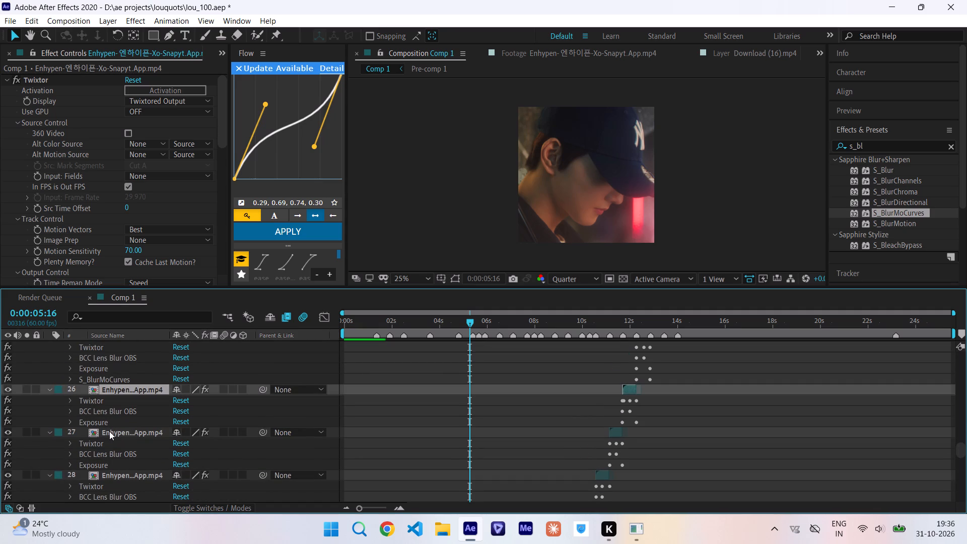
# Delete the S_BlurMoCurves effect from Enhypen clip layers 25, 24, 23 and 22.
pyautogui.click(99, 381)
pyautogui.press('Delete')
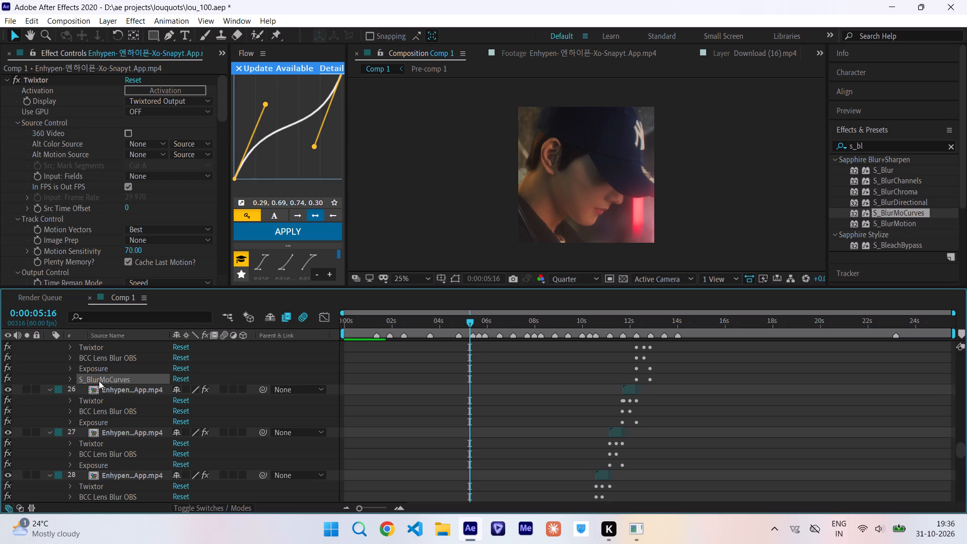
pyautogui.scroll(1, 99, 381)
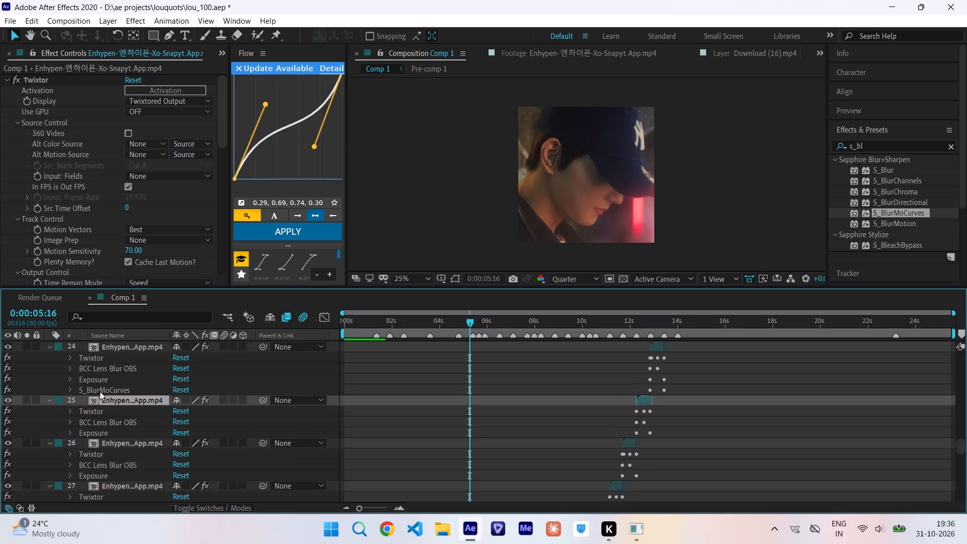
pyautogui.click(99, 389)
pyautogui.press('Delete')
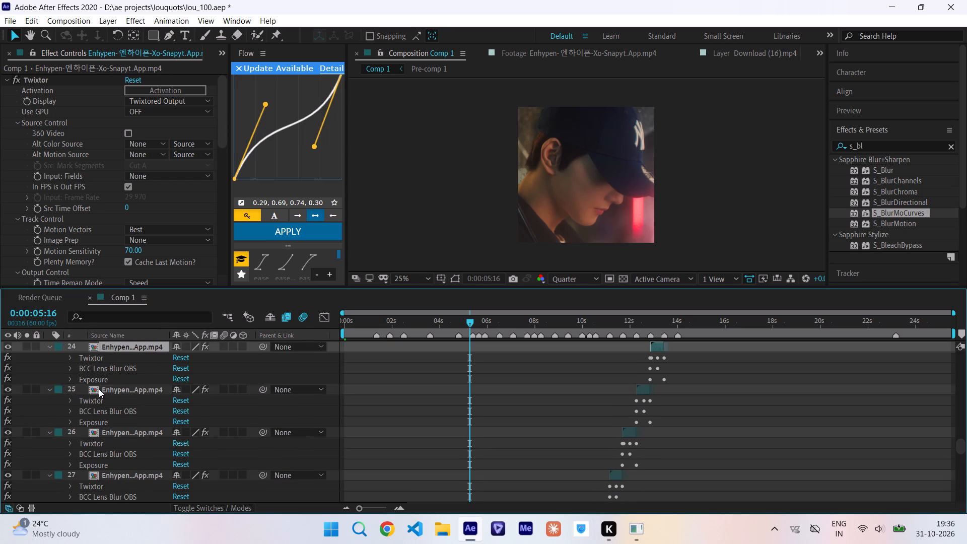
pyautogui.scroll(1, 99, 389)
pyautogui.click(100, 403)
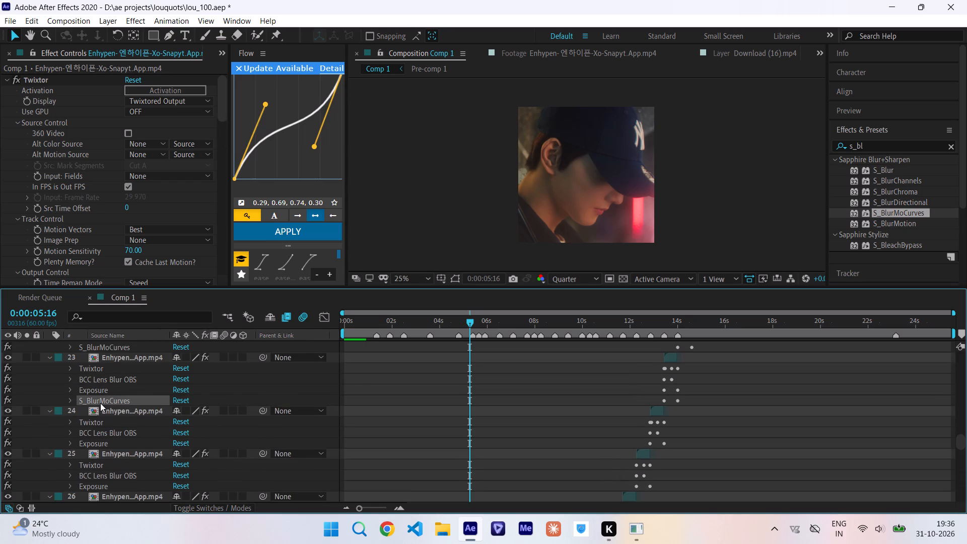
pyautogui.press('Delete')
pyautogui.click(89, 349)
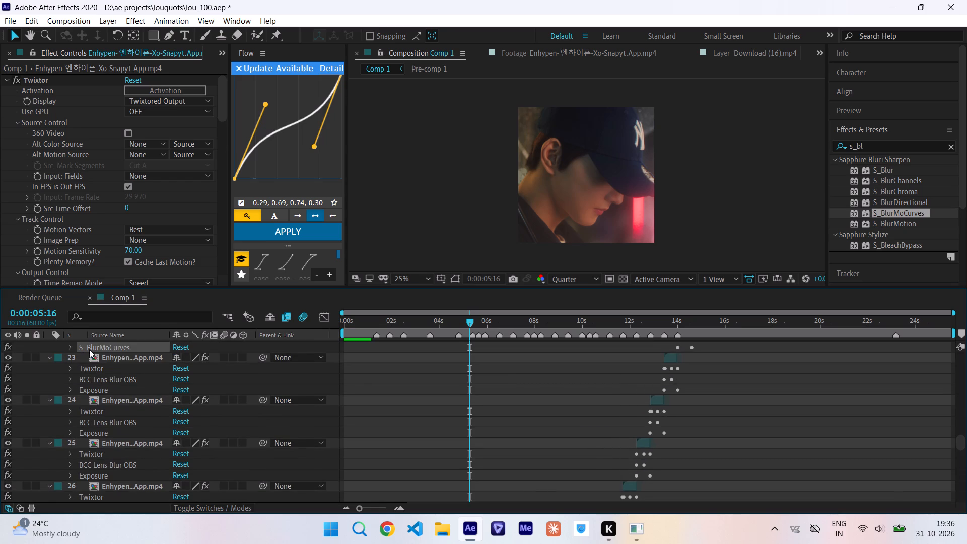
pyautogui.press('Delete')
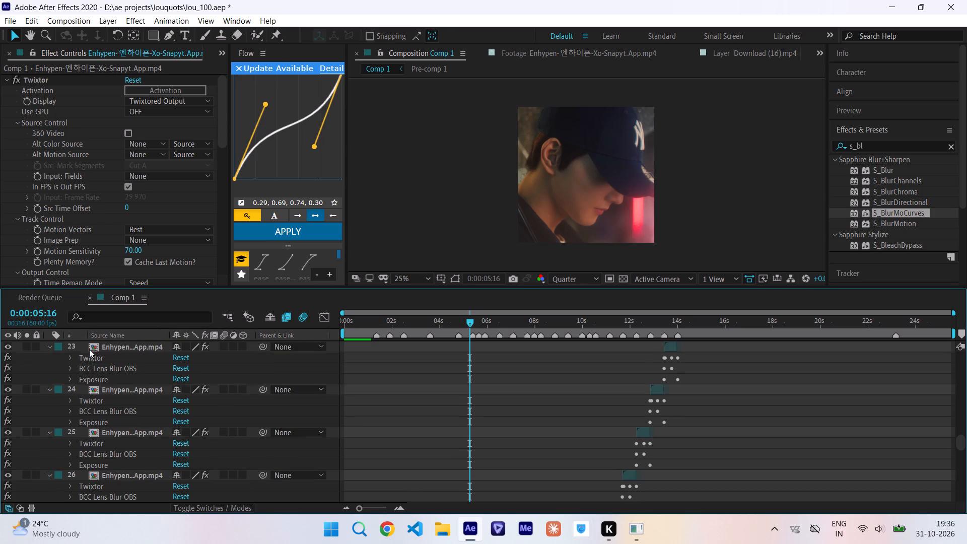
# Save the project.
pyautogui.hotkey('ctrl', 's')
# Delete the S_BlurMoCurves effect from Enhypen clip layers 20, 21, 19 and 18.
pyautogui.scroll(1, 89, 349)
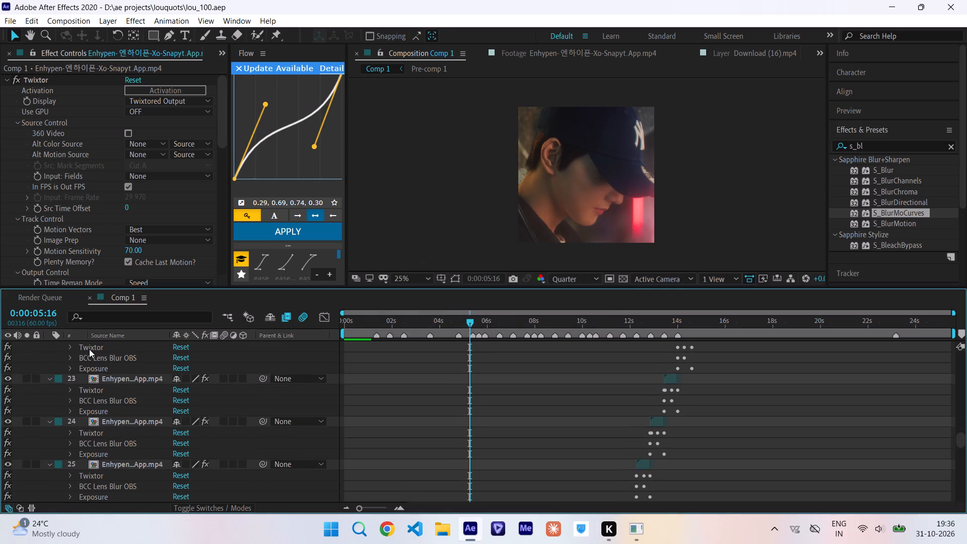
pyautogui.scroll(1, 89, 349)
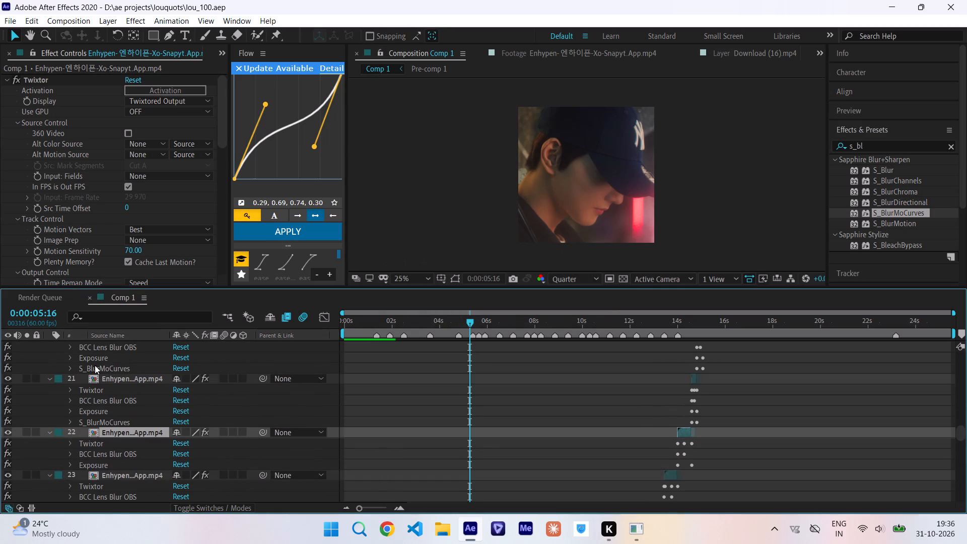
pyautogui.click(95, 365)
pyautogui.press('Delete')
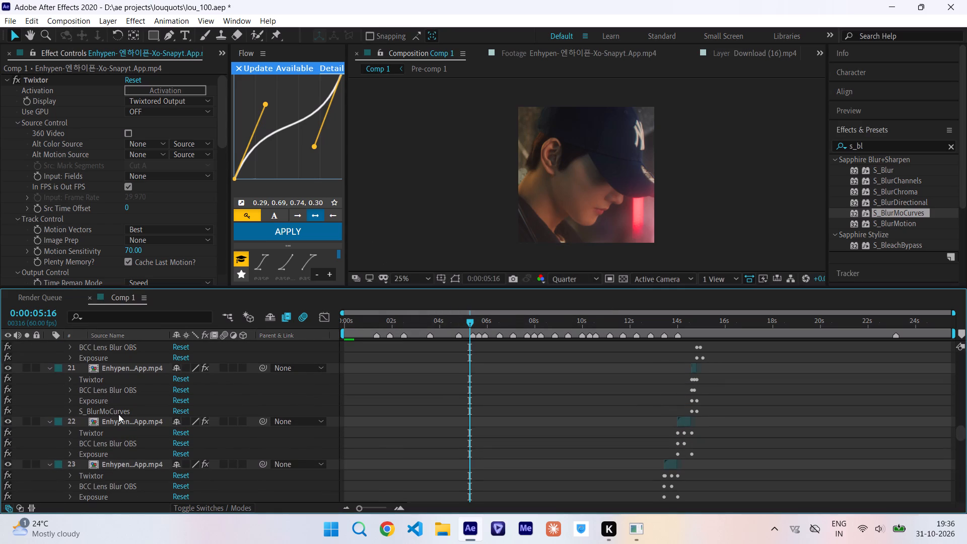
pyautogui.click(118, 414)
pyautogui.press('Delete')
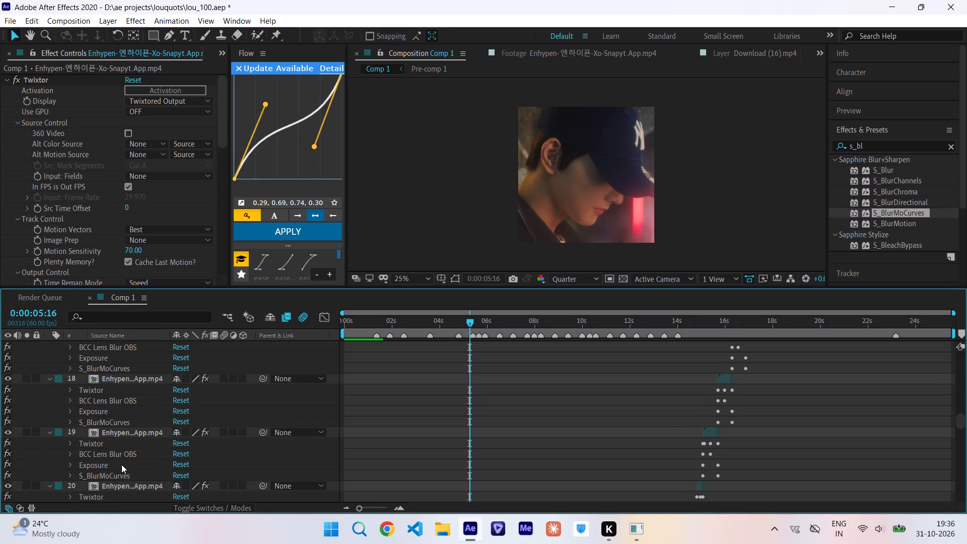
pyautogui.click(125, 479)
pyautogui.press('Delete')
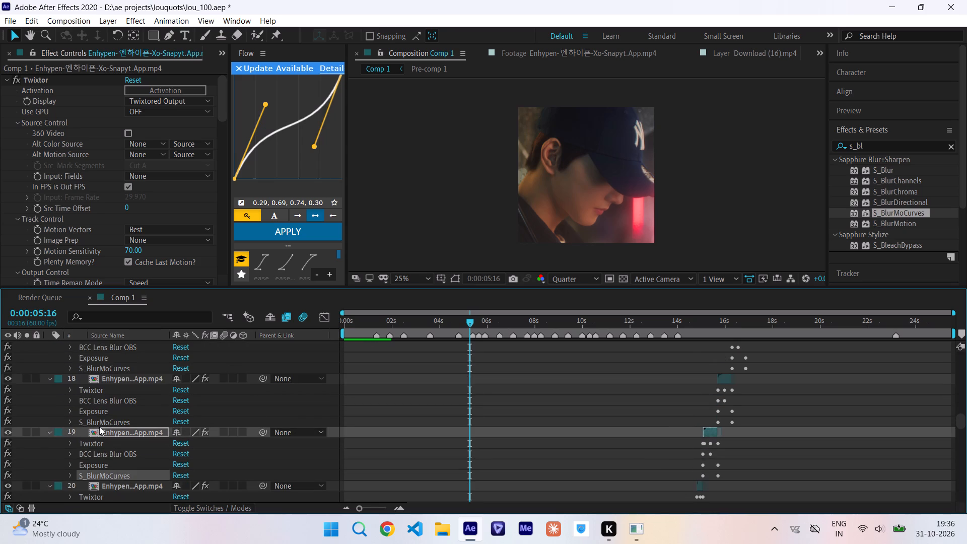
pyautogui.click(98, 424)
pyautogui.press('Delete')
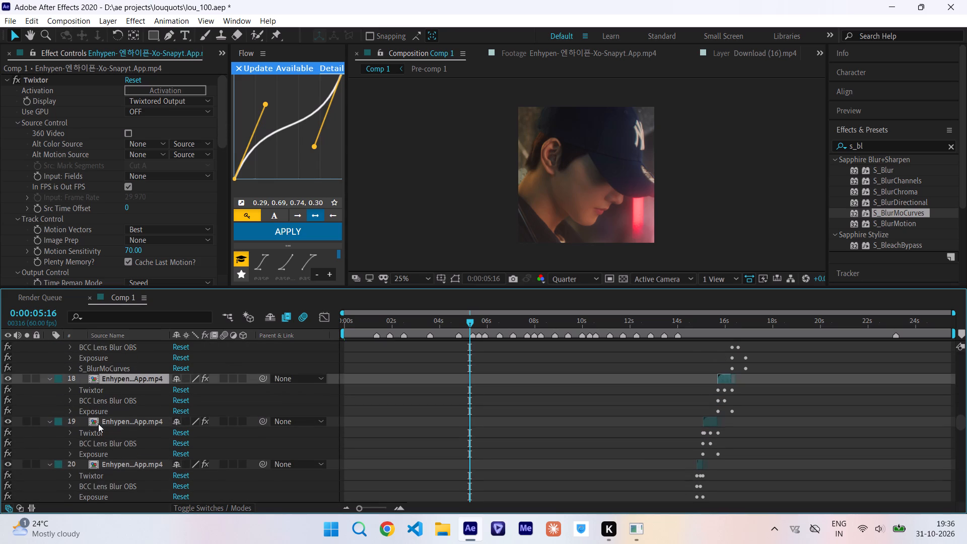
# Delete the S_BlurMoCurves effect from Enhypen clip layers 17, 15, 14 and 13.
pyautogui.click(89, 368)
pyautogui.press('Delete')
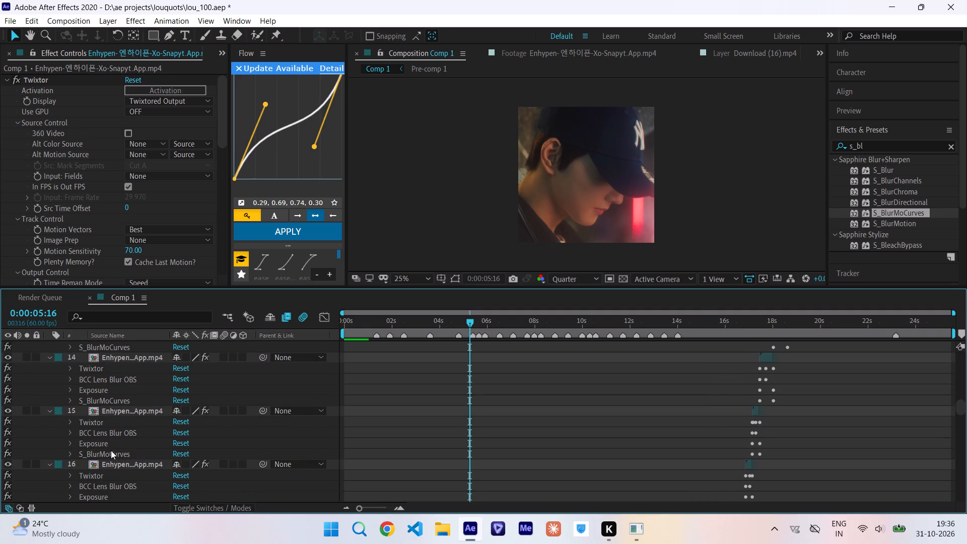
pyautogui.click(111, 450)
pyautogui.press('Delete')
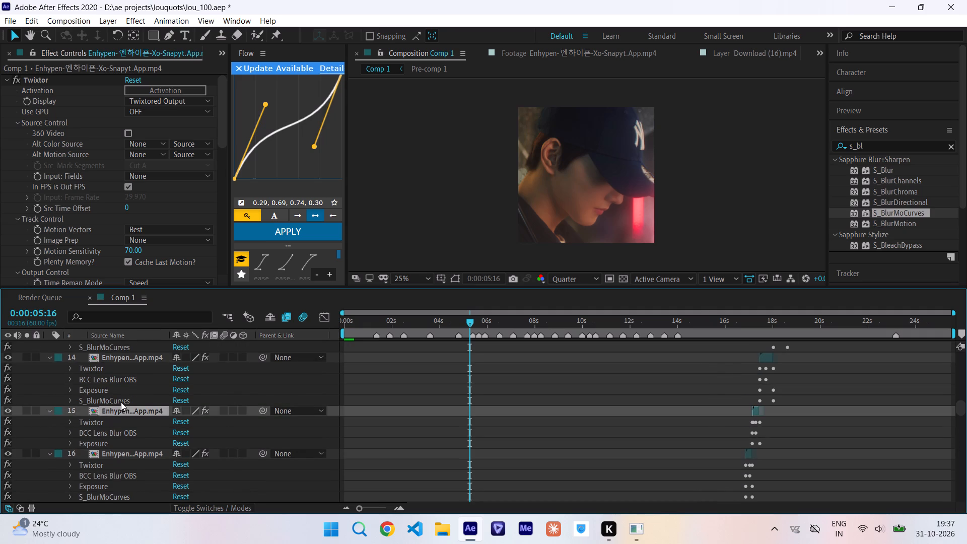
pyautogui.click(121, 402)
pyautogui.press('Delete')
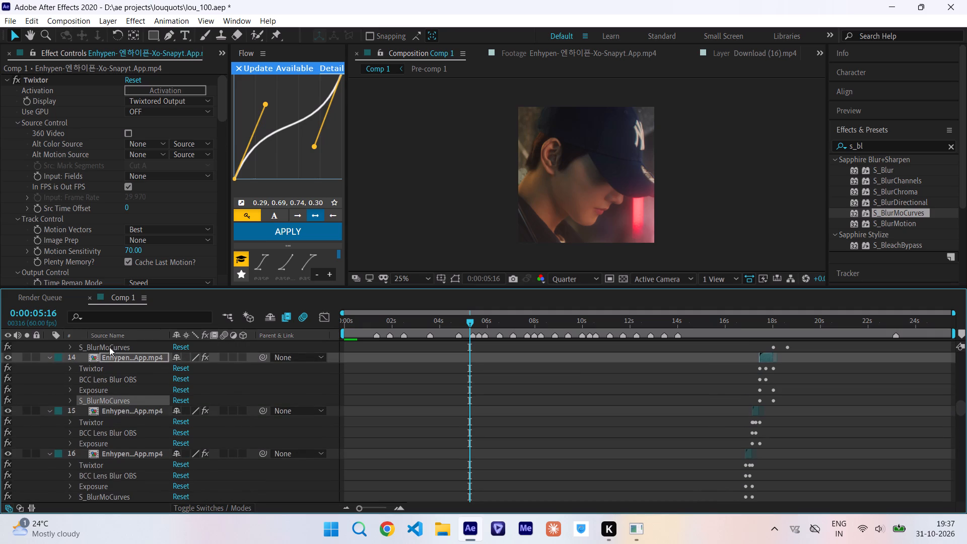
pyautogui.click(109, 348)
pyautogui.press('Delete')
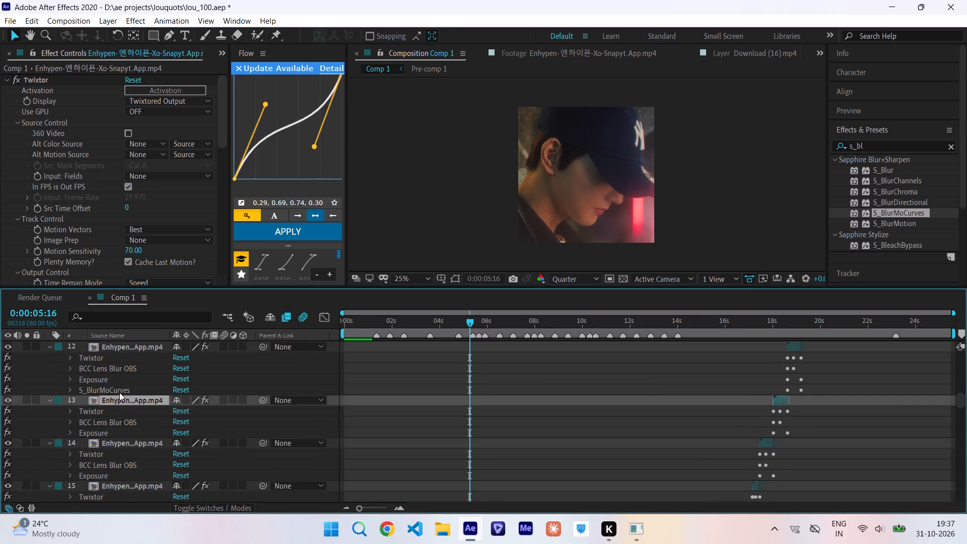
# Delete the S_BlurMoCurves effect from Enhypen clip layers 12, 11, 10 and 9.
pyautogui.click(119, 392)
pyautogui.press('Delete')
pyautogui.scroll(1, 119, 392)
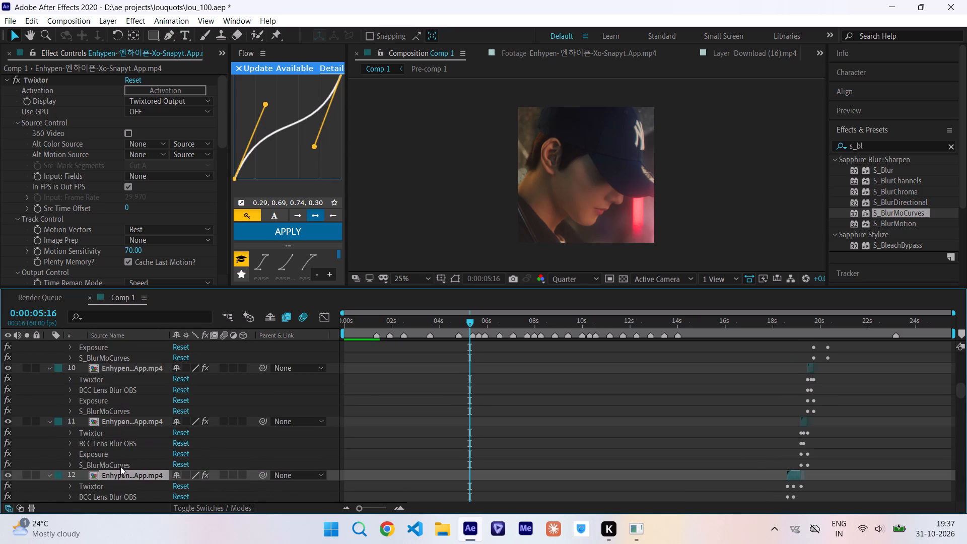
pyautogui.click(120, 466)
pyautogui.press('Delete')
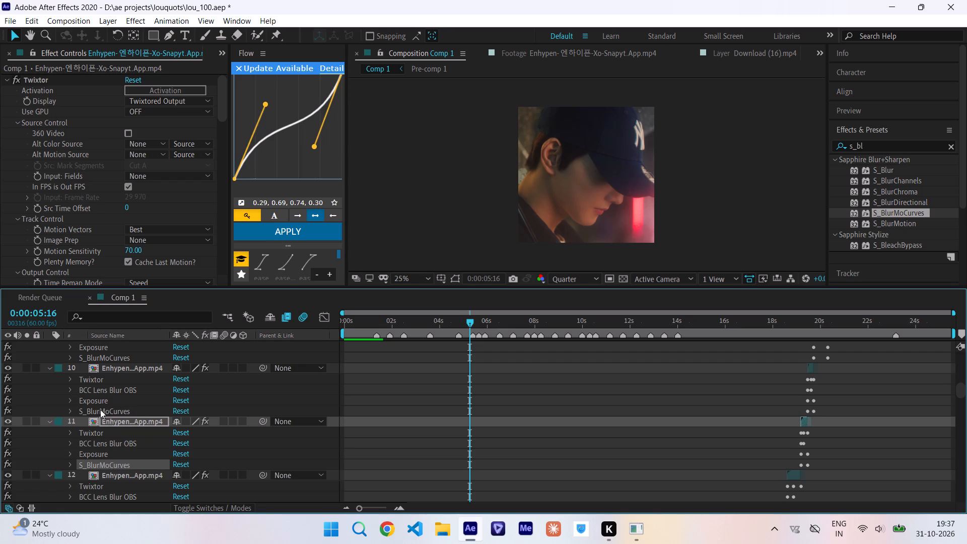
pyautogui.click(100, 410)
pyautogui.press('Delete')
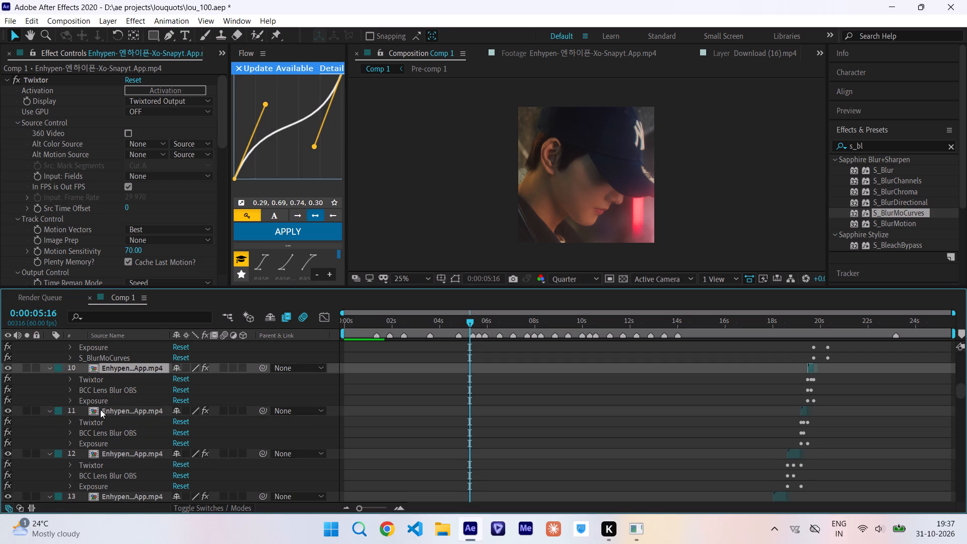
pyautogui.scroll(2, 100, 410)
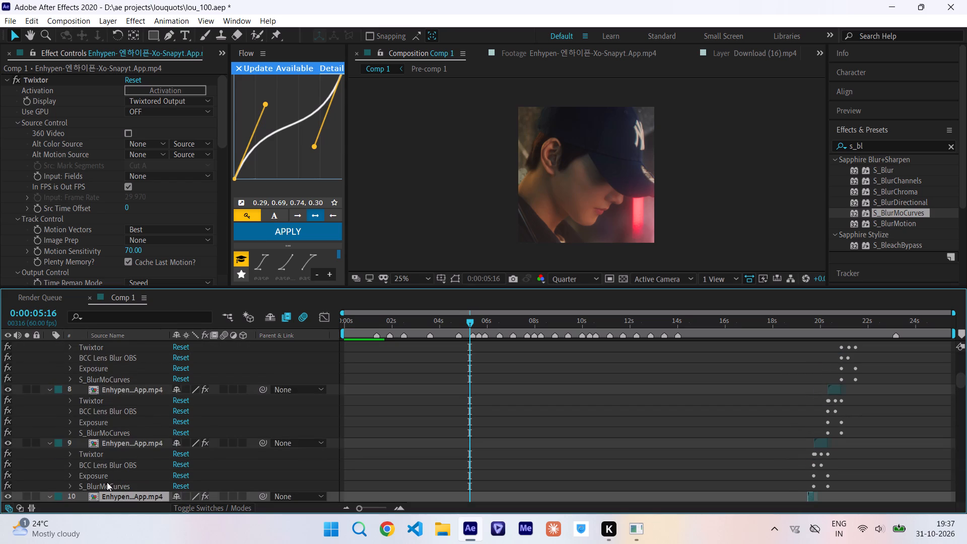
pyautogui.click(108, 485)
pyautogui.press('Delete')
# Delete the S_BlurMoCurves effect from Enhypen clip layers 8, 7, 6 and 5.
pyautogui.click(104, 433)
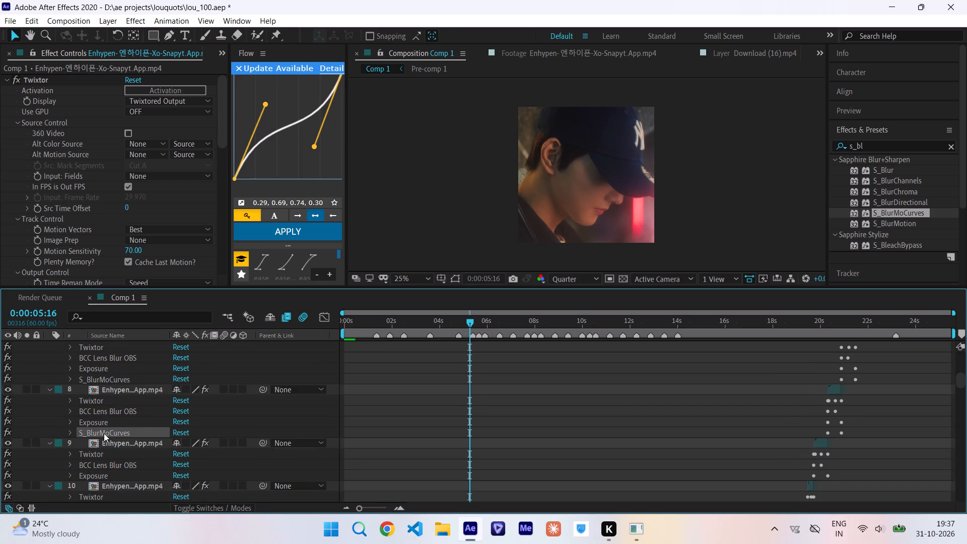
pyautogui.press('Delete')
pyautogui.click(107, 377)
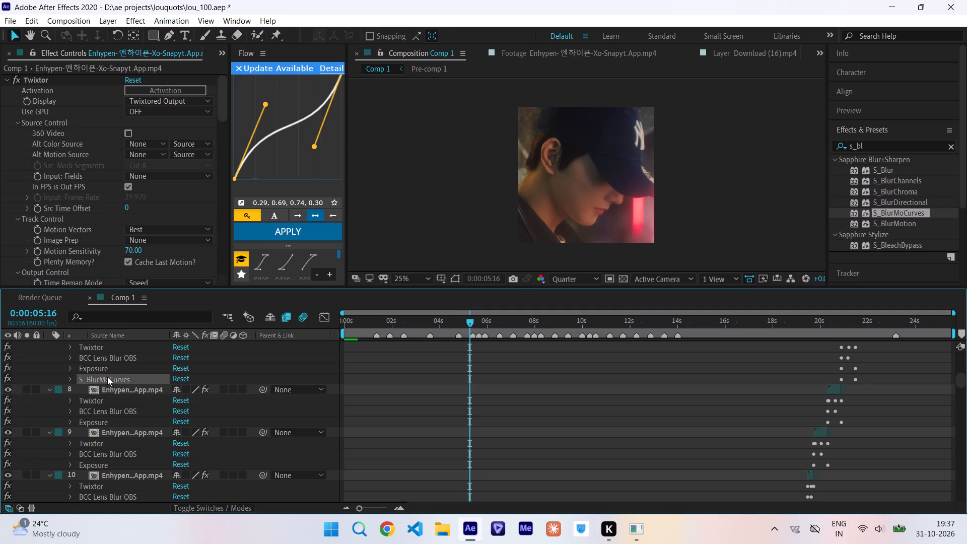
pyautogui.press('Delete')
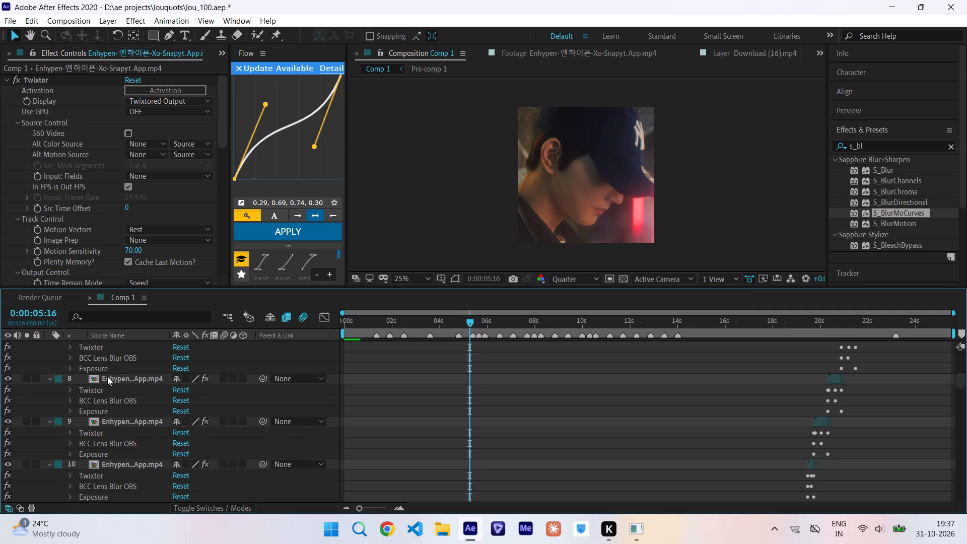
pyautogui.scroll(1, 107, 377)
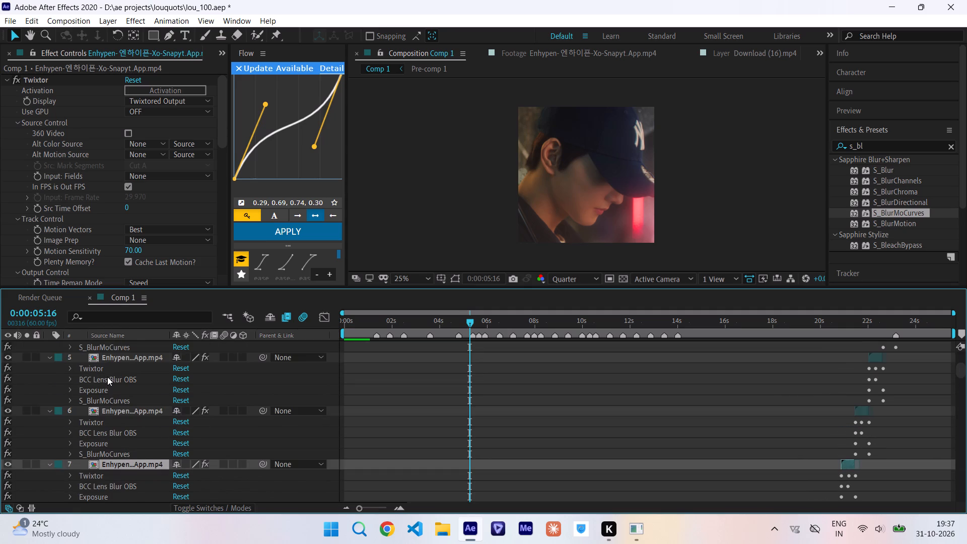
pyautogui.click(121, 458)
pyautogui.press('Delete')
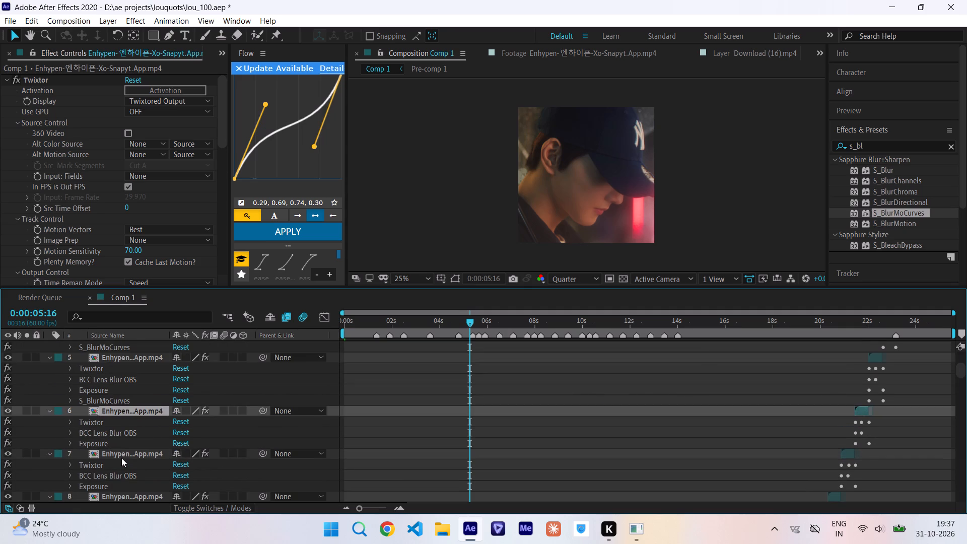
pyautogui.click(89, 400)
pyautogui.press('Delete')
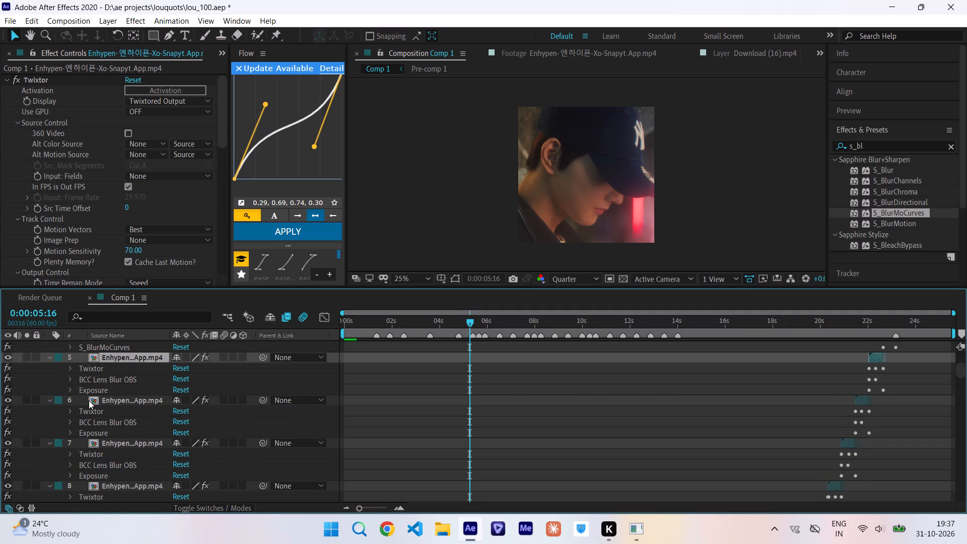
# Delete the S_BlurMoCurves effect from Enhypen clip layers 4 and 3.
pyautogui.scroll(1, 89, 400)
pyautogui.click(96, 445)
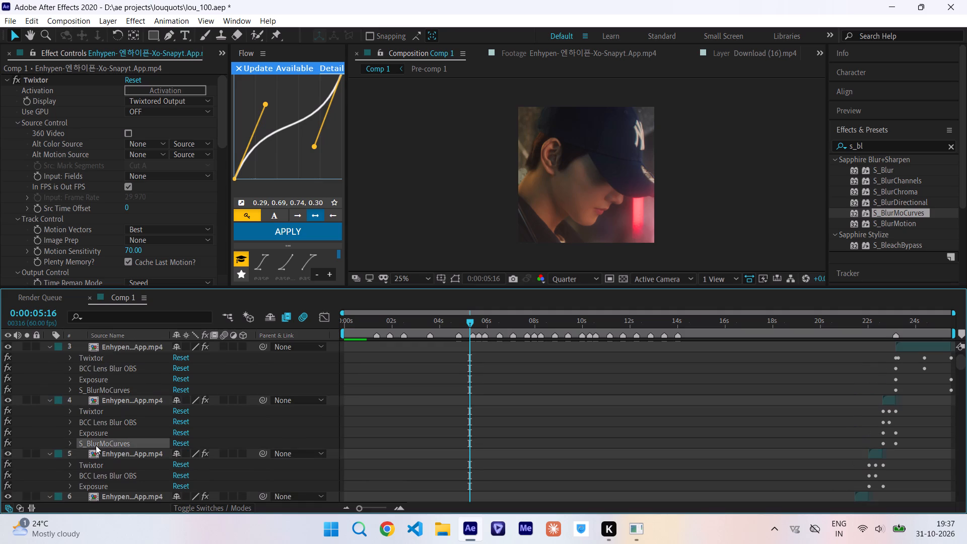
pyautogui.press('Delete')
pyautogui.click(89, 390)
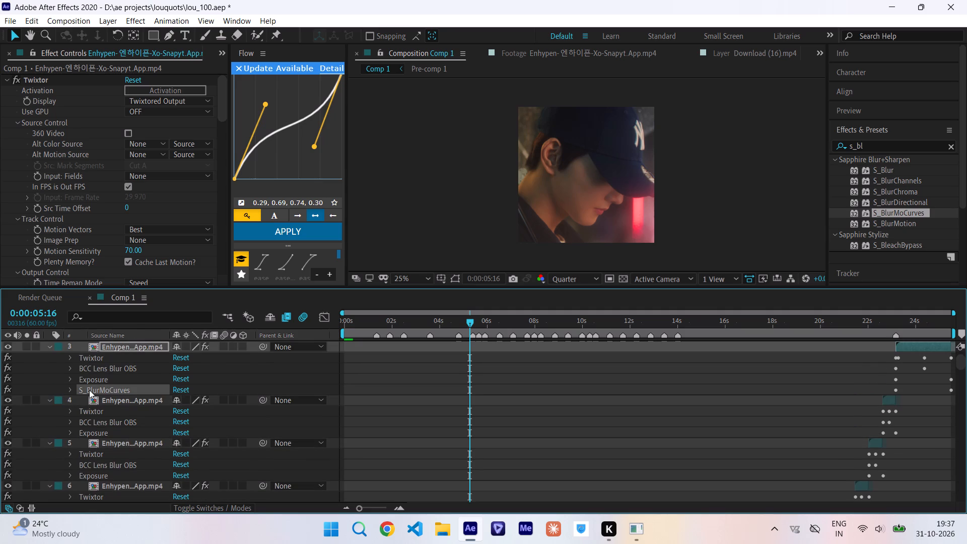
pyautogui.press('Delete')
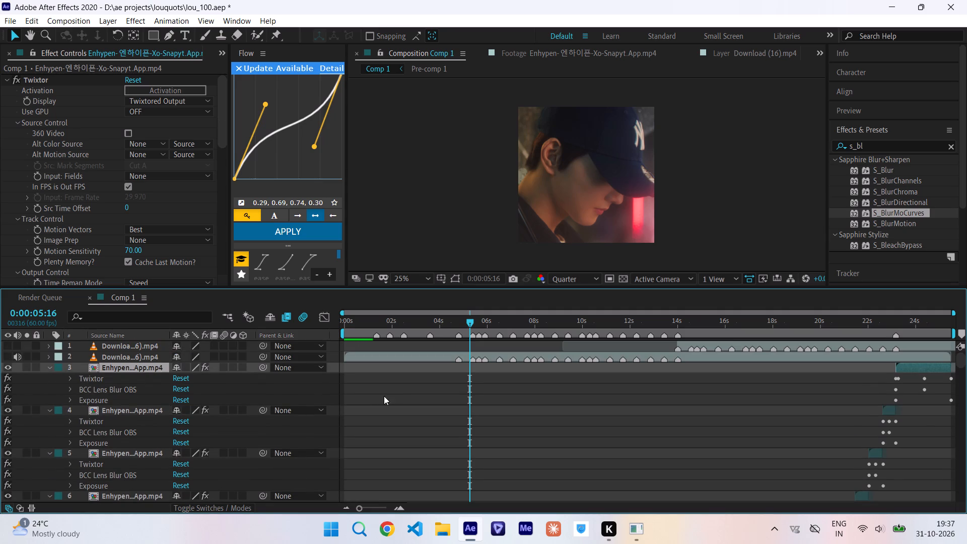
# Deselect everything and collapse the expanded effect listings of all clip layers in Comp 1.
pyautogui.click(400, 399)
pyautogui.press('e')
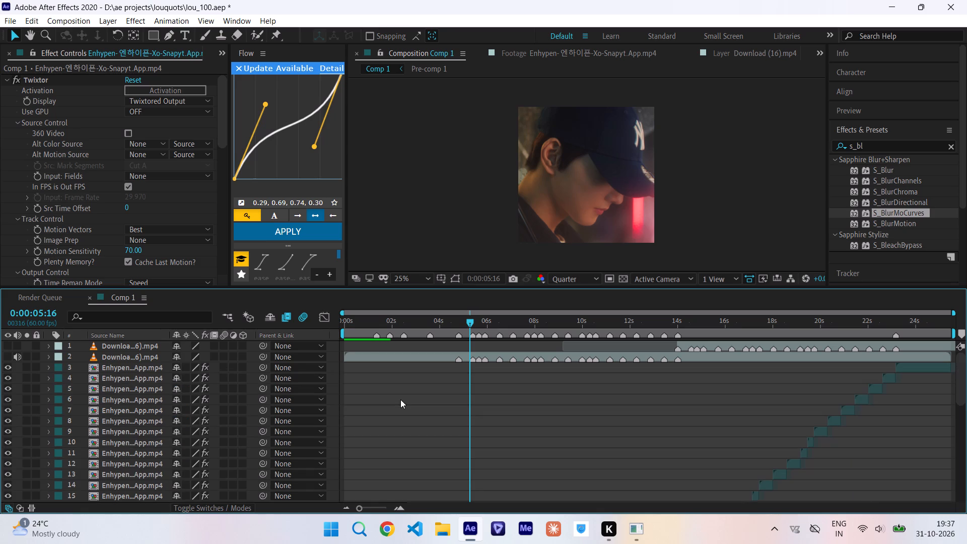
pyautogui.hscroll(3, 400, 399)
pyautogui.scroll(-3, 400, 399)
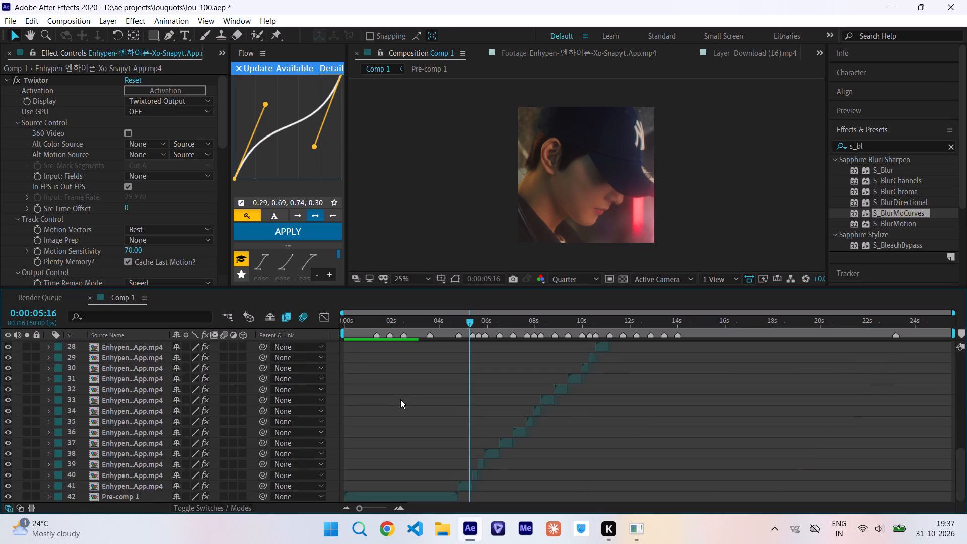
# Save the project.
pyautogui.hotkey('ctrl', 's')
# Play Comp 1 from 0:00:00:00 to review the opening and the first beat-synced clips.
pyautogui.scroll(6, 400, 399)
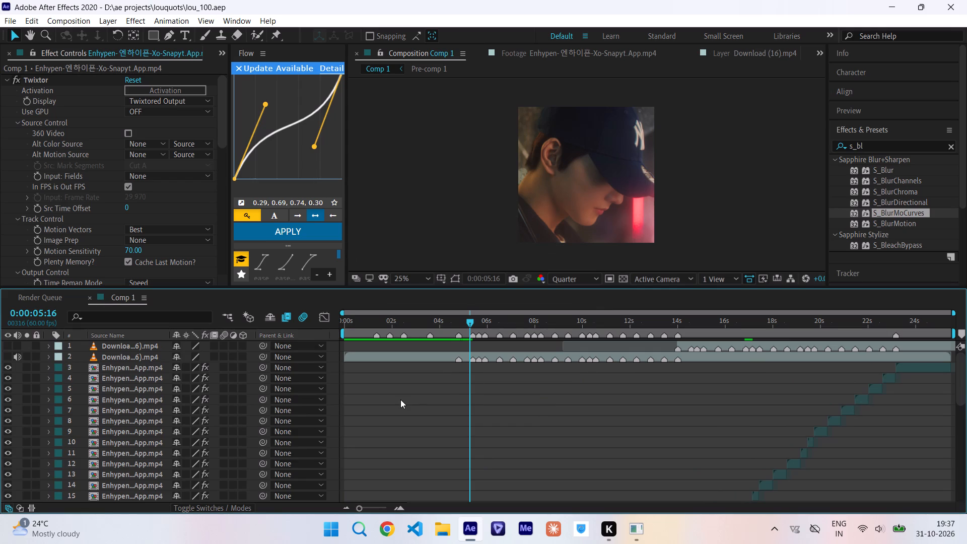
pyautogui.scroll(-2, 442, 369)
pyautogui.scroll(5, 442, 369)
pyautogui.moveTo(433, 322); pyautogui.dragTo(261, 327)
pyautogui.press('space')
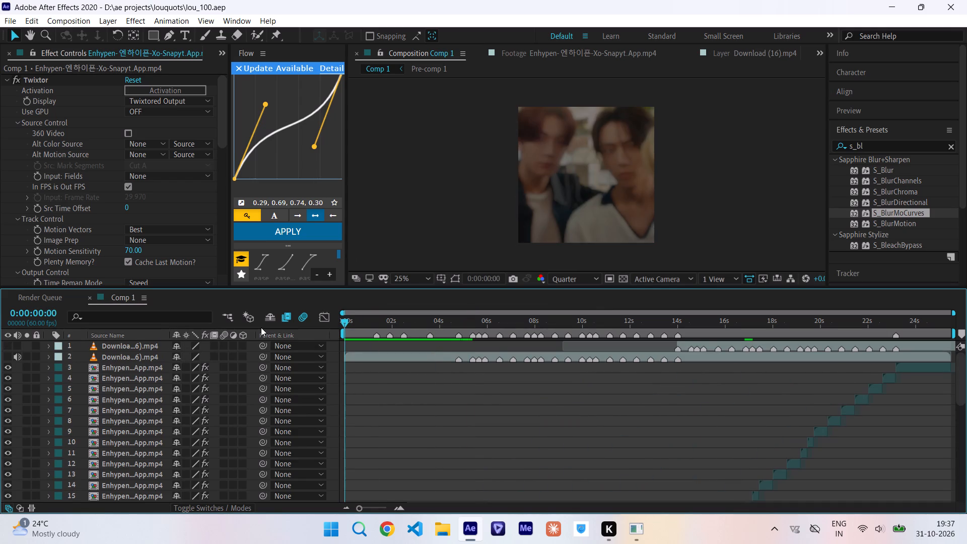
pyautogui.scroll(-1, 492, 370)
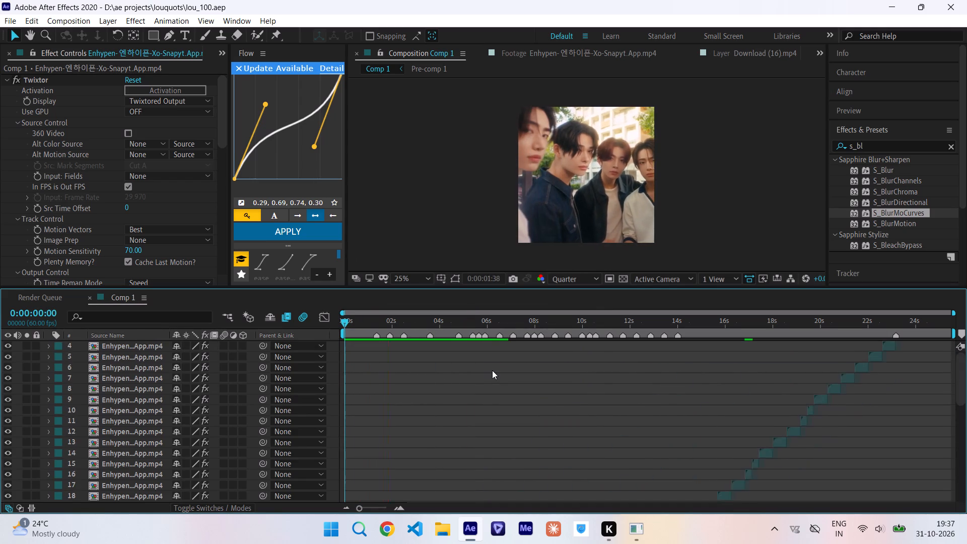
pyautogui.scroll(-1, 492, 370)
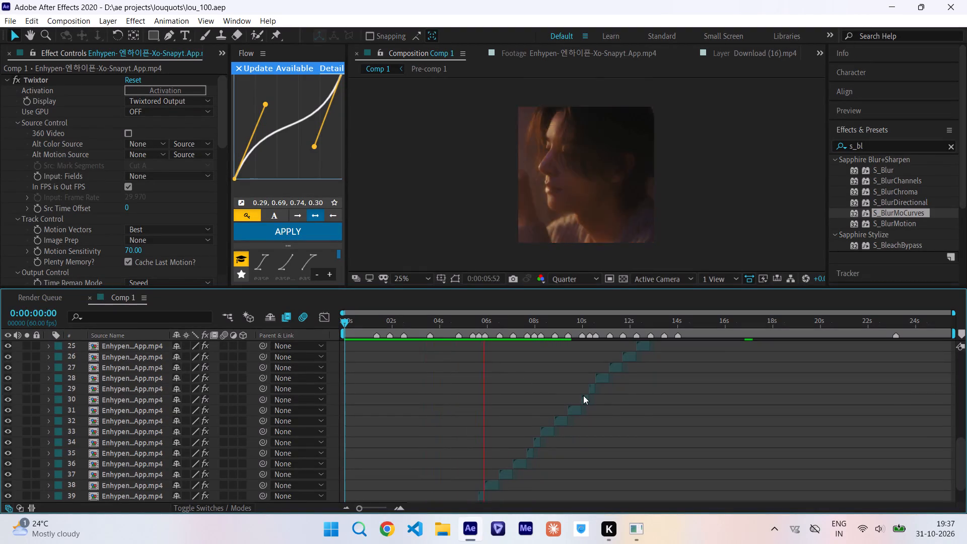
# Open the nested composition of Enhypen clip layer 39, shift its footage layer slightly earlier in time, and return to Comp 1.
pyautogui.click(476, 319)
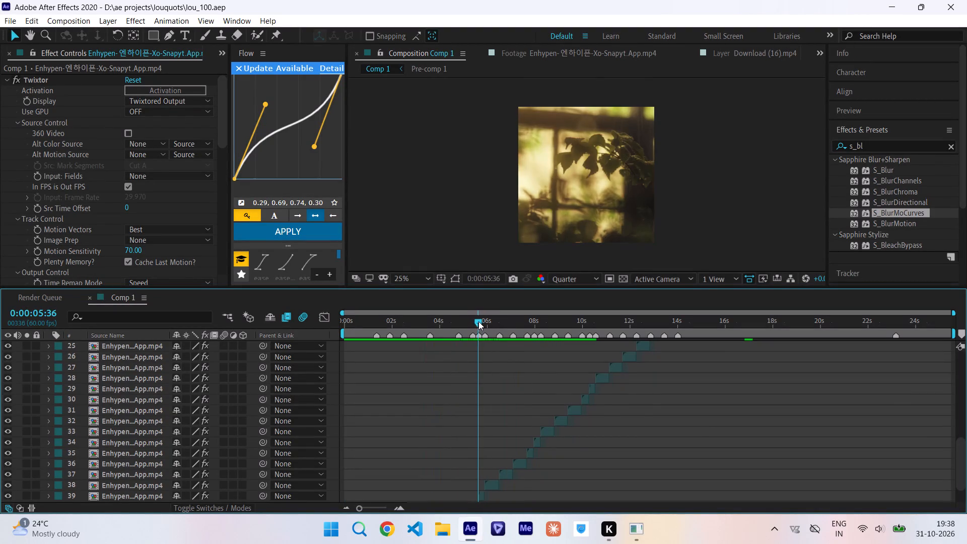
pyautogui.scroll(-1, 478, 321)
pyautogui.doubleClick(481, 464)
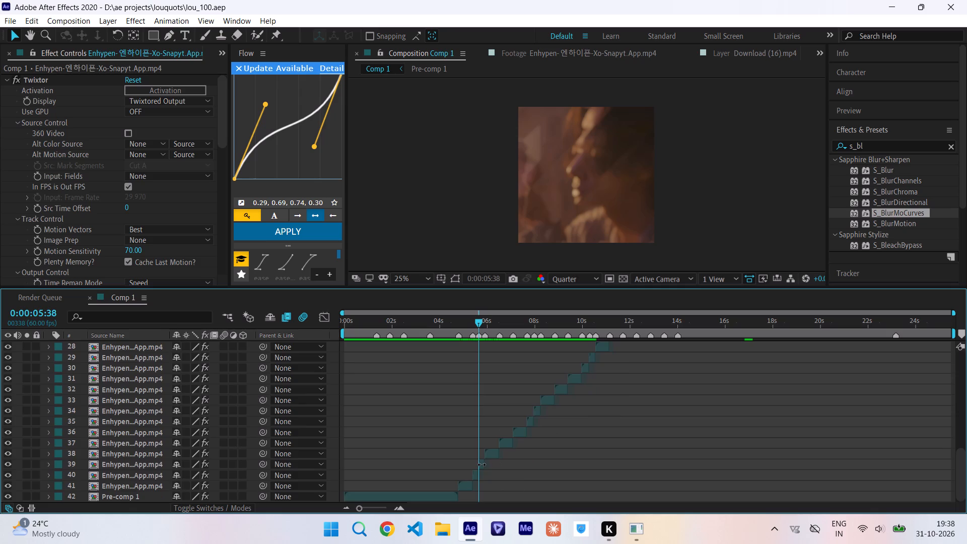
pyautogui.press('i')
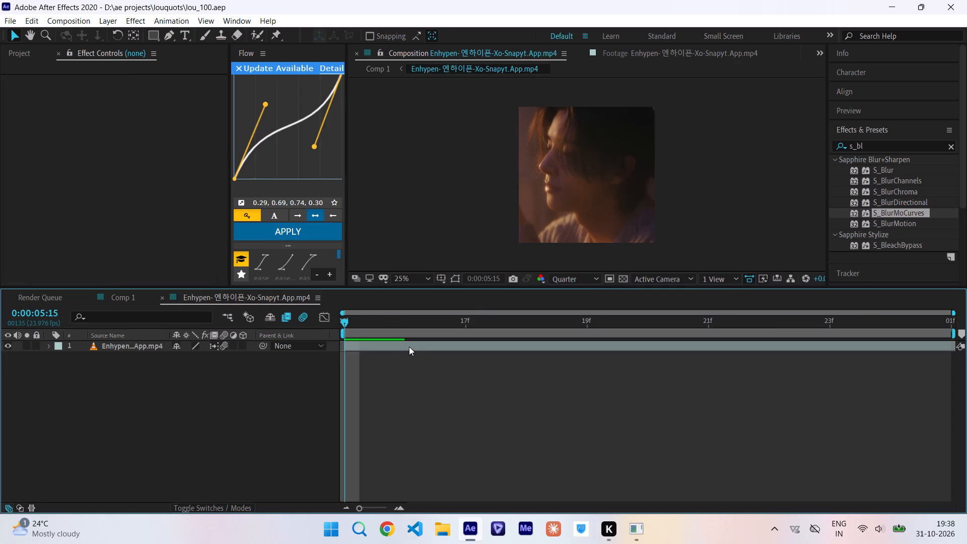
pyautogui.doubleClick(409, 346)
pyautogui.moveTo(350, 324); pyautogui.dragTo(359, 324)
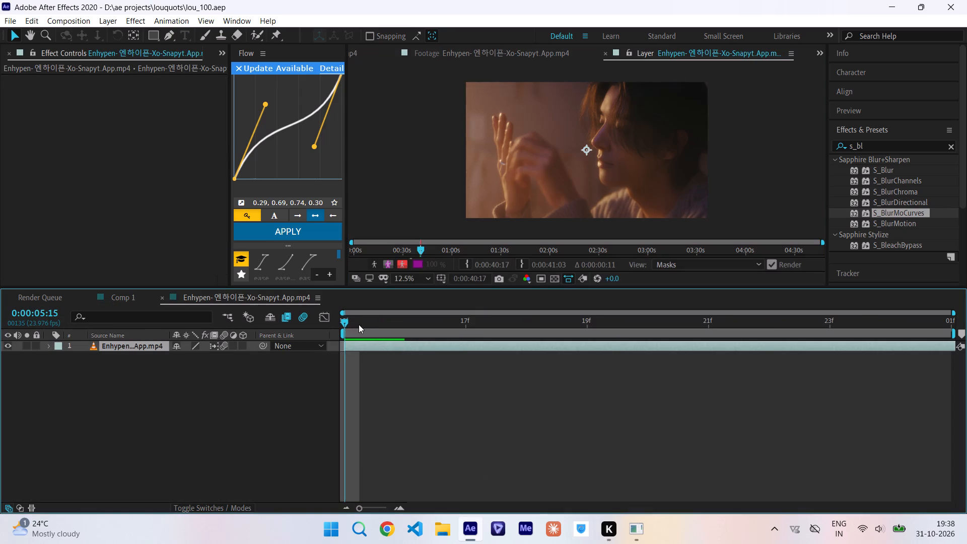
pyautogui.moveTo(359, 324); pyautogui.dragTo(388, 330)
pyautogui.moveTo(408, 350); pyautogui.dragTo(401, 349)
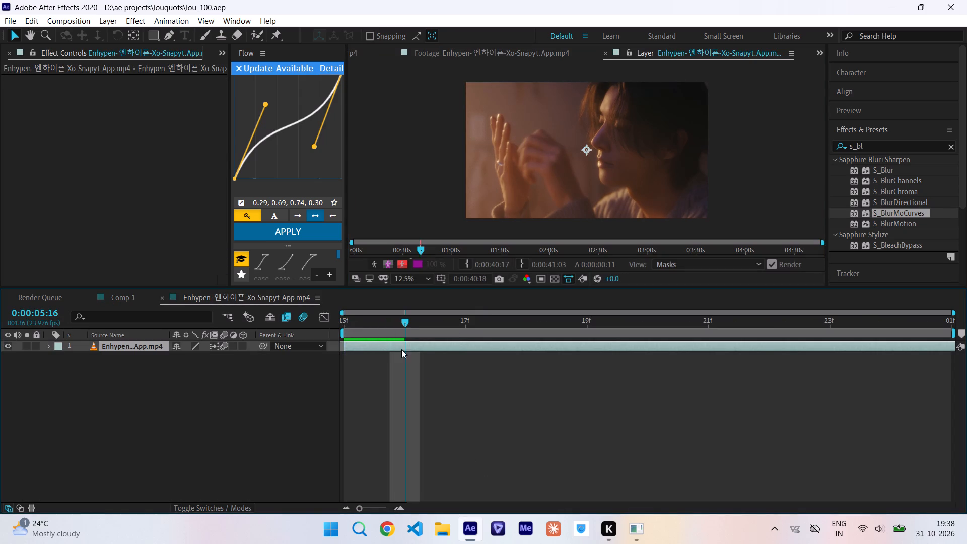
pyautogui.moveTo(401, 349); pyautogui.dragTo(363, 349)
pyautogui.click(374, 55)
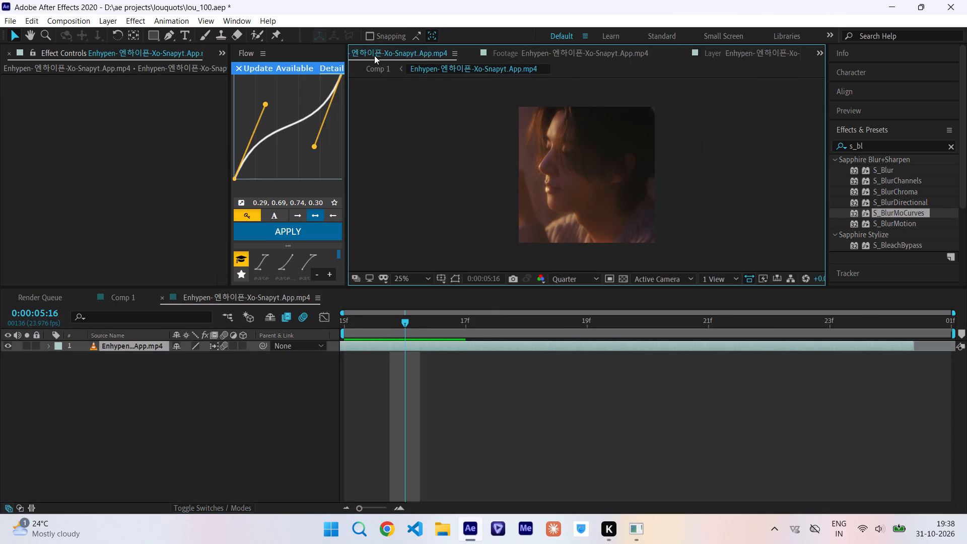
pyautogui.click(380, 67)
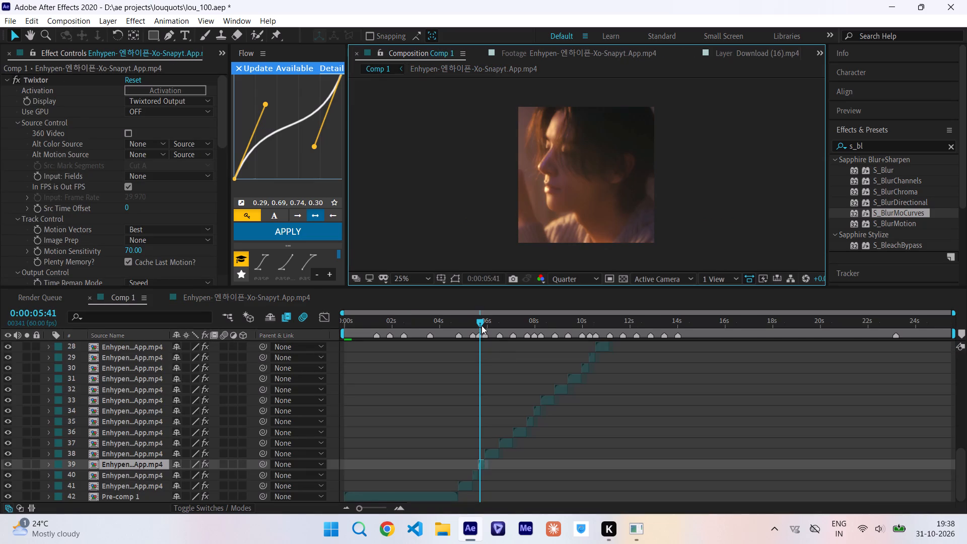
# Review the clips in Comp 1 by scrubbing from 0:00:05:41 to 0:00:08:29, and start playback again from 0:00:00:00.
pyautogui.moveTo(481, 324); pyautogui.dragTo(494, 329)
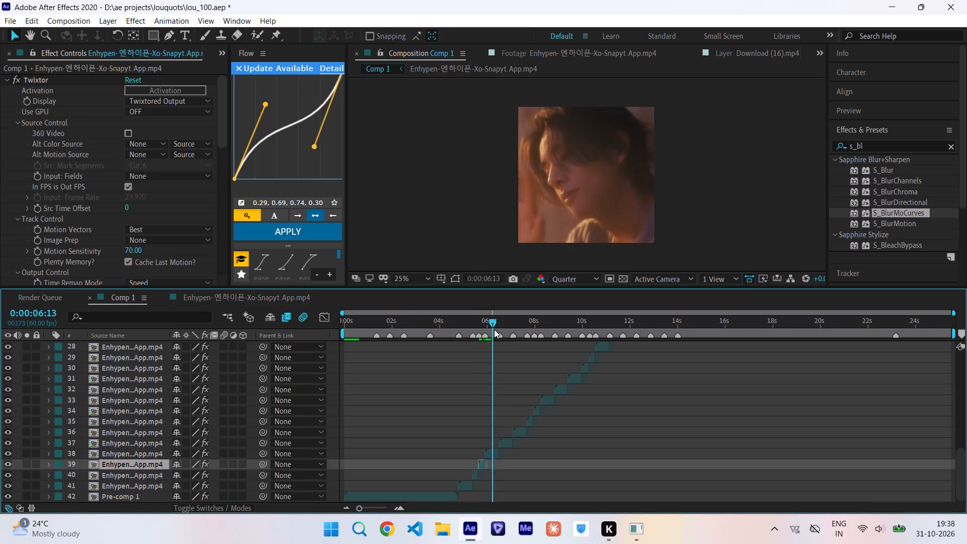
pyautogui.moveTo(494, 329); pyautogui.dragTo(519, 333)
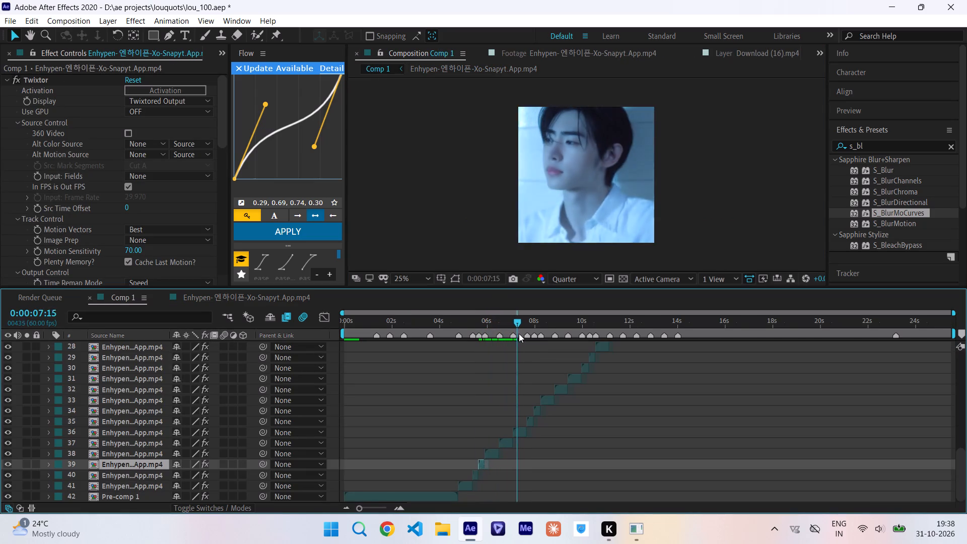
pyautogui.moveTo(519, 333); pyautogui.dragTo(528, 341)
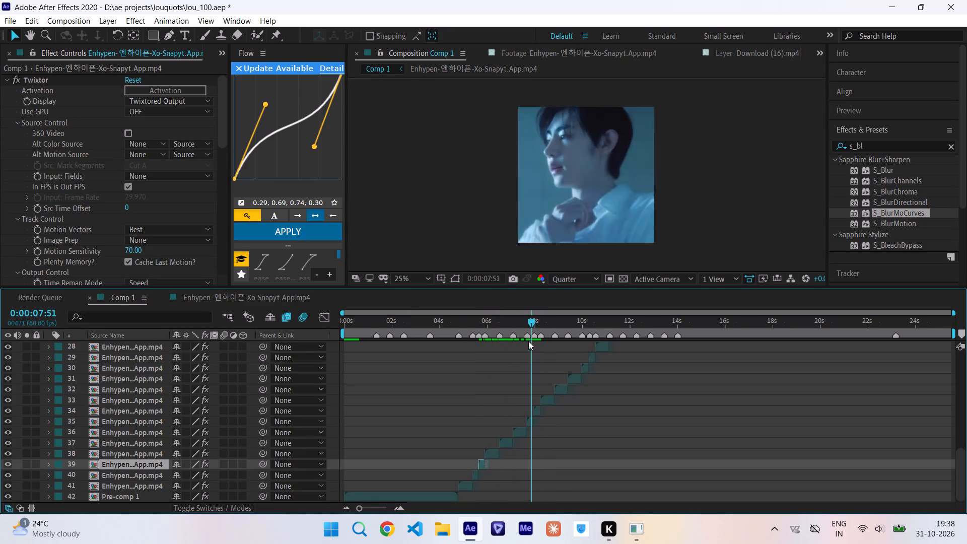
pyautogui.moveTo(528, 341); pyautogui.dragTo(548, 344)
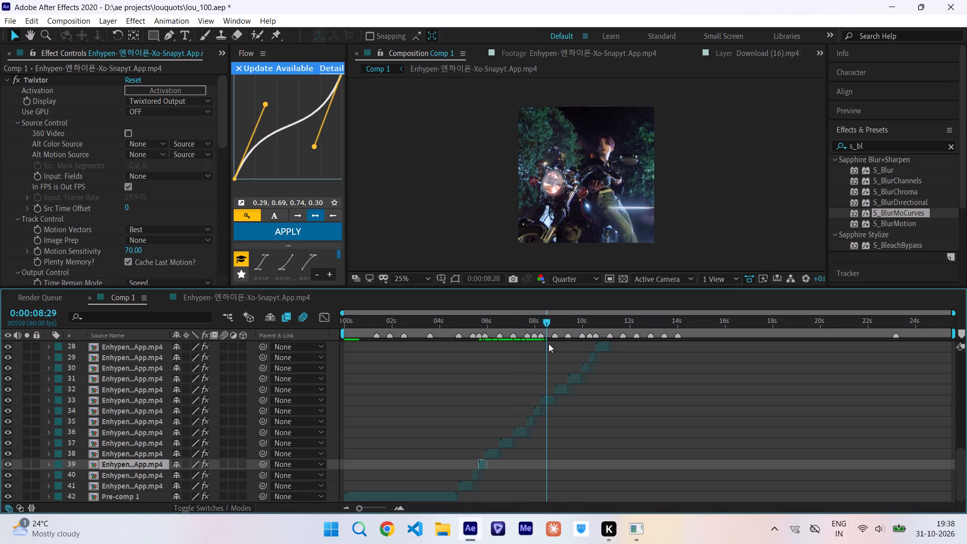
pyautogui.moveTo(548, 344); pyautogui.dragTo(41, 408)
pyautogui.press('space')
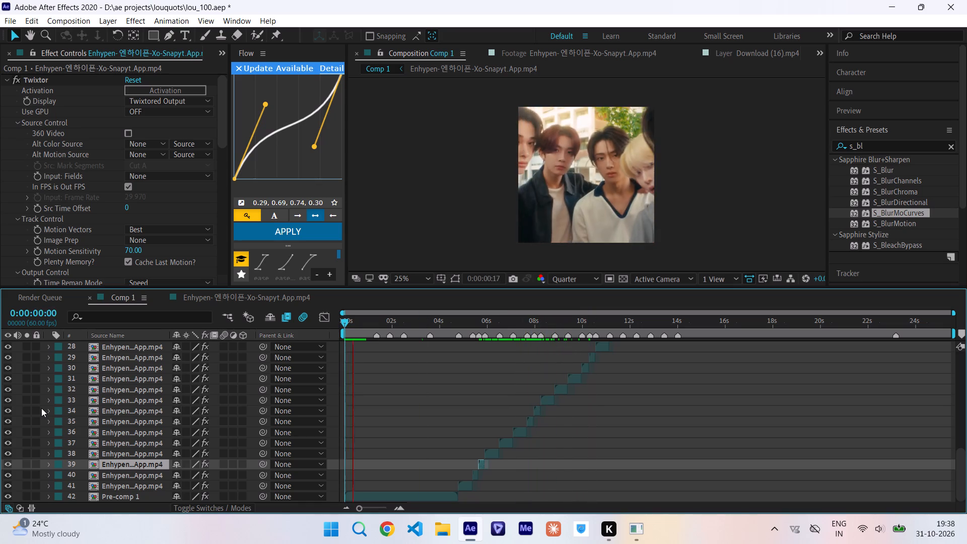
# Save the project.
pyautogui.hotkey('ctrl', 's')
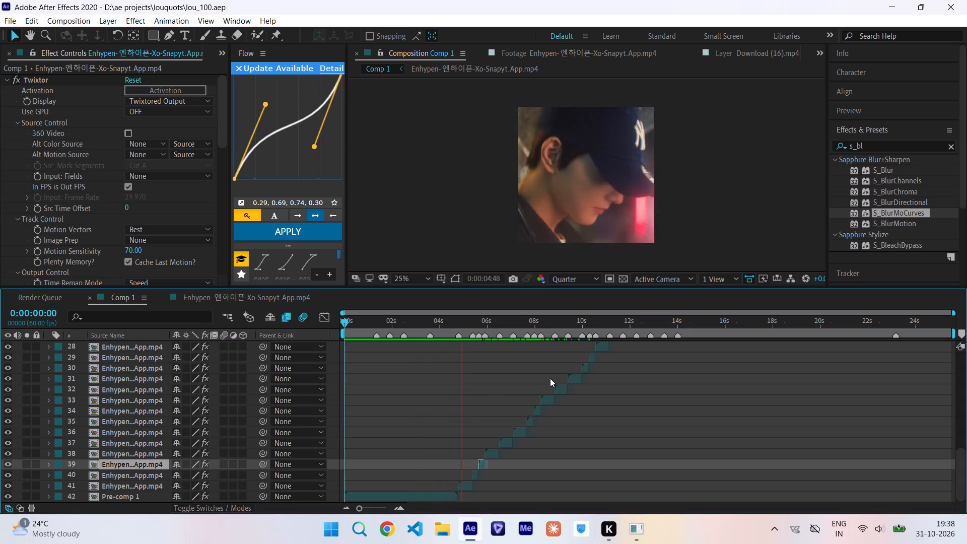
# Play Comp 1 from 0:00:00:00 to review the clip sequence through about 0:00:16:00.
pyautogui.moveTo(477, 326); pyautogui.dragTo(185, 339)
pyautogui.press('space')
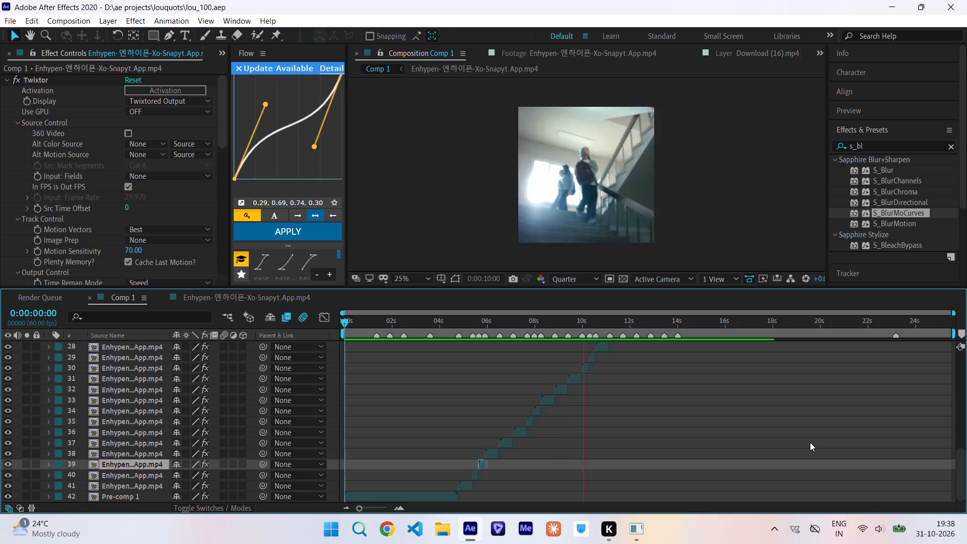
pyautogui.hscroll(-1, 810, 442)
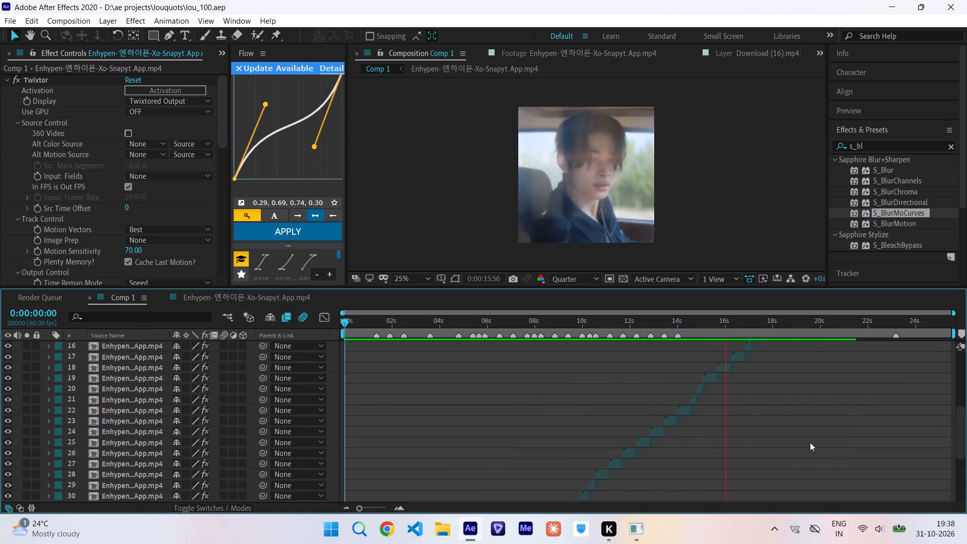
# Open the nested composition of Enhypen clip layer 17, scrub its source footage between about 0:00:41 and 0:02:01 for alternative shots, and return to Comp 1.
pyautogui.click(737, 327)
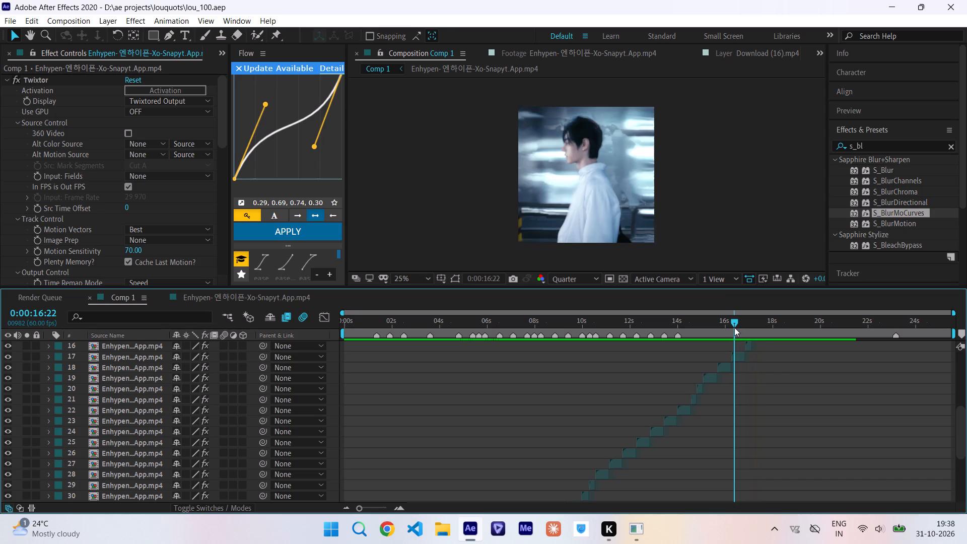
pyautogui.doubleClick(736, 358)
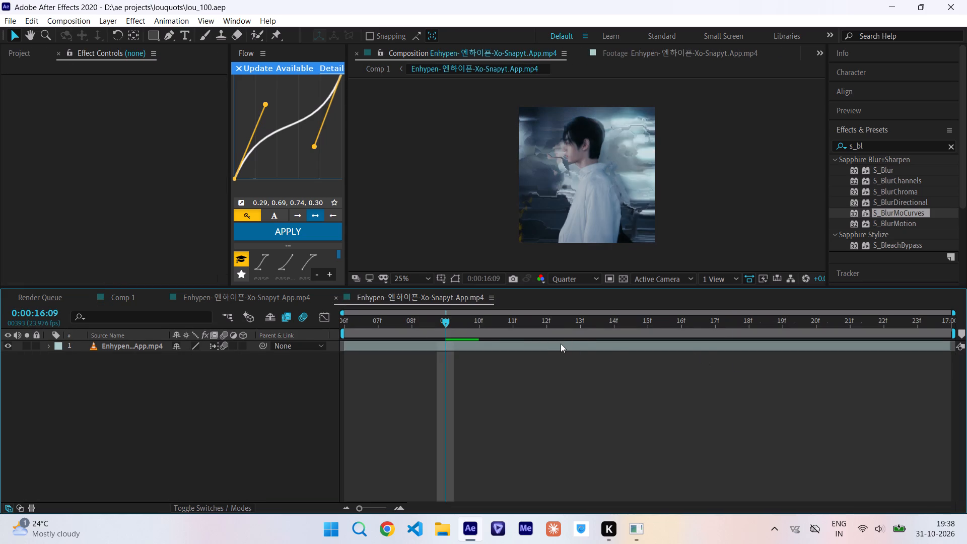
pyautogui.doubleClick(564, 348)
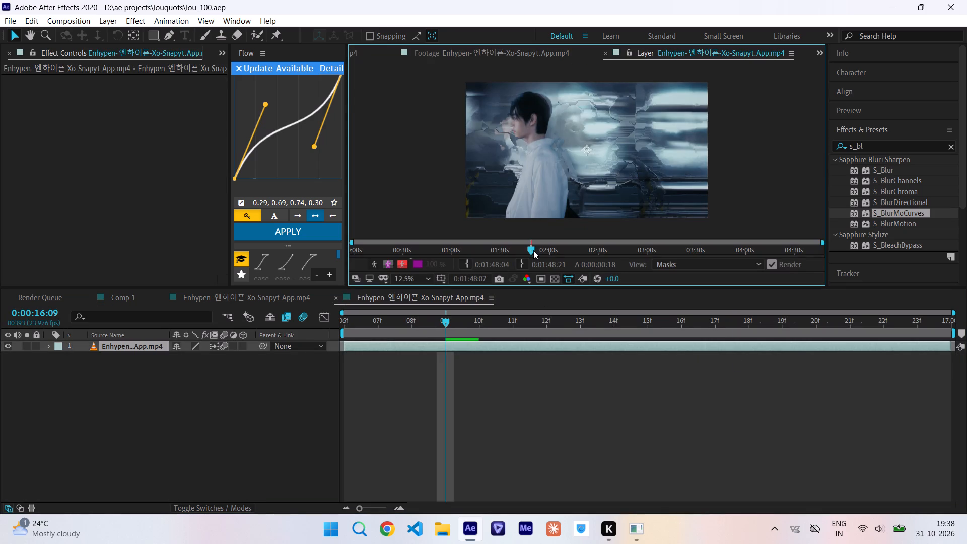
pyautogui.moveTo(533, 250); pyautogui.dragTo(536, 252)
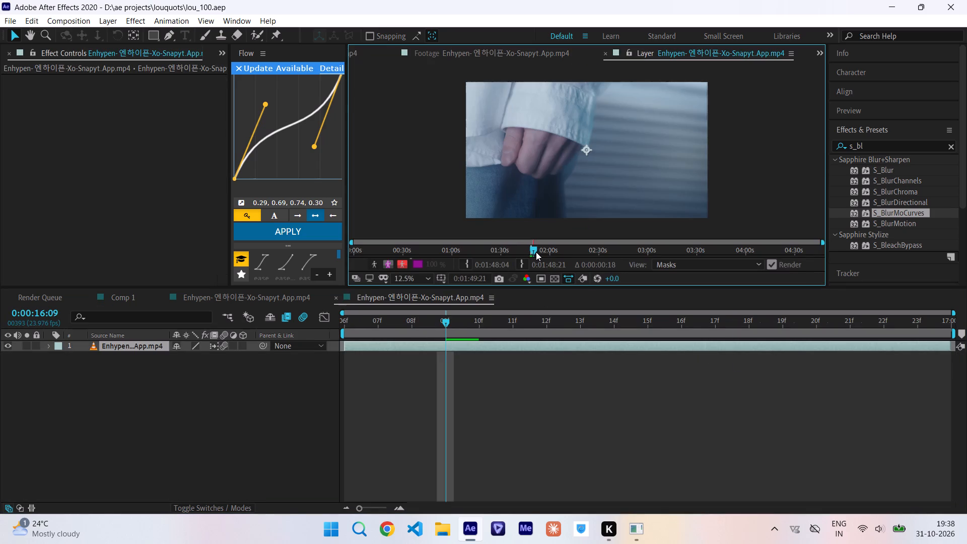
pyautogui.moveTo(536, 252); pyautogui.dragTo(524, 246)
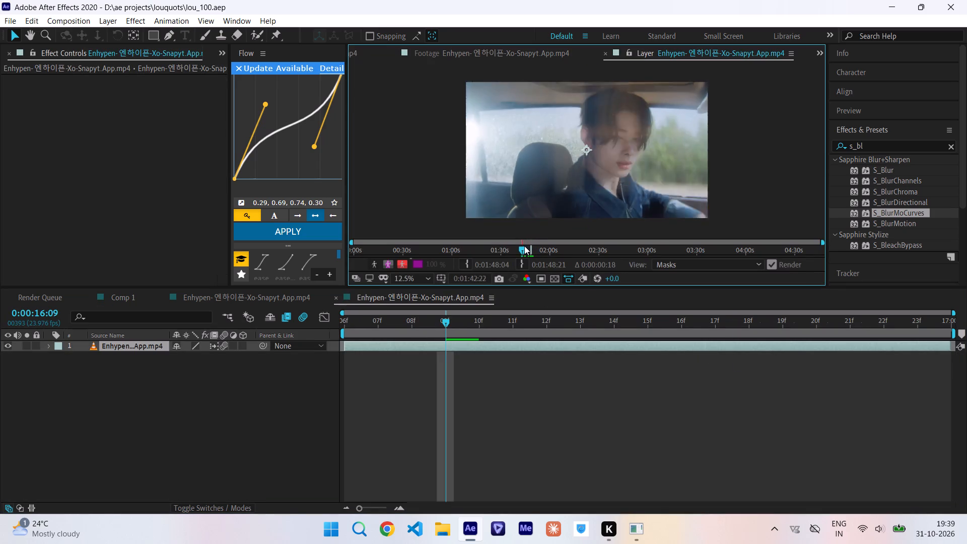
pyautogui.moveTo(524, 246); pyautogui.dragTo(425, 251)
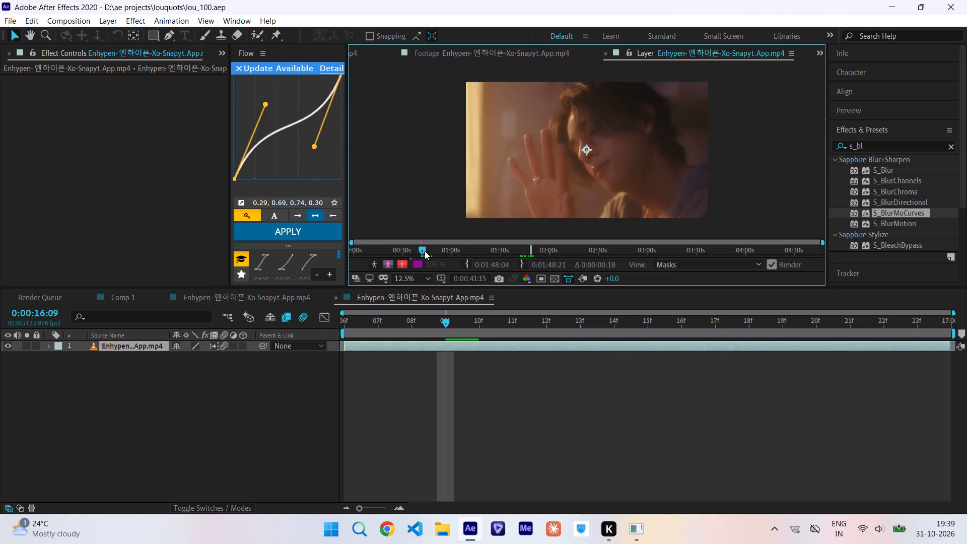
pyautogui.moveTo(425, 251); pyautogui.dragTo(435, 254)
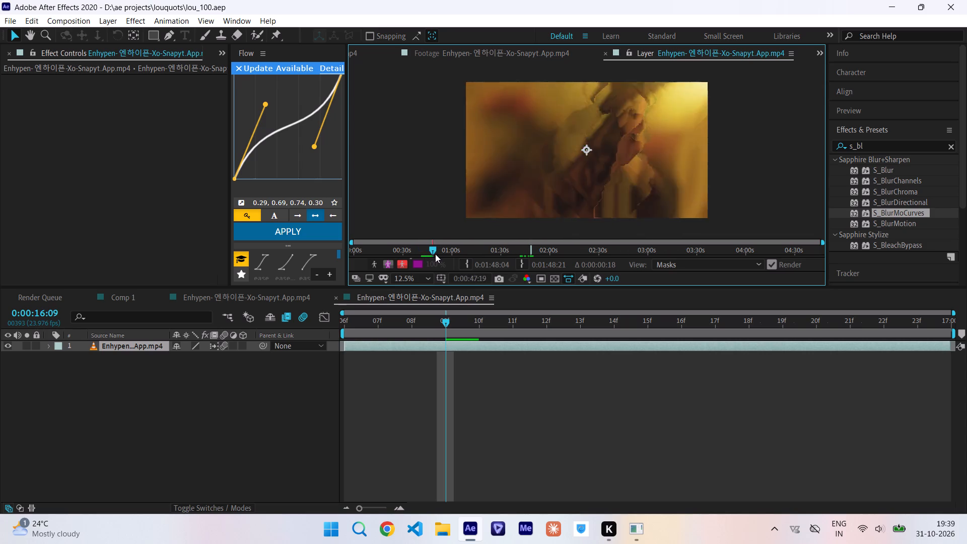
pyautogui.moveTo(435, 254); pyautogui.dragTo(528, 275)
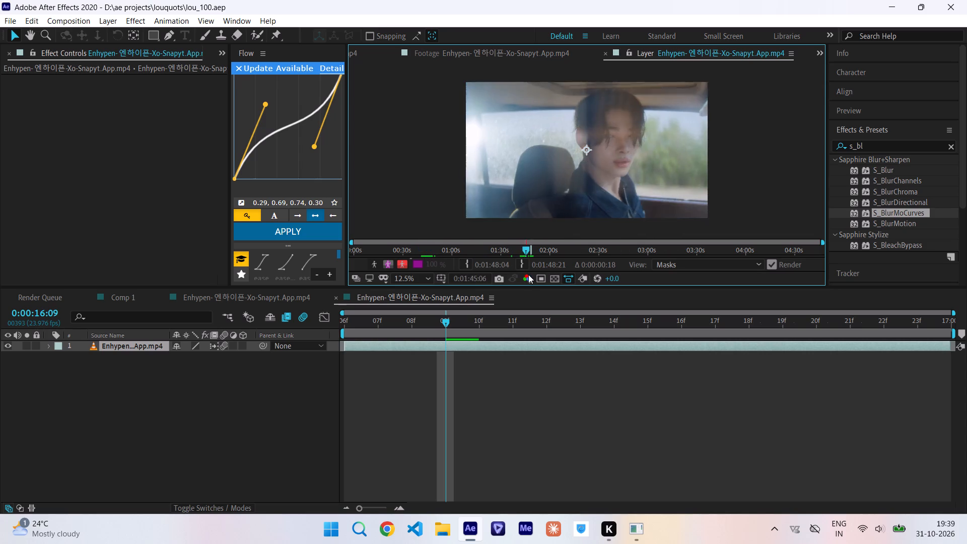
pyautogui.moveTo(528, 275); pyautogui.dragTo(534, 280)
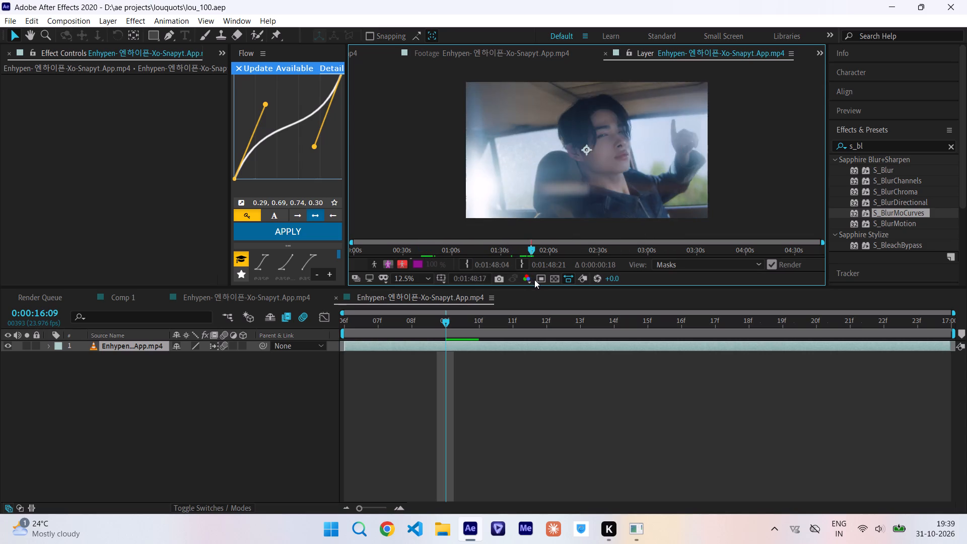
pyautogui.moveTo(534, 280); pyautogui.dragTo(536, 281)
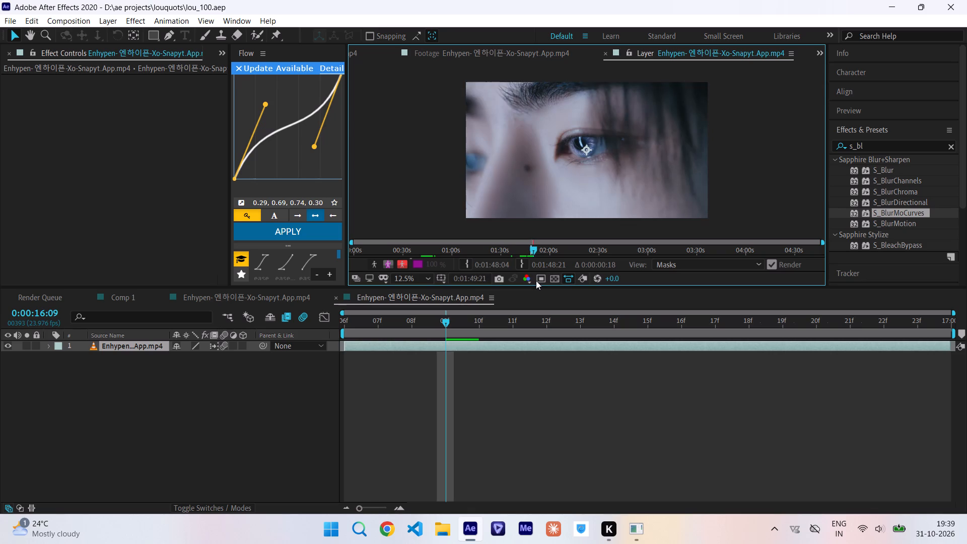
pyautogui.moveTo(536, 281); pyautogui.dragTo(537, 281)
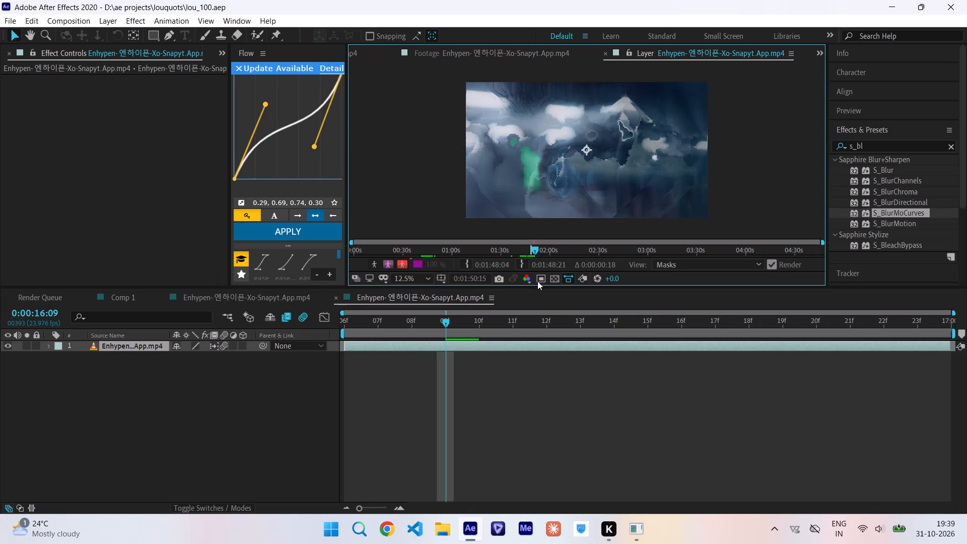
pyautogui.moveTo(537, 281); pyautogui.dragTo(535, 273)
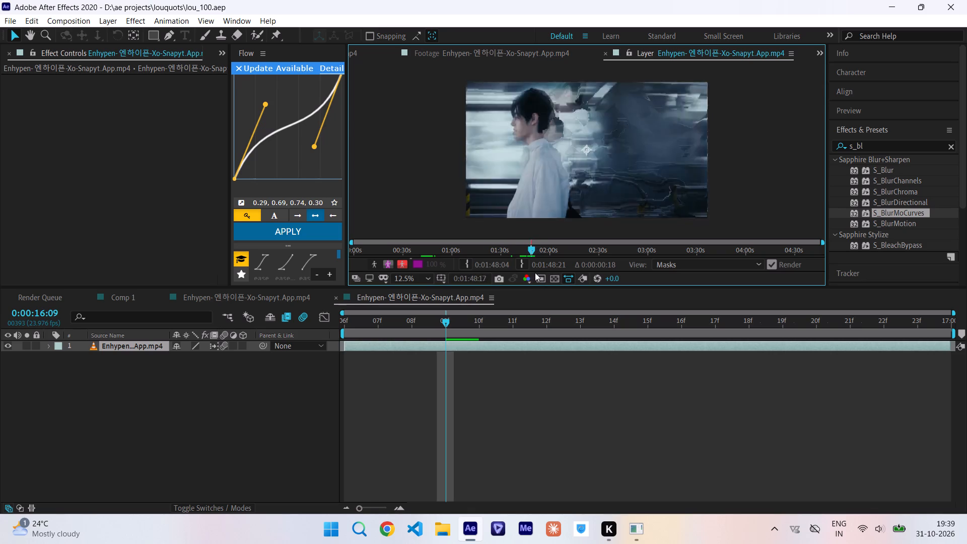
pyautogui.moveTo(535, 273); pyautogui.dragTo(542, 274)
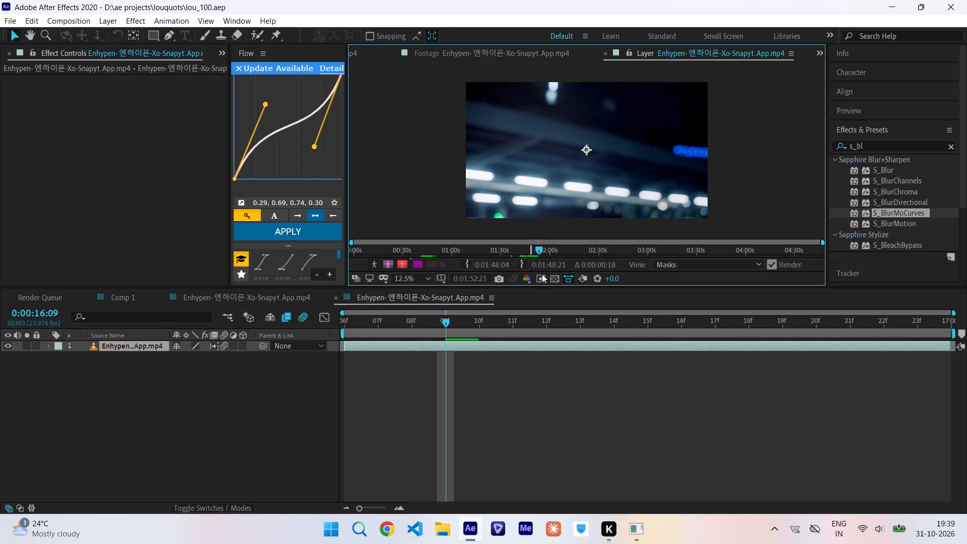
pyautogui.moveTo(542, 274); pyautogui.dragTo(547, 276)
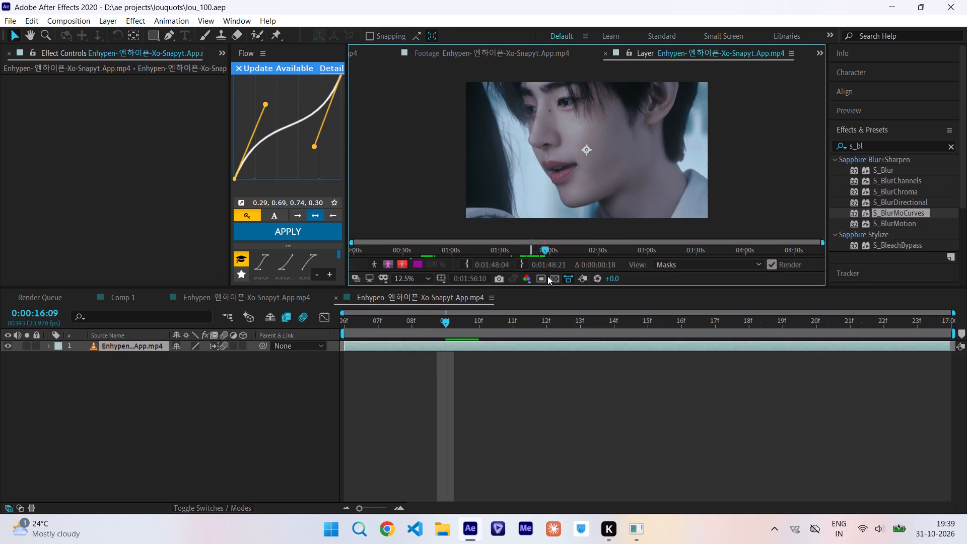
pyautogui.moveTo(547, 276); pyautogui.dragTo(553, 276)
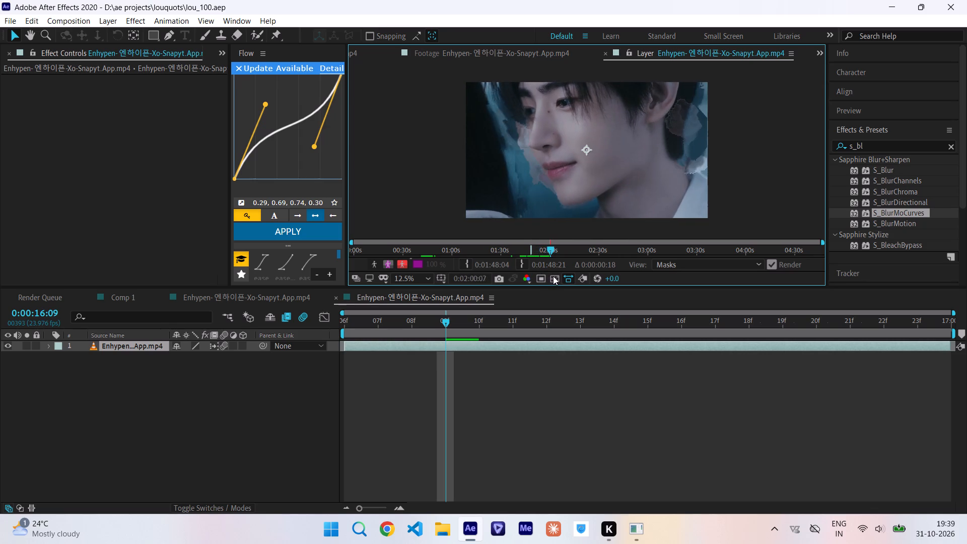
pyautogui.moveTo(553, 276); pyautogui.dragTo(556, 277)
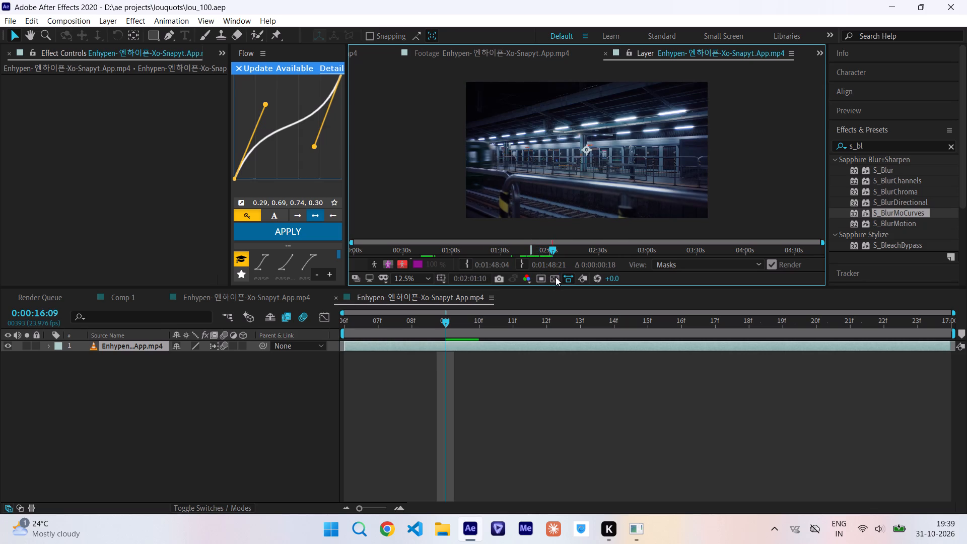
pyautogui.moveTo(556, 277); pyautogui.dragTo(555, 276)
pyautogui.click(556, 253)
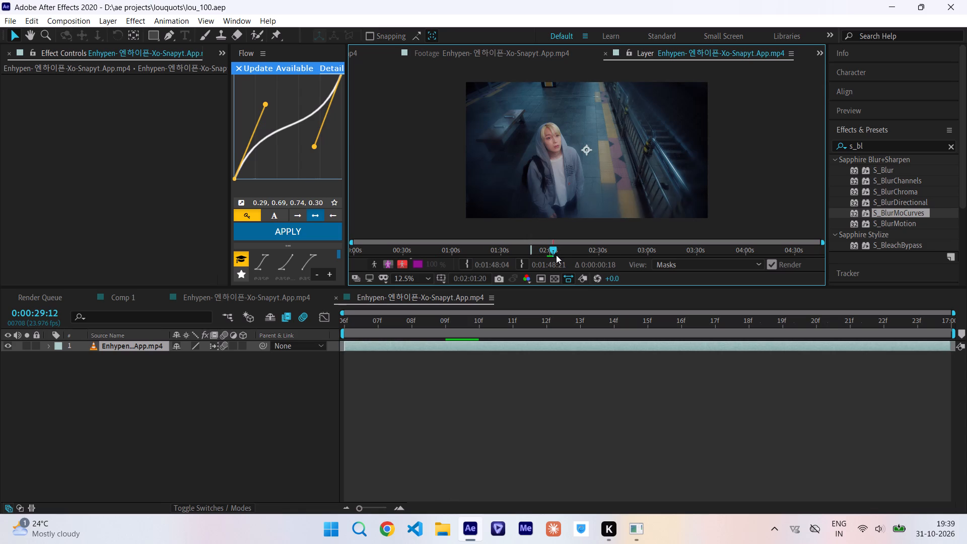
pyautogui.click(382, 54)
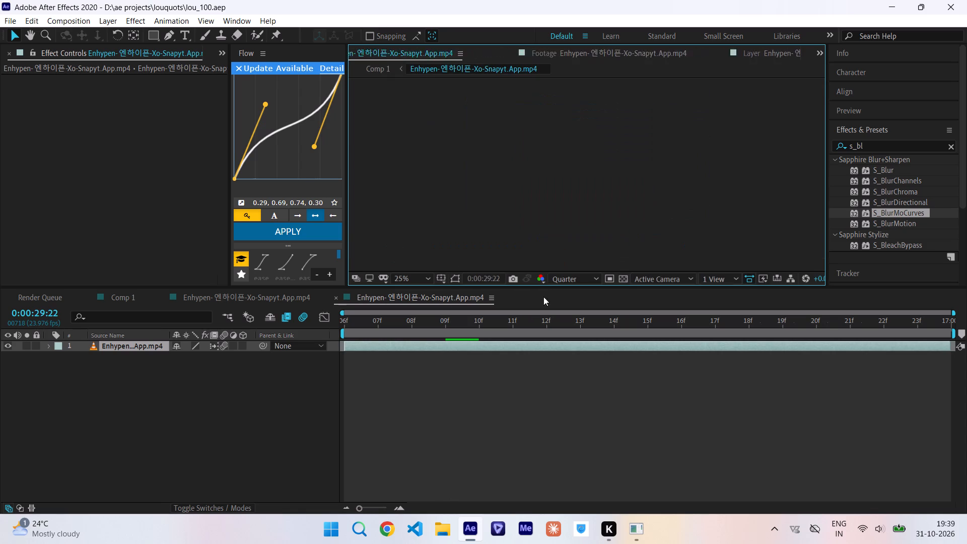
pyautogui.click(375, 68)
# In the nested composition of Enhypen clip layer 17, set the footage layer's In point to 0:01:47:19, at the car shot.
pyautogui.scroll(1, 659, 352)
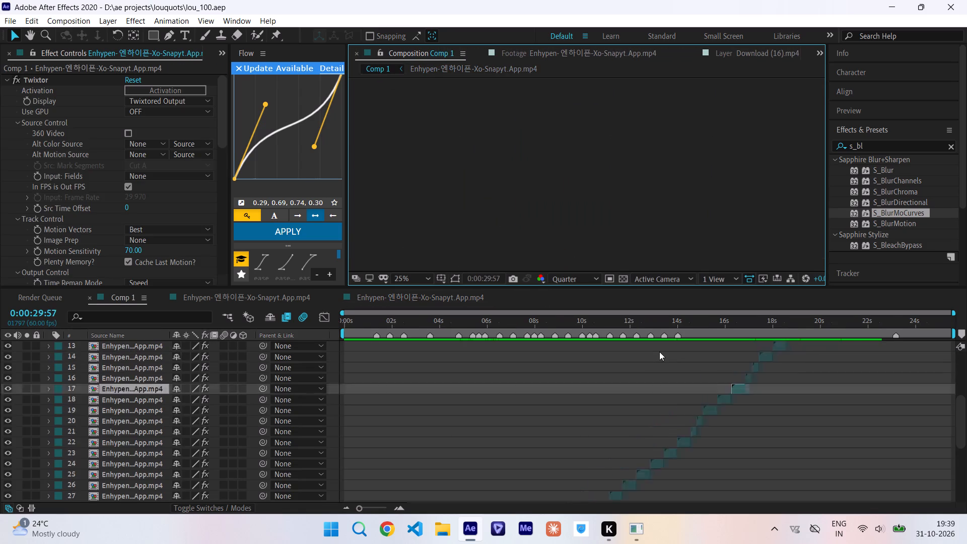
pyautogui.scroll(1, 659, 352)
pyautogui.moveTo(733, 329); pyautogui.dragTo(728, 329)
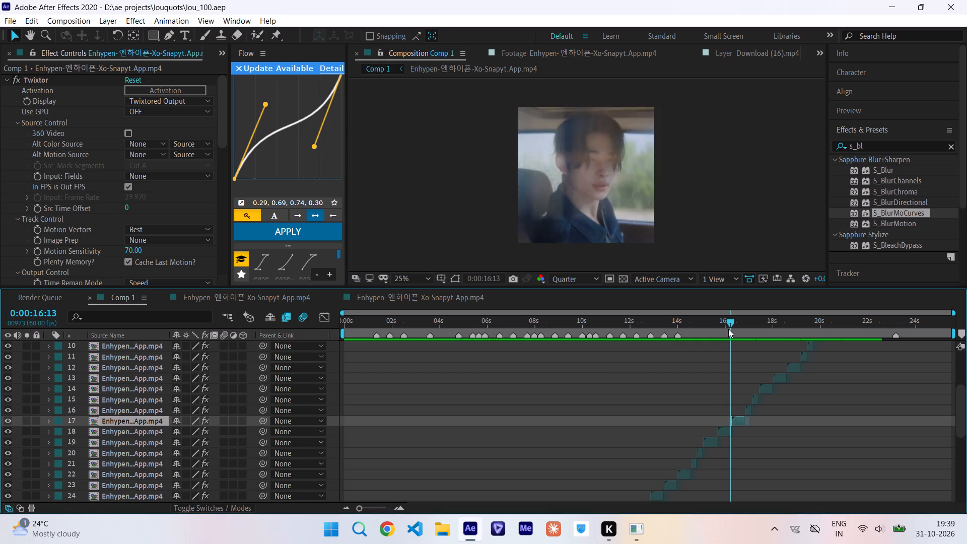
pyautogui.moveTo(728, 329); pyautogui.dragTo(715, 336)
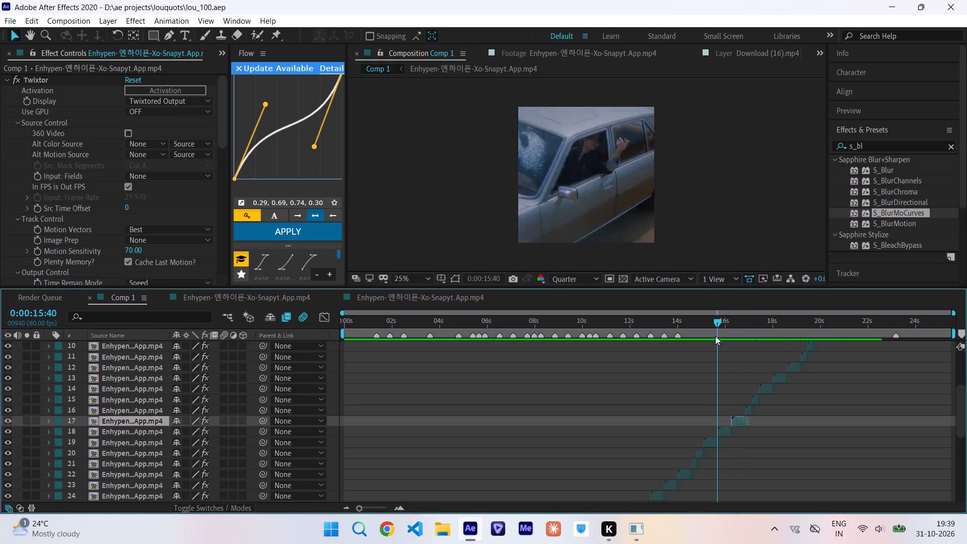
pyautogui.moveTo(715, 336); pyautogui.dragTo(737, 344)
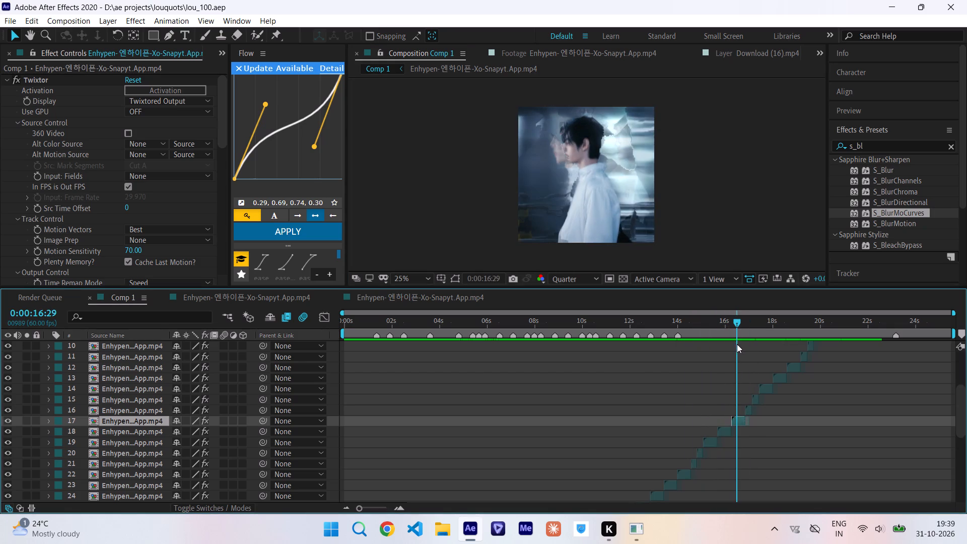
pyautogui.doubleClick(734, 423)
pyautogui.doubleClick(552, 345)
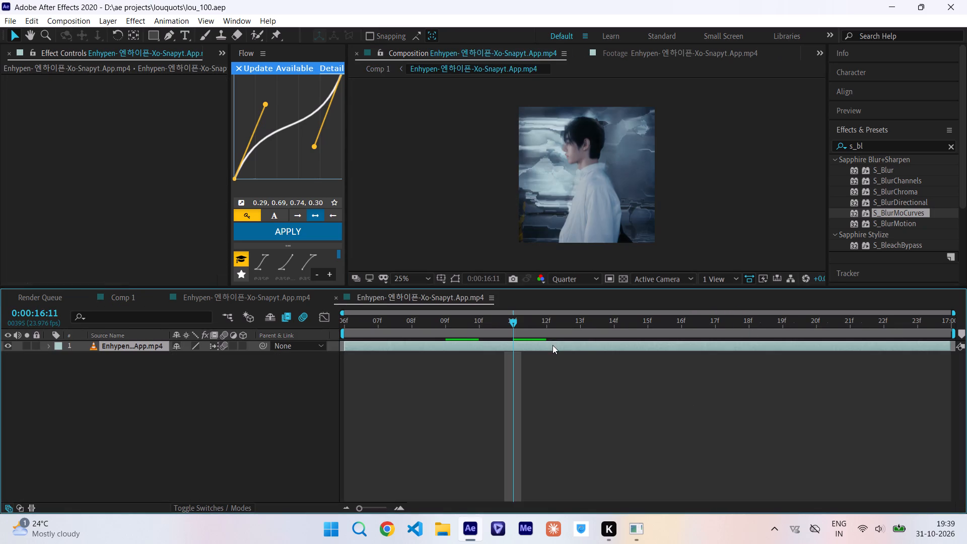
pyautogui.click(530, 251)
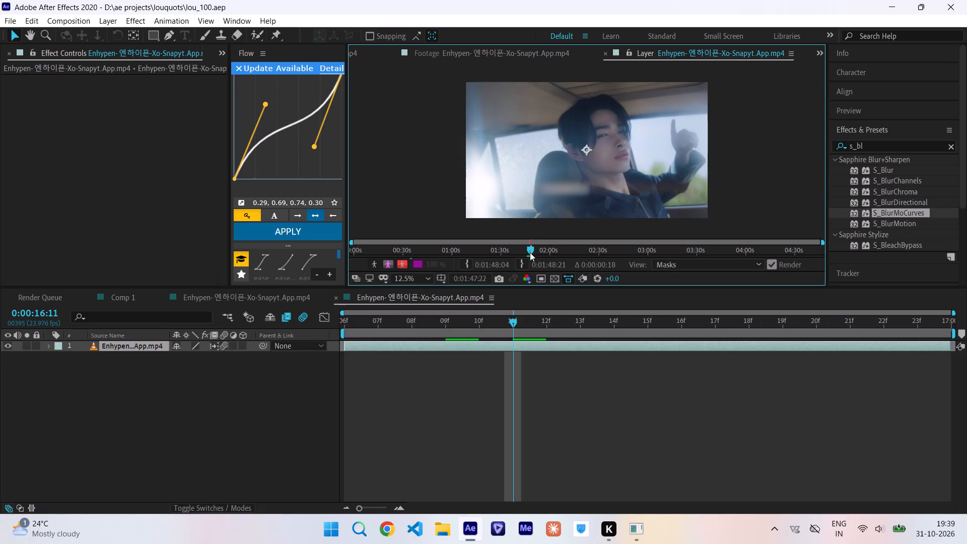
pyautogui.click(467, 262)
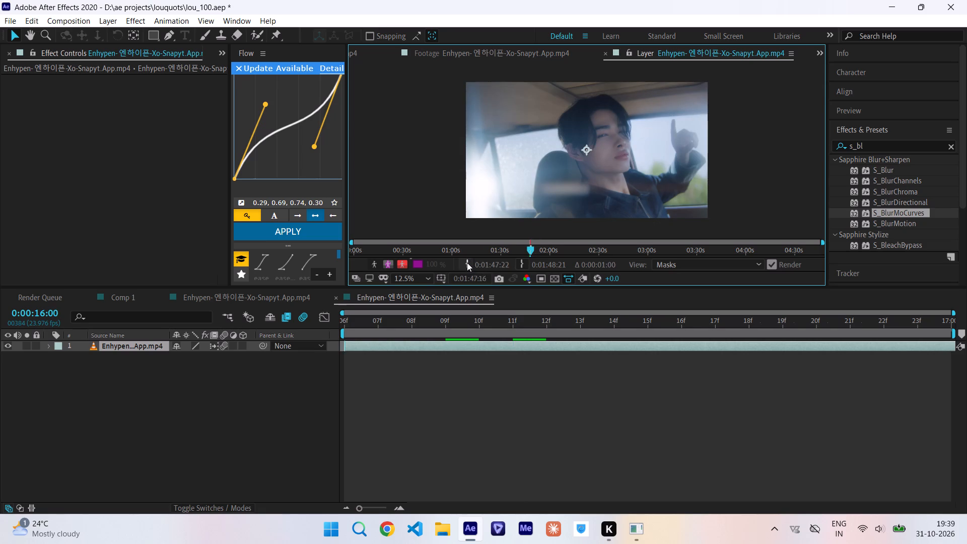
pyautogui.moveTo(358, 323); pyautogui.dragTo(650, 345)
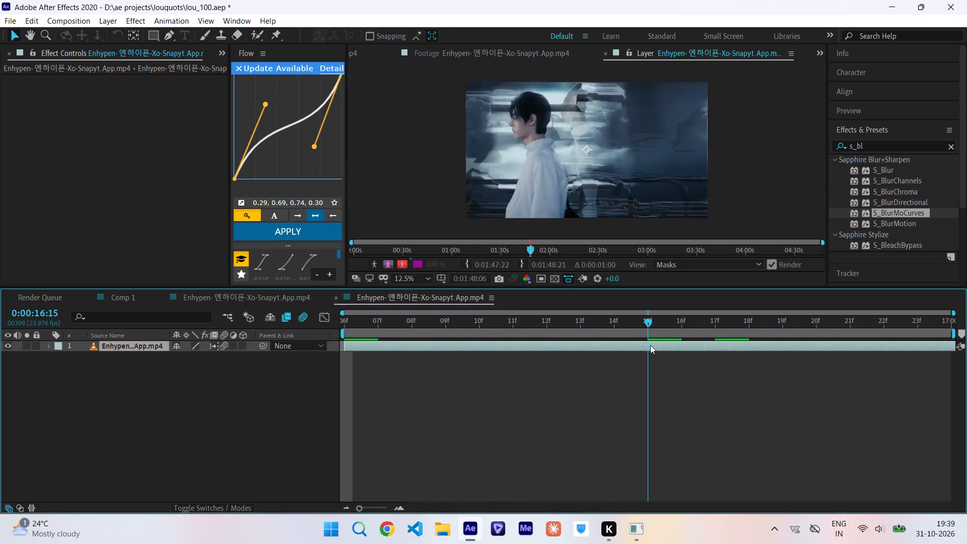
pyautogui.moveTo(650, 345); pyautogui.dragTo(275, 350)
pyautogui.hotkey('ctrl', 'Left')
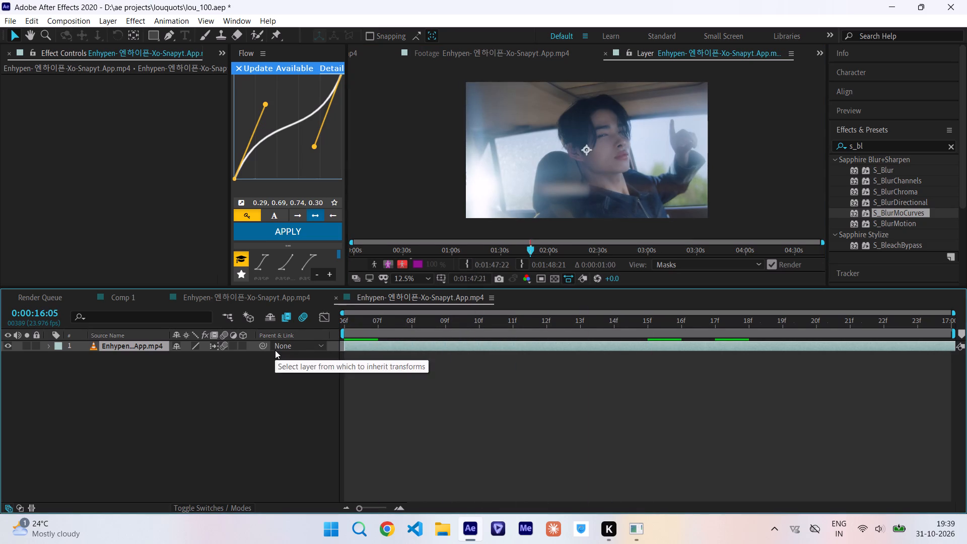
pyautogui.hotkey('ctrl', 'Left')
pyautogui.hotkey('ctrl', 'Left')
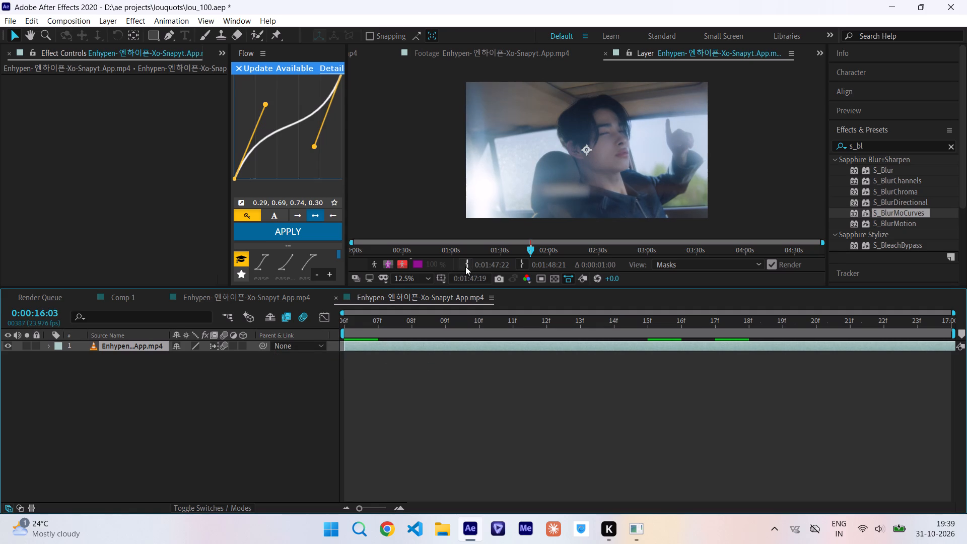
pyautogui.click(465, 266)
# Reduce the footage layer's Position X in clip 17's nested composition to bring the man in the car into frame, and return to Comp 1.
pyautogui.click(368, 53)
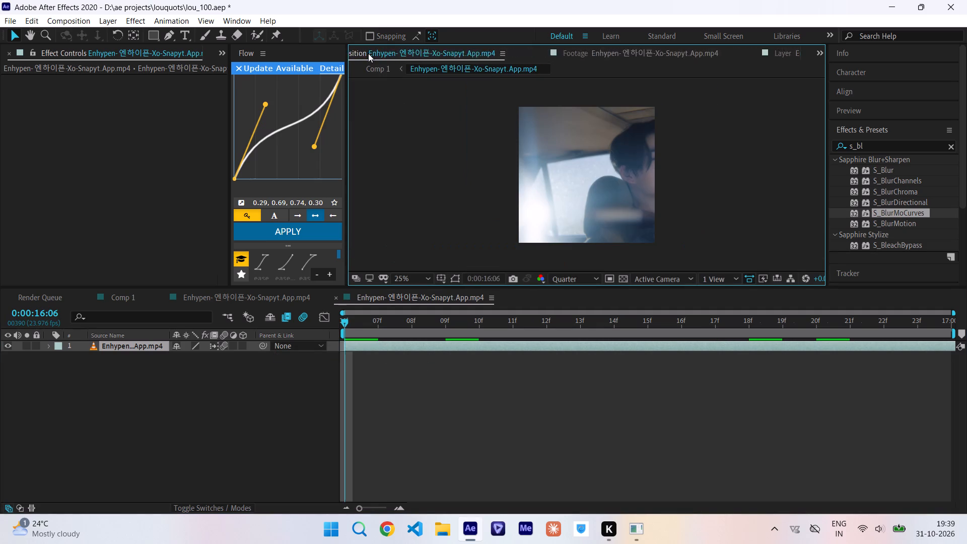
pyautogui.press('p')
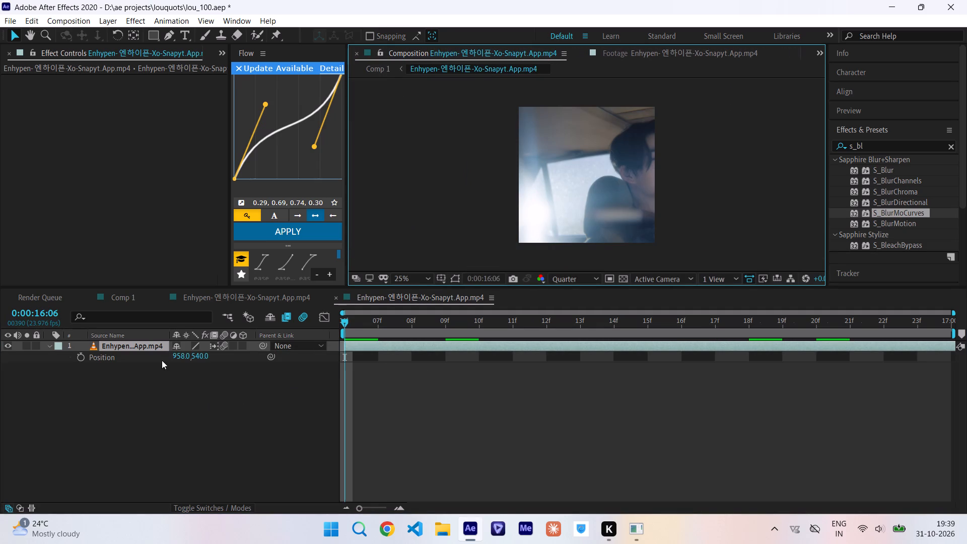
pyautogui.moveTo(180, 356); pyautogui.dragTo(0, 358)
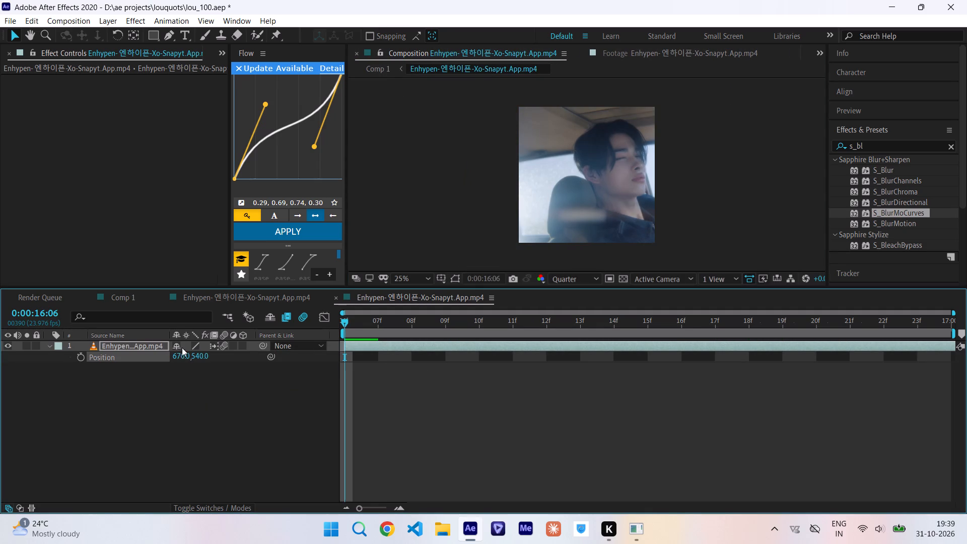
pyautogui.moveTo(181, 357); pyautogui.dragTo(28, 353)
pyautogui.click(369, 70)
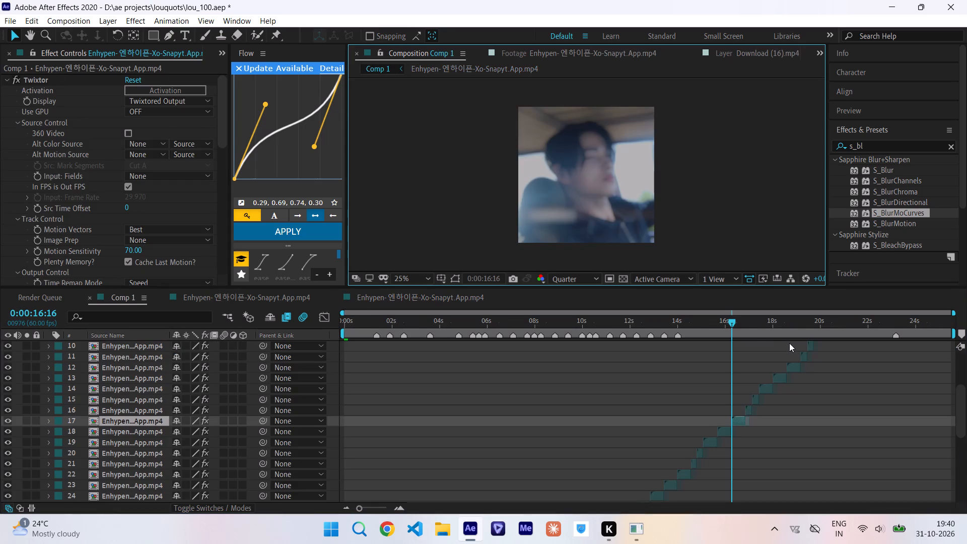
# Check clip 17's car shot in Comp 1, set its nested footage layer's In point to 0:01:47:18, and return to Comp 1.
pyautogui.moveTo(734, 323); pyautogui.dragTo(745, 327)
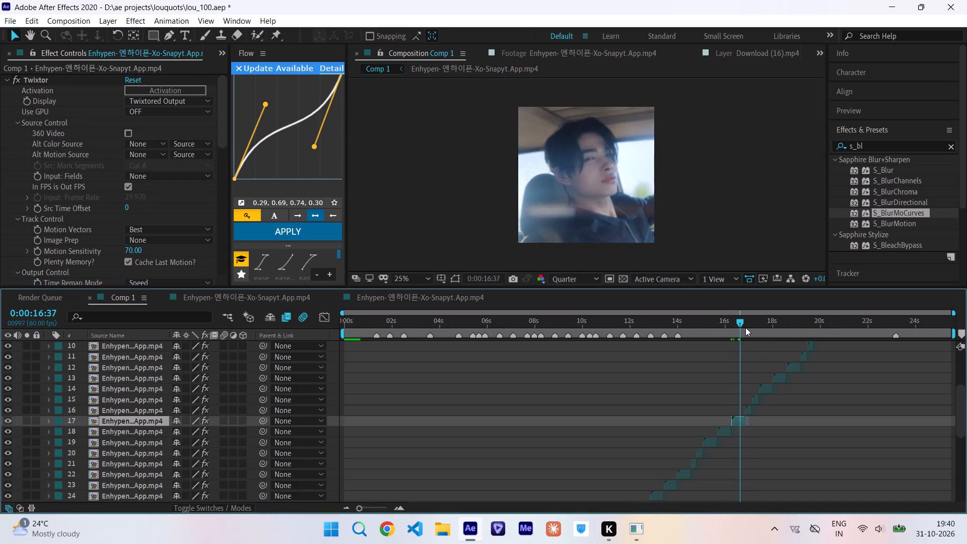
pyautogui.moveTo(745, 327); pyautogui.dragTo(763, 327)
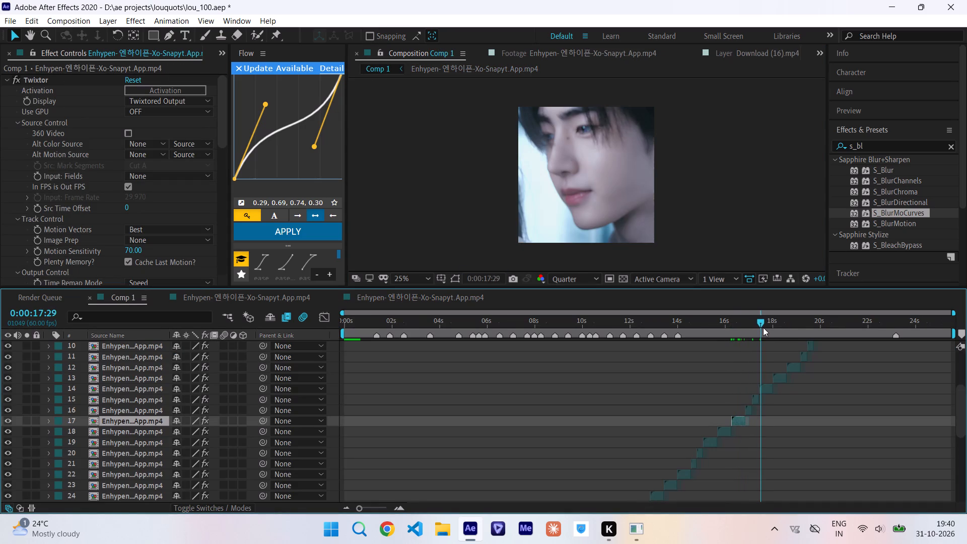
pyautogui.moveTo(763, 327); pyautogui.dragTo(745, 328)
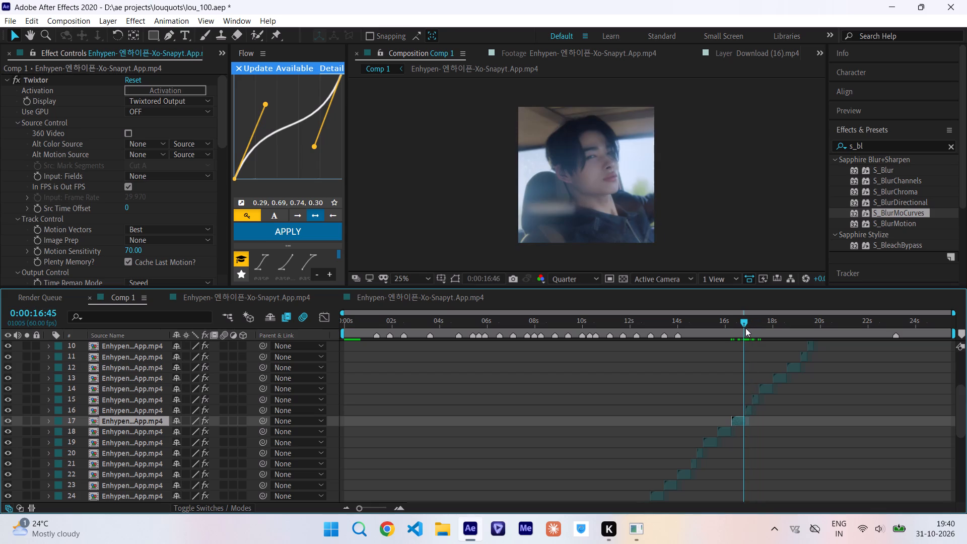
pyautogui.moveTo(745, 328); pyautogui.dragTo(742, 326)
pyautogui.doubleClick(740, 424)
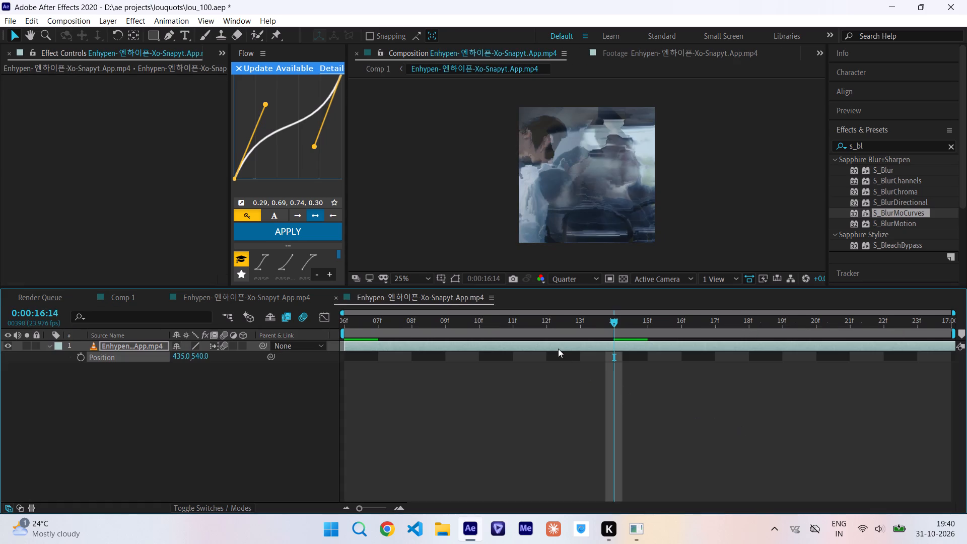
pyautogui.click(558, 348)
pyautogui.click(558, 348)
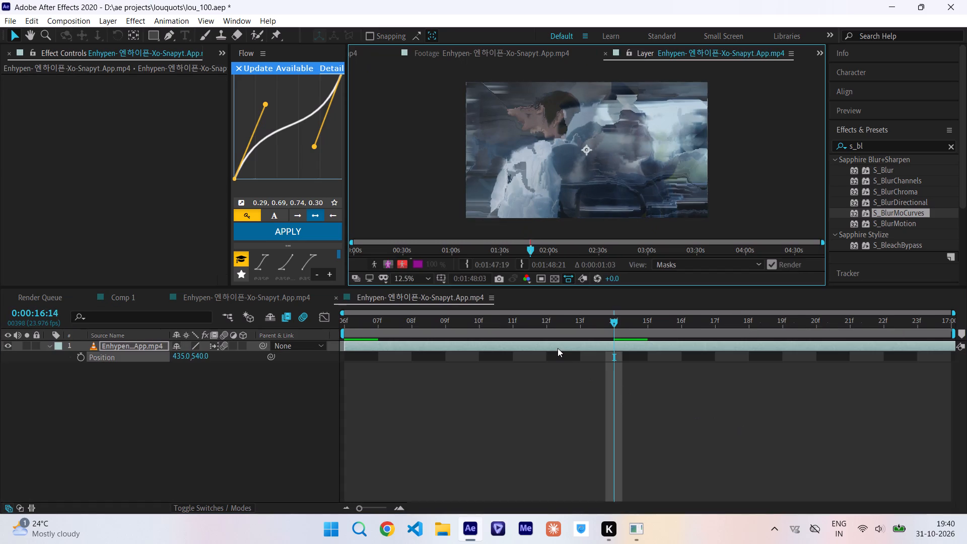
pyautogui.press('i')
pyautogui.hotkey('ctrl', 'Left')
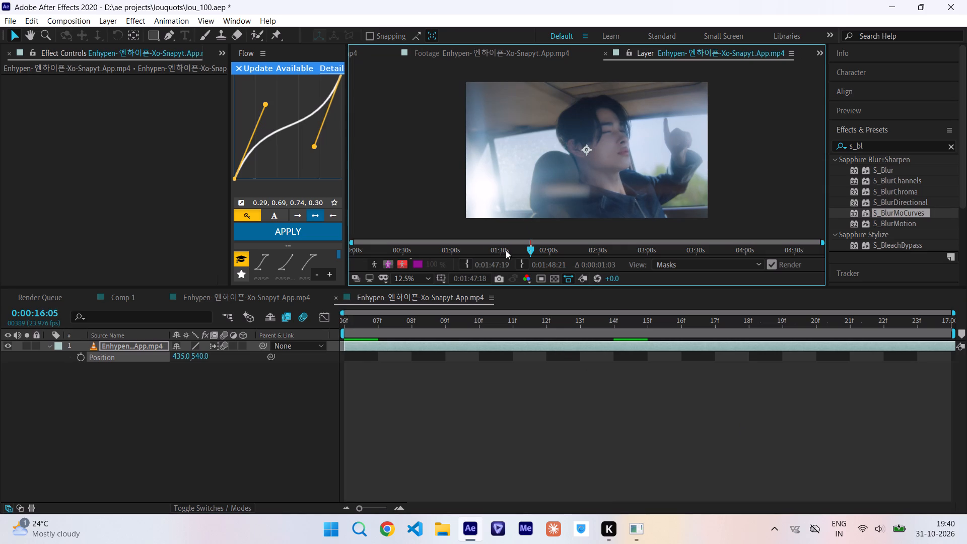
pyautogui.click(469, 263)
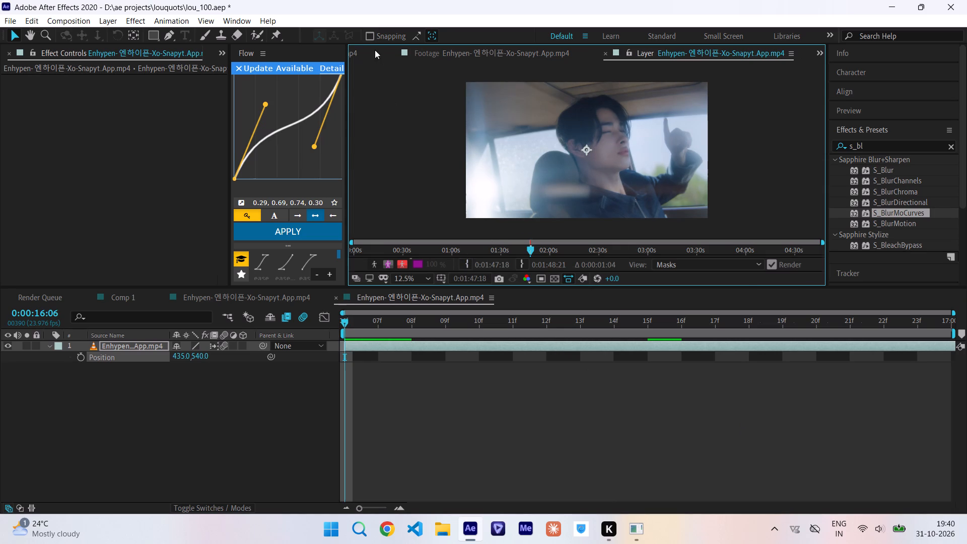
pyautogui.click(375, 50)
pyautogui.click(382, 71)
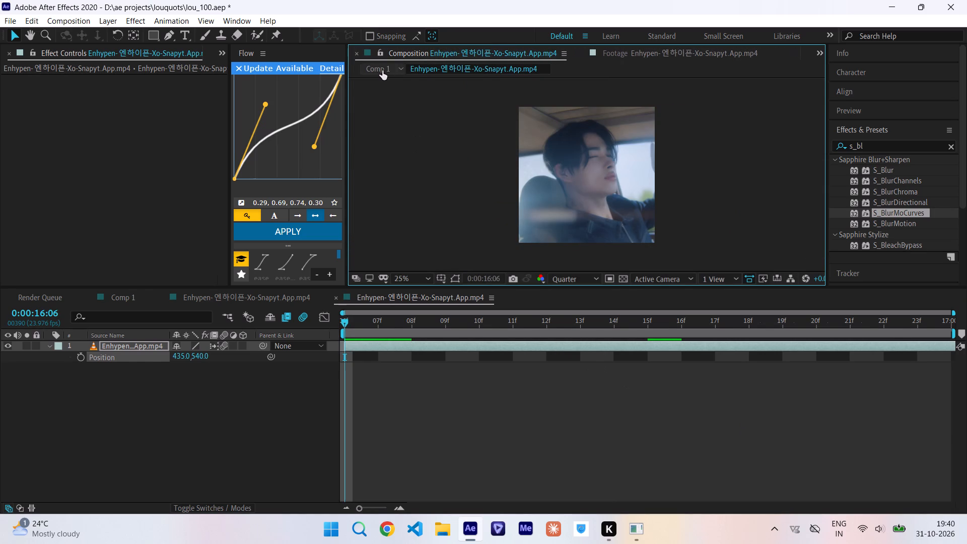
# Scrub Comp 1 from about 0:00:16:16 to 0:00:21:41 to examine the car shot and the clips following it.
pyautogui.moveTo(734, 323); pyautogui.dragTo(739, 331)
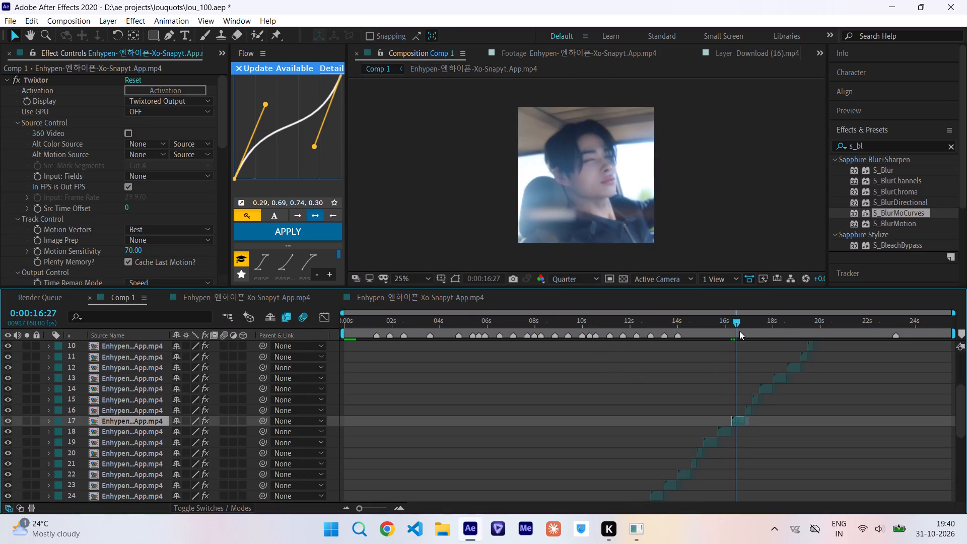
pyautogui.moveTo(739, 331); pyautogui.dragTo(750, 341)
pyautogui.moveTo(749, 322); pyautogui.dragTo(751, 325)
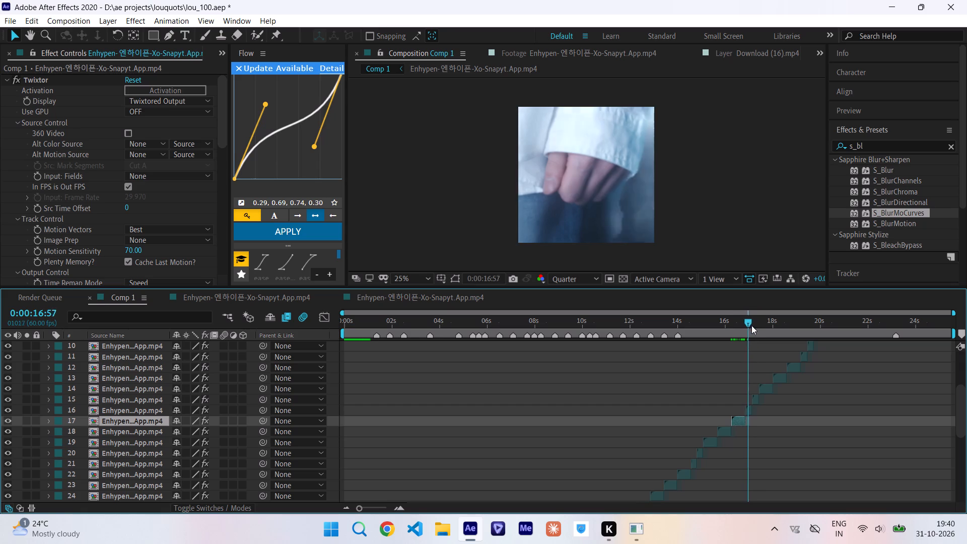
pyautogui.moveTo(751, 325); pyautogui.dragTo(771, 328)
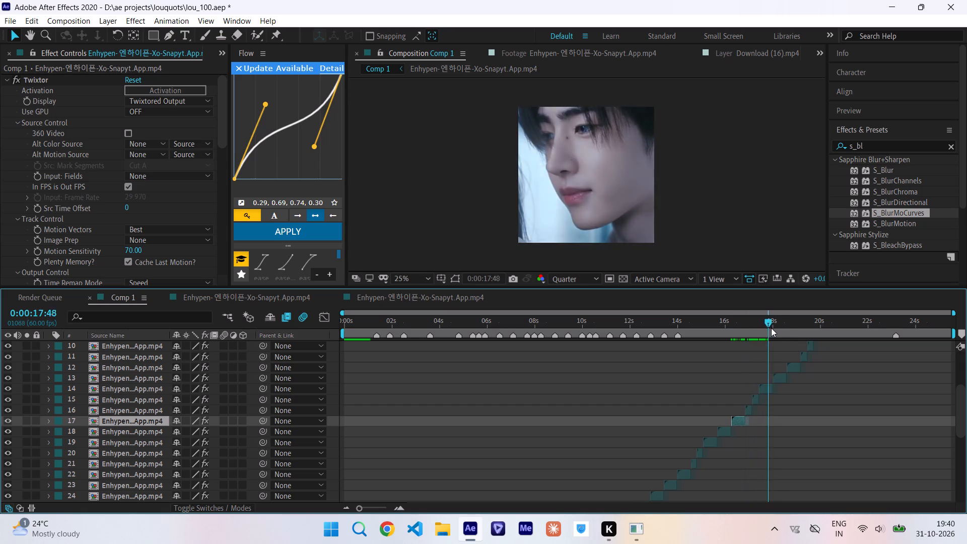
pyautogui.moveTo(771, 328); pyautogui.dragTo(818, 325)
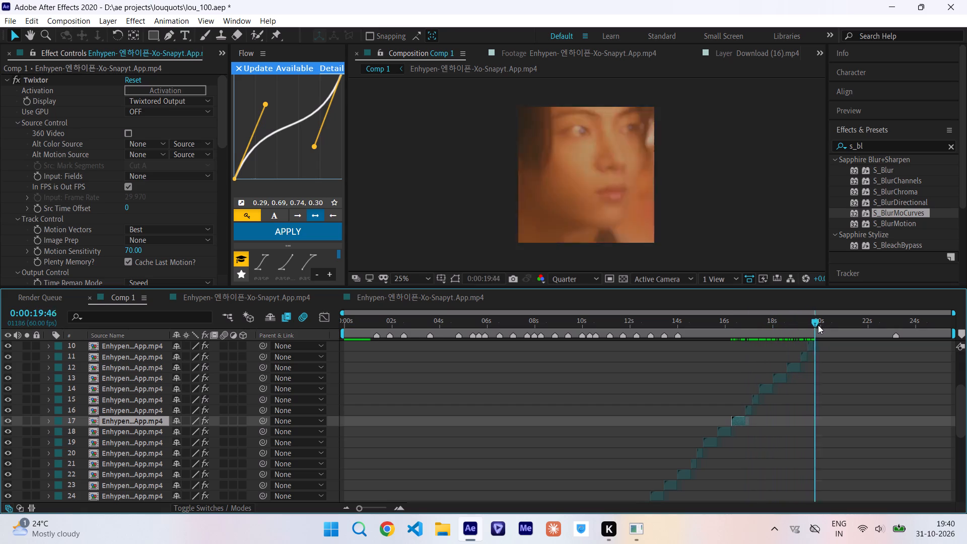
pyautogui.moveTo(818, 325); pyautogui.dragTo(864, 328)
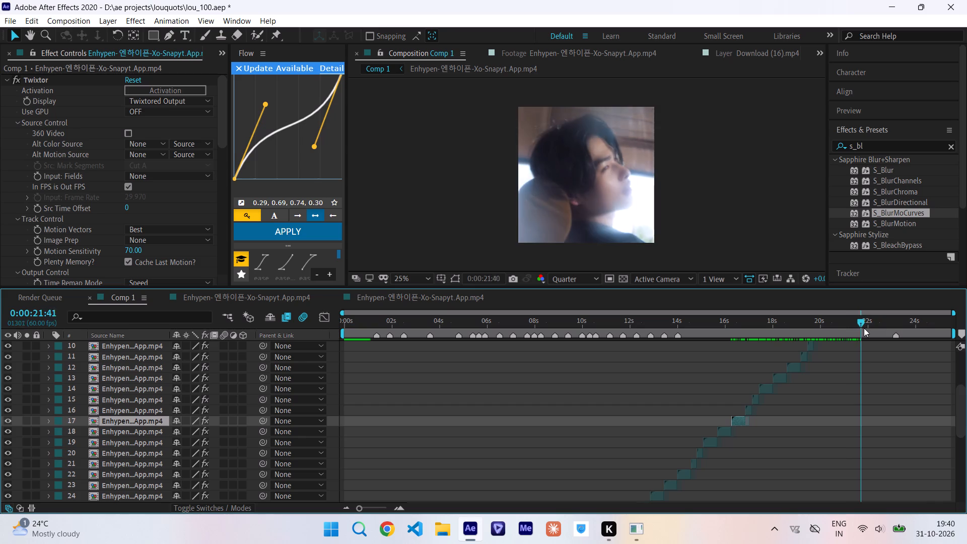
# Save the project while previewing Comp 1 from 0:00:00:00 to about 0:00:02:38.
pyautogui.moveTo(864, 328); pyautogui.dragTo(161, 428)
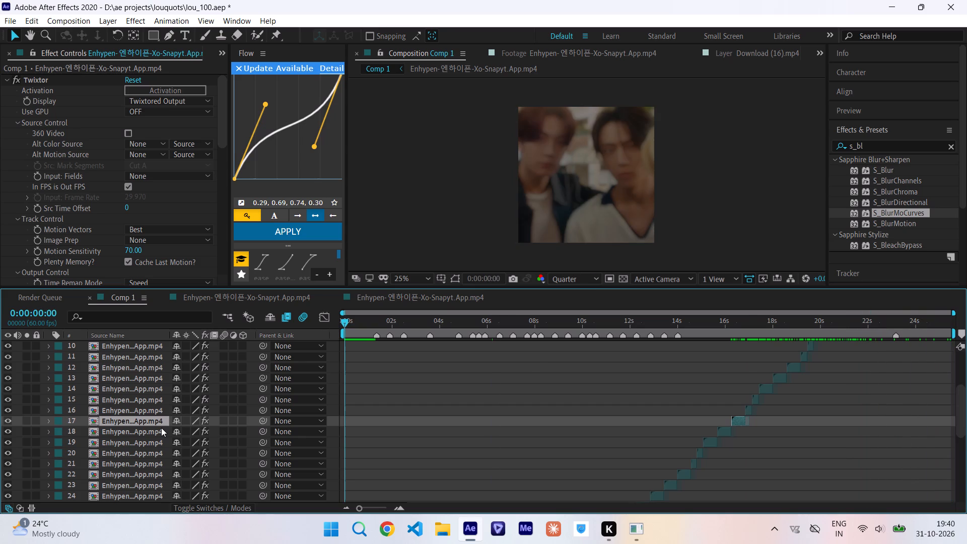
pyautogui.press('space')
pyautogui.hotkey('ctrl', 's')
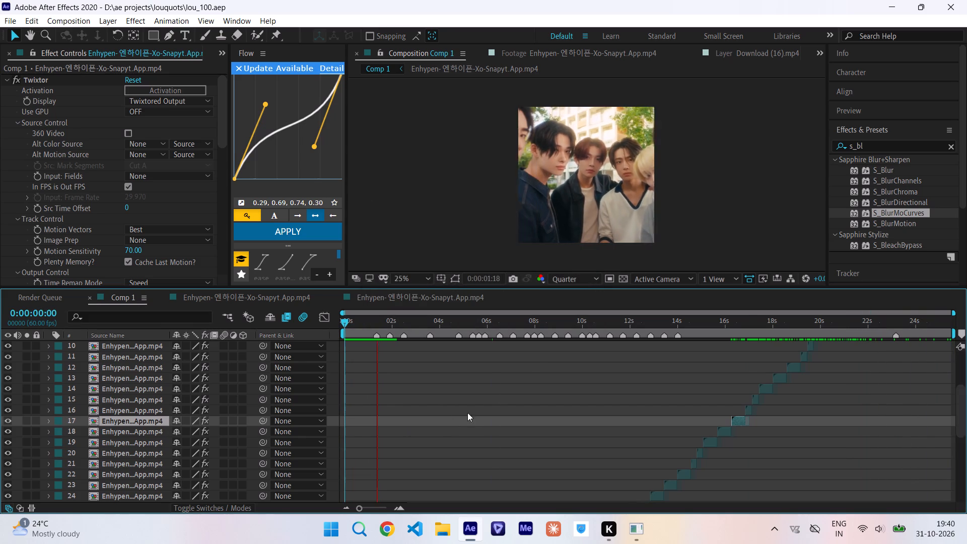
pyautogui.press('space')
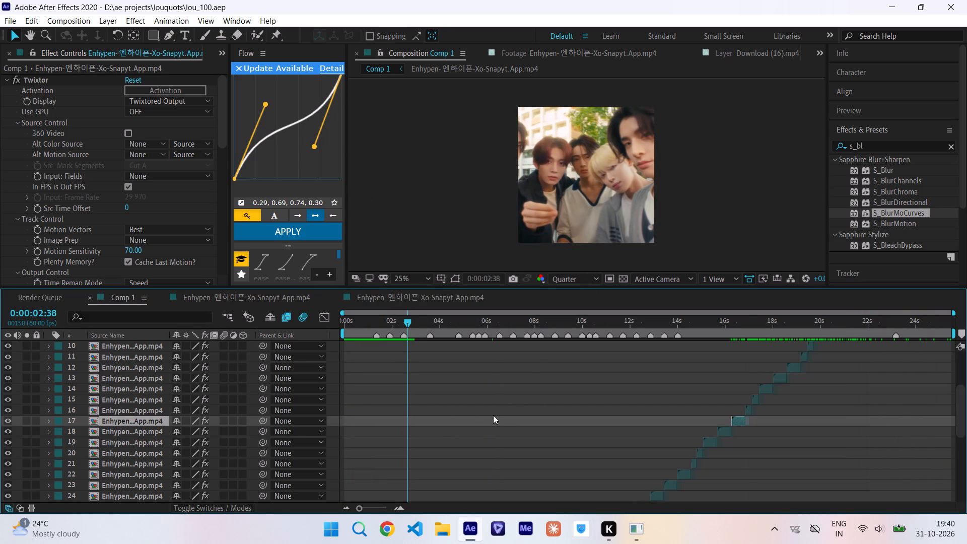
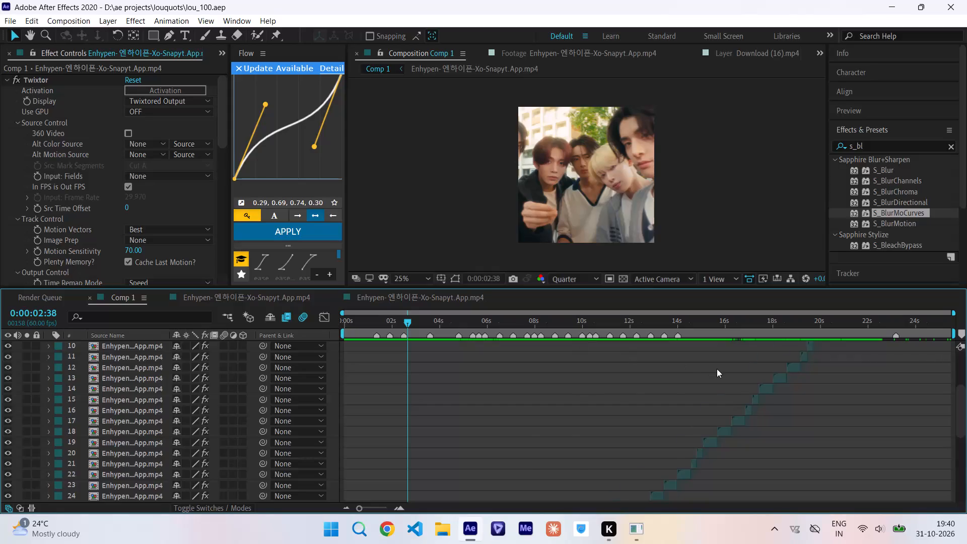
# Play Comp 1 from 0:00:00:00 through its end and again from the start to examine clip timing and transitions.
pyautogui.scroll(8, 717, 369)
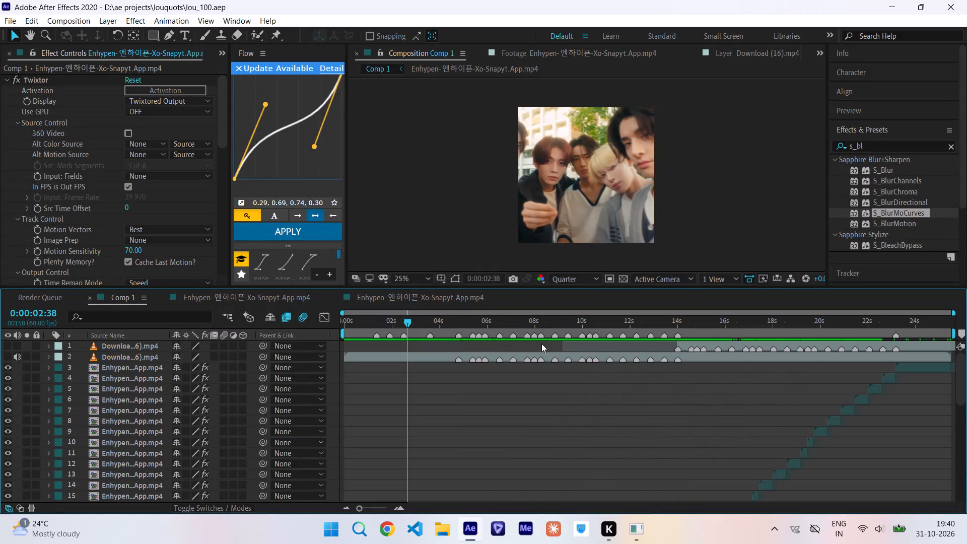
pyautogui.moveTo(451, 317); pyautogui.dragTo(128, 361)
pyautogui.press('space')
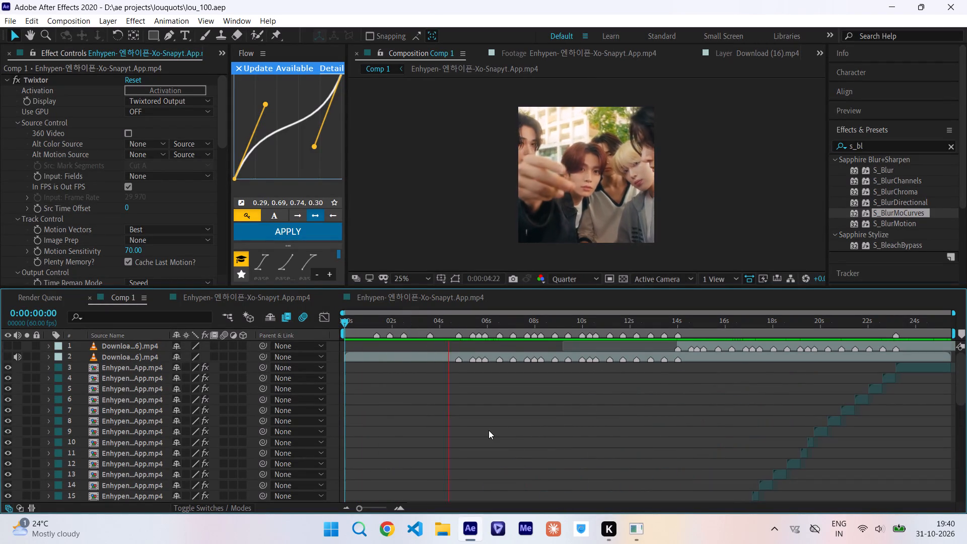
pyautogui.scroll(1, 665, 406)
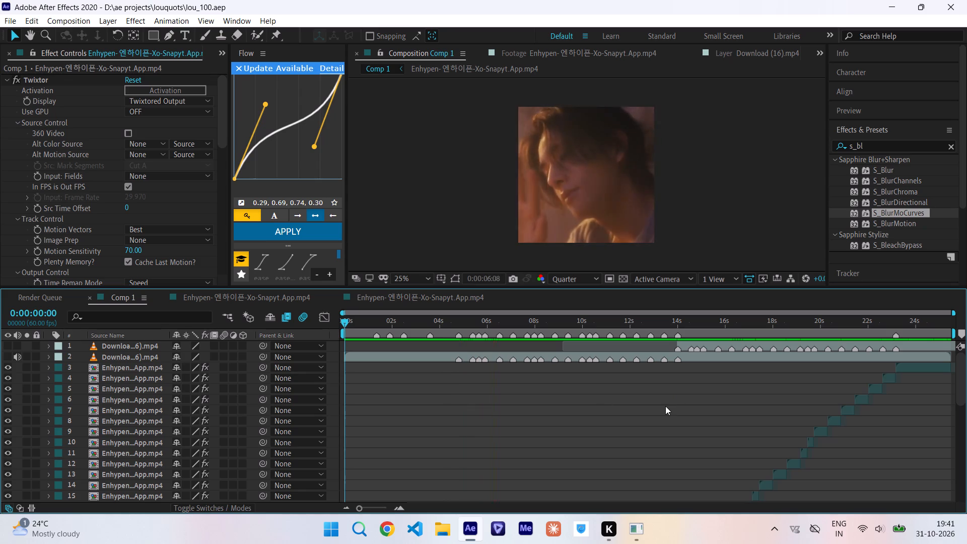
pyautogui.scroll(1, 665, 406)
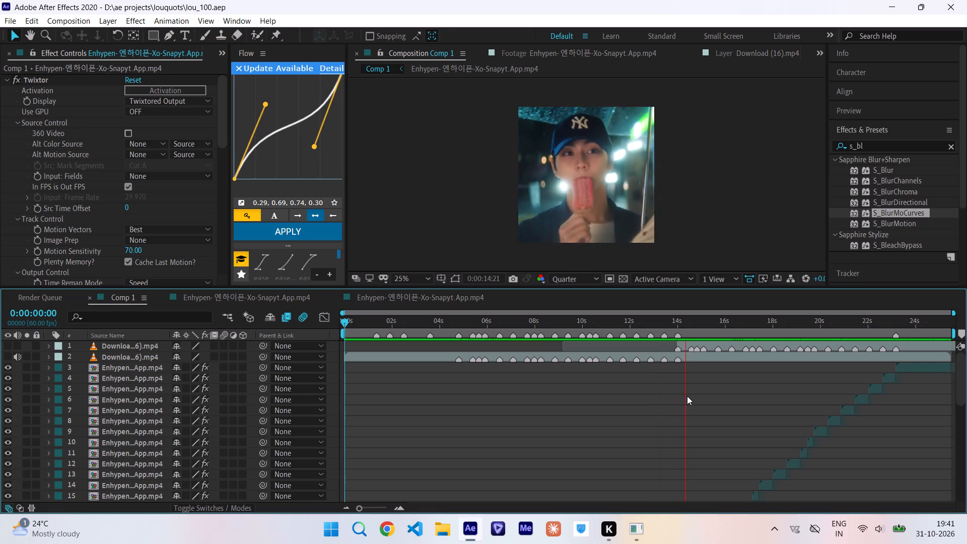
pyautogui.scroll(-4, 687, 396)
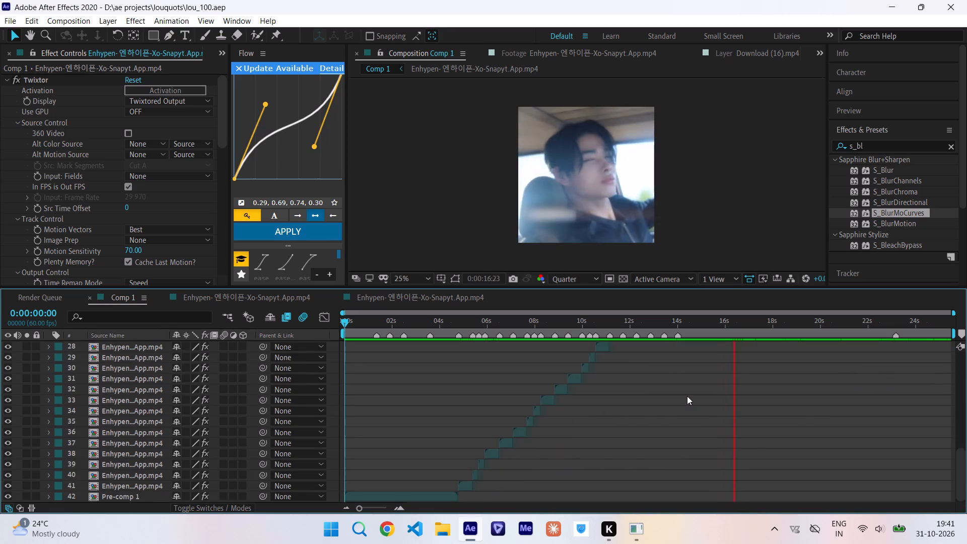
pyautogui.scroll(1, 687, 396)
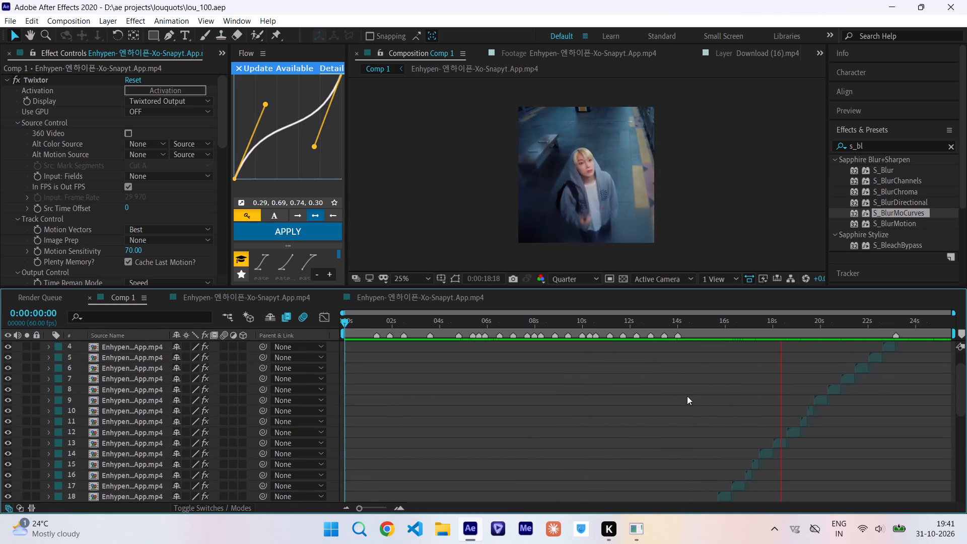
pyautogui.scroll(1, 687, 396)
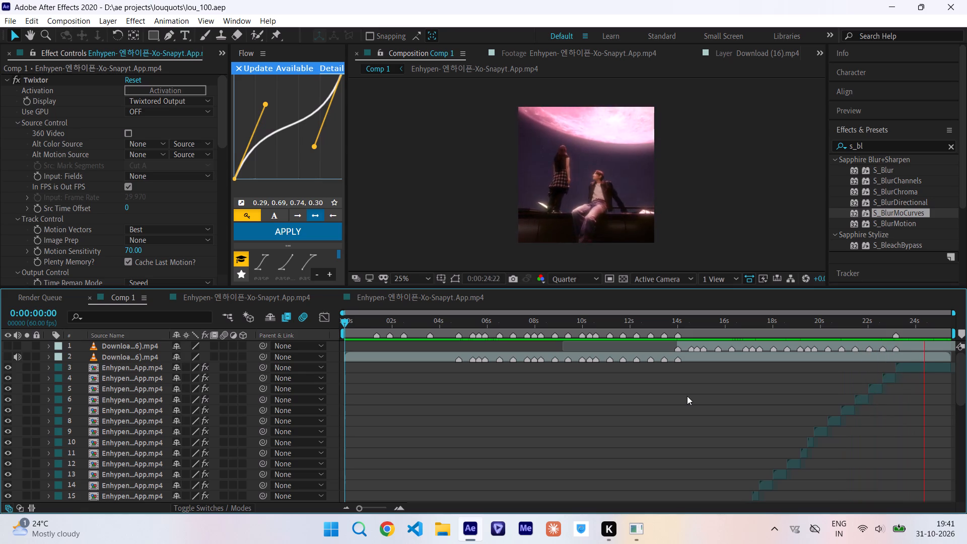
pyautogui.scroll(-1, 687, 396)
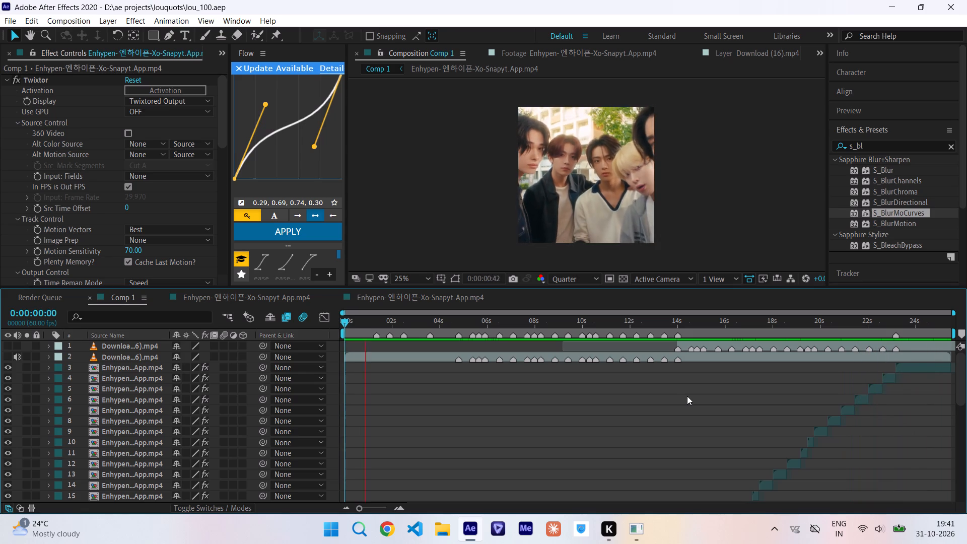
pyautogui.scroll(-5, 687, 396)
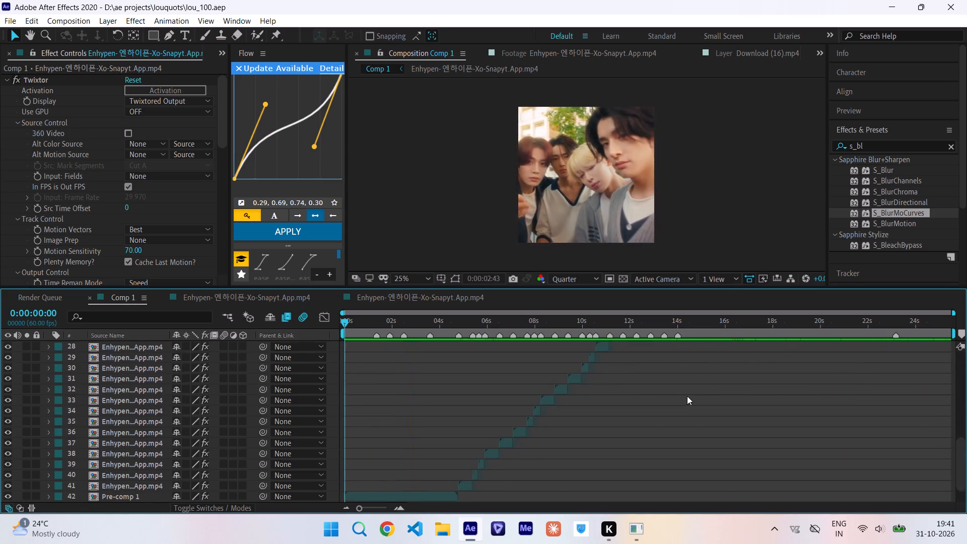
pyautogui.scroll(-1, 687, 396)
pyautogui.scroll(4, 687, 396)
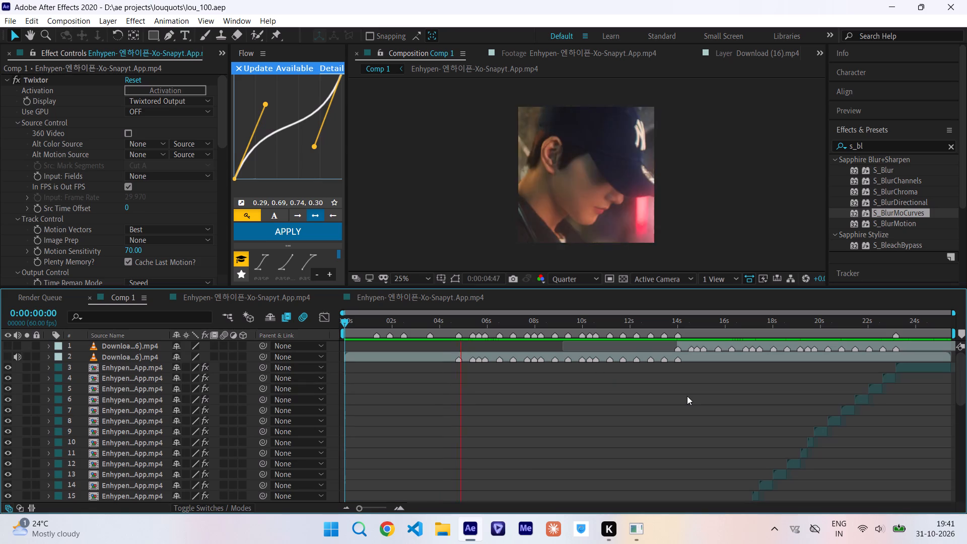
pyautogui.scroll(-3, 687, 396)
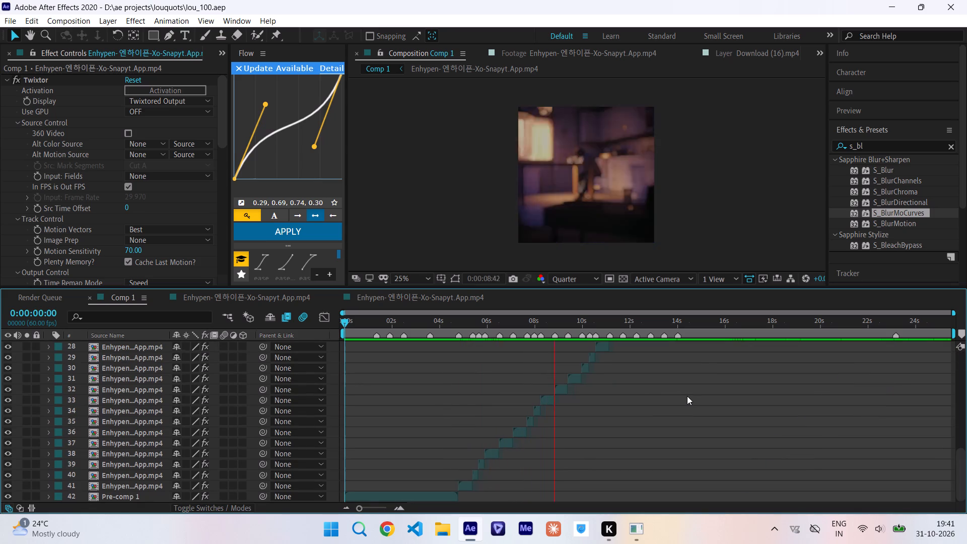
pyautogui.scroll(-1, 687, 396)
# Show the reference video on layer 2 during playback to compare it with the edit, and hide it again.
pyautogui.scroll(20, 470, 397)
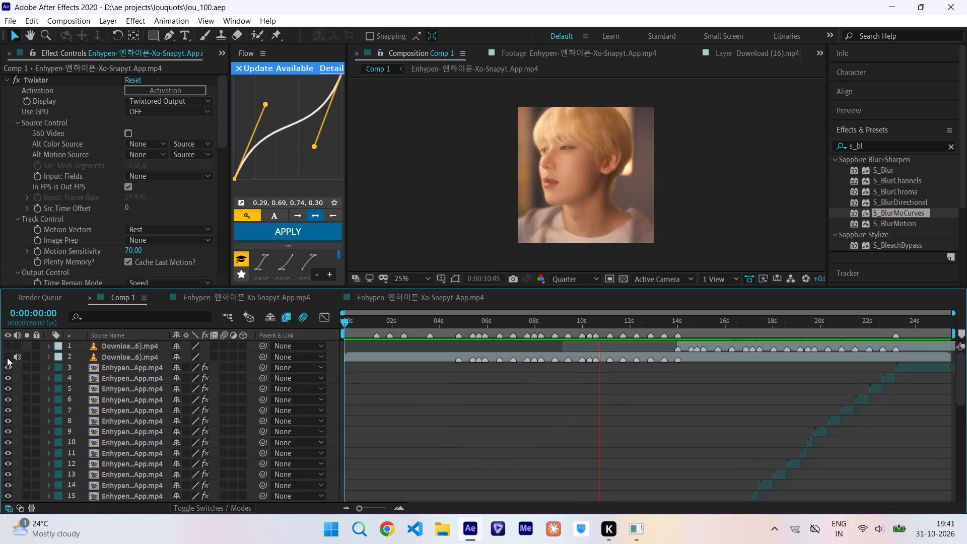
pyautogui.click(7, 358)
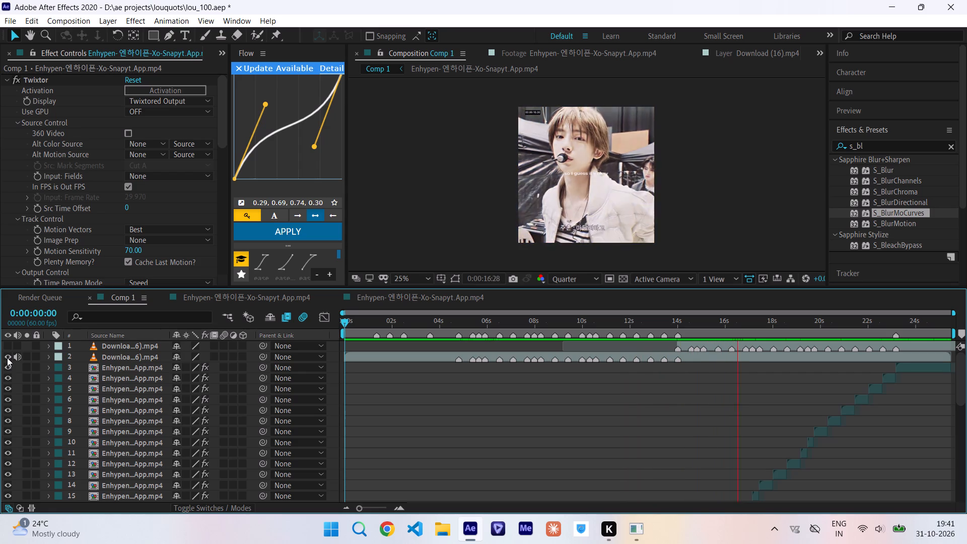
pyautogui.click(7, 358)
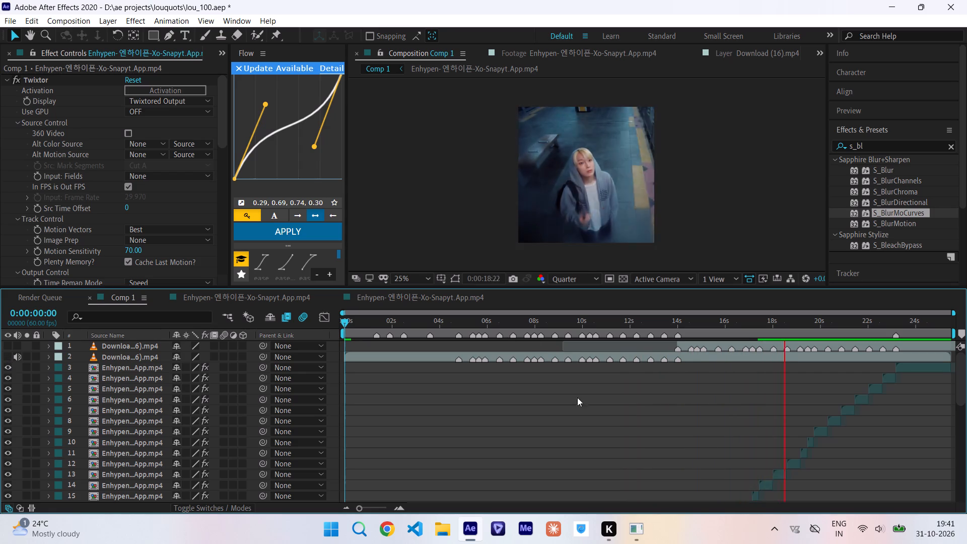
# Apply the S_BlurMoCurves effect to layer 41, the clip of the man in the cap following Pre-comp 1.
pyautogui.scroll(-5, 497, 428)
pyautogui.moveTo(457, 318); pyautogui.dragTo(459, 318)
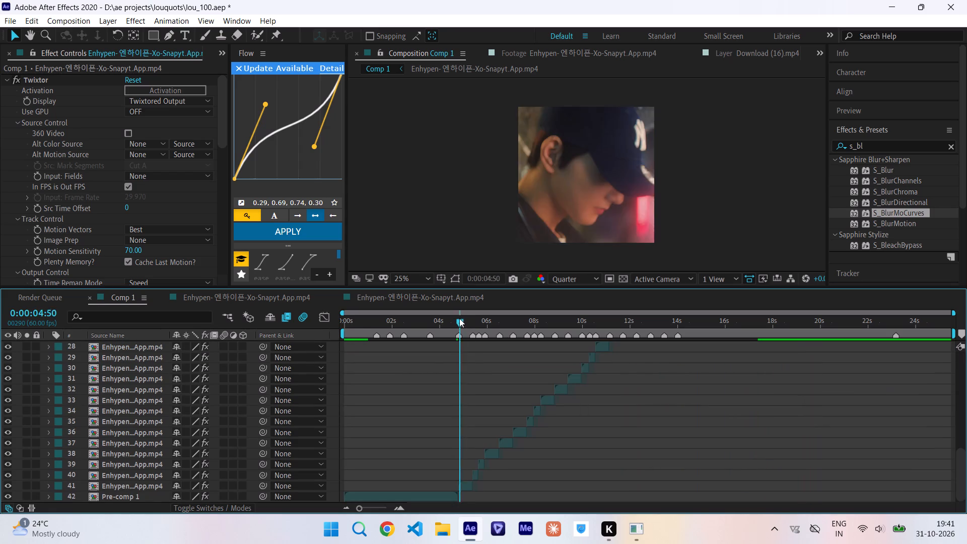
pyautogui.moveTo(459, 318); pyautogui.dragTo(473, 318)
pyautogui.tripleClick(396, 506)
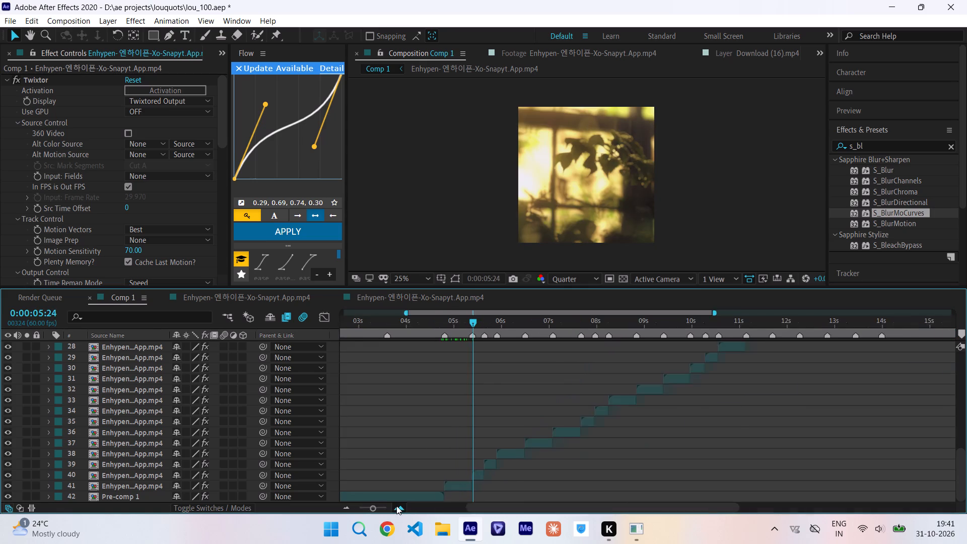
pyautogui.hscroll(1, 553, 425)
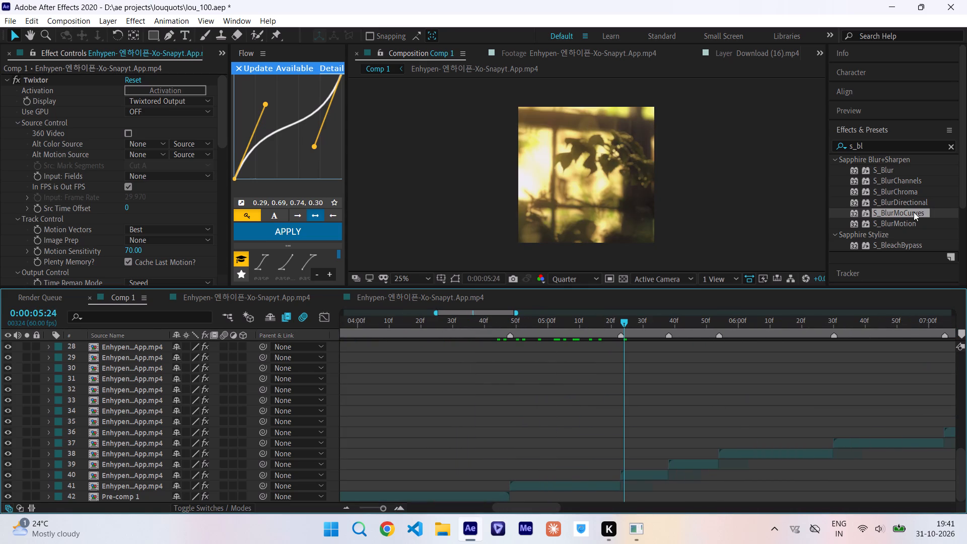
pyautogui.moveTo(914, 212); pyautogui.dragTo(586, 485)
# Keyframe layer 41's S_BlurMoCurves Z Dist at 1.000 on its first frame (0:00:04:48) and 0.9 at 0:00:05:23.
pyautogui.press('i')
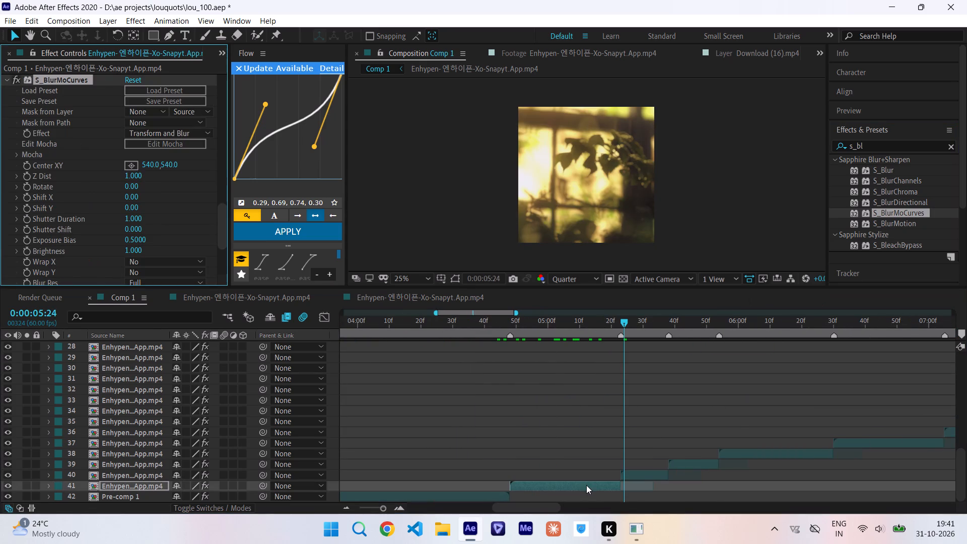
pyautogui.click(28, 176)
pyautogui.click(619, 322)
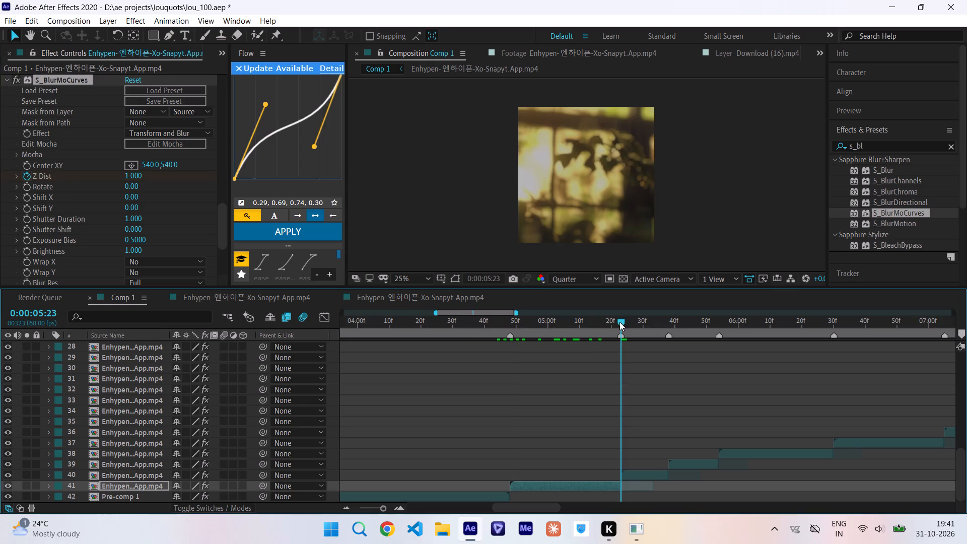
pyautogui.click(135, 174)
pyautogui.write('0.9')
pyautogui.press('Return')
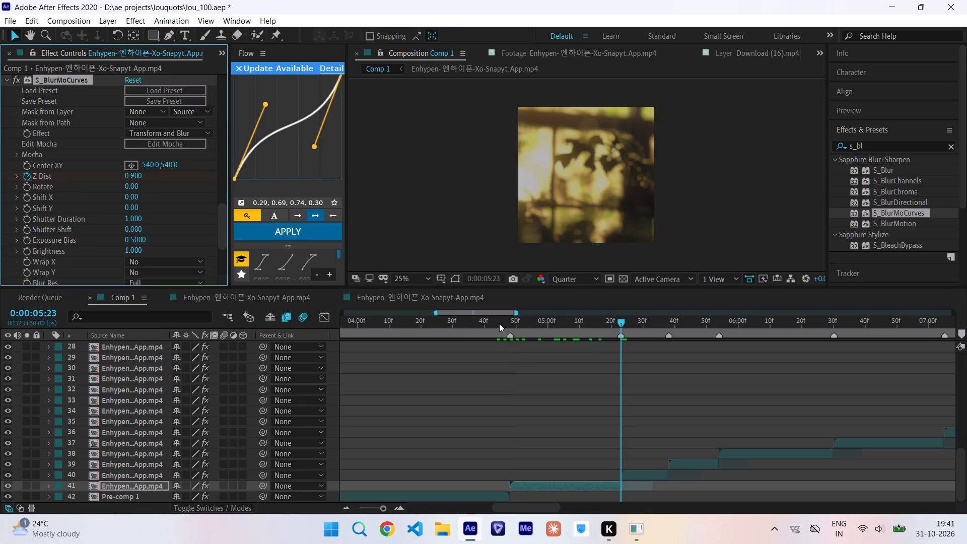
# Scrub through the Z Dist zoom on layer 41, return to 0:00:00:00 and save the project.
pyautogui.moveTo(506, 324); pyautogui.dragTo(562, 328)
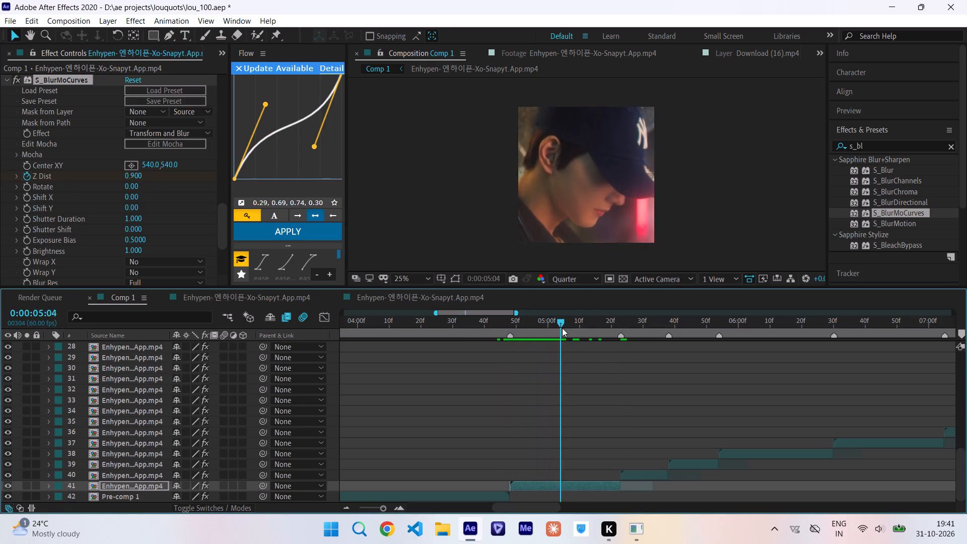
pyautogui.moveTo(562, 328); pyautogui.dragTo(9, 410)
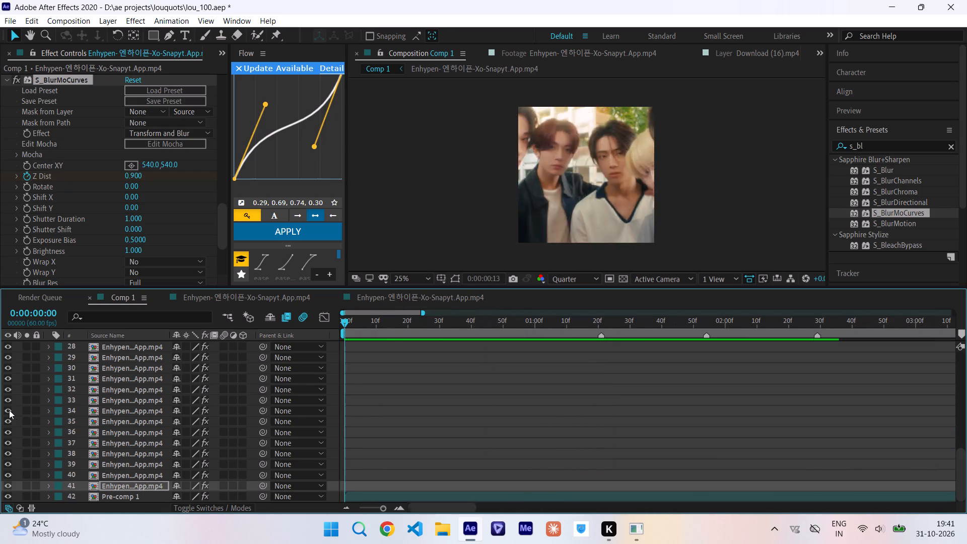
pyautogui.moveTo(9, 410); pyautogui.dragTo(9, 410)
pyautogui.hotkey('ctrl', 's')
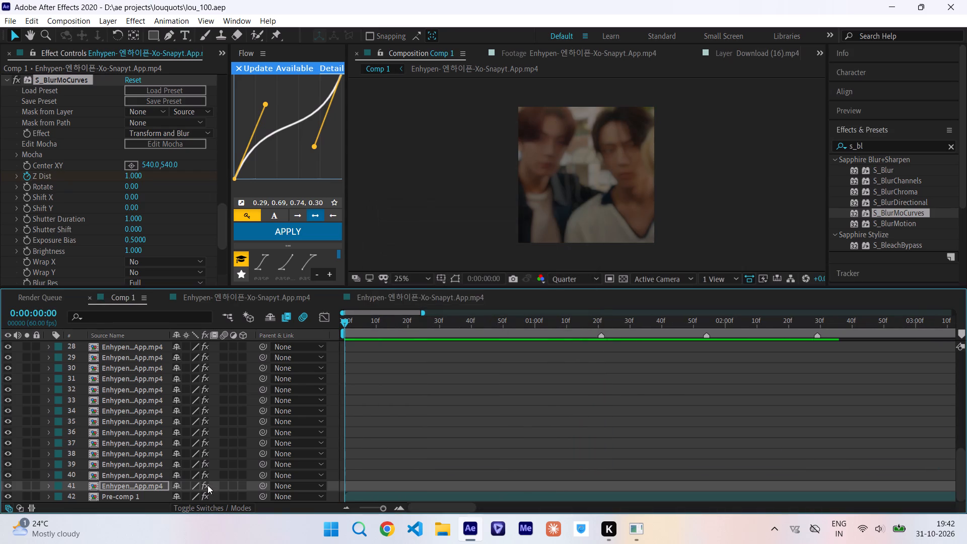
# Preview Comp 1 from 0:00:00:00, 0:00:02:04 and 0:00:03:56 to examine the zoom on layer 41.
pyautogui.press('space')
pyautogui.hscroll(-1, 665, 413)
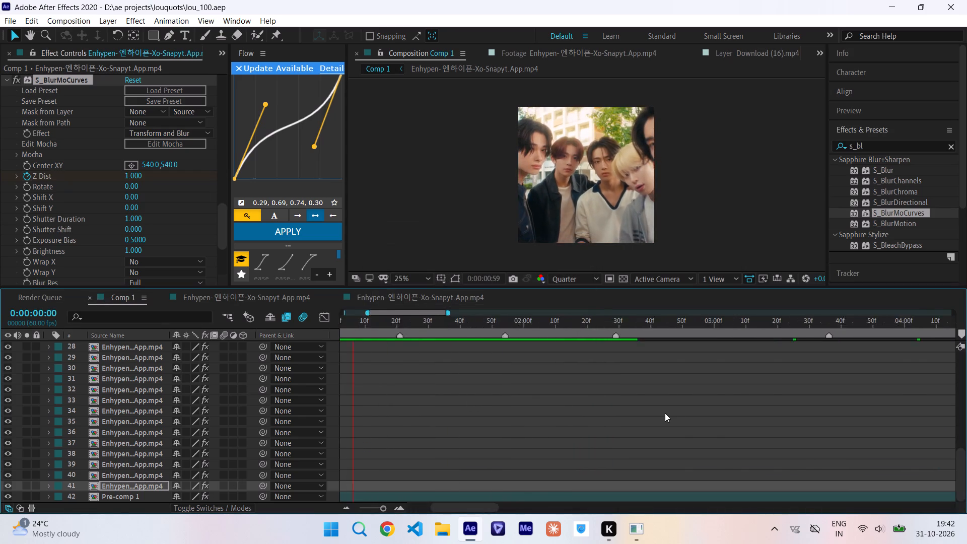
pyautogui.hscroll(-1, 665, 413)
pyautogui.hscroll(5, 665, 413)
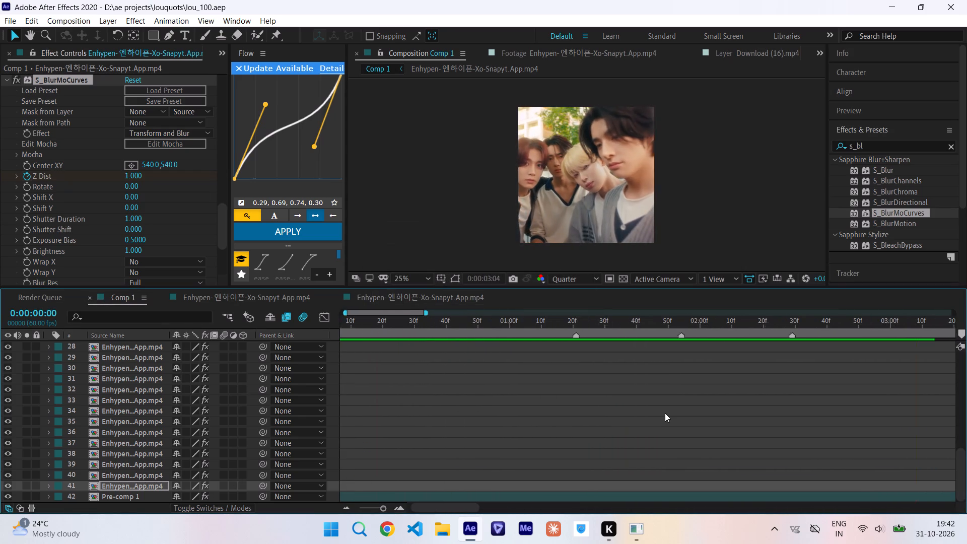
pyautogui.hscroll(3, 665, 413)
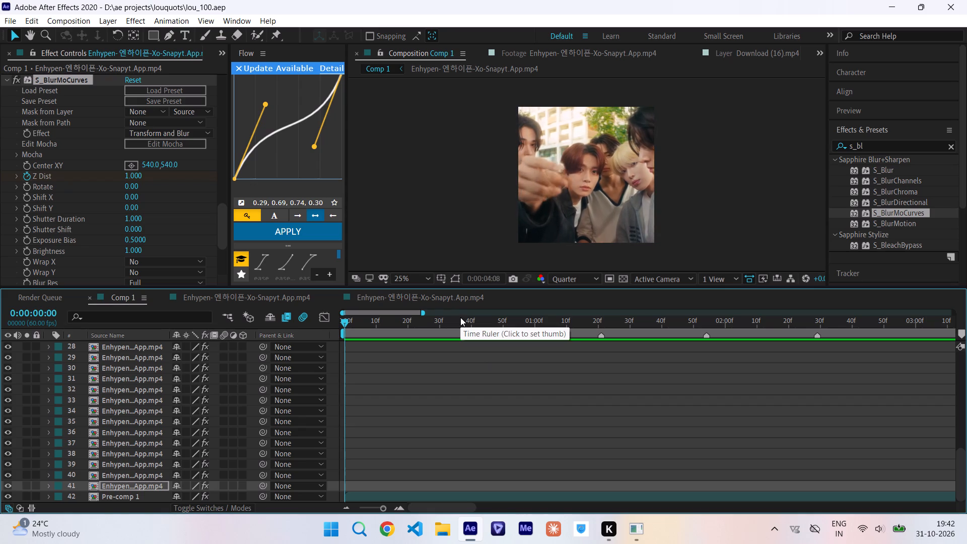
pyautogui.hscroll(-3, 460, 317)
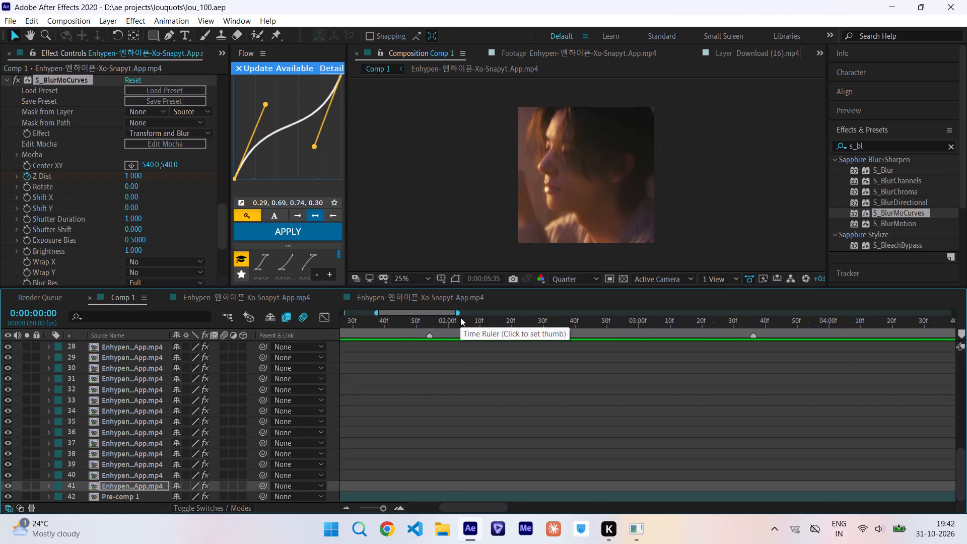
pyautogui.click(460, 317)
pyautogui.press('space')
pyautogui.hscroll(-2, 626, 356)
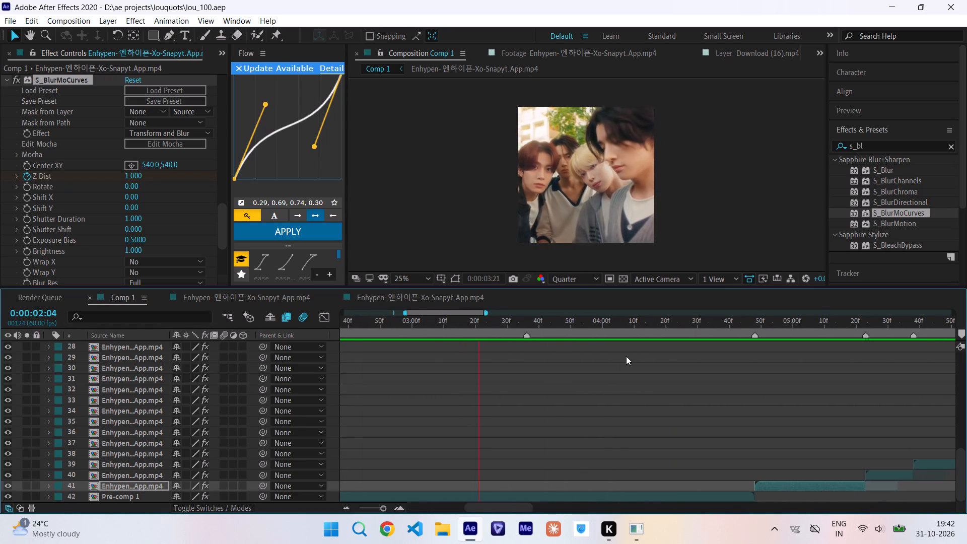
pyautogui.hscroll(-3, 626, 356)
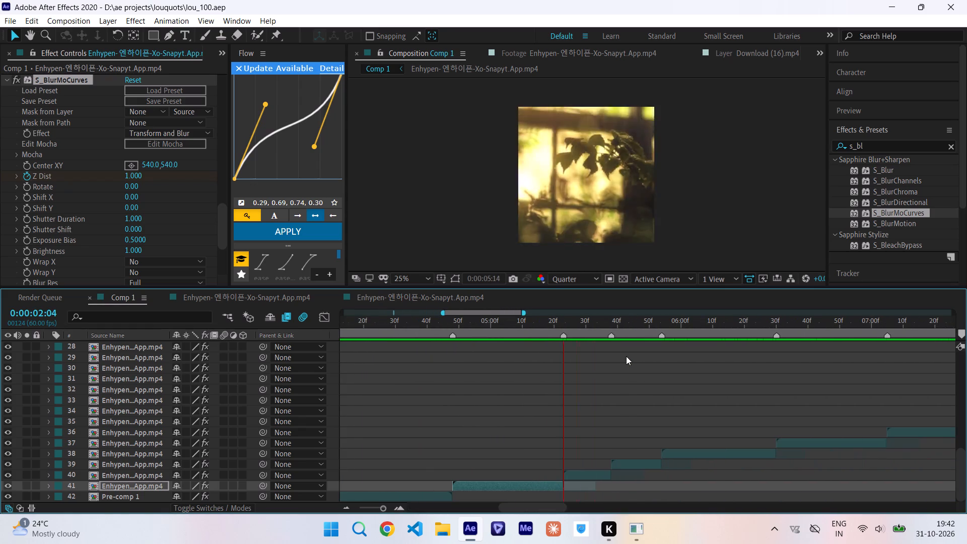
pyautogui.moveTo(422, 319); pyautogui.dragTo(528, 321)
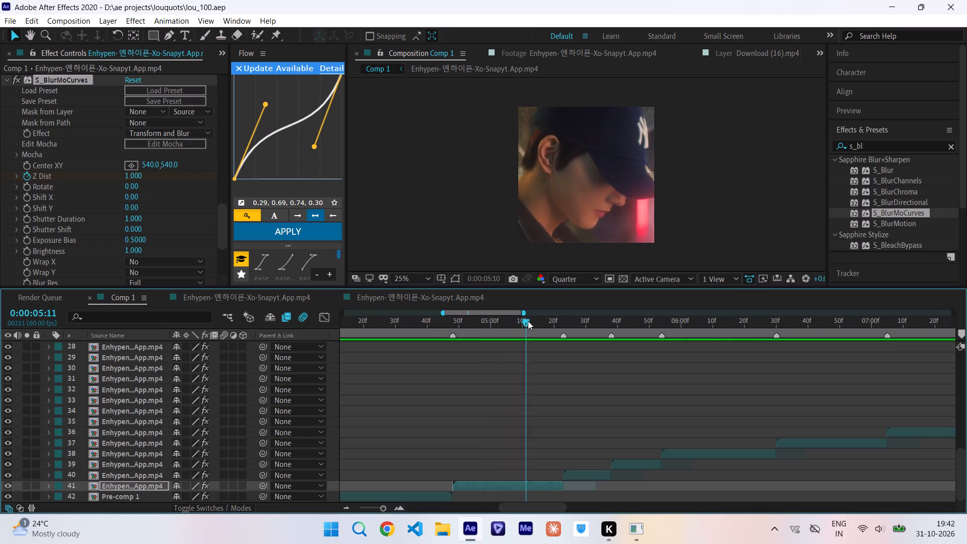
pyautogui.moveTo(528, 321); pyautogui.dragTo(327, 346)
pyautogui.press('space')
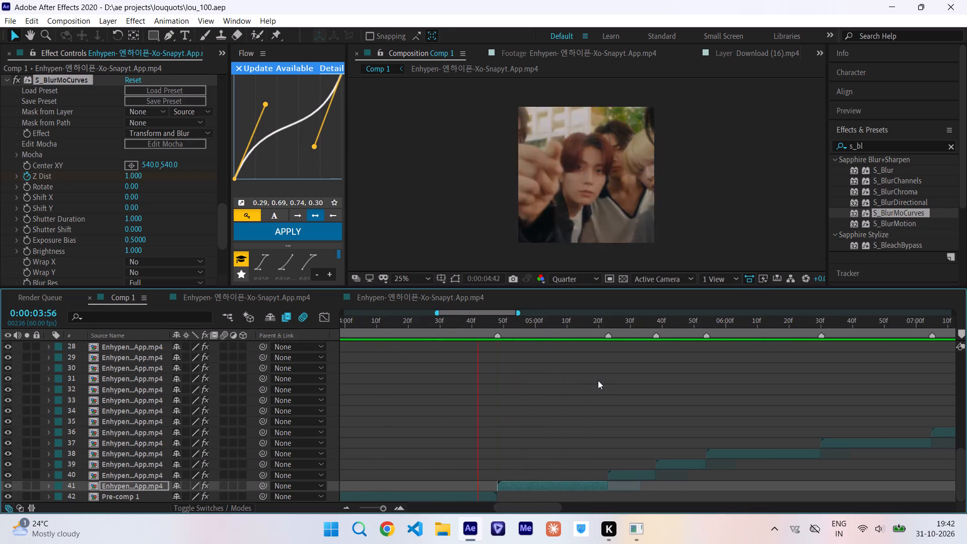
# Easy Ease layer 41's two Z Dist keyframes and apply the Flow curve 0.29, 0.69, 0.74, 0.30 to them.
pyautogui.click(555, 323)
pyautogui.press('u')
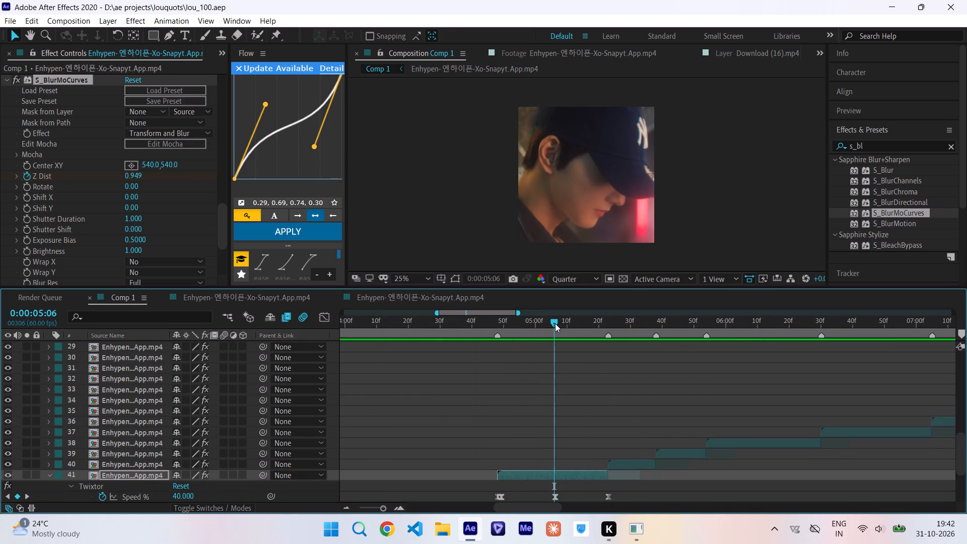
pyautogui.scroll(-6, 555, 323)
pyautogui.moveTo(487, 468); pyautogui.dragTo(625, 477)
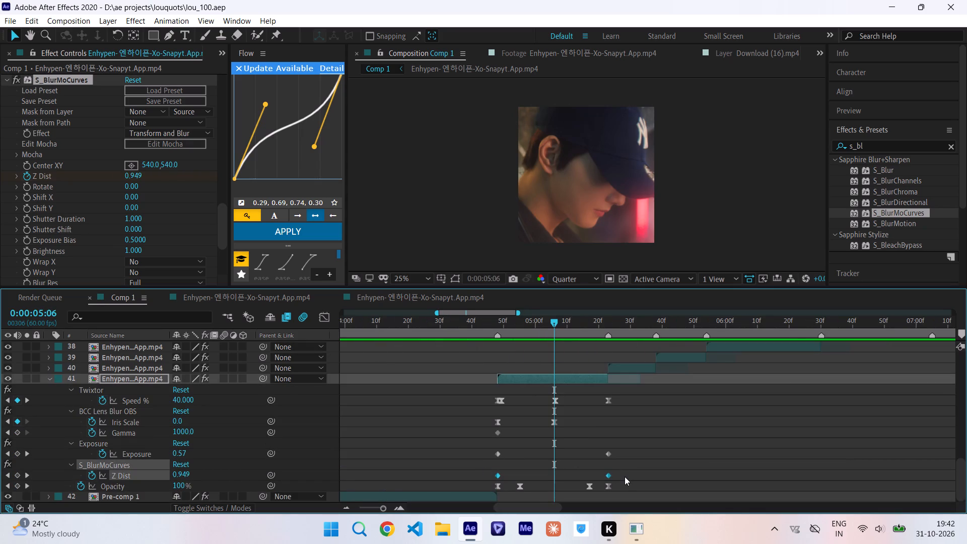
pyautogui.press('F9')
pyautogui.click(319, 235)
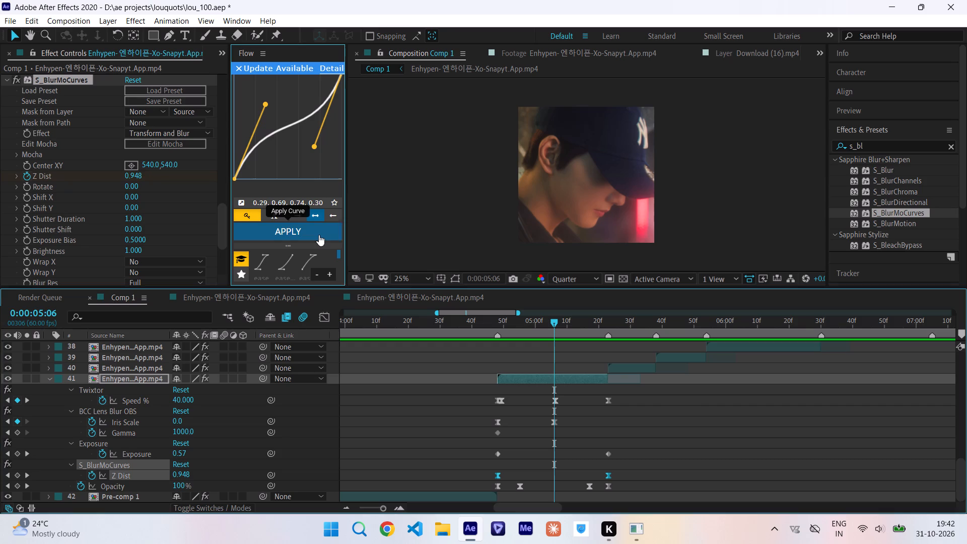
# Scrub through the eased Z Dist zoom on layer 41, return to 0:00:00:00 and save the project.
pyautogui.moveTo(483, 322); pyautogui.dragTo(484, 322)
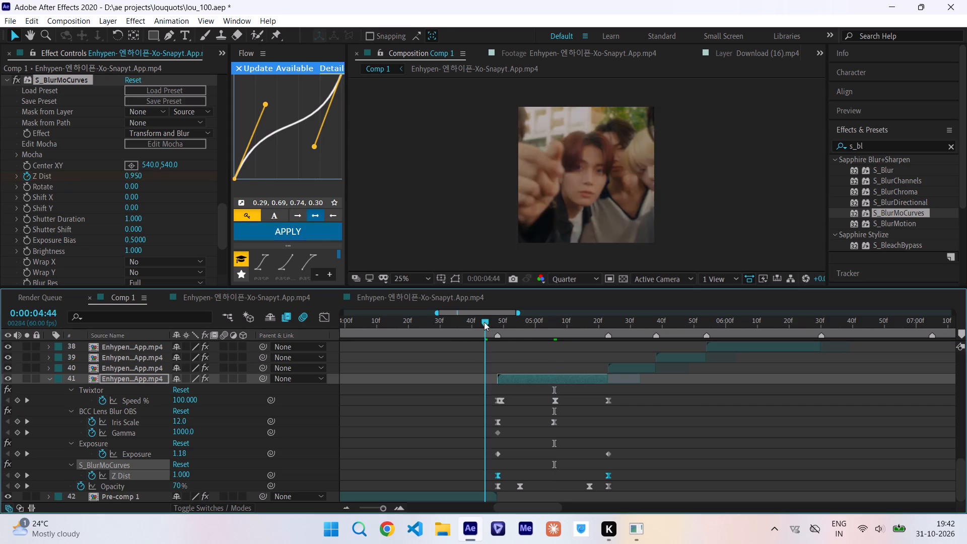
pyautogui.moveTo(484, 322); pyautogui.dragTo(538, 327)
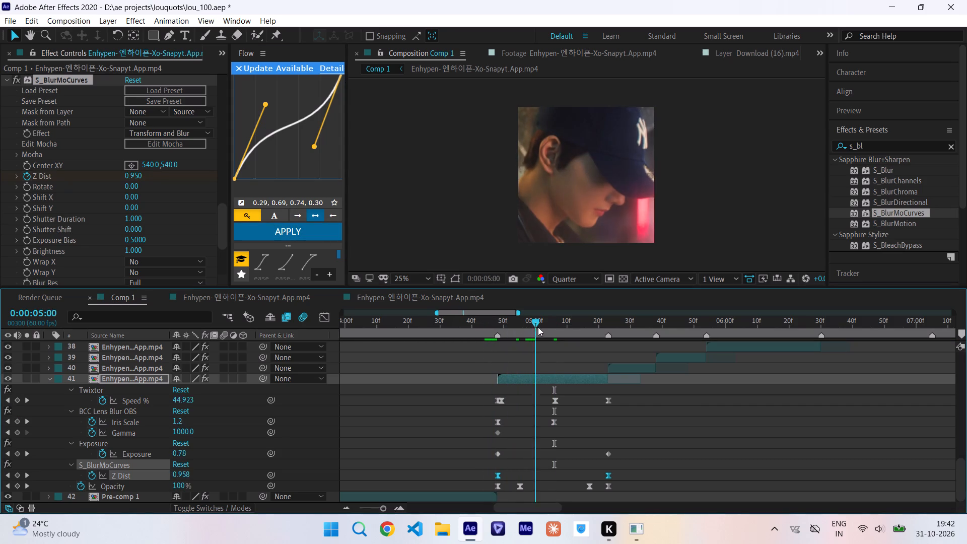
pyautogui.moveTo(538, 327); pyautogui.dragTo(488, 333)
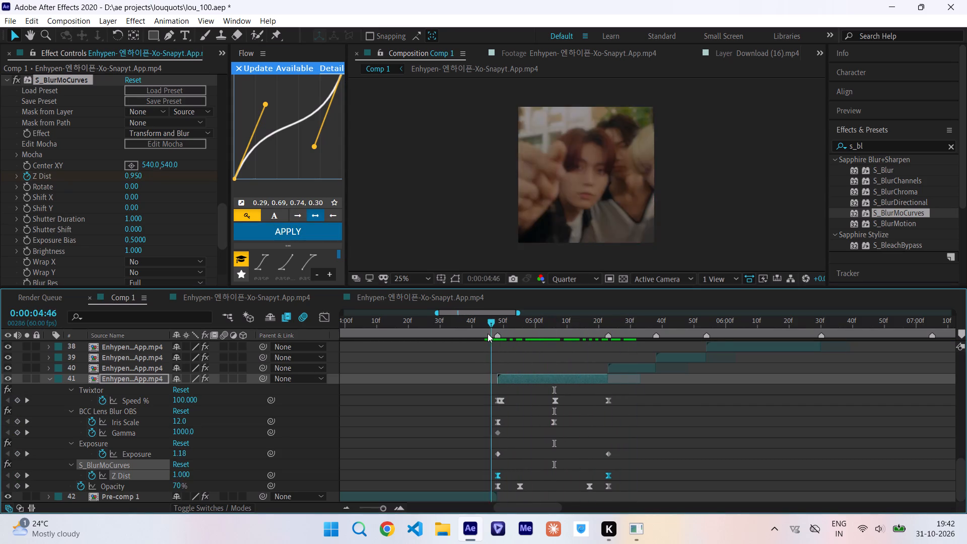
pyautogui.moveTo(488, 333); pyautogui.dragTo(580, 330)
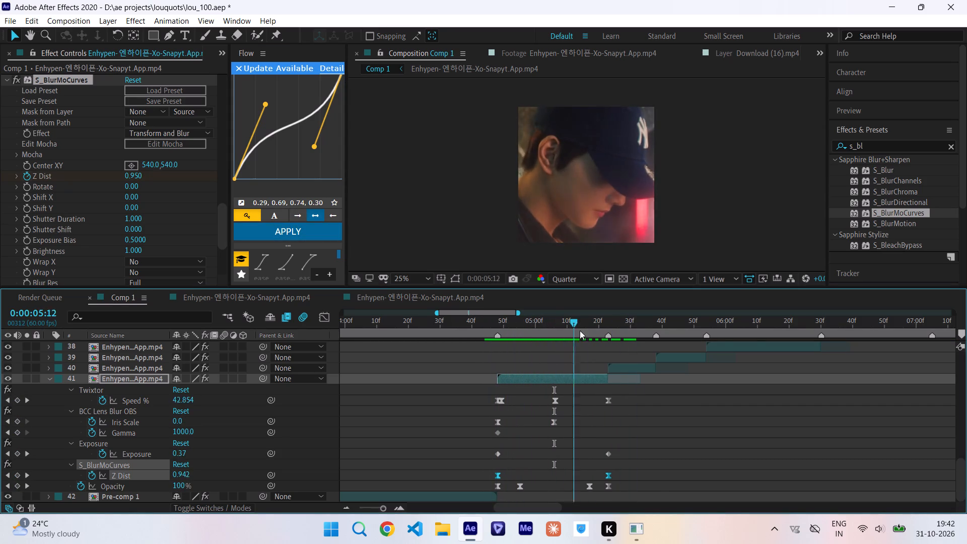
pyautogui.moveTo(580, 330); pyautogui.dragTo(0, 406)
pyautogui.press('space')
pyautogui.hotkey('ctrl', 's')
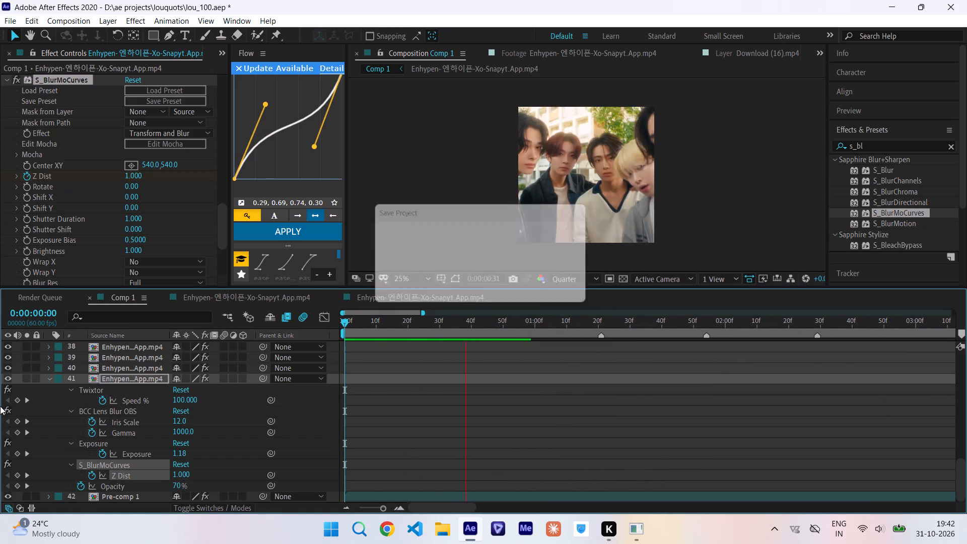
# Preview Comp 1 repeatedly from 0:00:00:00 to examine the edit through layer 41's eased zoom and the following clips.
pyautogui.press('space')
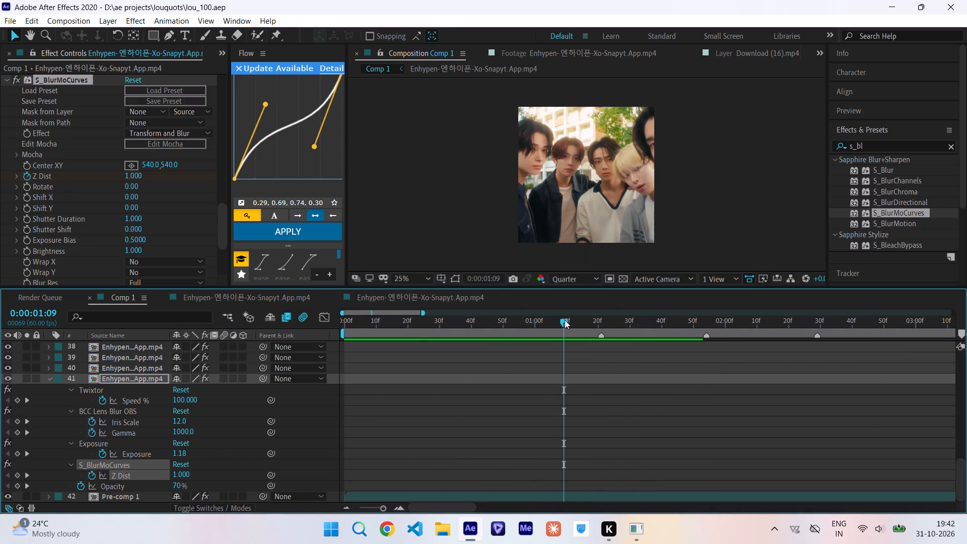
pyautogui.moveTo(565, 321); pyautogui.dragTo(213, 390)
pyautogui.press('space')
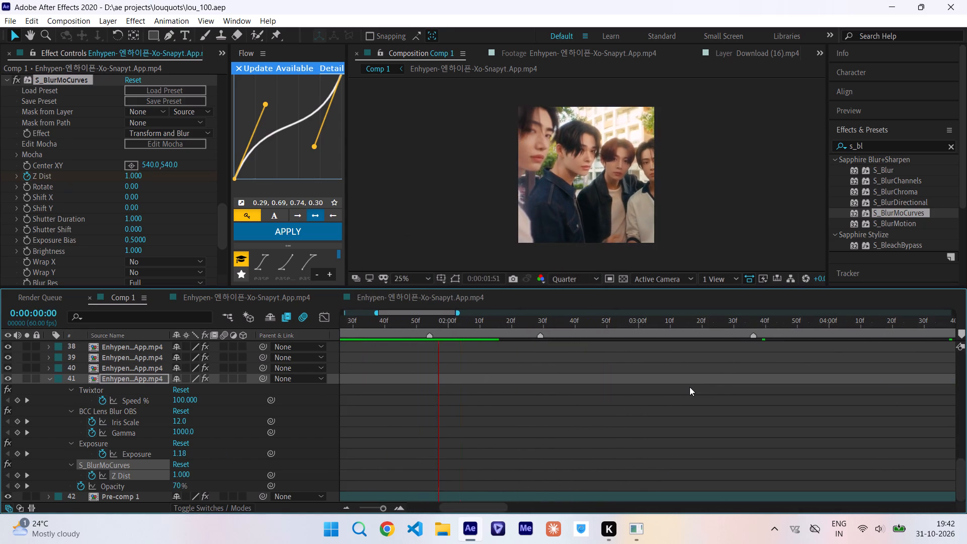
pyautogui.hscroll(2, 689, 387)
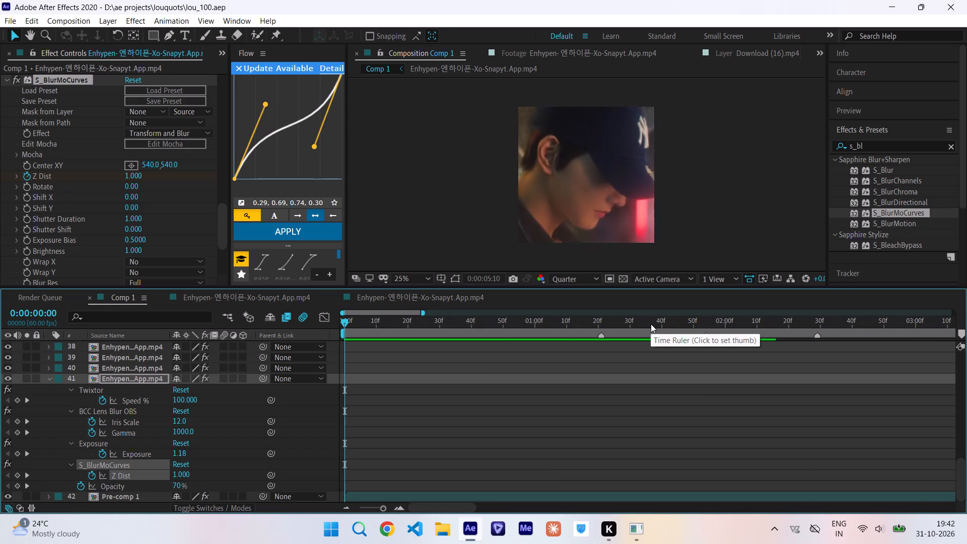
pyautogui.hscroll(-1, 651, 324)
pyautogui.moveTo(500, 325); pyautogui.dragTo(67, 389)
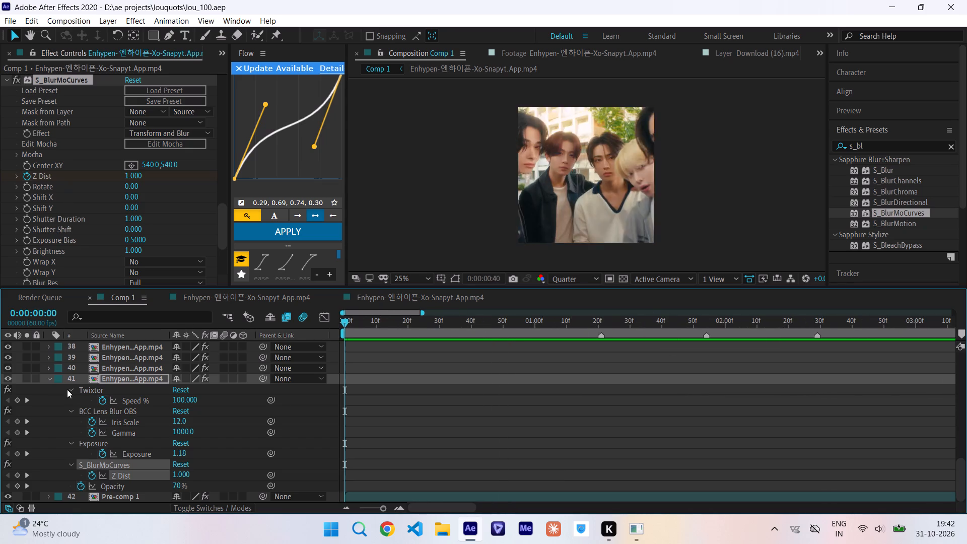
pyautogui.moveTo(67, 389); pyautogui.dragTo(51, 391)
pyautogui.press('space')
pyautogui.hscroll(-1, 539, 390)
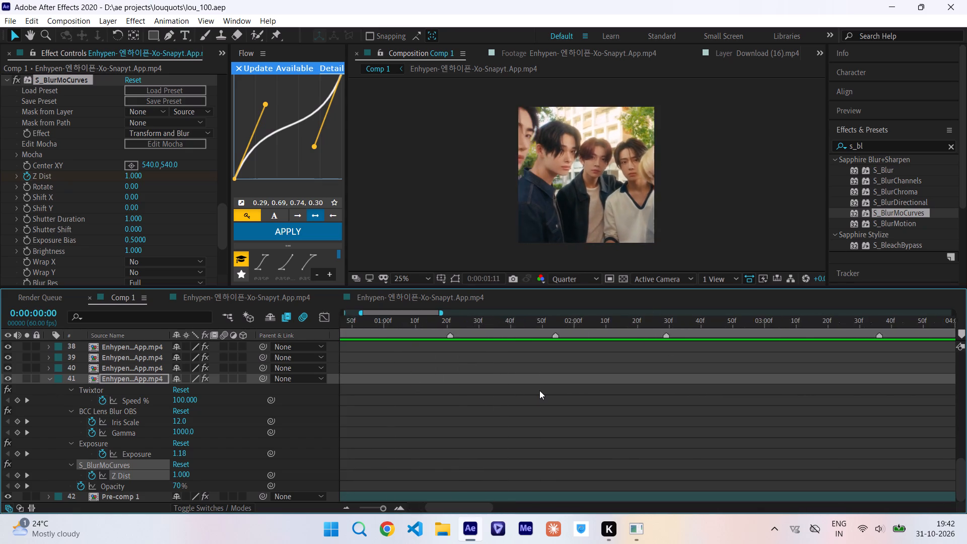
pyautogui.hscroll(-1, 539, 390)
pyautogui.hscroll(2, 539, 390)
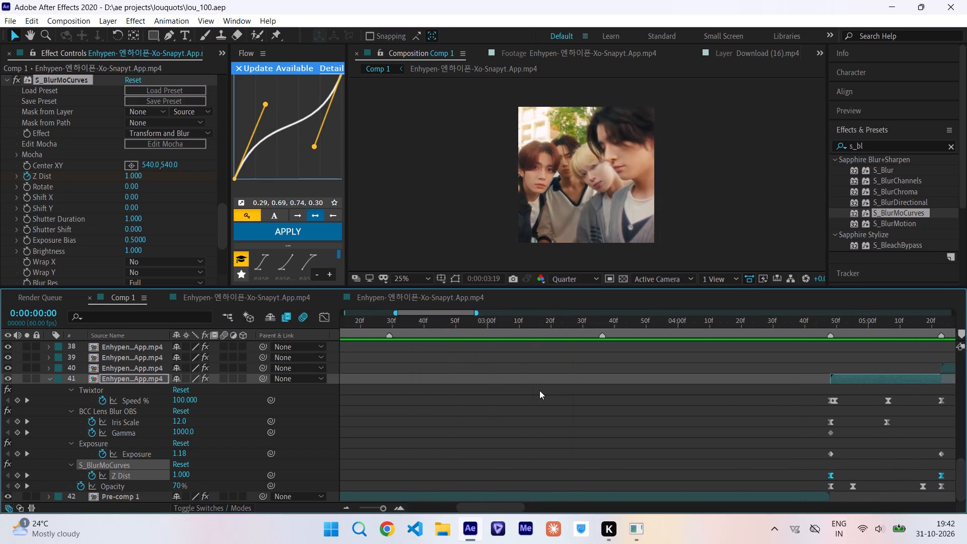
pyautogui.hscroll(1, 539, 390)
pyautogui.hscroll(20, 539, 390)
pyautogui.hscroll(10, 539, 390)
pyautogui.hscroll(-7, 539, 390)
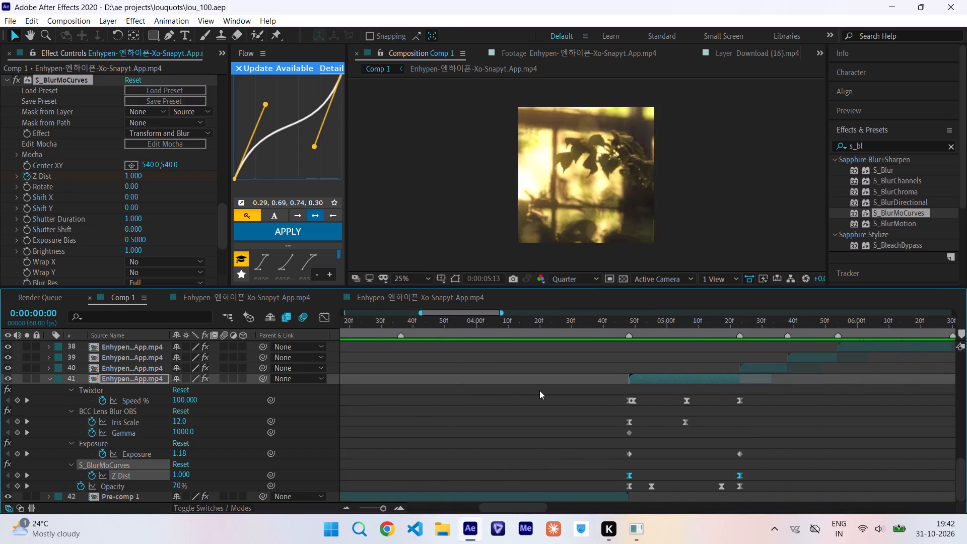
pyautogui.hscroll(-1, 539, 390)
# Scrub across layers 41 to 38 between about 0:00:04:40 and 0:00:05:42, and preview from 0:00:03:53.
pyautogui.moveTo(356, 323); pyautogui.dragTo(407, 324)
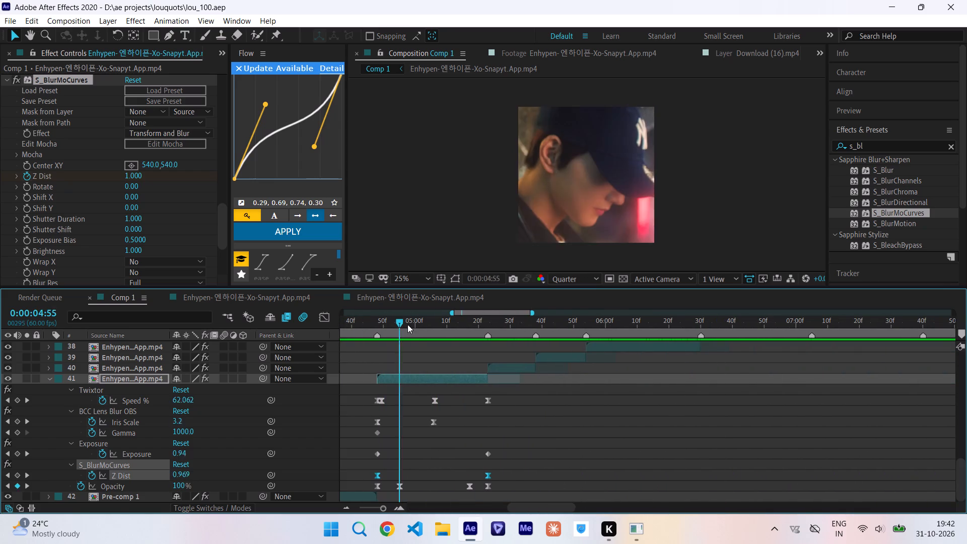
pyautogui.moveTo(407, 324); pyautogui.dragTo(551, 325)
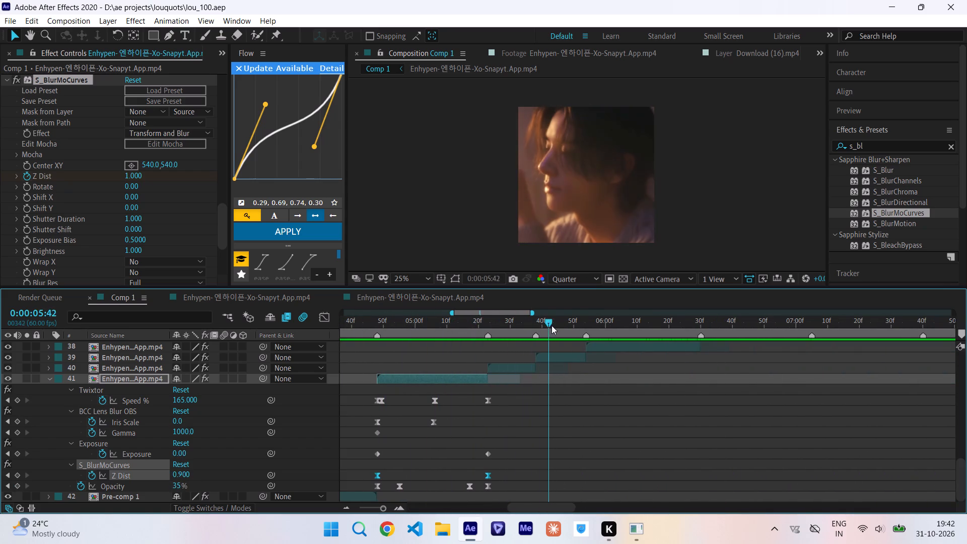
pyautogui.moveTo(551, 325); pyautogui.dragTo(280, 359)
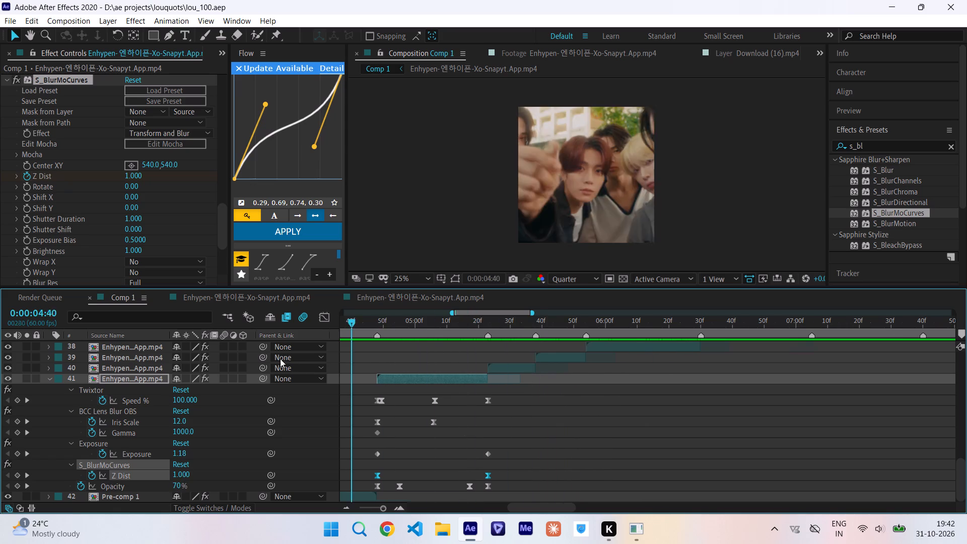
pyautogui.moveTo(280, 359); pyautogui.dragTo(279, 357)
pyautogui.press('space')
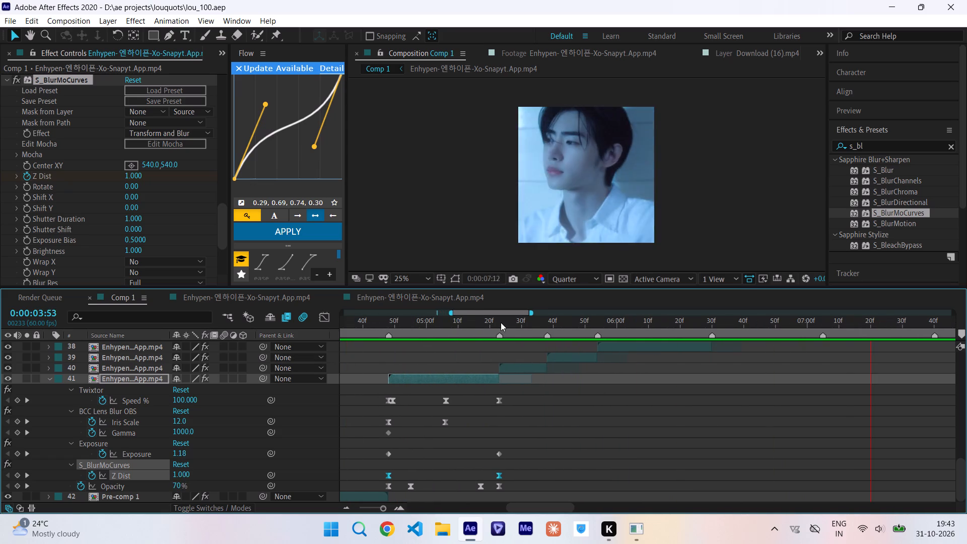
# At 0:00:05:54, where layer 38 starts, create a black 1080 x 1080 px solid directly above that clip.
pyautogui.moveTo(501, 322); pyautogui.dragTo(620, 325)
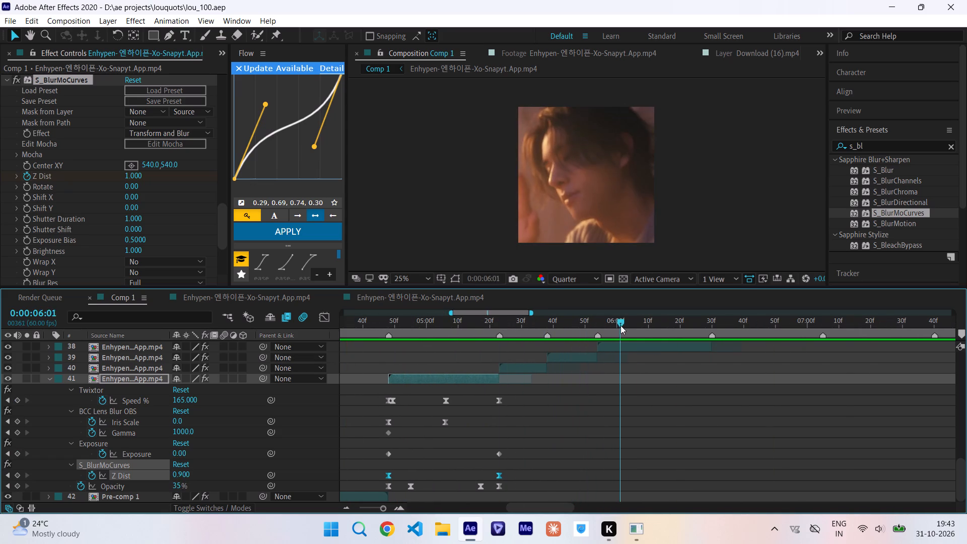
pyautogui.moveTo(620, 325); pyautogui.dragTo(598, 350)
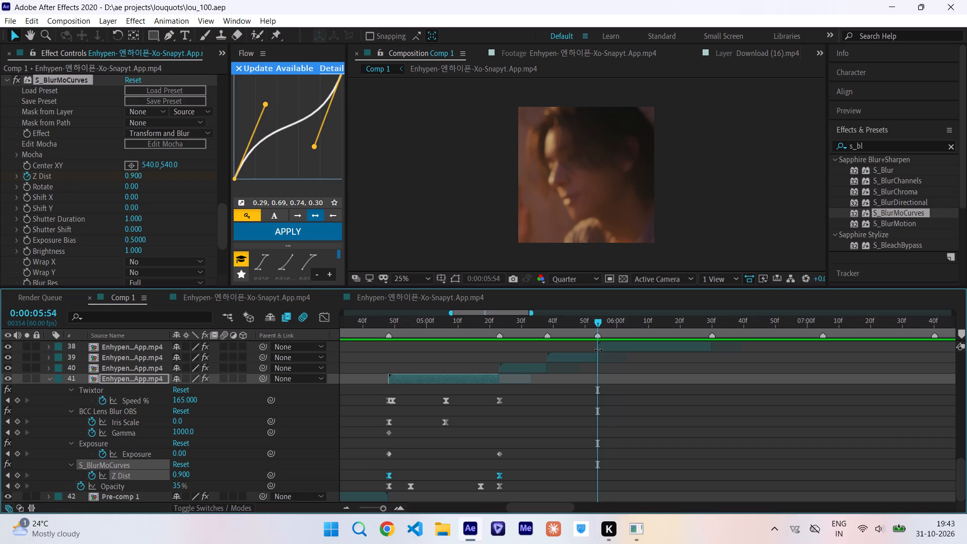
pyautogui.scroll(1, 598, 350)
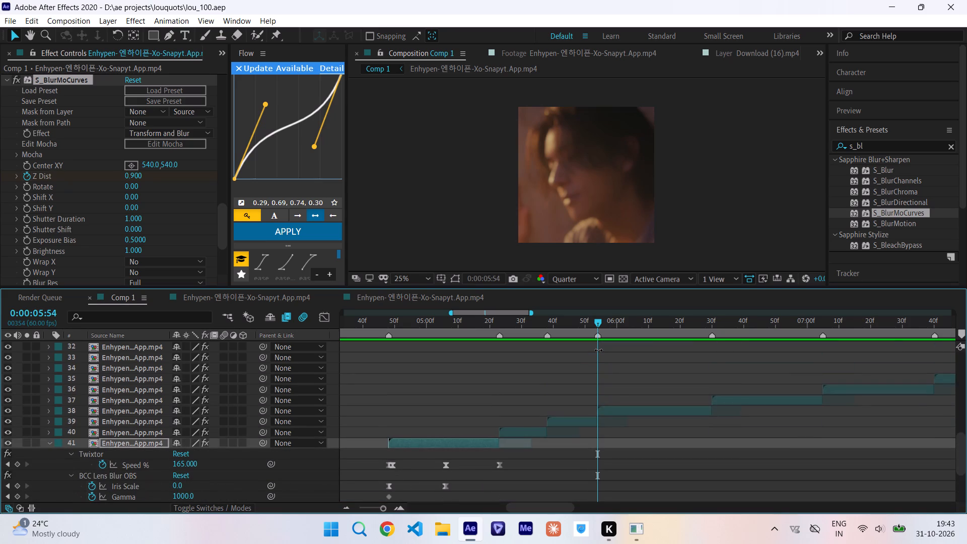
pyautogui.click(606, 409)
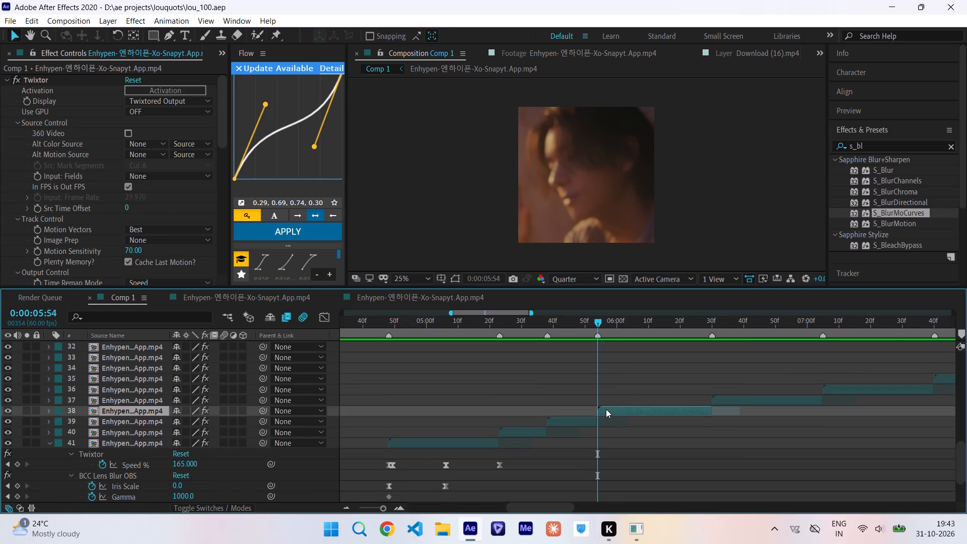
pyautogui.hotkey('ctrl', 'y')
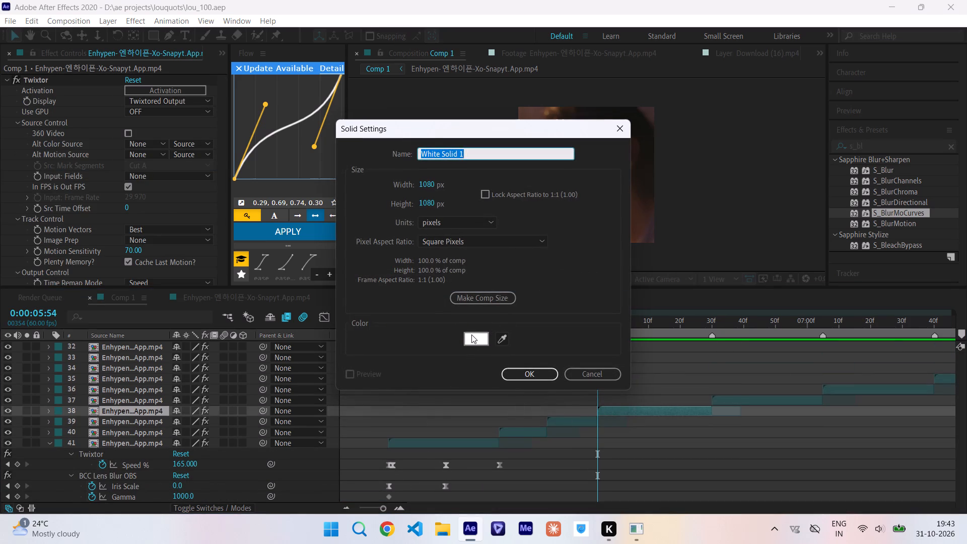
pyautogui.click(471, 334)
pyautogui.moveTo(196, 364); pyautogui.dragTo(377, 542)
pyautogui.press('Return')
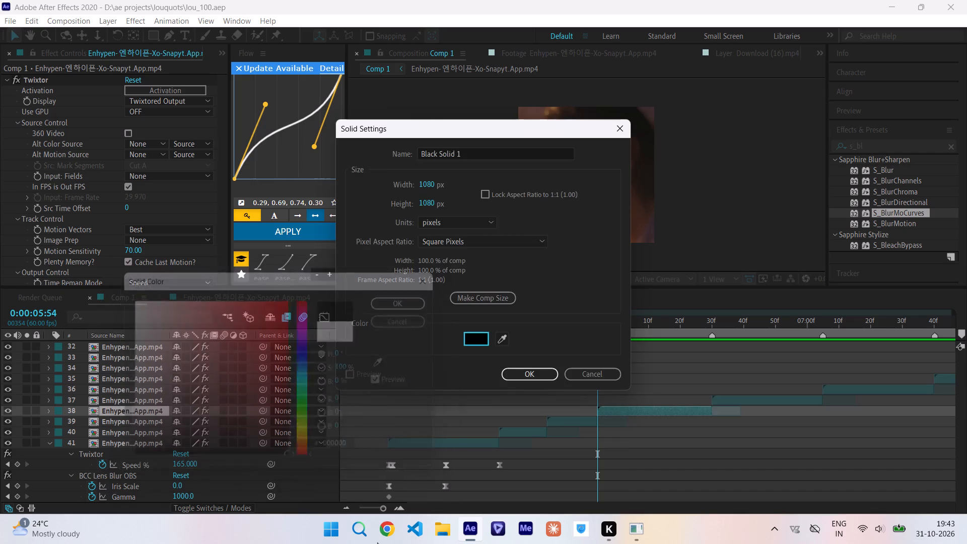
pyautogui.press('Return')
# Split the black solid at 0:00:05:54 and also two frames after and two frames before that point.
pyautogui.hotkey('ctrl', 'shift', 'd')
pyautogui.hotkey('ctrl', 'Right')
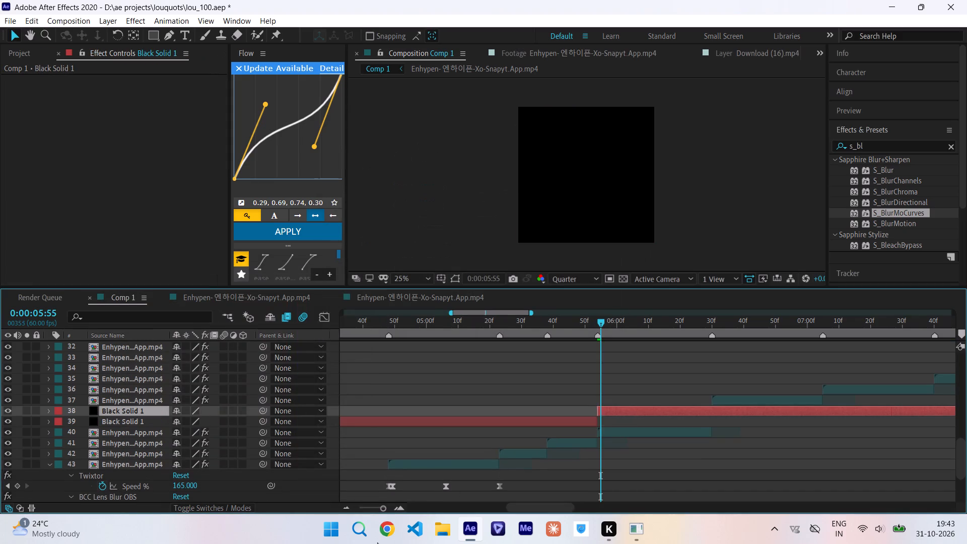
pyautogui.hotkey('ctrl', 'Right')
pyautogui.hotkey('ctrl', 'shift', 'd')
pyautogui.hotkey('ctrl', 'Left')
pyautogui.hotkey('ctrl', 'Left')
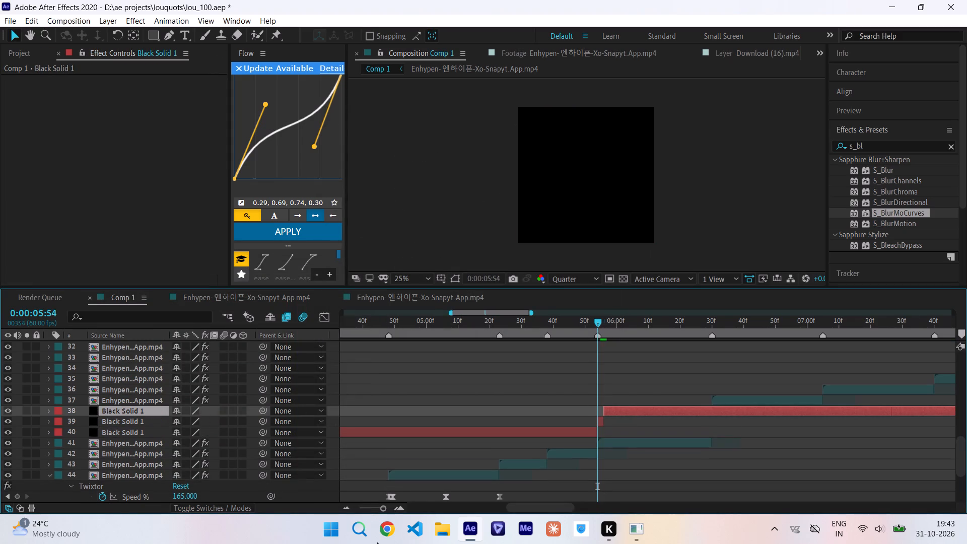
pyautogui.hotkey('ctrl', 'Left')
pyautogui.hotkey('ctrl', 'Left')
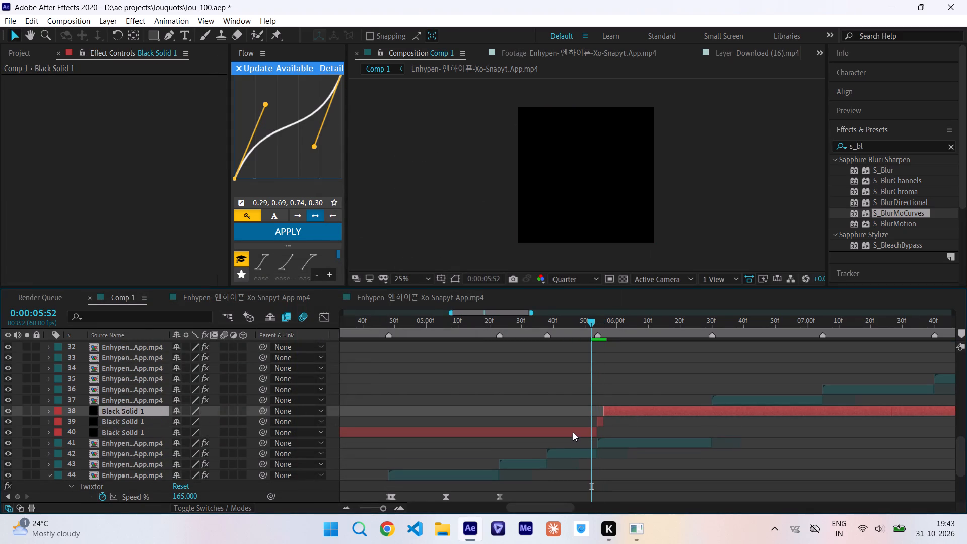
pyautogui.click(573, 432)
pyautogui.hotkey('ctrl', 'shift', 'd')
# Delete the long outer pieces of the black solid, keeping only the two short two-frame pieces around 0:00:05:54.
pyautogui.click(573, 438)
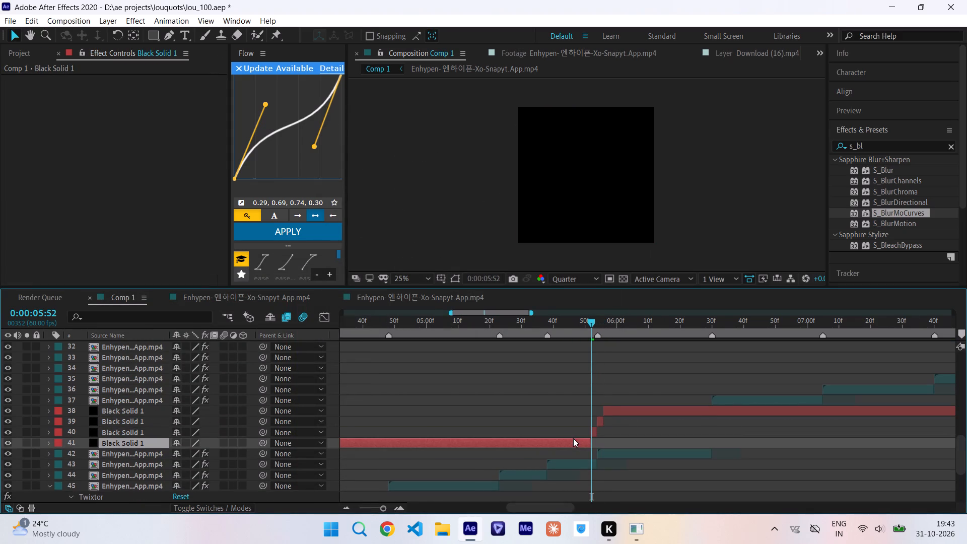
pyautogui.press('Delete')
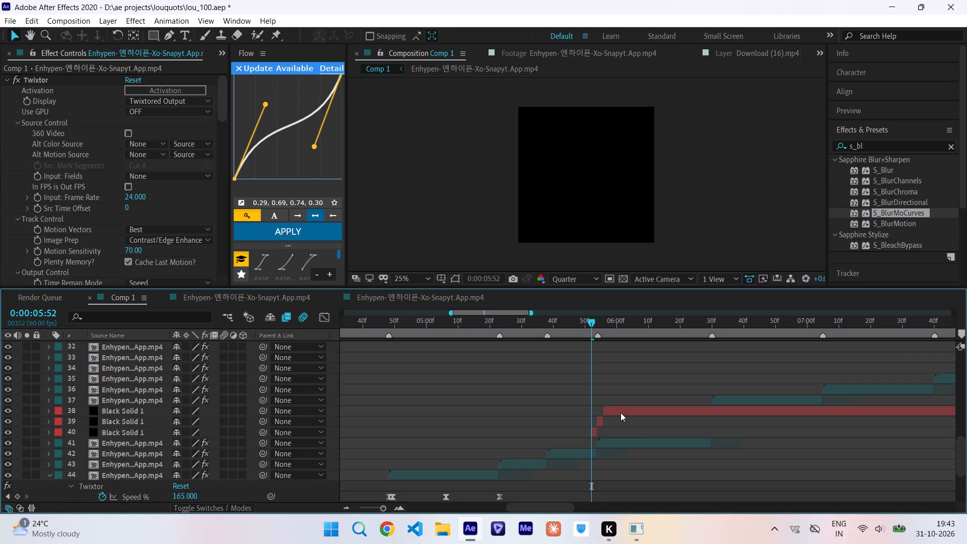
pyautogui.click(620, 413)
pyautogui.press('Delete')
# Set the earlier black solid piece's Position to 540, 0 and the later piece's Position to 540, 1080.
pyautogui.hotkey('ctrl', 'Right')
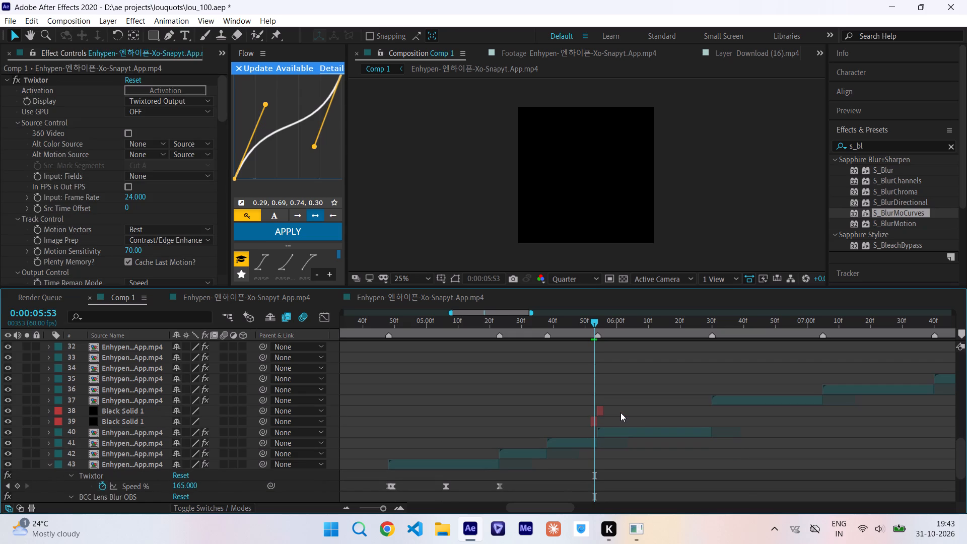
pyautogui.moveTo(82, 411); pyautogui.dragTo(101, 423)
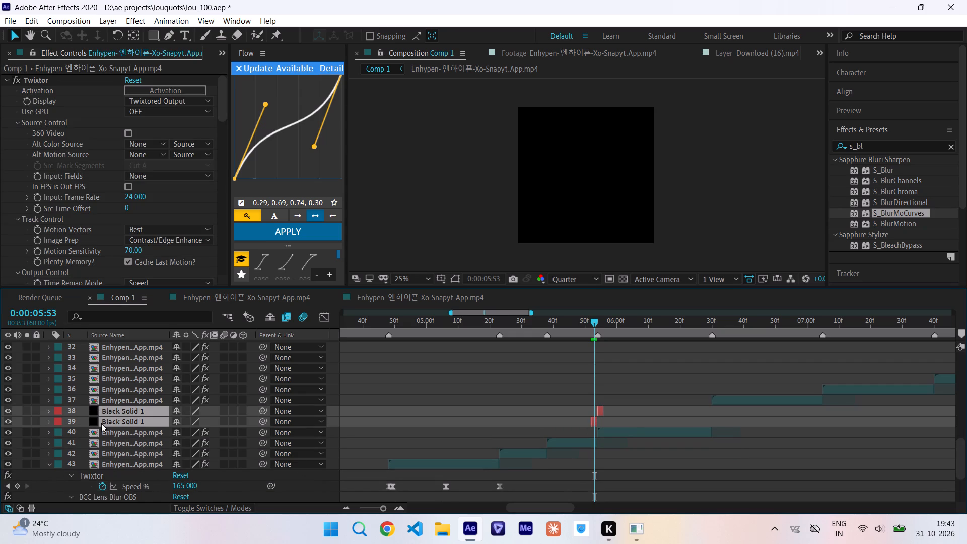
pyautogui.press('p')
pyautogui.click(131, 443)
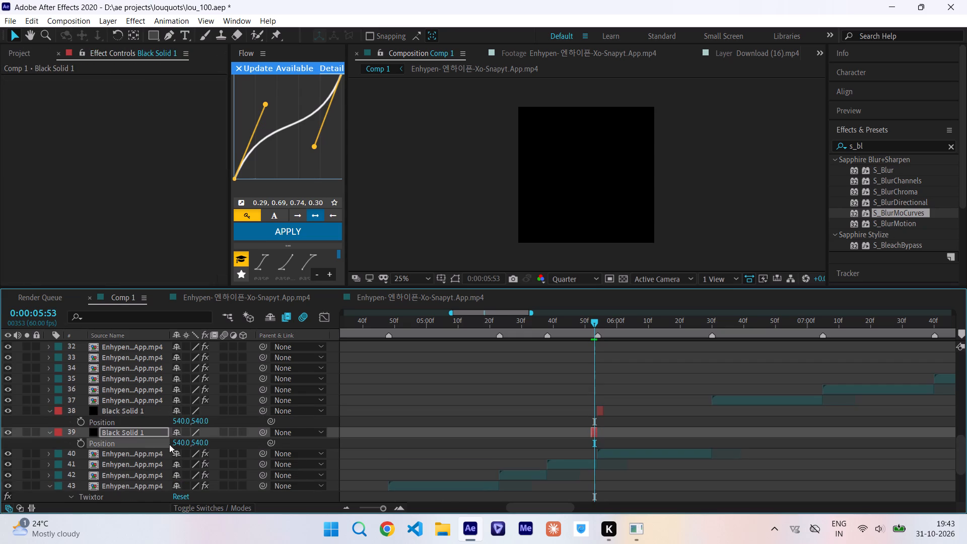
pyautogui.click(194, 442)
pyautogui.press('0')
pyautogui.press('Return')
pyautogui.click(198, 421)
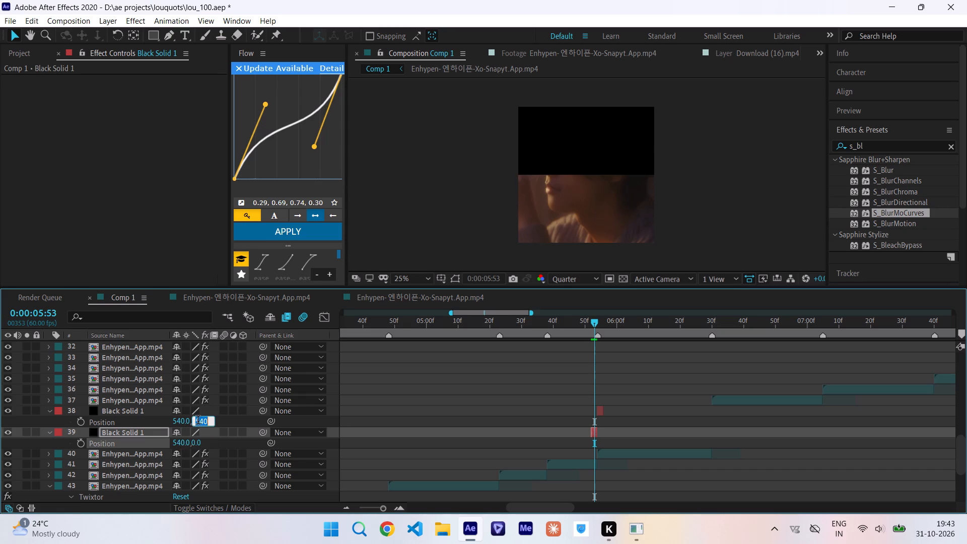
pyautogui.write('1080')
pyautogui.press('Return')
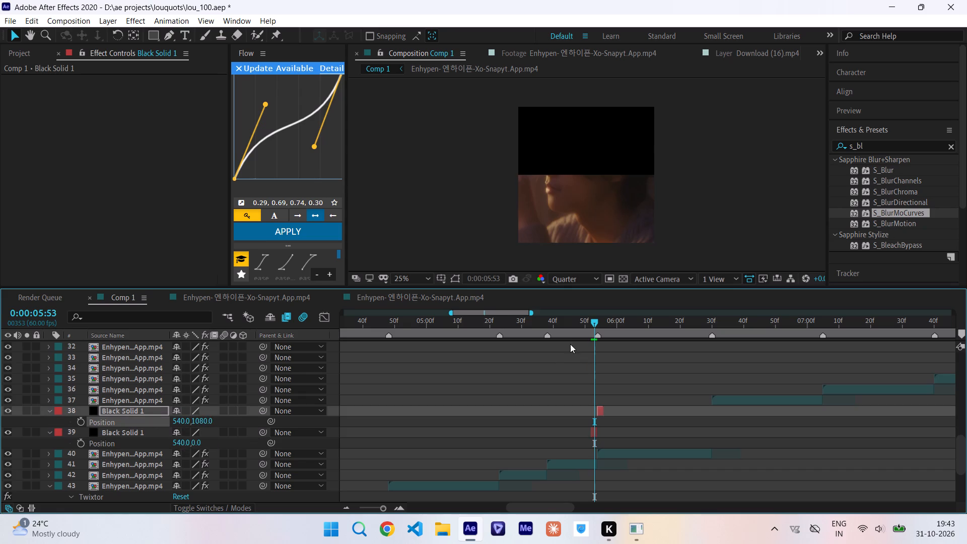
# Scrub across the two black solid flashes and preview Comp 1 from 0:00:05:12 to examine them.
pyautogui.moveTo(572, 324); pyautogui.dragTo(527, 349)
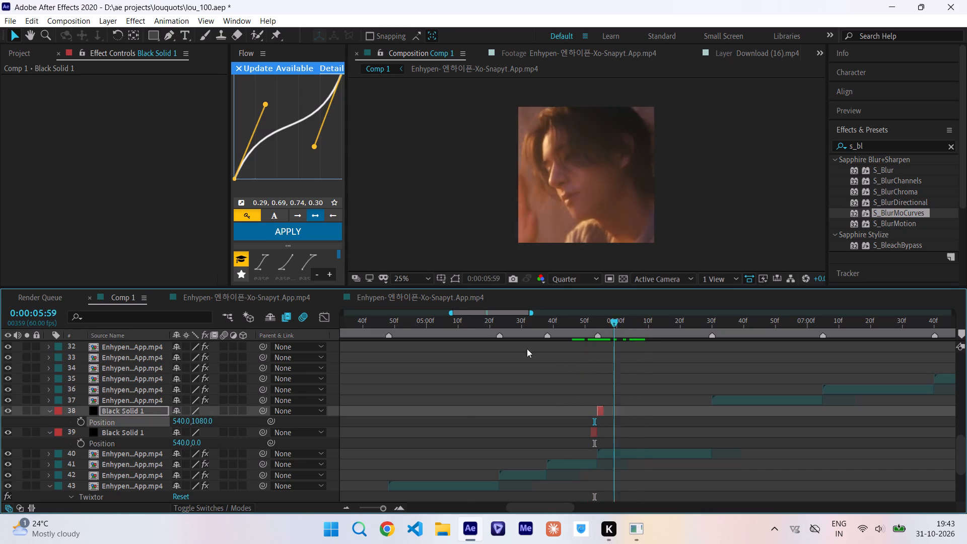
pyautogui.moveTo(527, 349); pyautogui.dragTo(460, 346)
pyautogui.press('space')
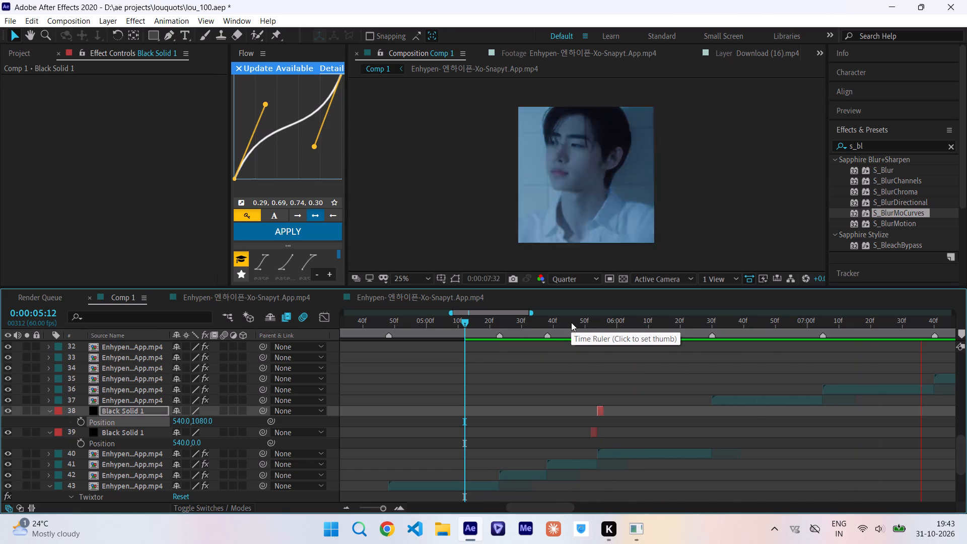
# Scrub Comp 1 through the clips from about 0:00:06:34 to 0:00:08:54, and start playback from 0:00:03:17.
pyautogui.moveTo(571, 322); pyautogui.dragTo(742, 366)
pyautogui.hscroll(-2, 742, 366)
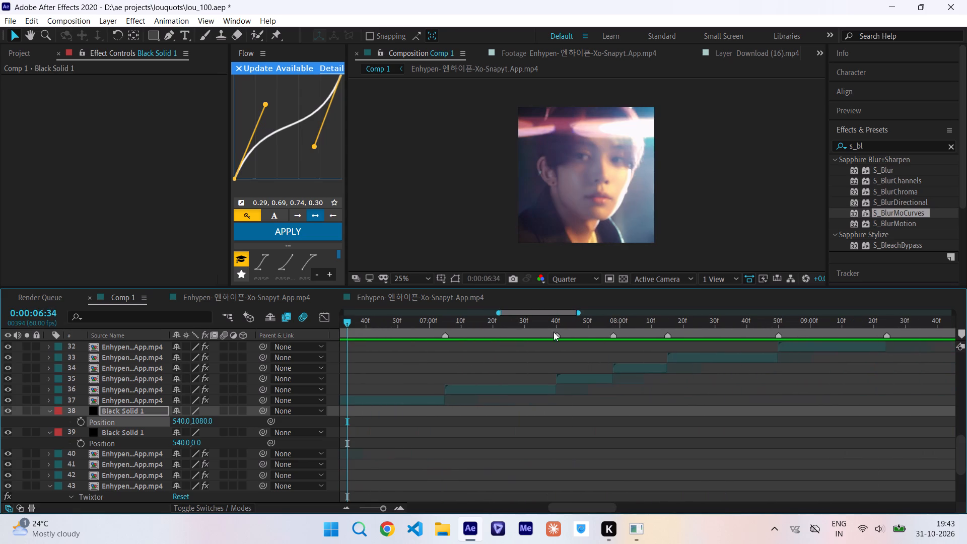
pyautogui.moveTo(523, 321); pyautogui.dragTo(620, 321)
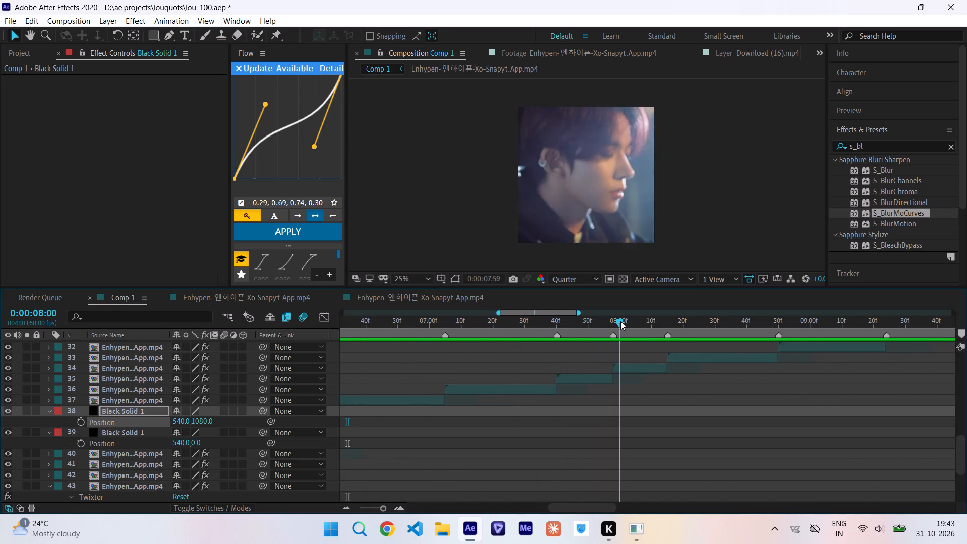
pyautogui.moveTo(620, 321); pyautogui.dragTo(796, 341)
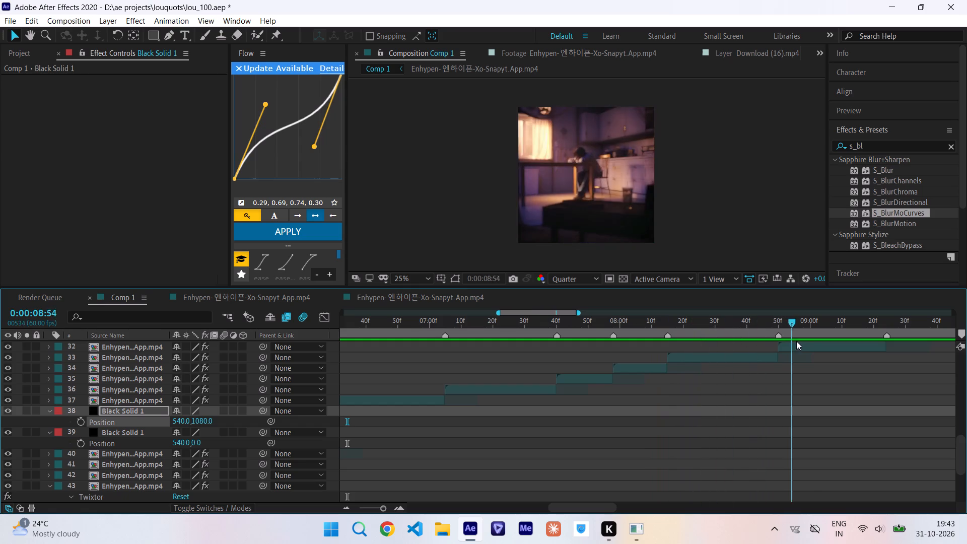
pyautogui.moveTo(796, 341); pyautogui.dragTo(254, 367)
pyautogui.press('space')
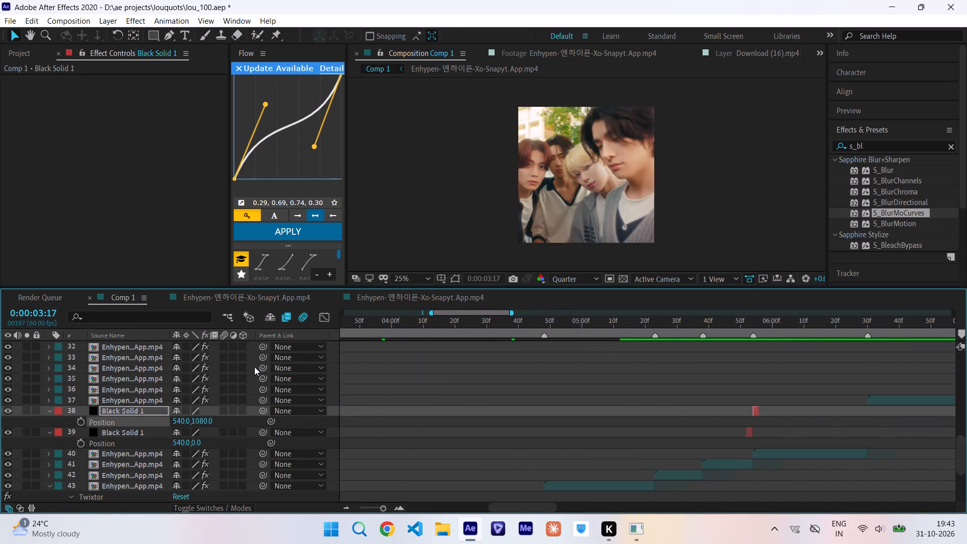
# Save the project.
pyautogui.hotkey('ctrl', 's')
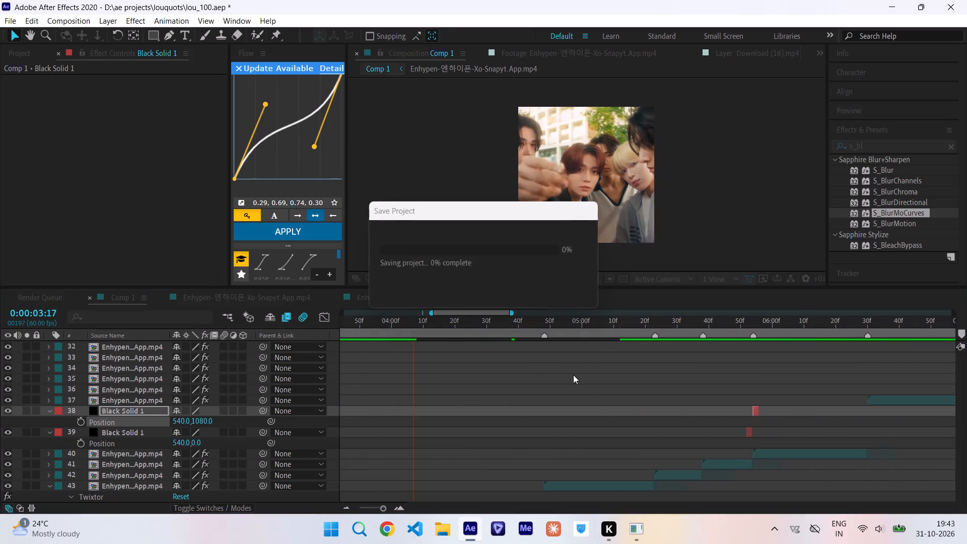
# Follow playback and scrub the cuts between about 0:00:07:39 and 0:00:08:14, replaying from 0:00:05:01, to check the clips there.
pyautogui.hscroll(-3, 573, 375)
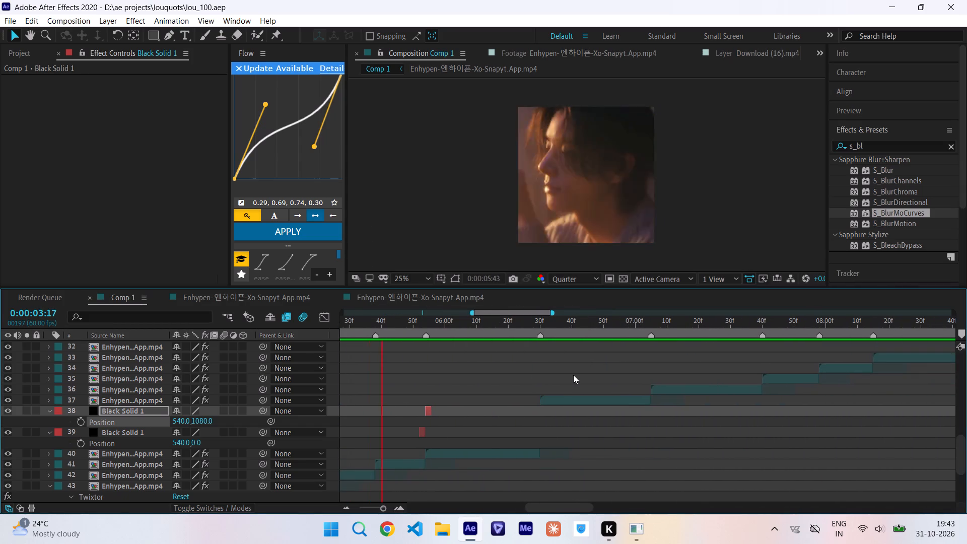
pyautogui.hscroll(-2, 573, 375)
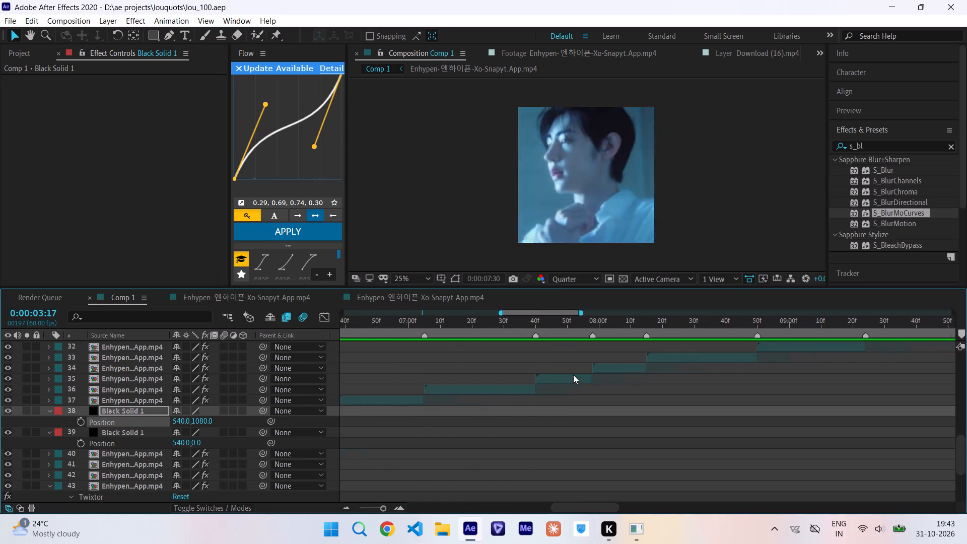
pyautogui.hscroll(-1, 573, 375)
pyautogui.moveTo(445, 323); pyautogui.dragTo(520, 336)
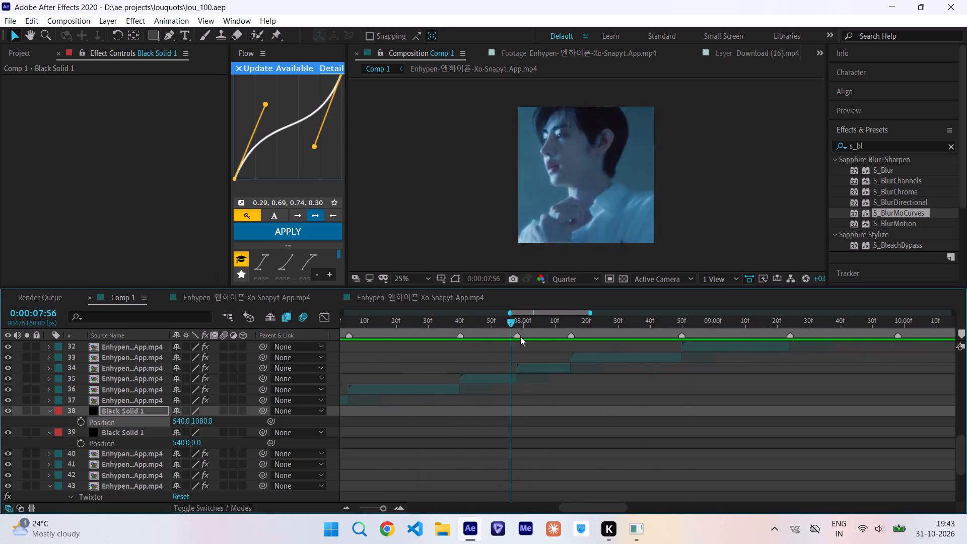
pyautogui.moveTo(520, 336); pyautogui.dragTo(530, 338)
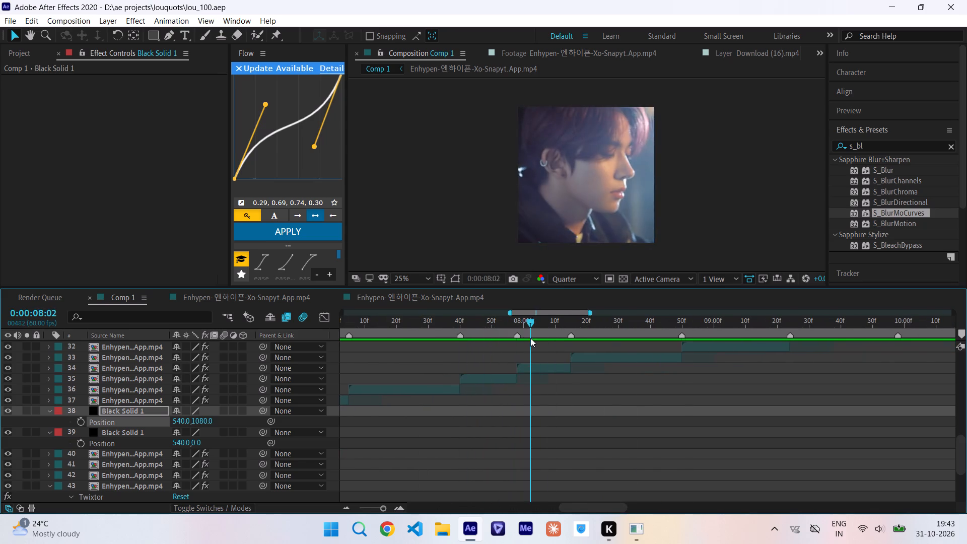
pyautogui.moveTo(530, 338); pyautogui.dragTo(458, 330)
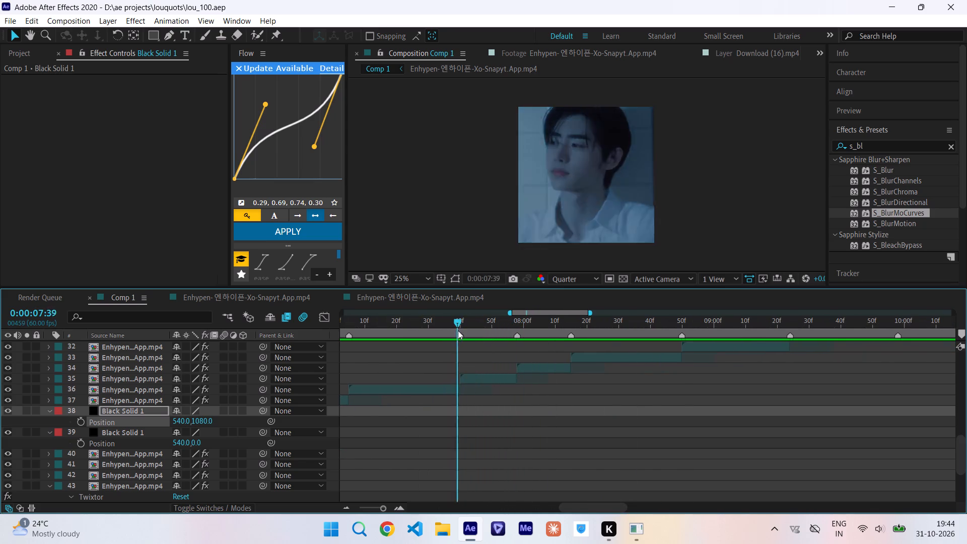
pyautogui.moveTo(458, 330); pyautogui.dragTo(570, 333)
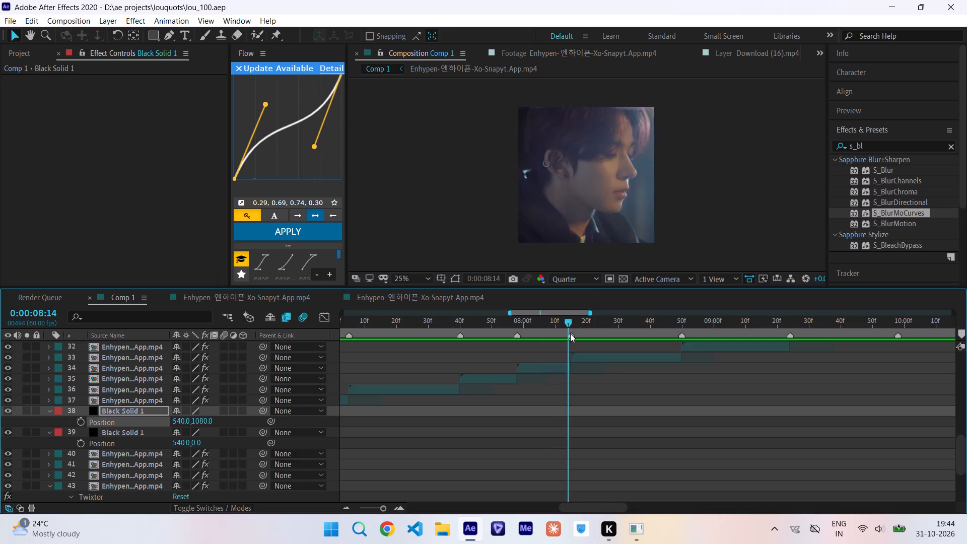
pyautogui.moveTo(570, 333); pyautogui.dragTo(227, 362)
pyautogui.press('space')
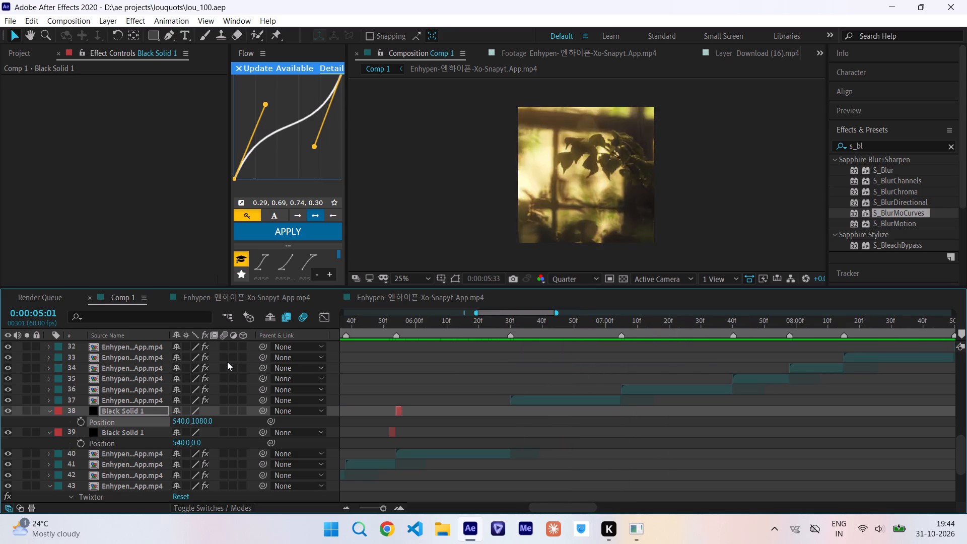
pyautogui.hscroll(-2, 507, 396)
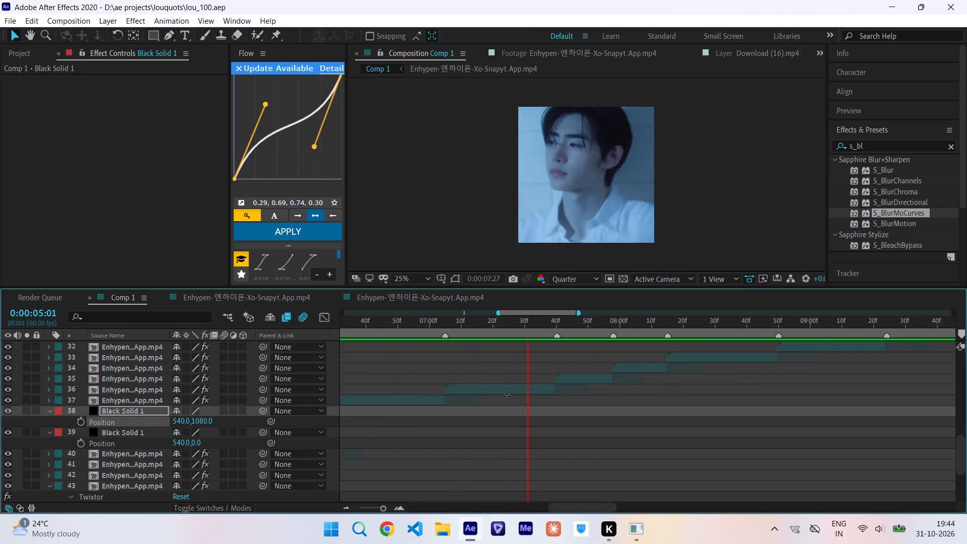
pyautogui.moveTo(567, 323); pyautogui.dragTo(579, 324)
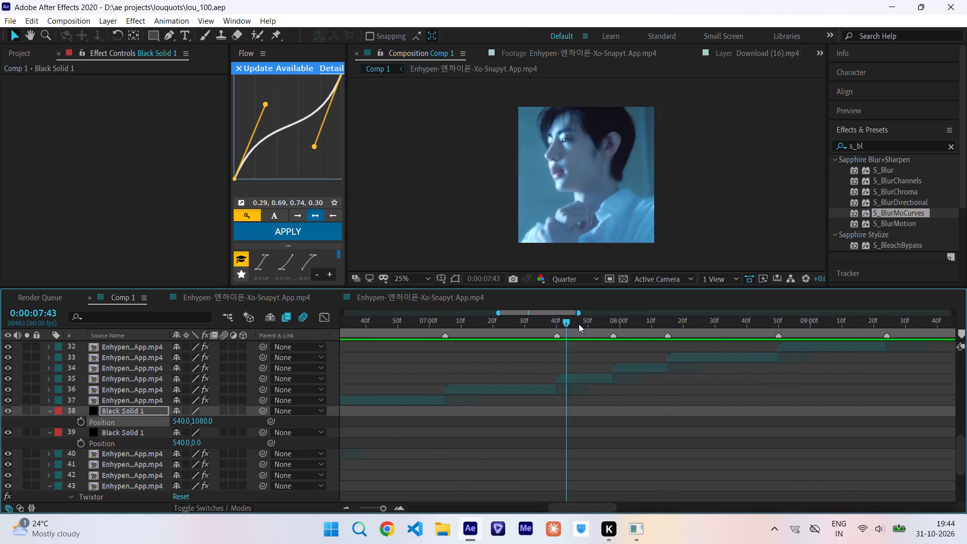
pyautogui.moveTo(579, 324); pyautogui.dragTo(585, 327)
# Open the precomp of the clip that starts at 0:00:07:40 and play it from its first frame.
pyautogui.doubleClick(584, 380)
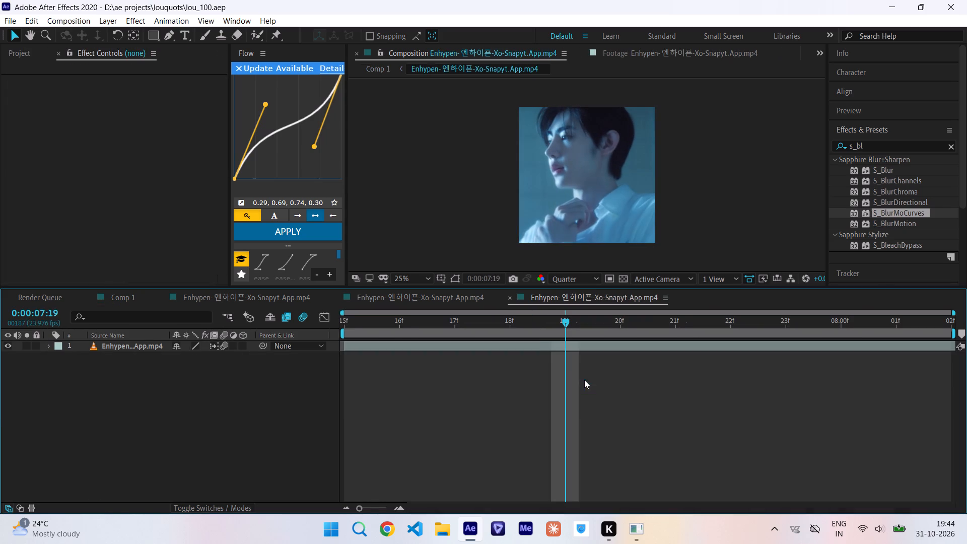
pyautogui.moveTo(527, 329); pyautogui.dragTo(201, 340)
pyautogui.press('space')
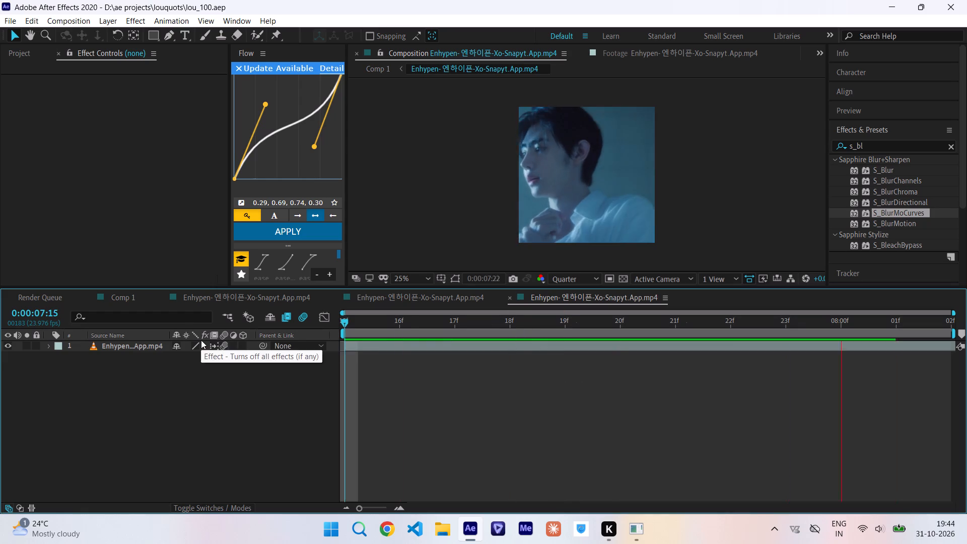
pyautogui.moveTo(445, 327); pyautogui.dragTo(324, 337)
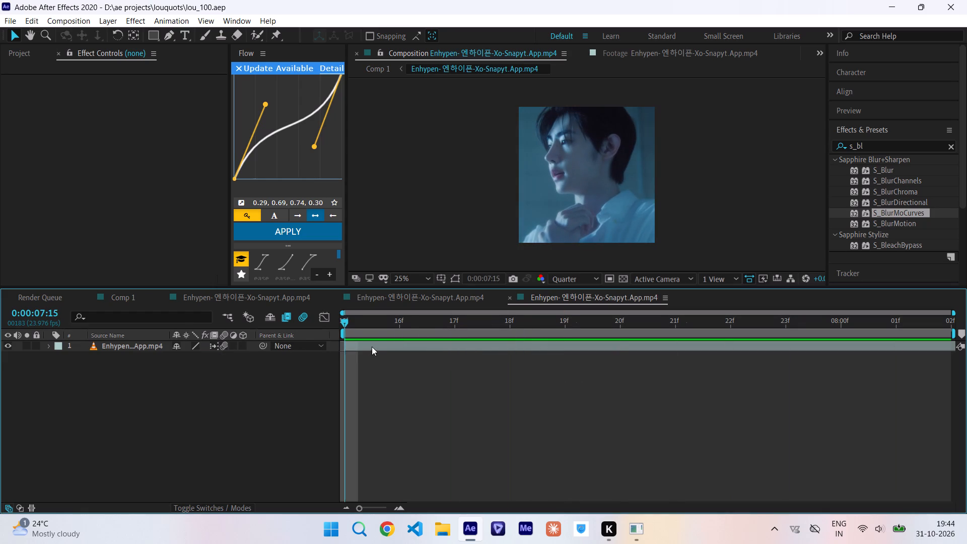
# Open the precomp's footage layer and set its In point to 0:00:55:12, 0:00:55:20 and finally 0:00:56:00, checking frames in between.
pyautogui.doubleClick(373, 350)
pyautogui.click(448, 250)
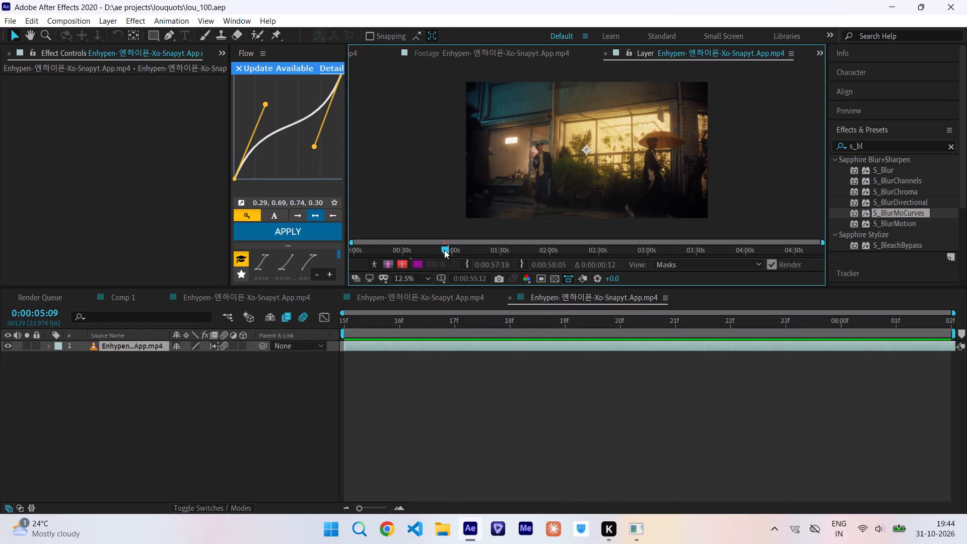
pyautogui.click(468, 261)
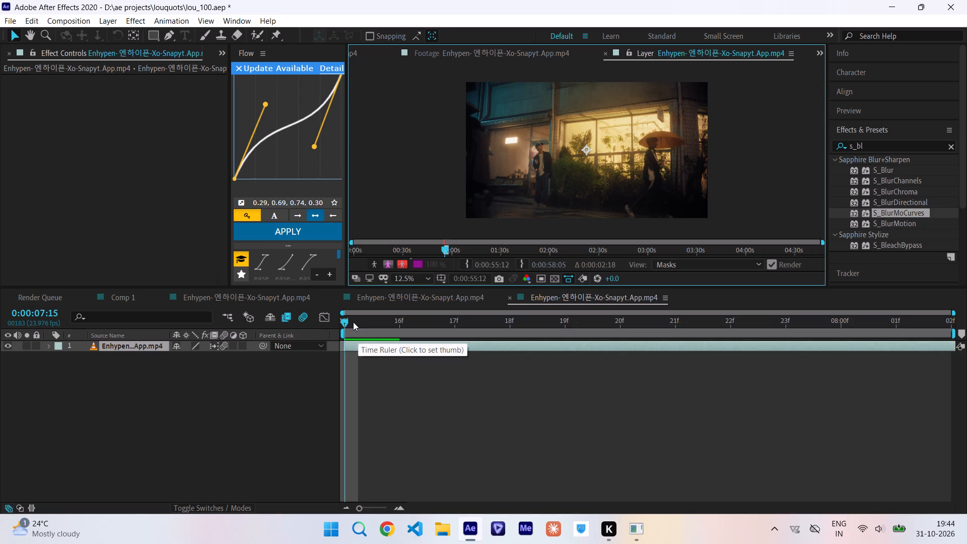
pyautogui.moveTo(353, 322); pyautogui.dragTo(784, 349)
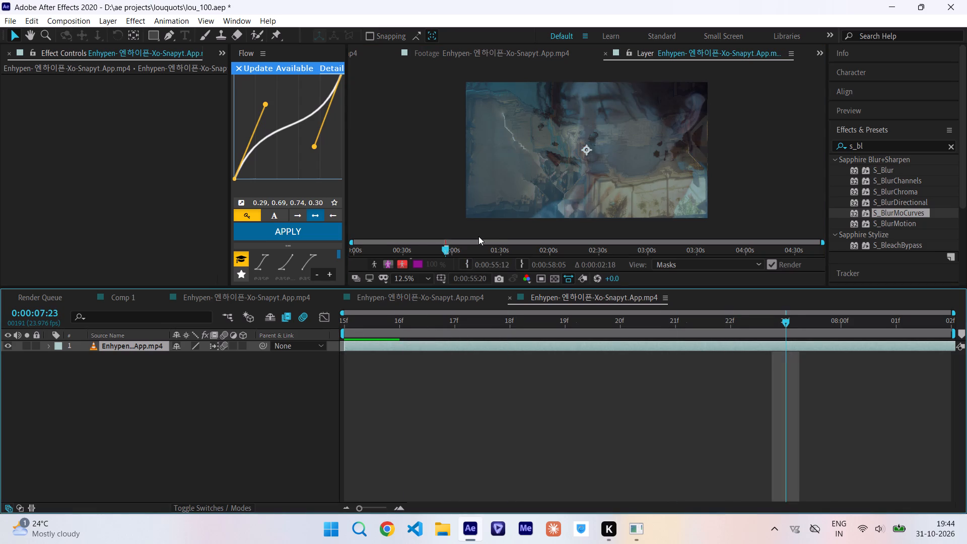
pyautogui.click(467, 264)
pyautogui.moveTo(362, 326); pyautogui.dragTo(386, 326)
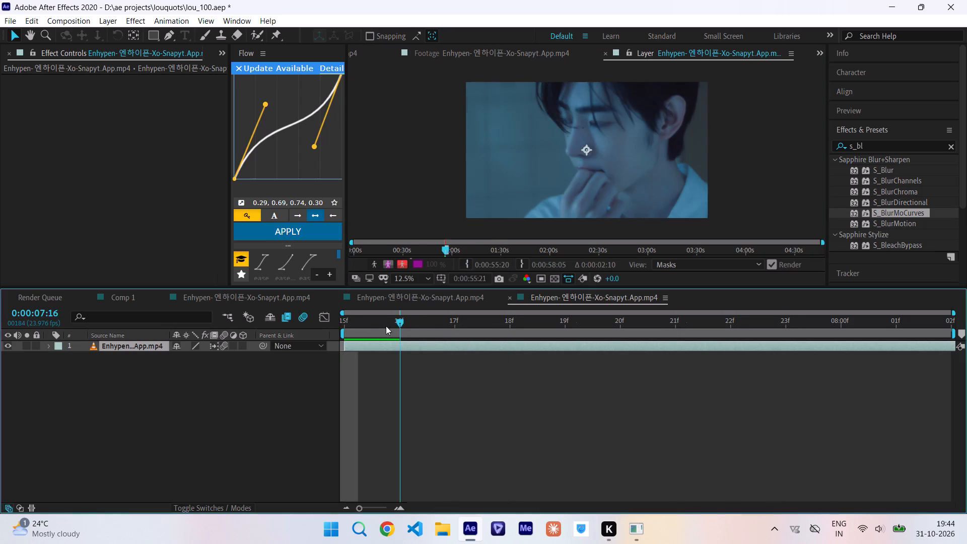
pyautogui.moveTo(386, 326); pyautogui.dragTo(565, 337)
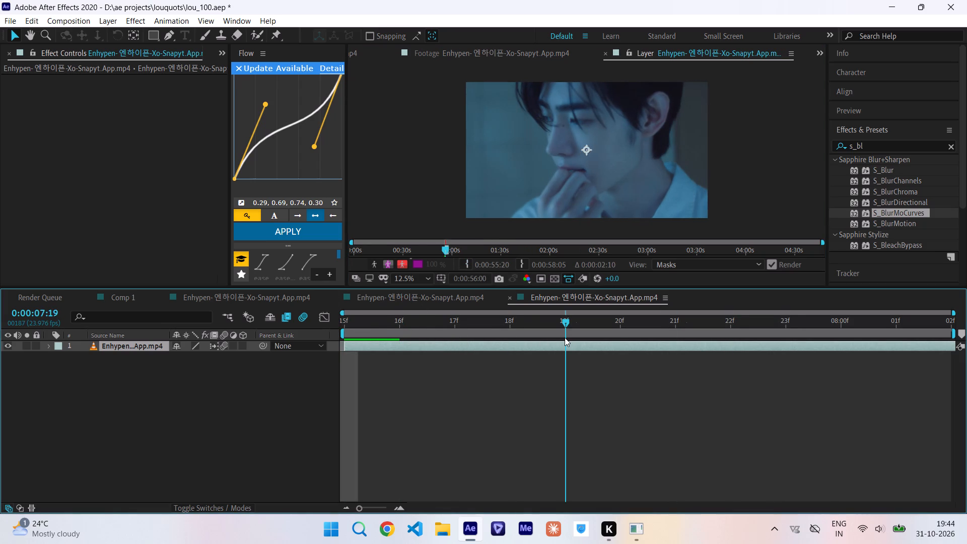
pyautogui.click(472, 267)
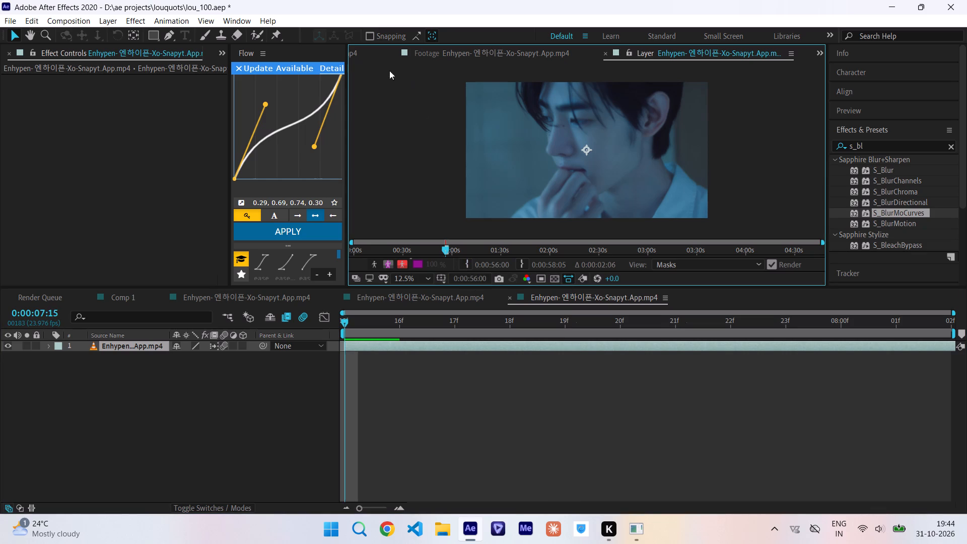
# In the precomp, lower the footage's X Position to shift the face leftward in the frame, keeping Y at 540.
pyautogui.click(365, 57)
pyautogui.press('p')
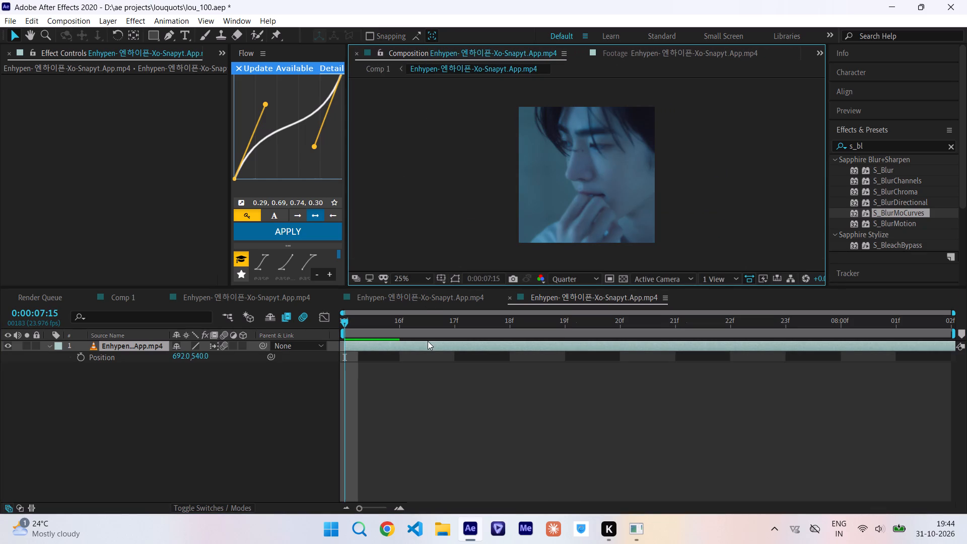
pyautogui.moveTo(185, 357); pyautogui.dragTo(91, 360)
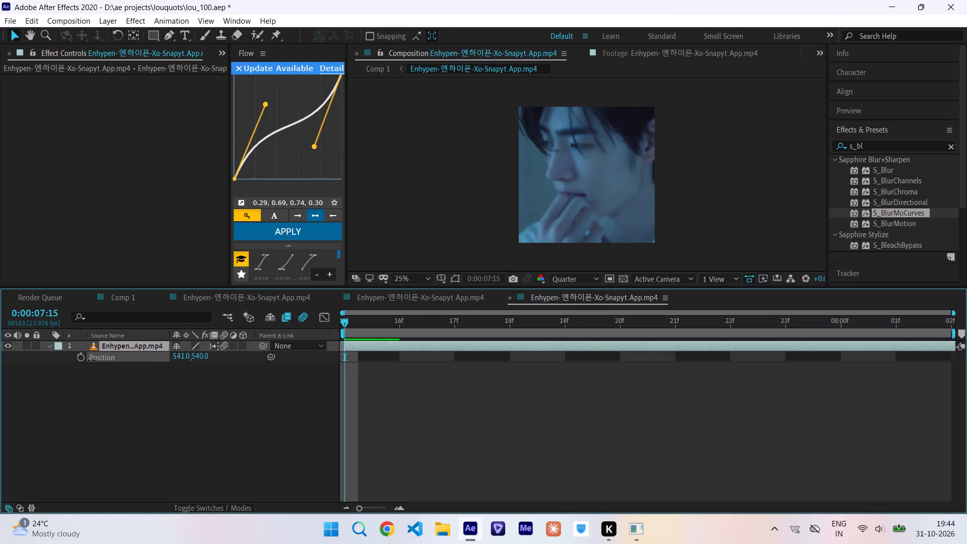
pyautogui.moveTo(91, 360); pyautogui.dragTo(76, 359)
# Return to Comp 1, scrub the replaced clip from 0:00:07:40, and start playback from 0:00:03:09 to review it.
pyautogui.click(376, 65)
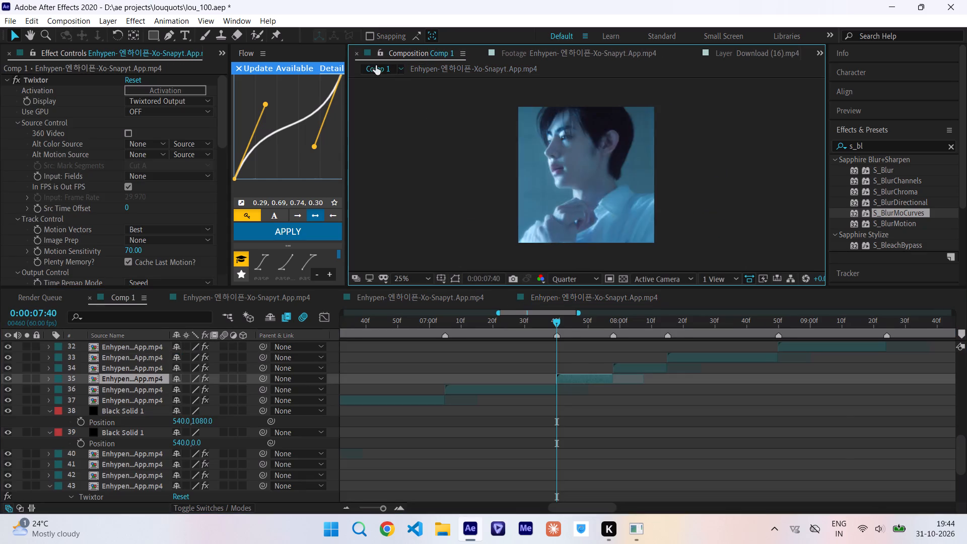
pyautogui.moveTo(560, 323); pyautogui.dragTo(565, 323)
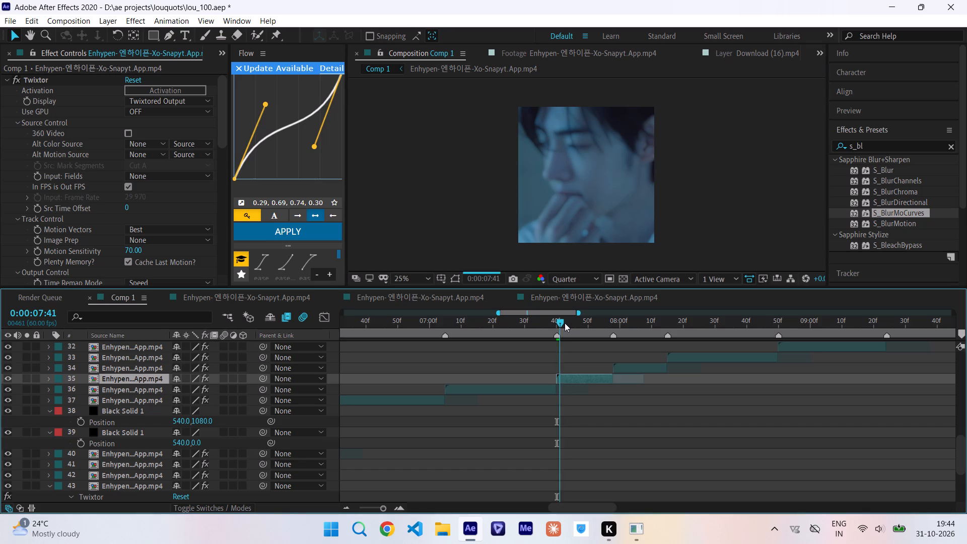
pyautogui.moveTo(565, 323); pyautogui.dragTo(611, 323)
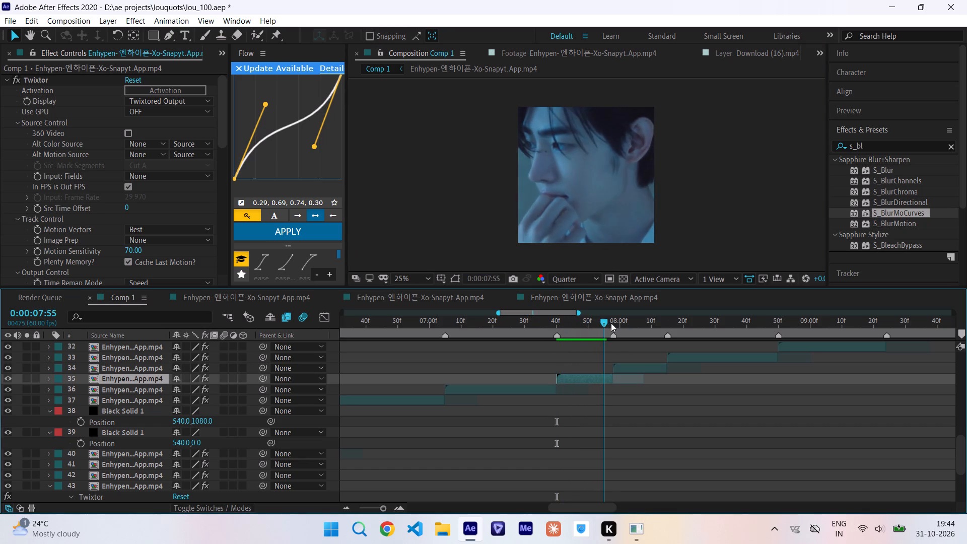
pyautogui.moveTo(611, 323); pyautogui.dragTo(251, 361)
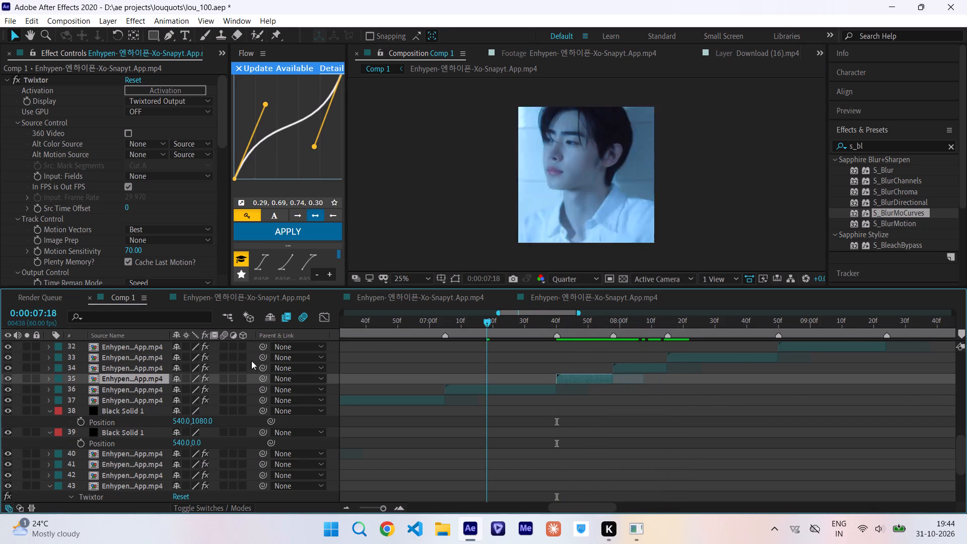
pyautogui.moveTo(251, 361); pyautogui.dragTo(164, 366)
pyautogui.press('space')
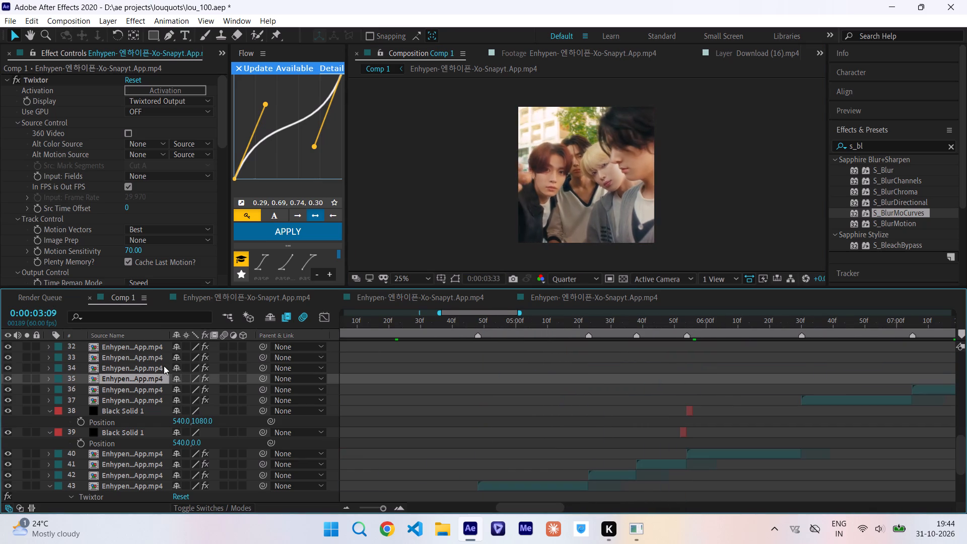
# Save the project.
pyautogui.hotkey('ctrl', 's')
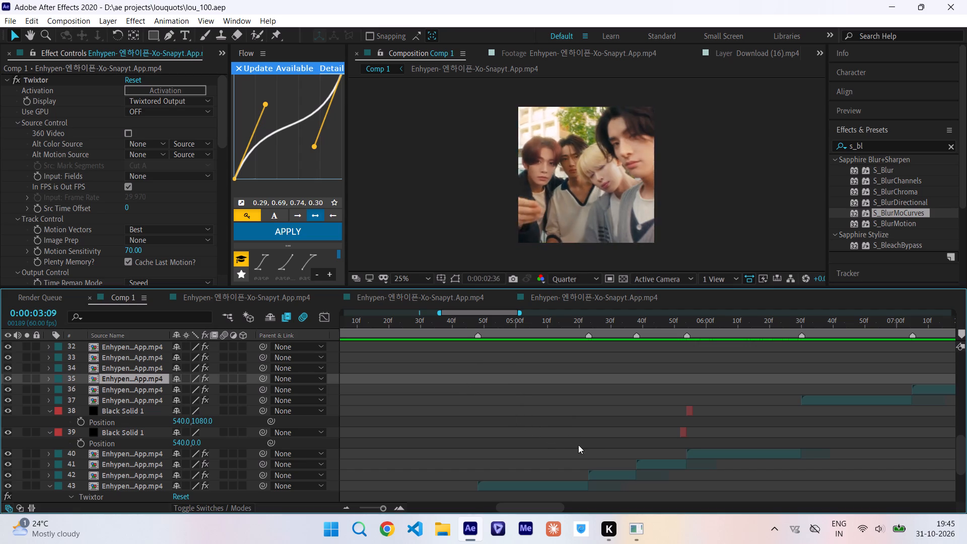
# Play Comp 1 from 0:00:03:34 to review the cuts, and scrub to about 0:00:06:09.
pyautogui.press('space')
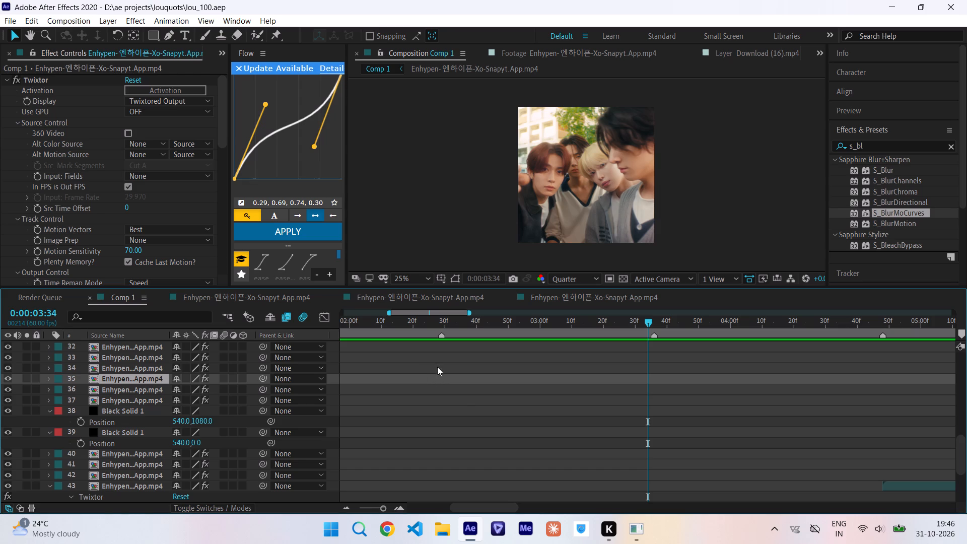
pyautogui.press('space')
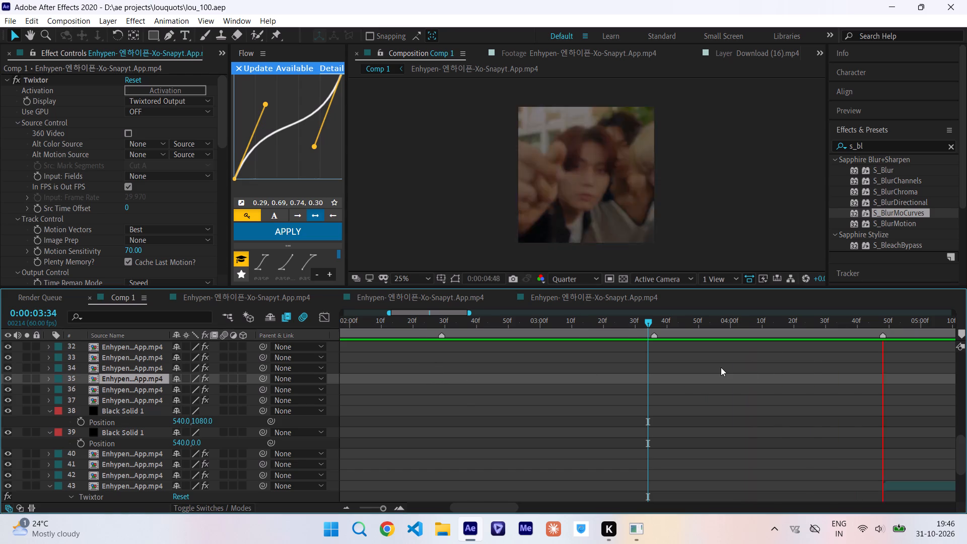
pyautogui.hscroll(-3, 721, 367)
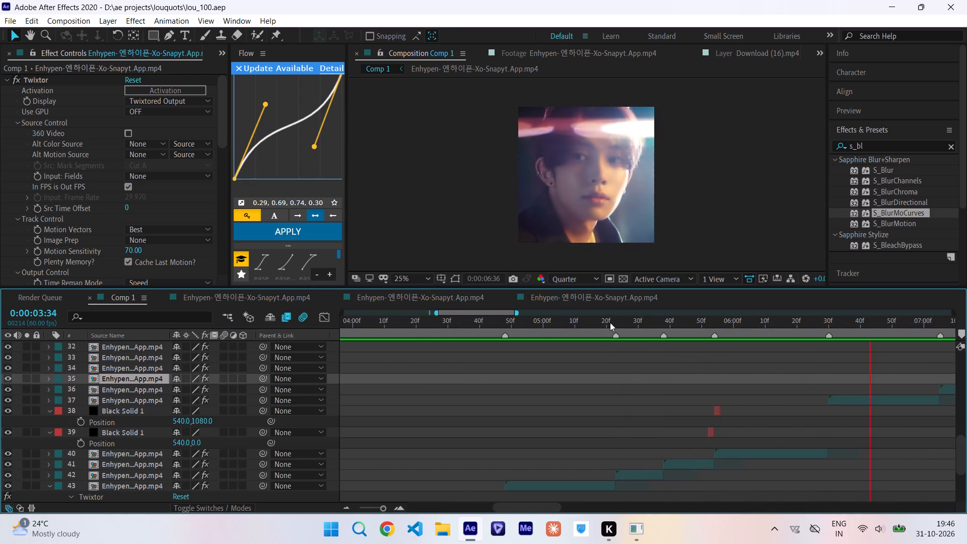
pyautogui.moveTo(610, 322); pyautogui.dragTo(769, 339)
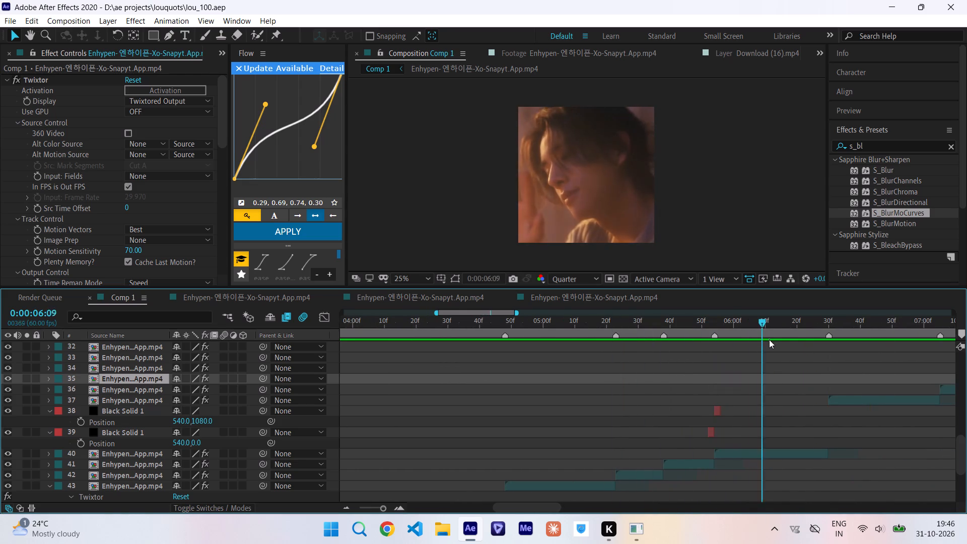
# Copy layer 43's S_BlurMoCurves Z Dist keyframes and paste them onto layer 42 at its start, 0:00:05:23, with its keyframes revealed.
pyautogui.moveTo(769, 339); pyautogui.dragTo(502, 349)
pyautogui.scroll(-1, 502, 349)
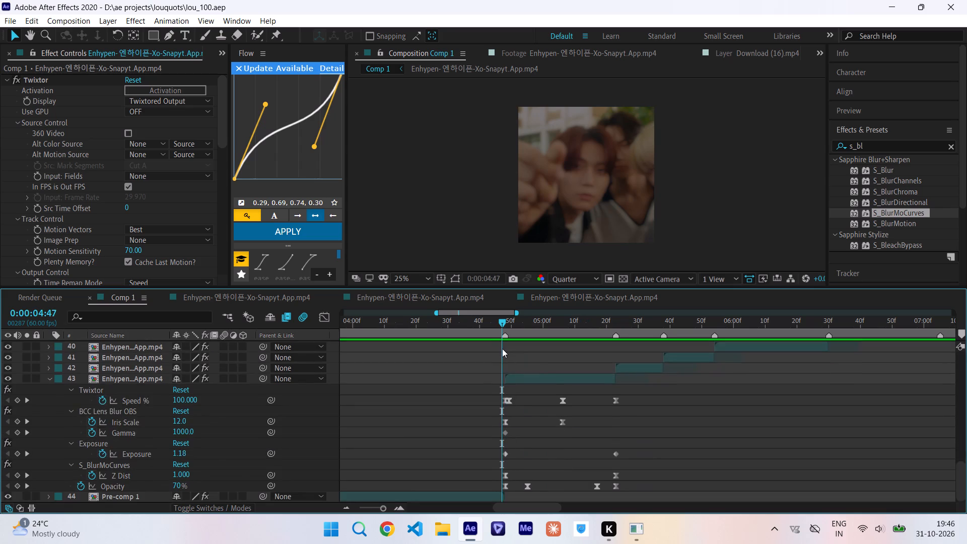
pyautogui.scroll(-1, 502, 349)
pyautogui.moveTo(494, 468); pyautogui.dragTo(628, 475)
pyautogui.hotkey('ctrl', 'c')
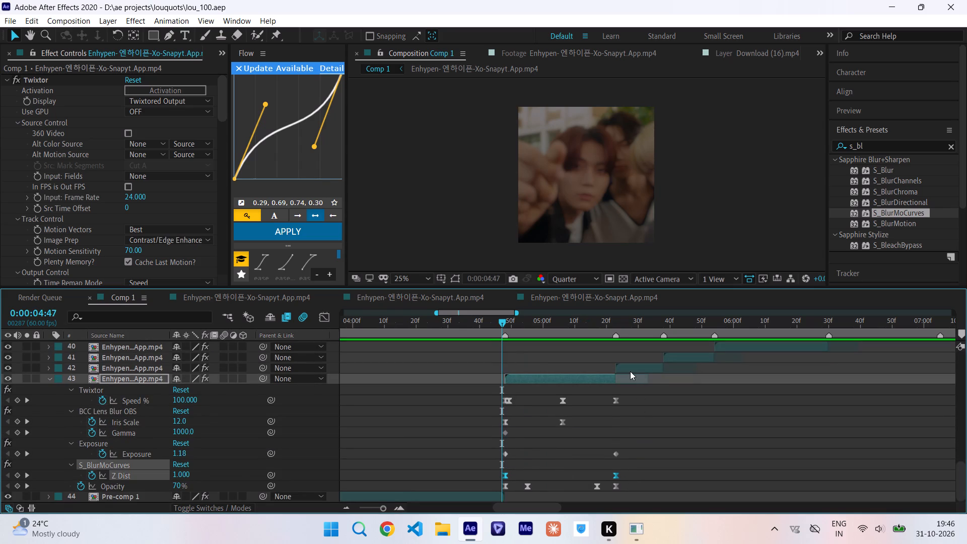
pyautogui.click(630, 371)
pyautogui.press('i')
pyautogui.hotkey('ctrl', 'v')
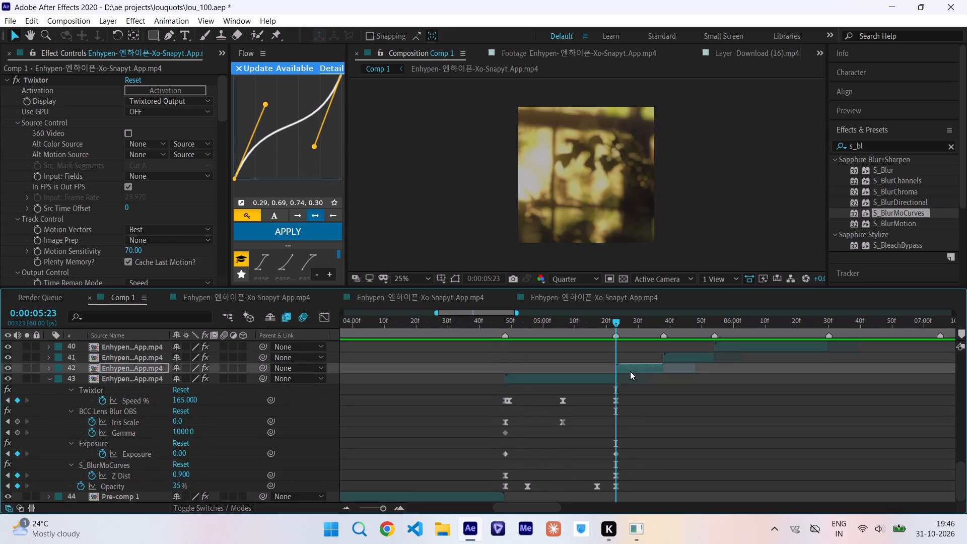
pyautogui.press('u')
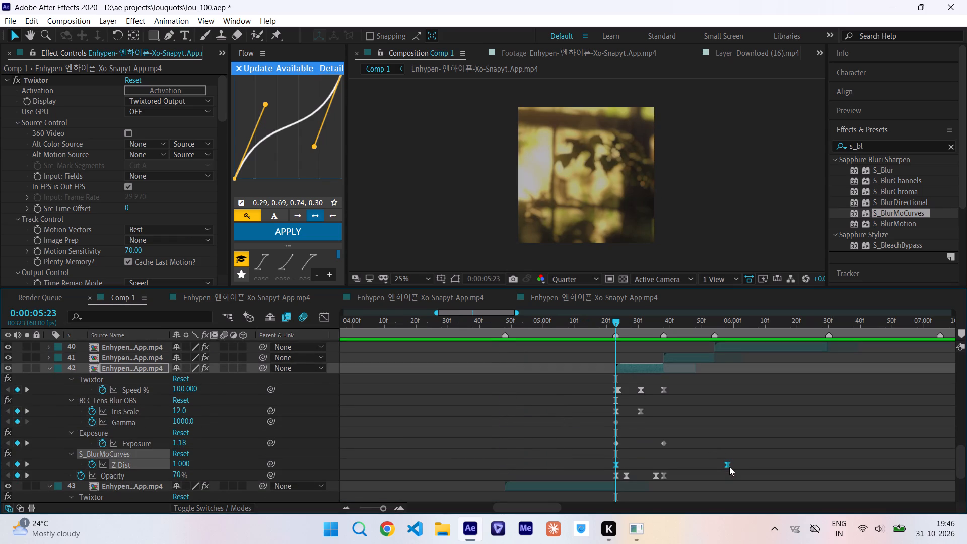
# Move layer 42's last Z Dist keyframe to about 0:00:05:38, aligned with the clip's final Opacity keyframe.
pyautogui.keyDown('alt'); pyautogui.moveTo(729, 467); pyautogui.dragTo(664, 483); pyautogui.keyUp('alt')
pyautogui.keyDown('alt'); pyautogui.moveTo(660, 464); pyautogui.dragTo(668, 475); pyautogui.keyUp('alt')
pyautogui.keyDown('alt'); pyautogui.moveTo(668, 475); pyautogui.dragTo(663, 470); pyautogui.keyUp('alt')
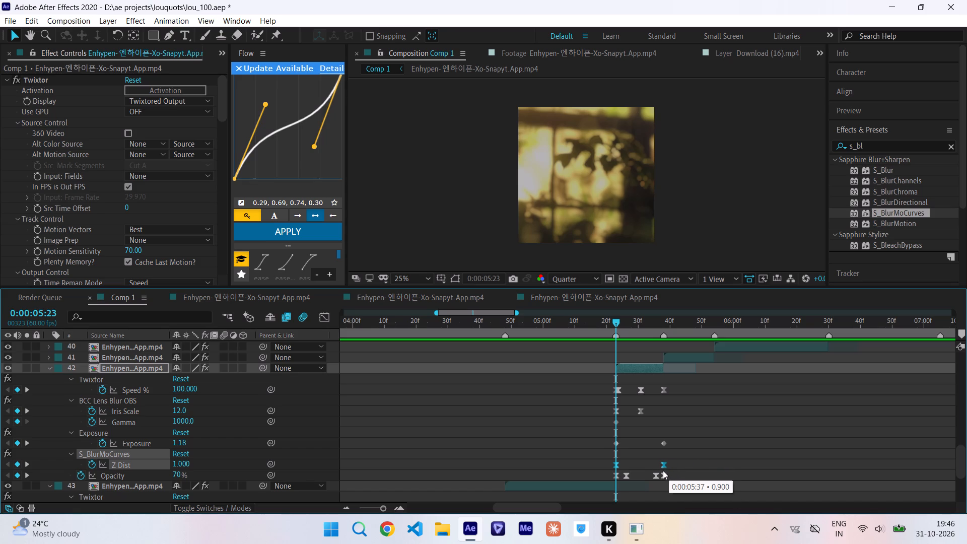
pyautogui.keyDown('alt'); pyautogui.moveTo(663, 470); pyautogui.dragTo(663, 470); pyautogui.keyUp('alt')
# Review the zoom on layer 42 by scrubbing around 0:00:05:23 and playing Comp 1 from 0:00:03:28.
pyautogui.moveTo(617, 322); pyautogui.dragTo(632, 323)
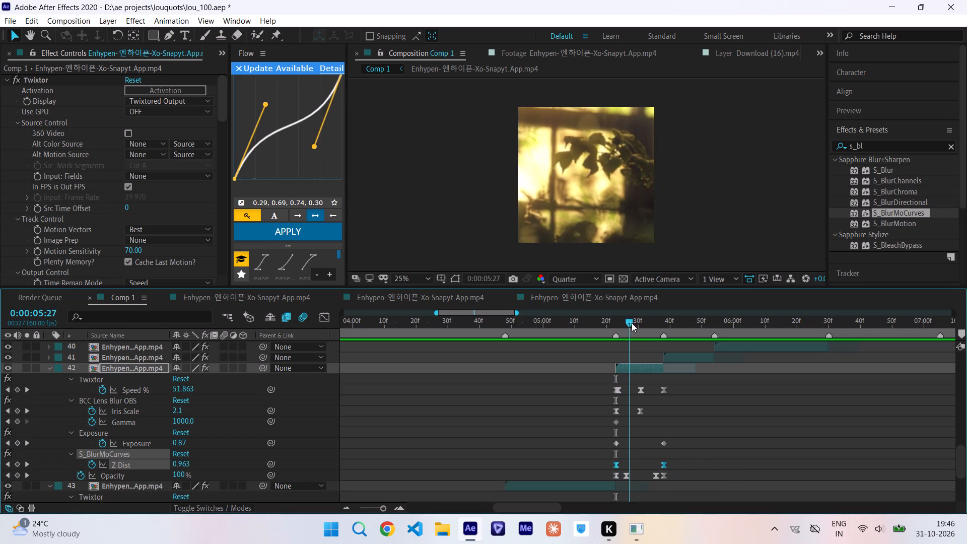
pyautogui.moveTo(632, 323); pyautogui.dragTo(600, 338)
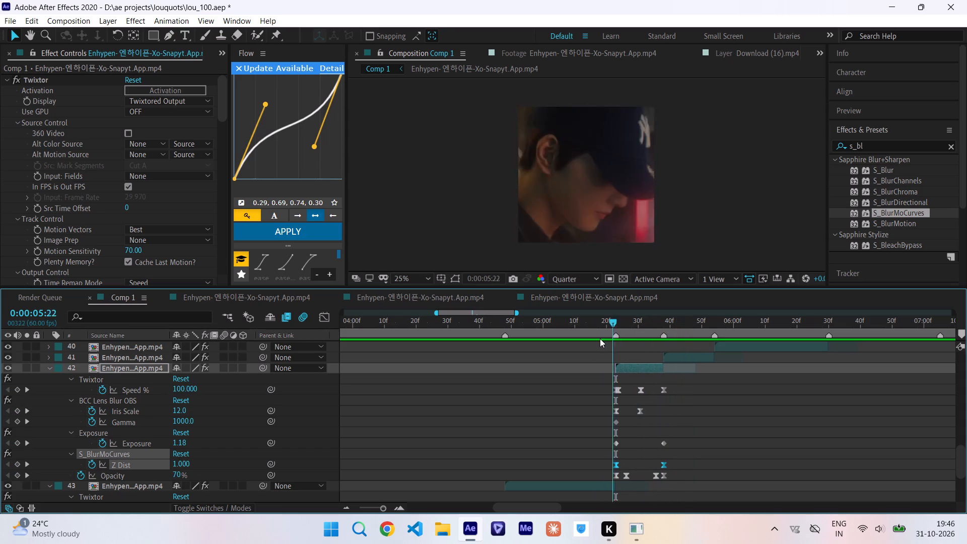
pyautogui.moveTo(600, 338); pyautogui.dragTo(310, 373)
pyautogui.press('space')
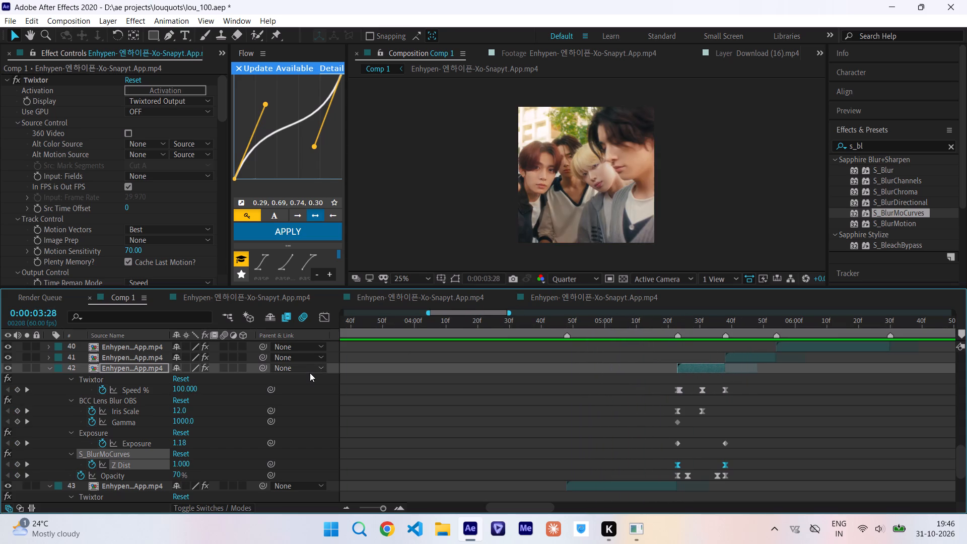
pyautogui.hscroll(-1, 710, 405)
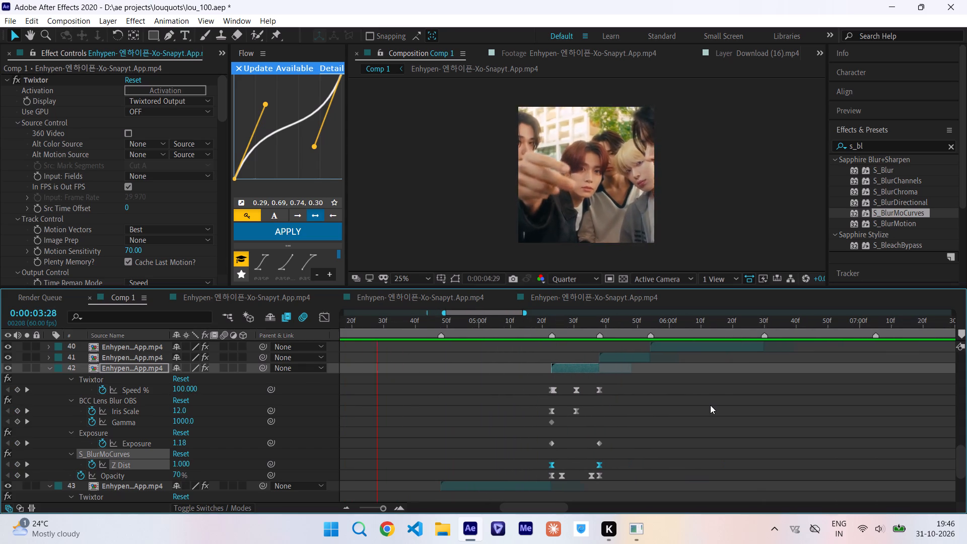
pyautogui.hscroll(-1, 710, 405)
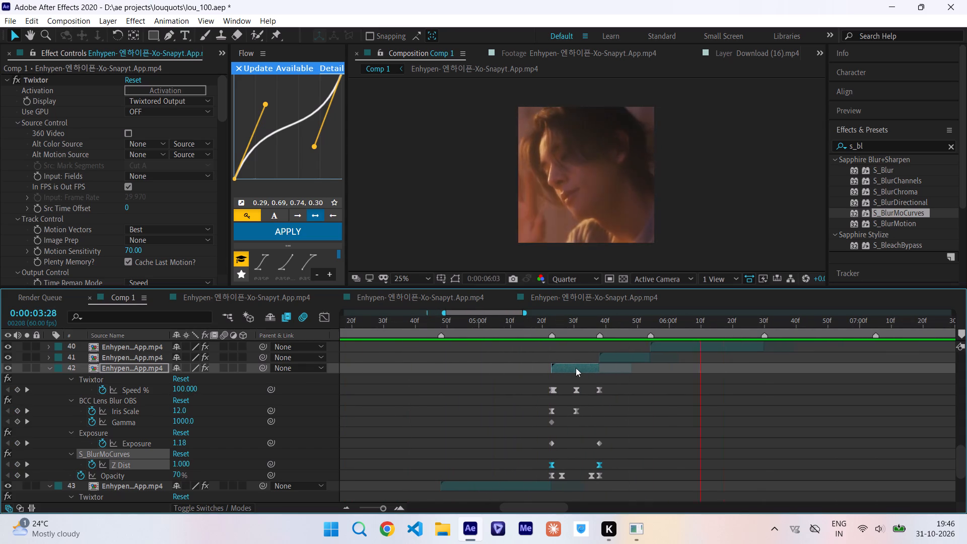
pyautogui.moveTo(535, 323); pyautogui.dragTo(581, 326)
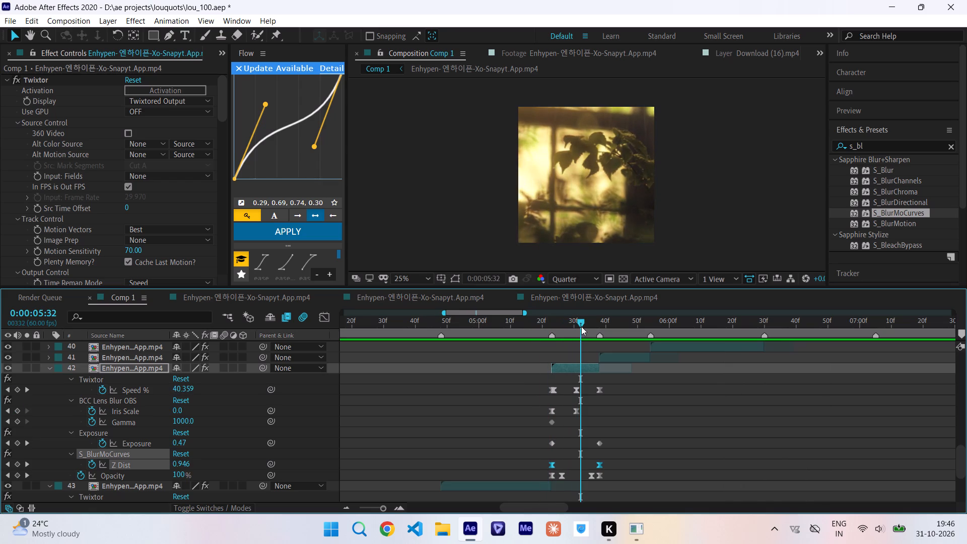
# Soften layer 42's Z Dist curve in the graph editor by shortening the ease handles of both keyframes.
pyautogui.click(324, 323)
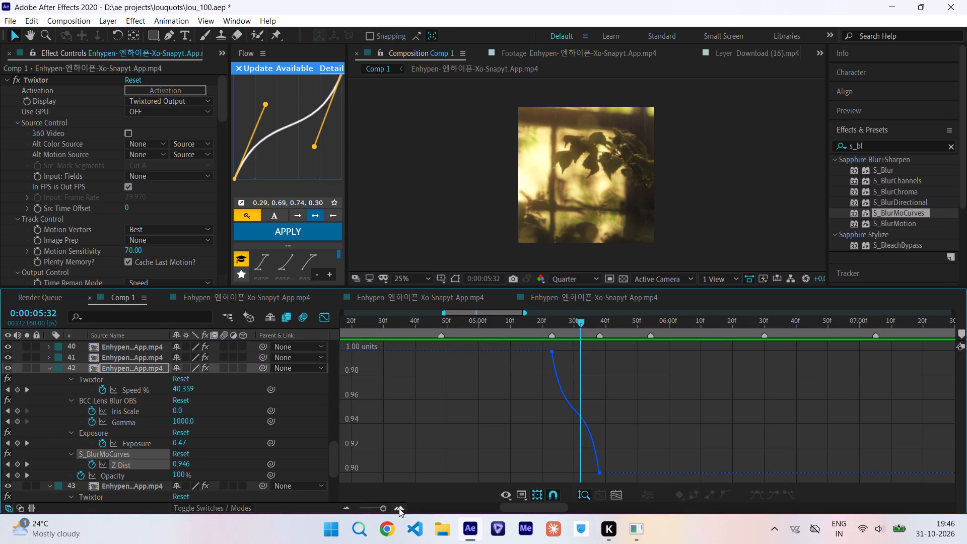
pyautogui.click(396, 504)
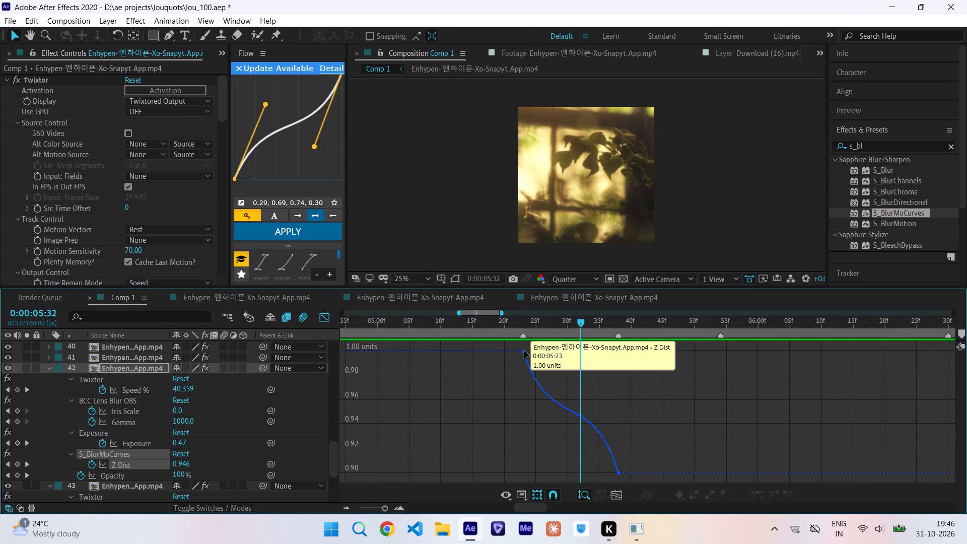
pyautogui.click(524, 351)
pyautogui.moveTo(549, 437); pyautogui.dragTo(536, 420)
pyautogui.moveTo(594, 386); pyautogui.dragTo(600, 399)
# Scrub past the end of layer 42 and play Comp 1 from 0:00:04:07 to check the adjusted zoom.
pyautogui.moveTo(521, 319); pyautogui.dragTo(655, 325)
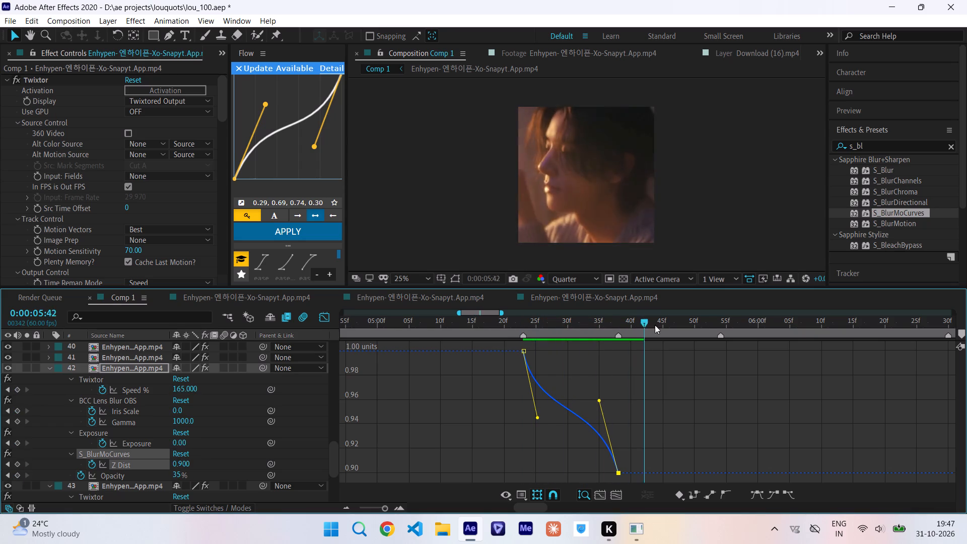
pyautogui.moveTo(655, 325); pyautogui.dragTo(249, 357)
pyautogui.press('space')
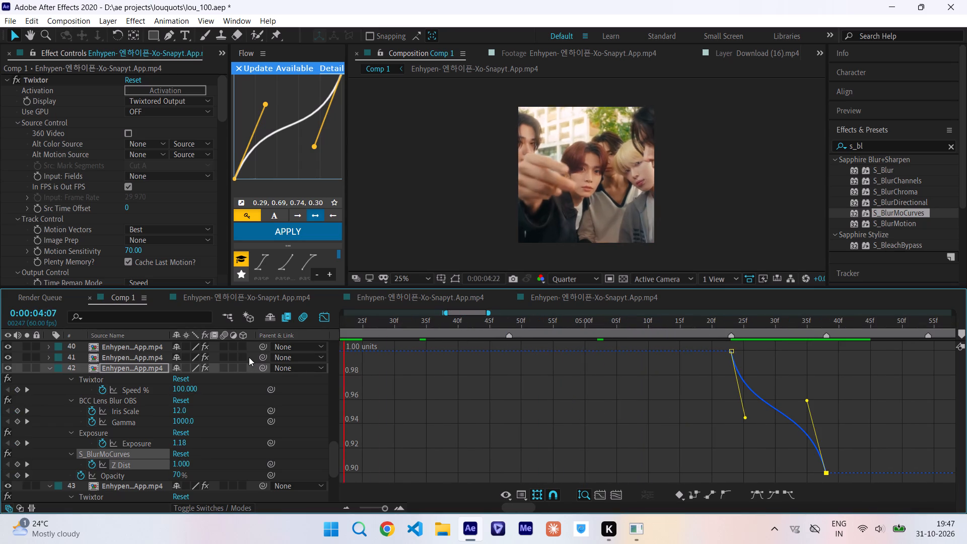
# Save the project.
pyautogui.hotkey('ctrl', 's')
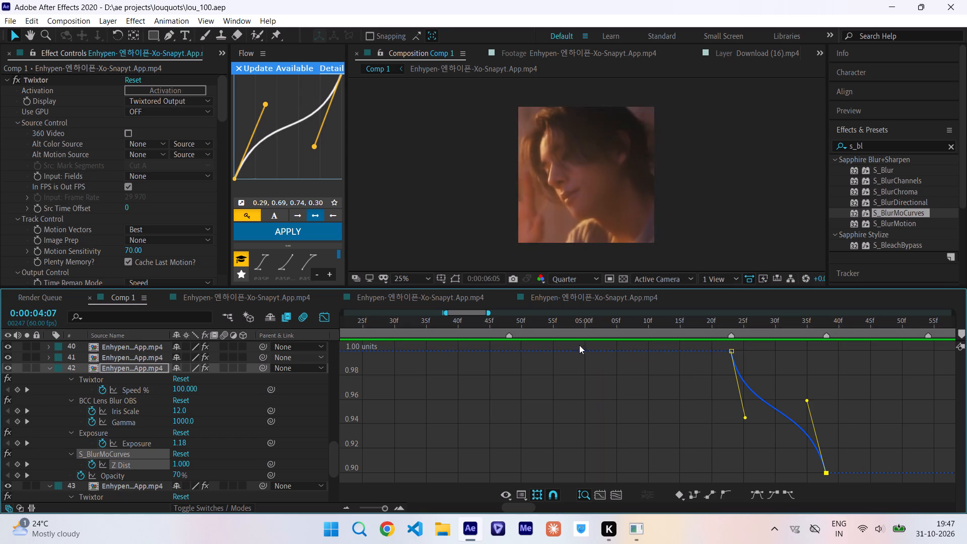
# Replay Comp 1 from 0:00:04:53, 0:00:03:58 and 0:00:04:04, and scrub around the 0:00:05:23 cut to examine the zoom transitions.
pyautogui.click(541, 331)
pyautogui.press('space')
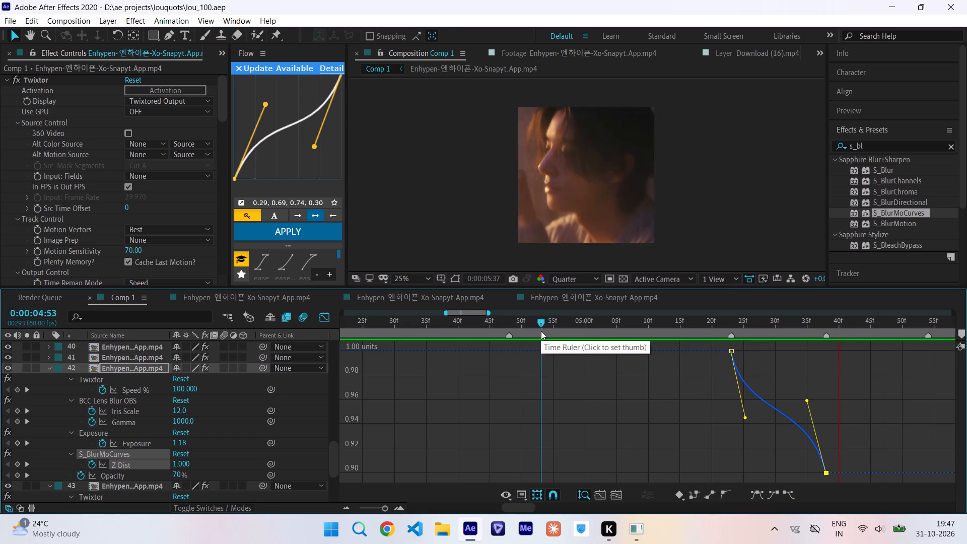
pyautogui.hscroll(-1, 737, 329)
pyautogui.moveTo(568, 321); pyautogui.dragTo(728, 321)
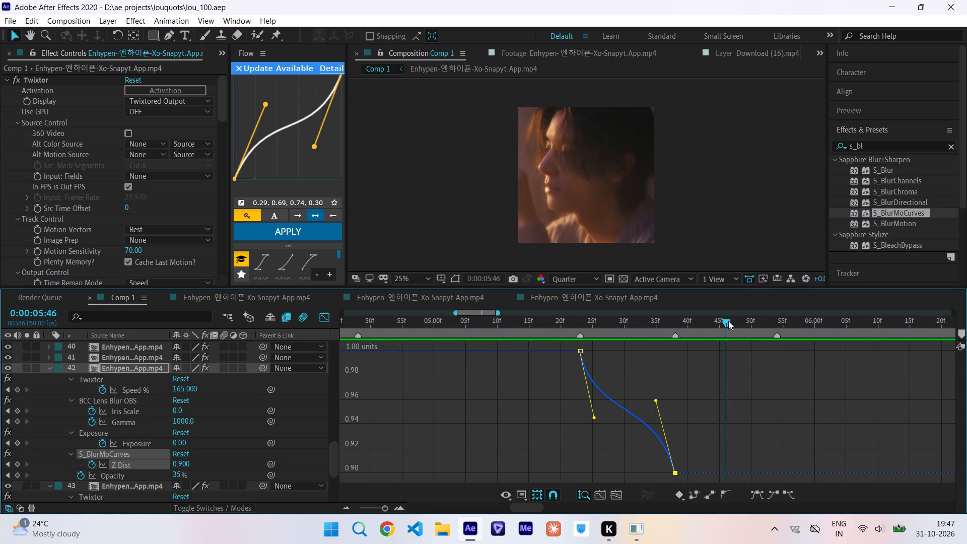
pyautogui.moveTo(728, 321); pyautogui.dragTo(270, 353)
pyautogui.press('space')
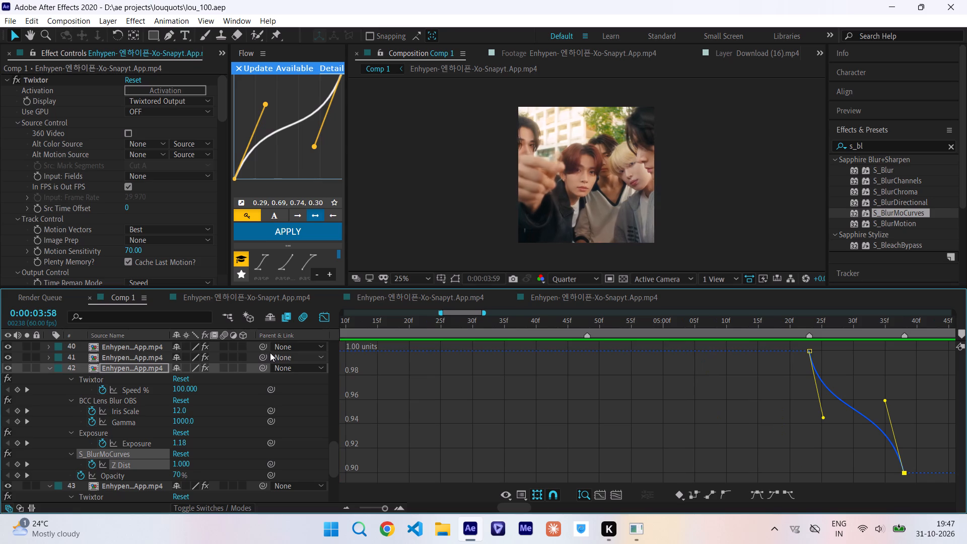
pyautogui.hscroll(-3, 601, 388)
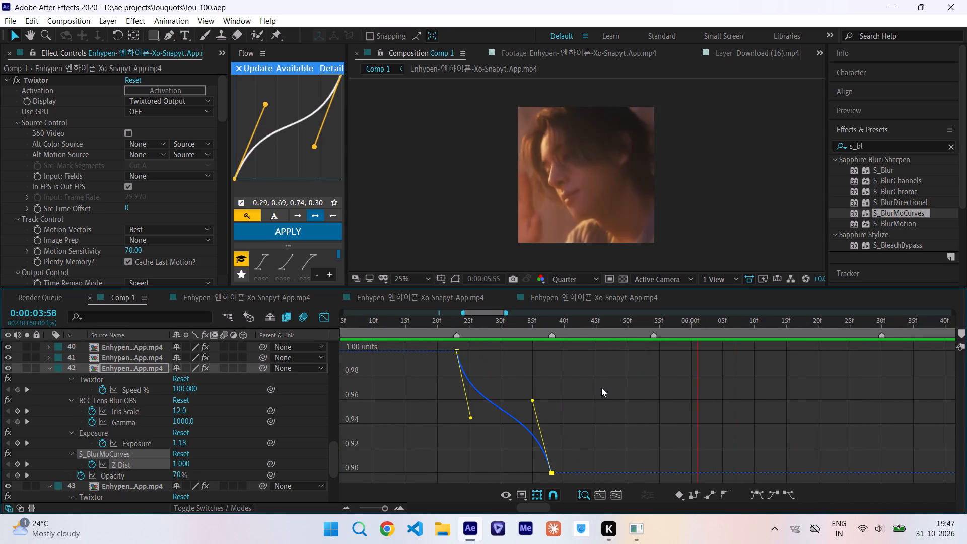
pyautogui.hscroll(1, 601, 388)
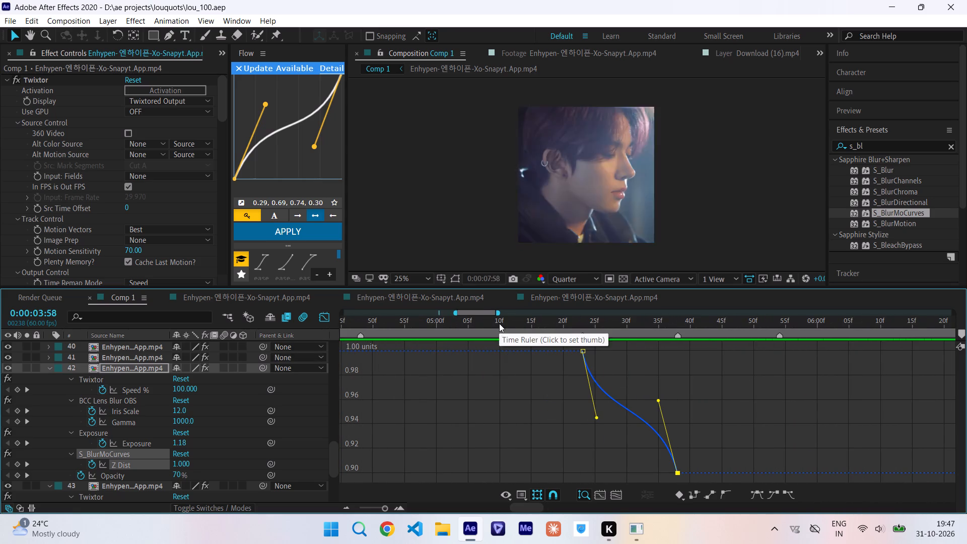
pyautogui.moveTo(499, 323); pyautogui.dragTo(701, 321)
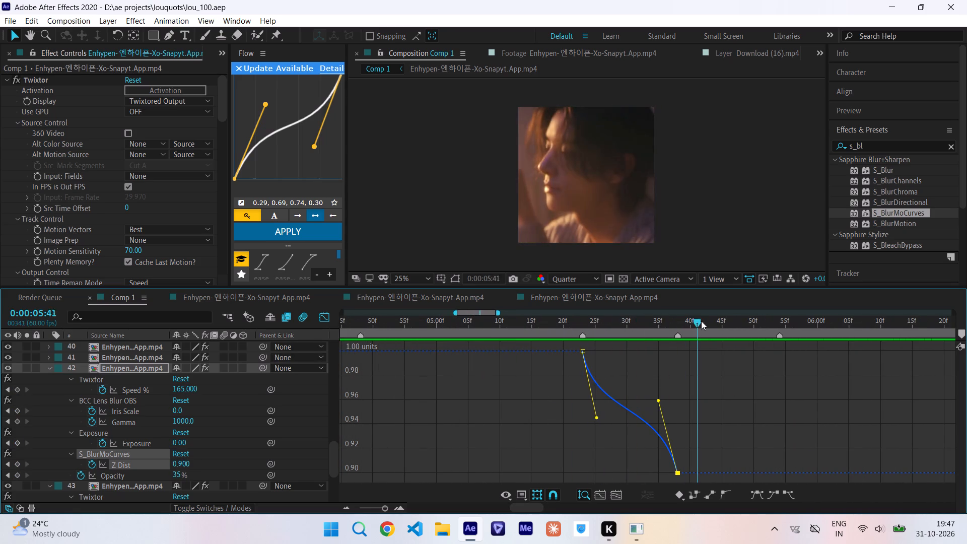
pyautogui.moveTo(701, 321); pyautogui.dragTo(514, 333)
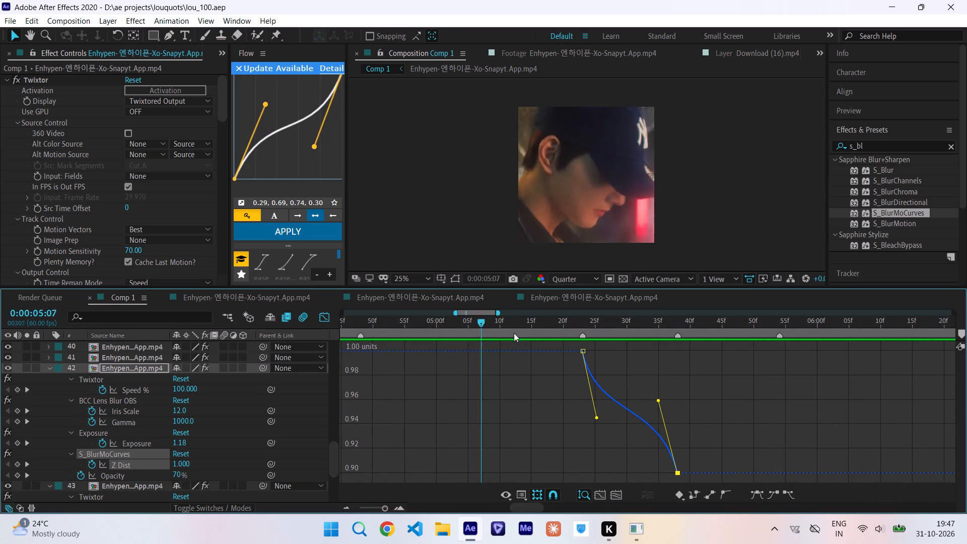
pyautogui.moveTo(514, 333); pyautogui.dragTo(291, 396)
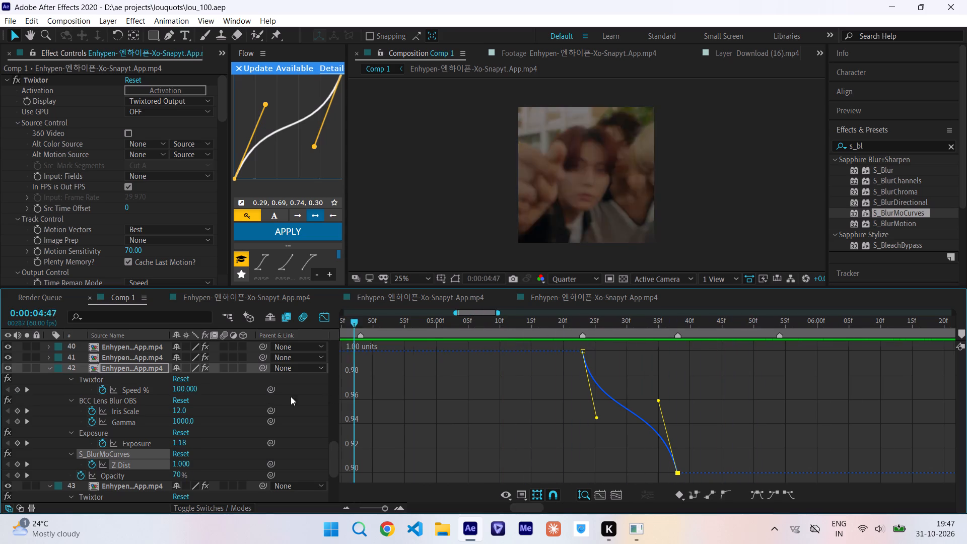
pyautogui.moveTo(291, 396); pyautogui.dragTo(264, 393)
pyautogui.press('space')
pyautogui.hscroll(-1, 696, 380)
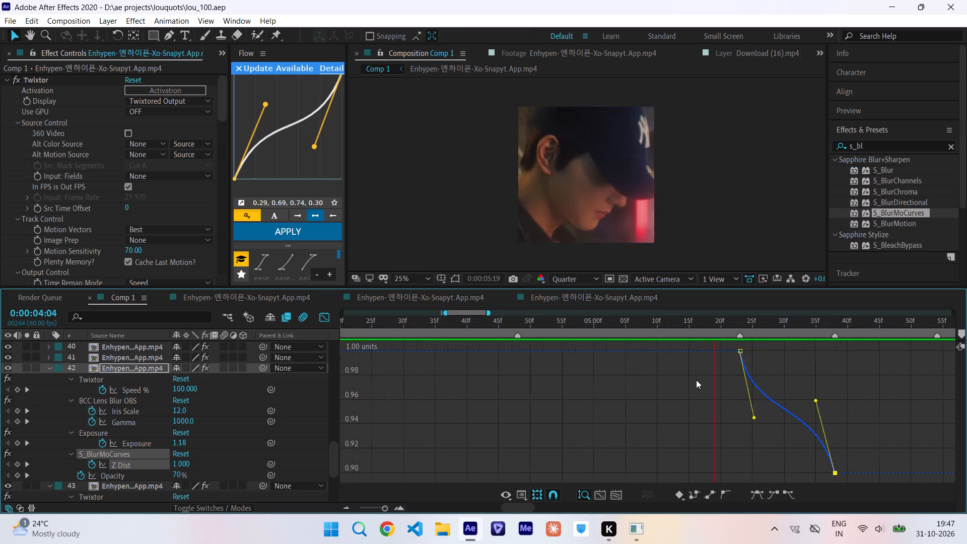
pyautogui.hscroll(-1, 696, 380)
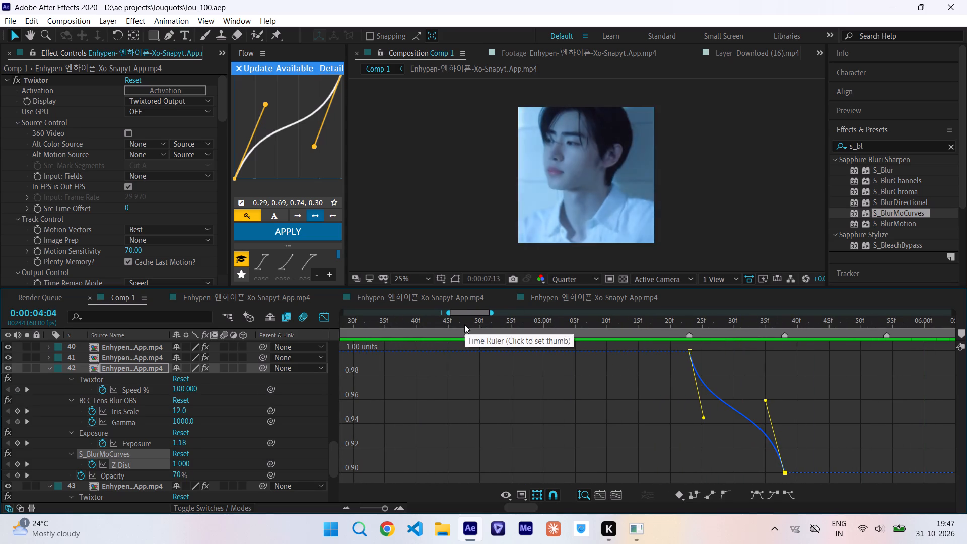
pyautogui.moveTo(464, 324); pyautogui.dragTo(717, 321)
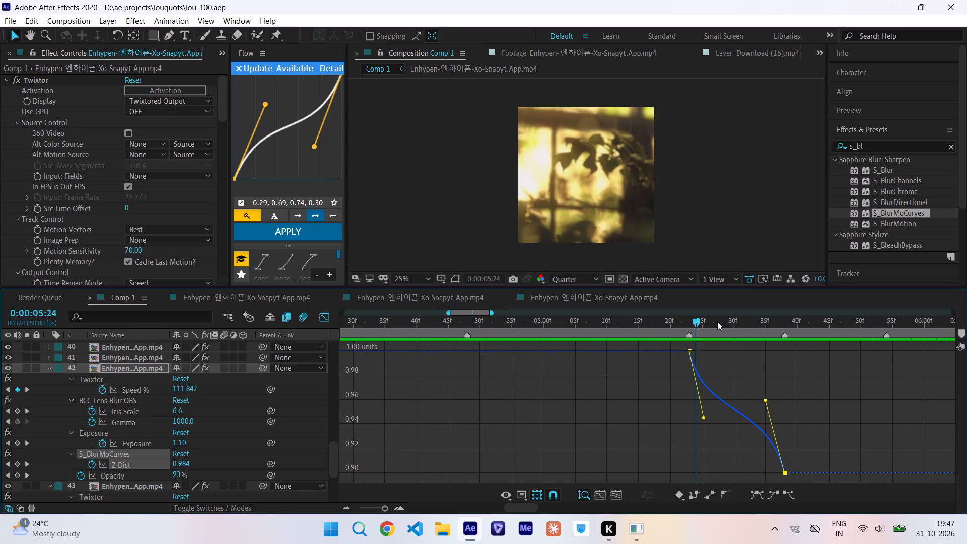
pyautogui.moveTo(717, 321); pyautogui.dragTo(653, 332)
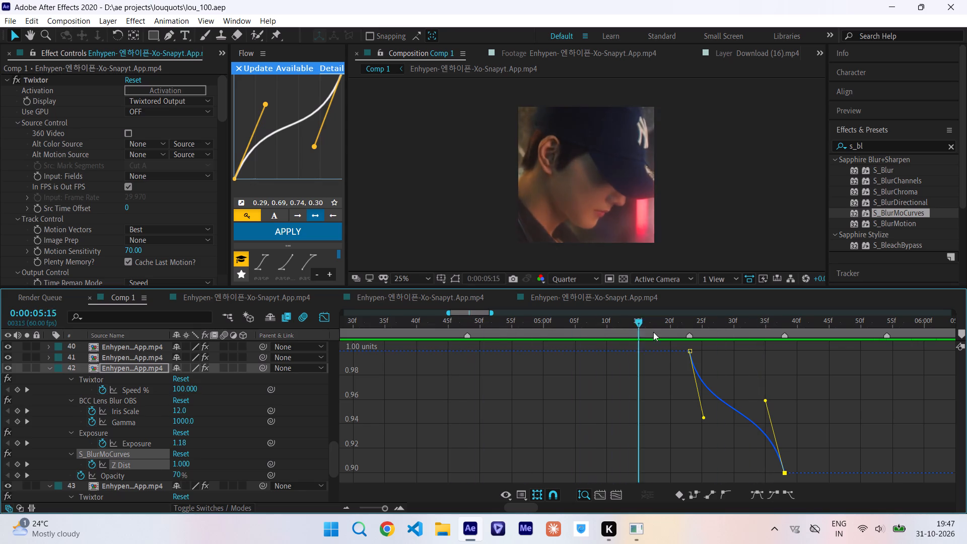
pyautogui.moveTo(653, 332); pyautogui.dragTo(689, 358)
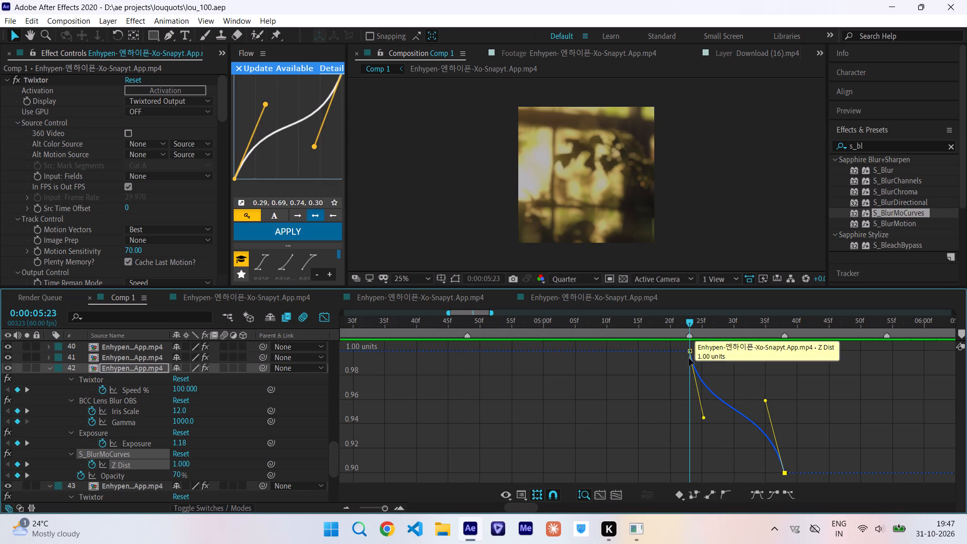
# Return to the keyframe view and set layer 43's S_BlurMoCurves Z Dist keyframe at 0:00:05:23 to 0.8.
pyautogui.click(325, 321)
pyautogui.scroll(-1, 712, 408)
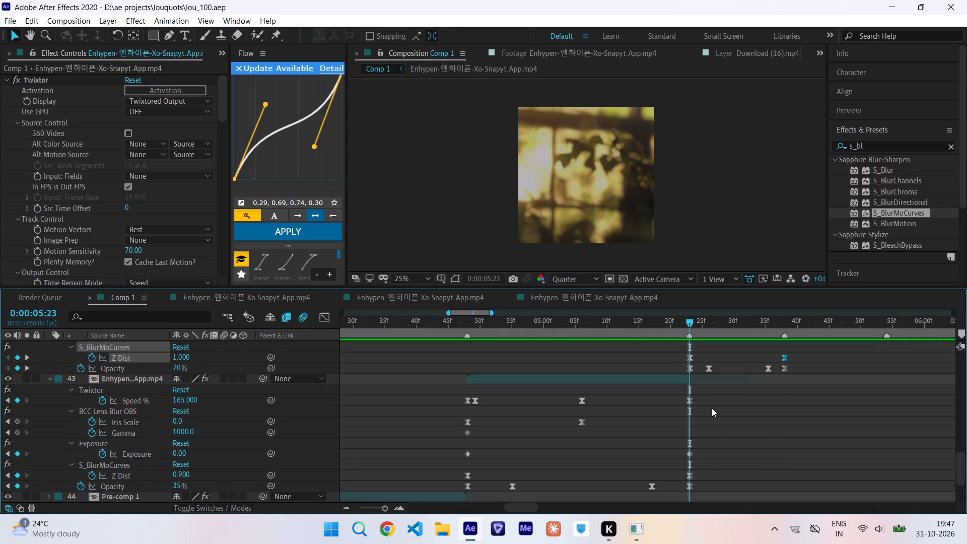
pyautogui.scroll(-1, 712, 408)
pyautogui.click(690, 477)
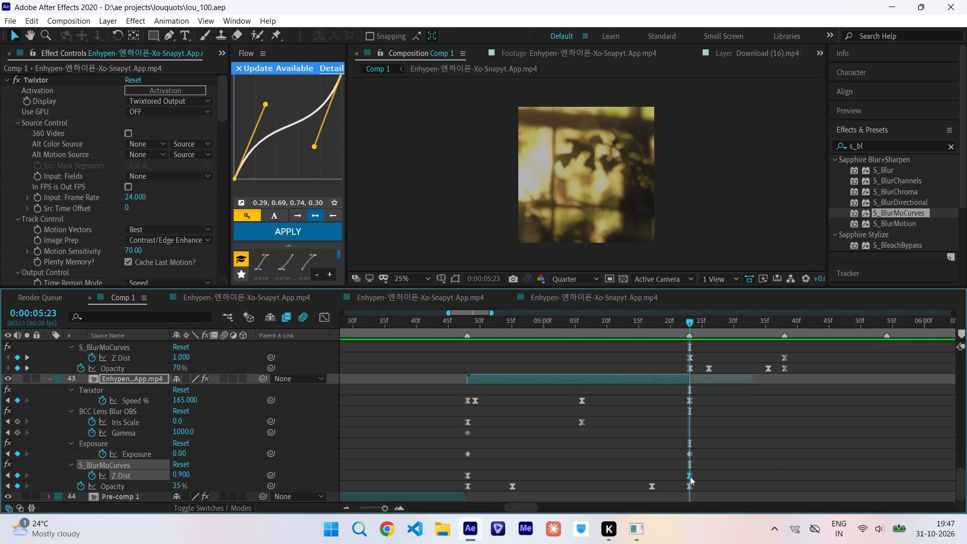
pyautogui.click(181, 475)
pyautogui.write('0.8')
pyautogui.press('Return')
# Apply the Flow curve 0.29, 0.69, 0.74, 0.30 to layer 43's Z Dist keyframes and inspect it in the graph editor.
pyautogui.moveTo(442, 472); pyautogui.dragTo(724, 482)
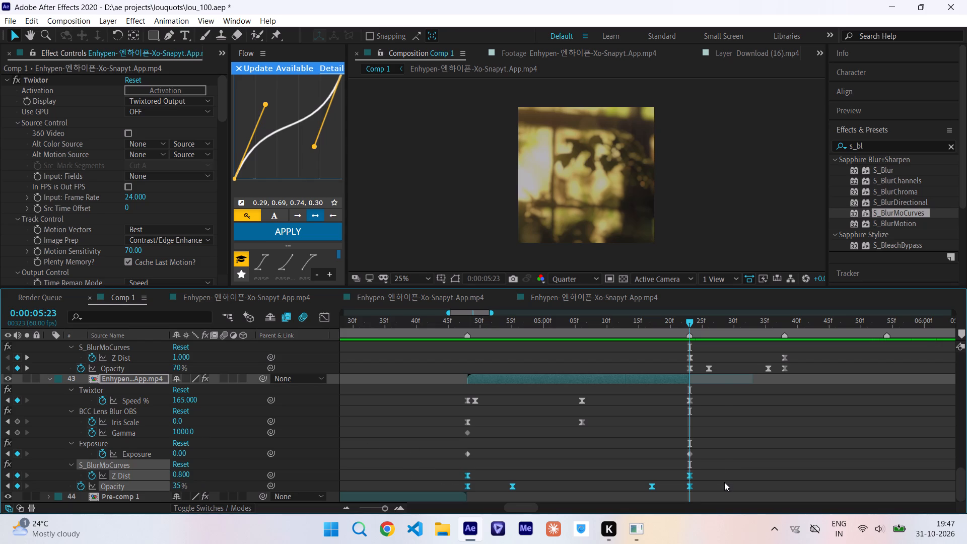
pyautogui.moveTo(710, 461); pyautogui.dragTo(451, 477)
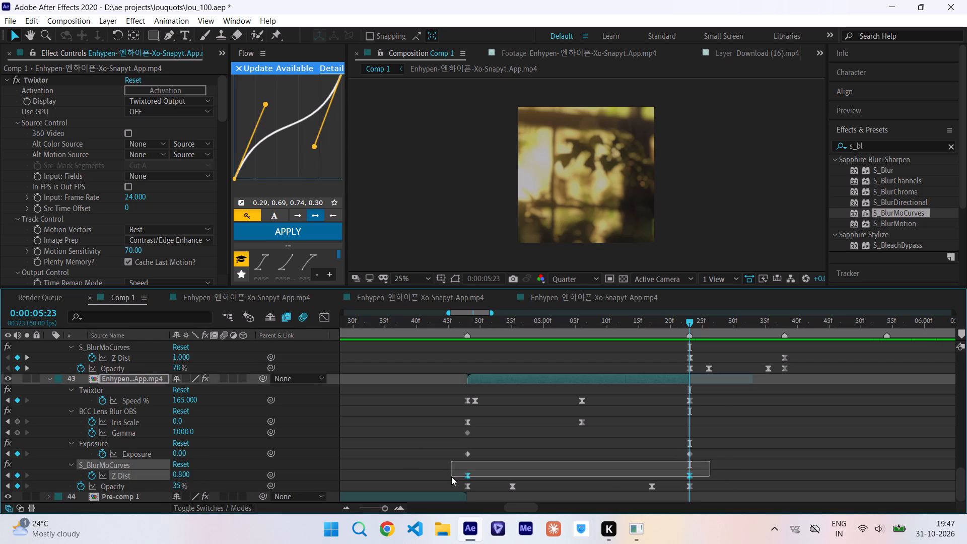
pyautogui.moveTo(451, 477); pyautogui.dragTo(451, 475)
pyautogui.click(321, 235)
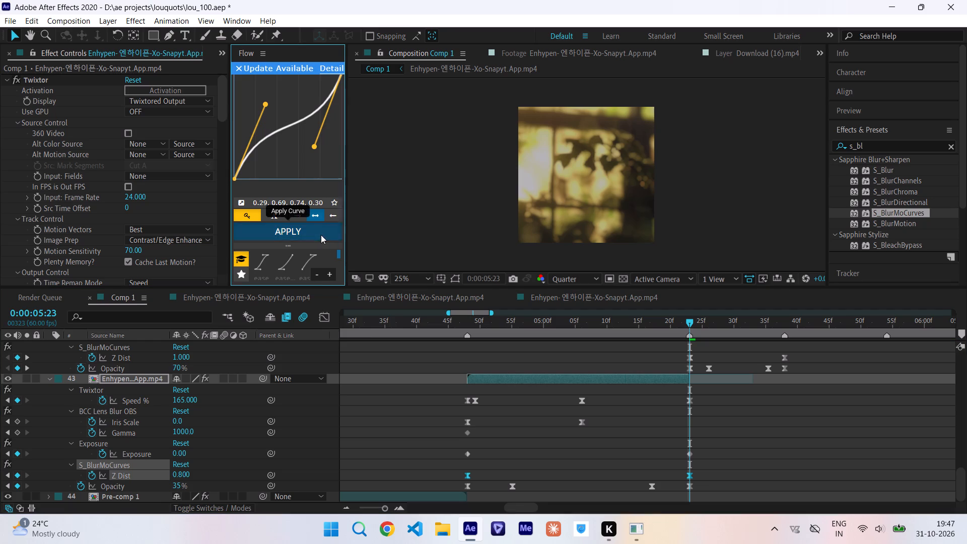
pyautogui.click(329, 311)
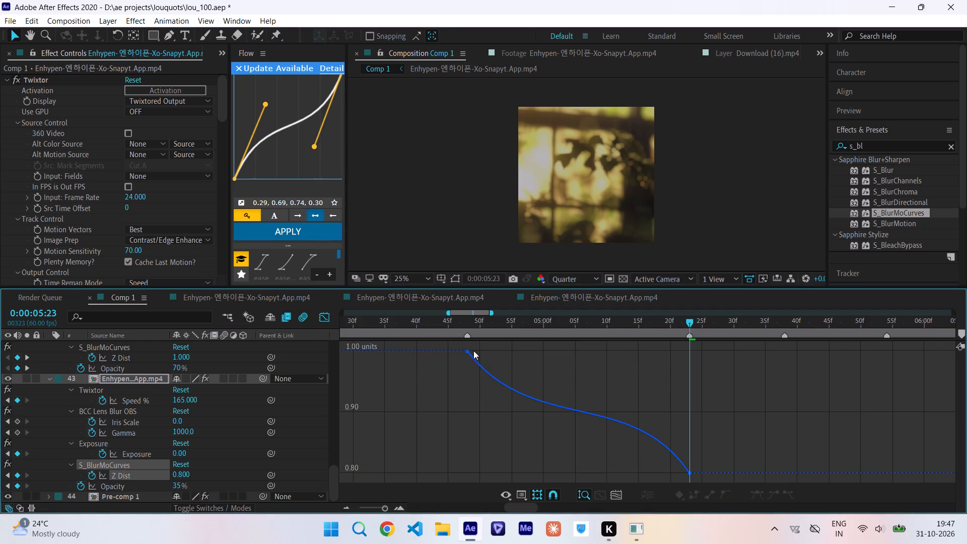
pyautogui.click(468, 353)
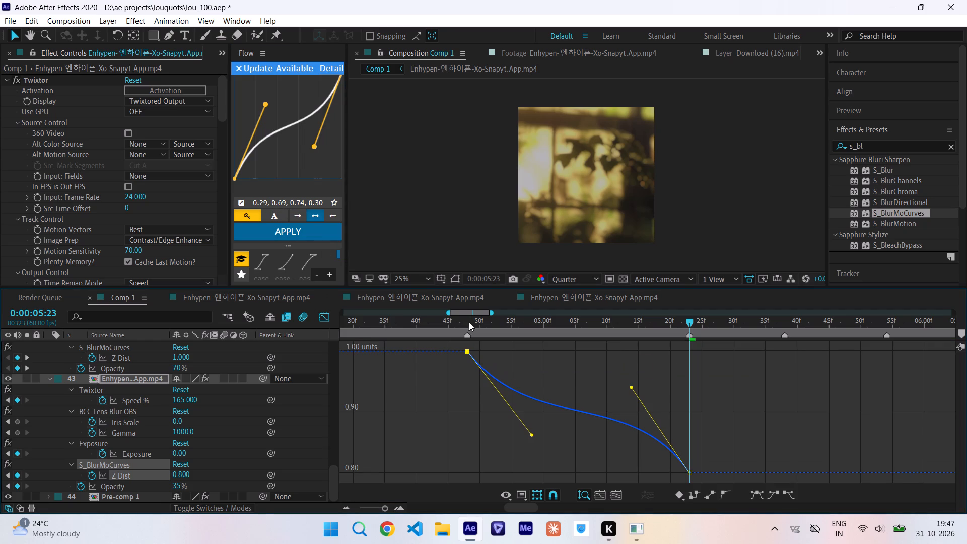
# Scrub across the 0:00:05:23 cut and play Comp 1 from 0:00:02:53 to check the eased zoom.
pyautogui.moveTo(469, 323); pyautogui.dragTo(728, 311)
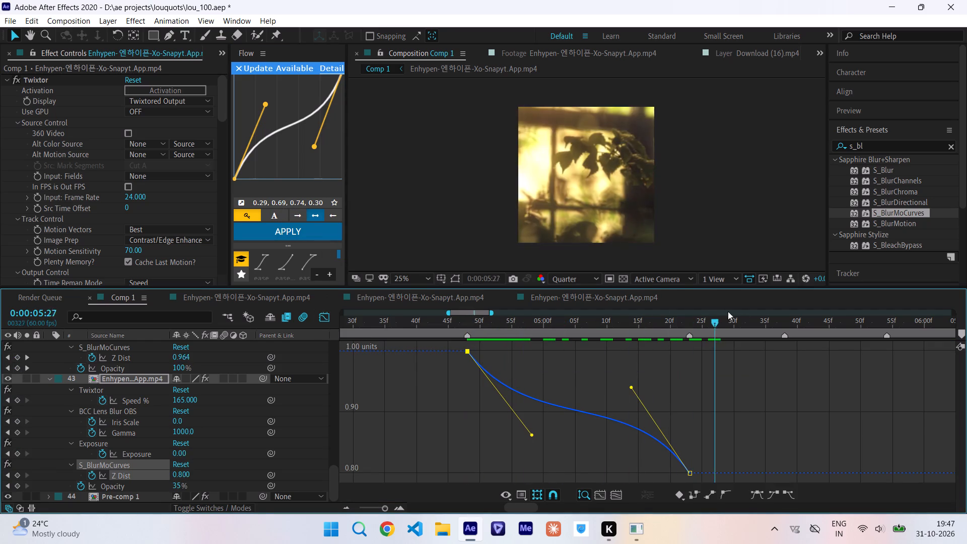
pyautogui.moveTo(728, 311); pyautogui.dragTo(173, 391)
pyautogui.press('space')
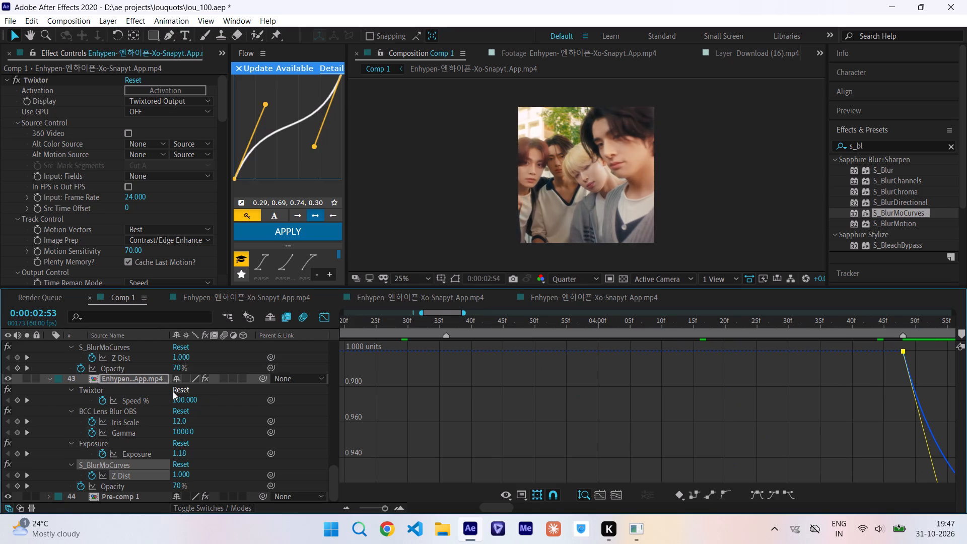
# Save the project.
pyautogui.hotkey('ctrl', 's')
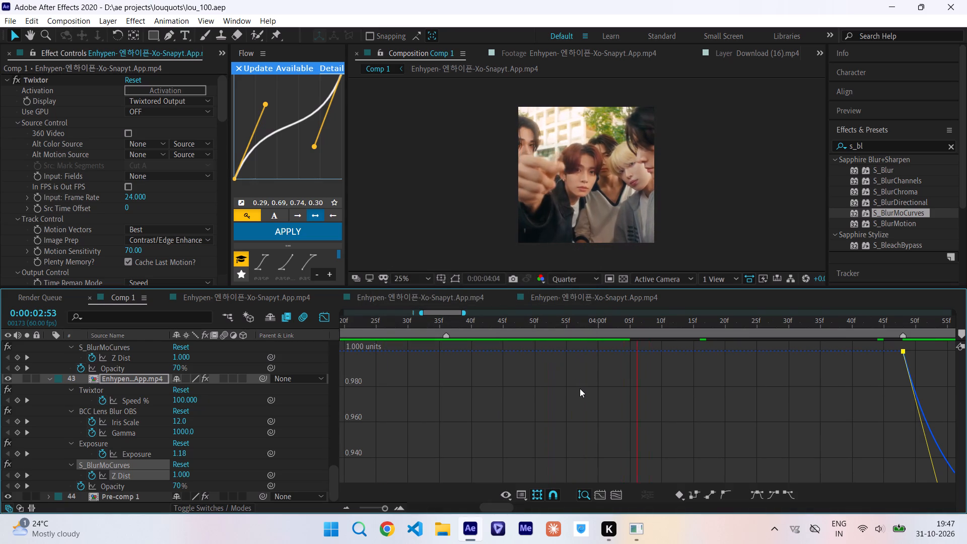
# Replay Comp 1 from 0:00:04:41 and 0:00:02:51, and scrub around the 0:00:05:23 cut to examine the zoom transitions.
pyautogui.hscroll(-5, 580, 388)
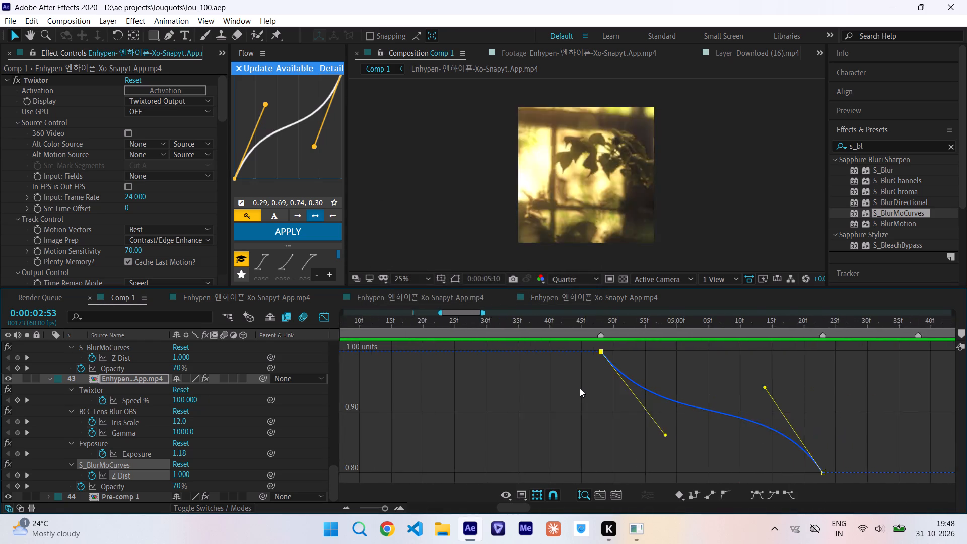
pyautogui.hscroll(-4, 580, 388)
pyautogui.click(380, 321)
pyautogui.press('space')
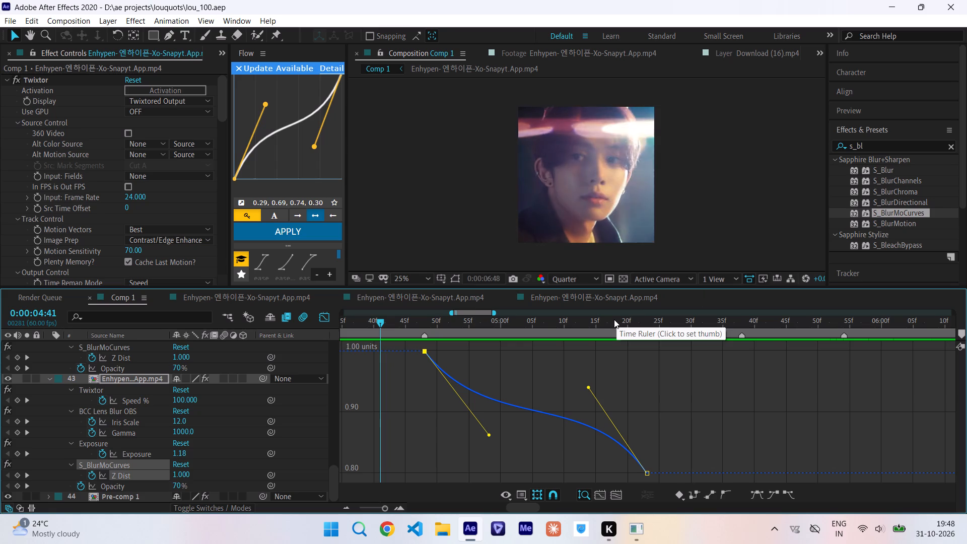
pyautogui.moveTo(614, 319); pyautogui.dragTo(635, 321)
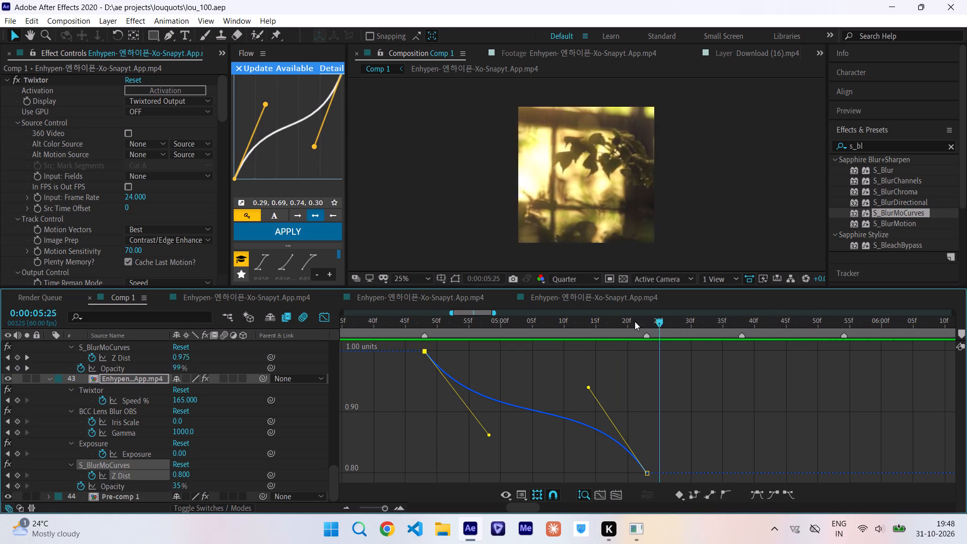
pyautogui.moveTo(635, 321); pyautogui.dragTo(151, 366)
pyautogui.press('space')
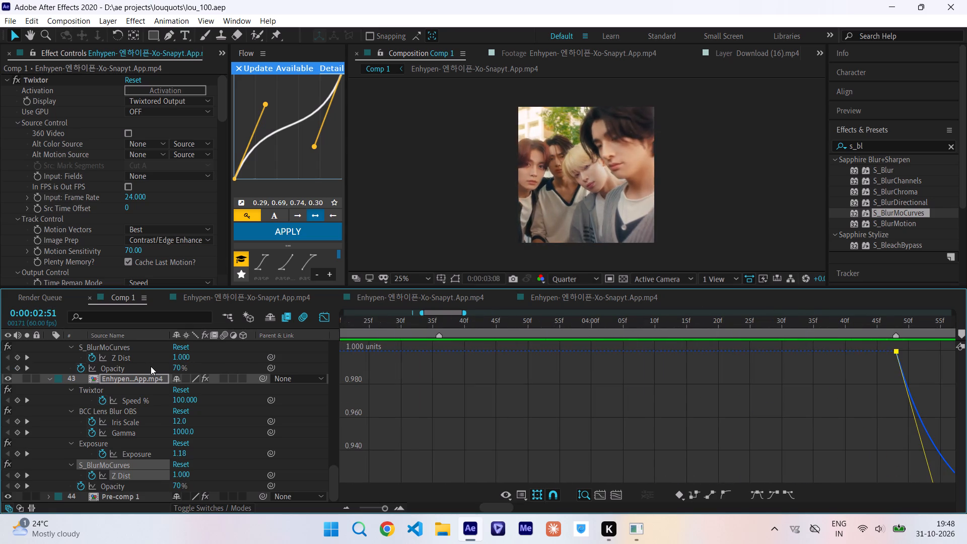
pyautogui.hscroll(-2, 449, 402)
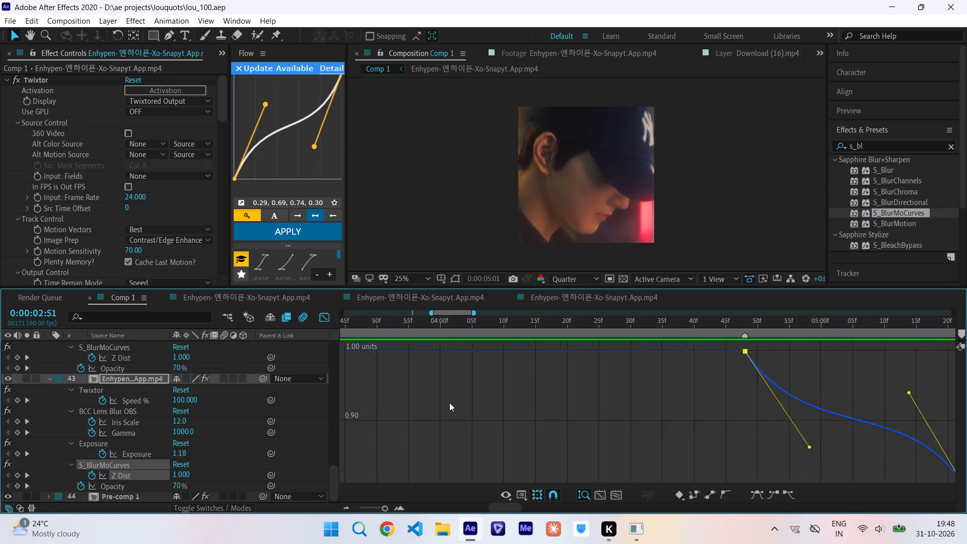
pyautogui.hscroll(-2, 449, 402)
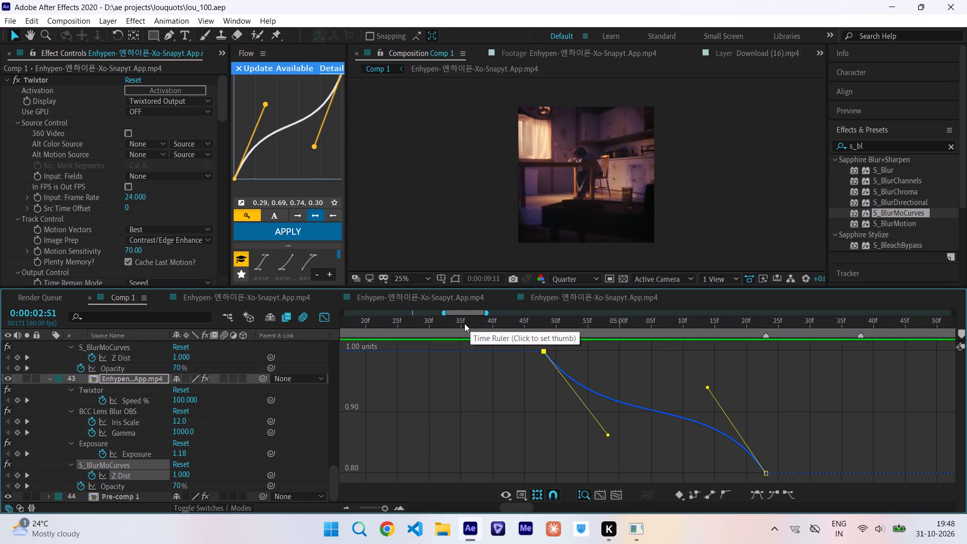
# Return to the keyframe view and delete the S_BlurMoCurves effect from layers 43 and 42.
pyautogui.click(326, 321)
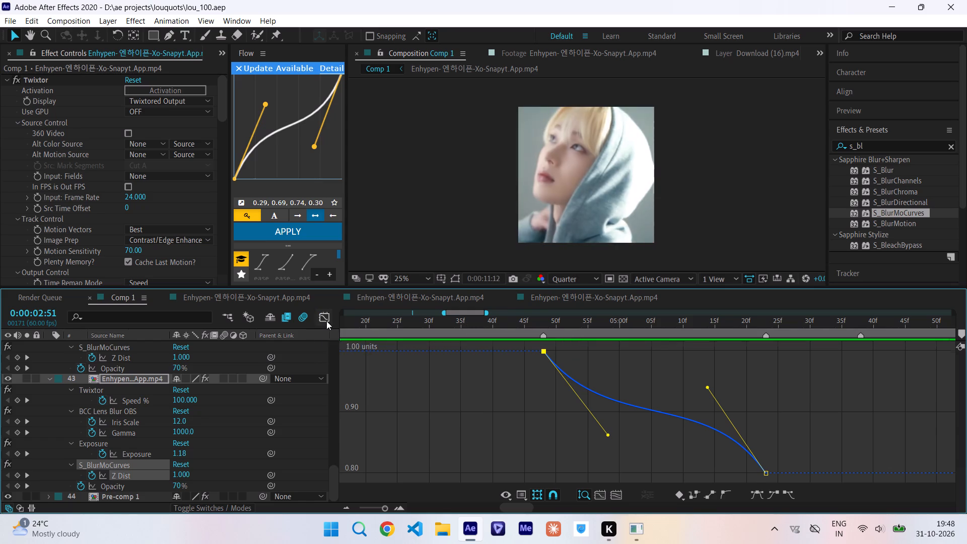
pyautogui.click(585, 318)
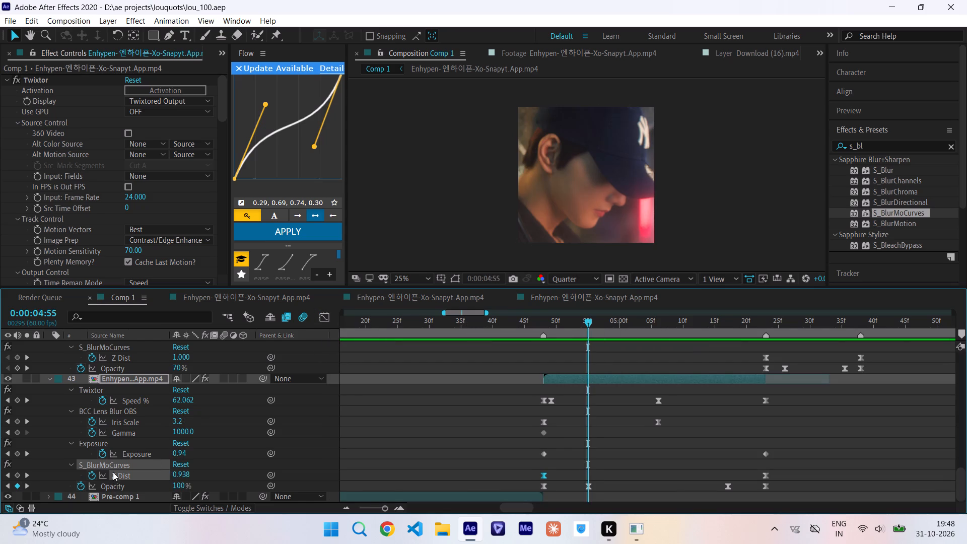
pyautogui.click(524, 323)
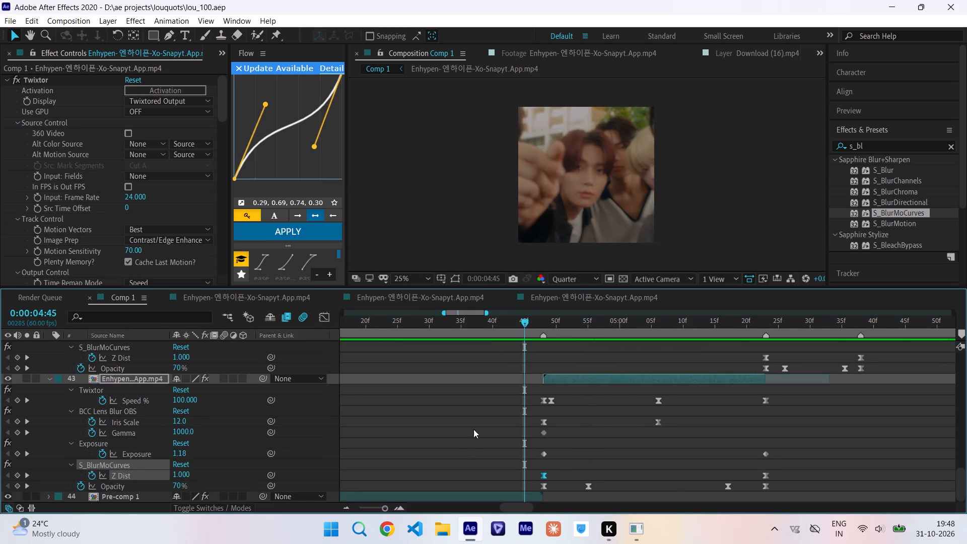
pyautogui.click(466, 449)
pyautogui.click(156, 468)
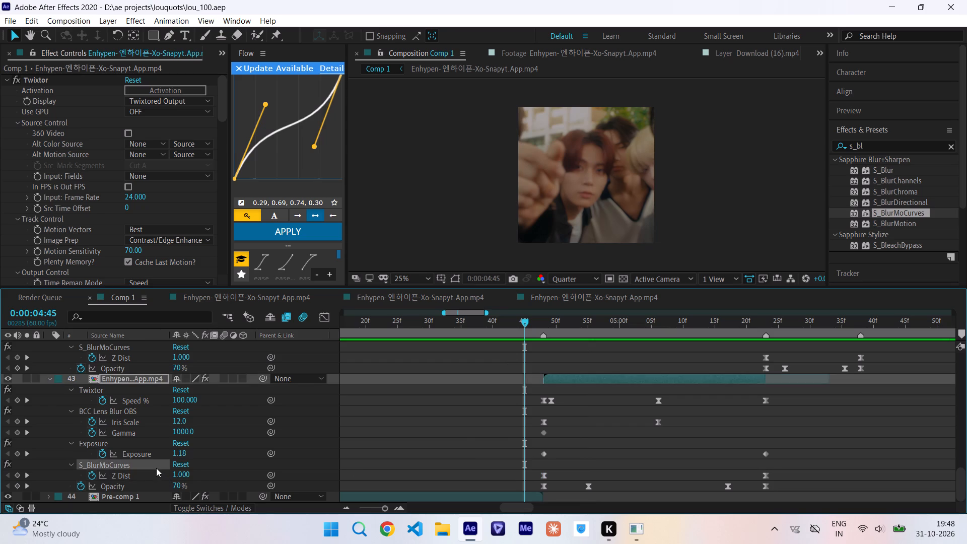
pyautogui.press('Delete')
pyautogui.click(106, 369)
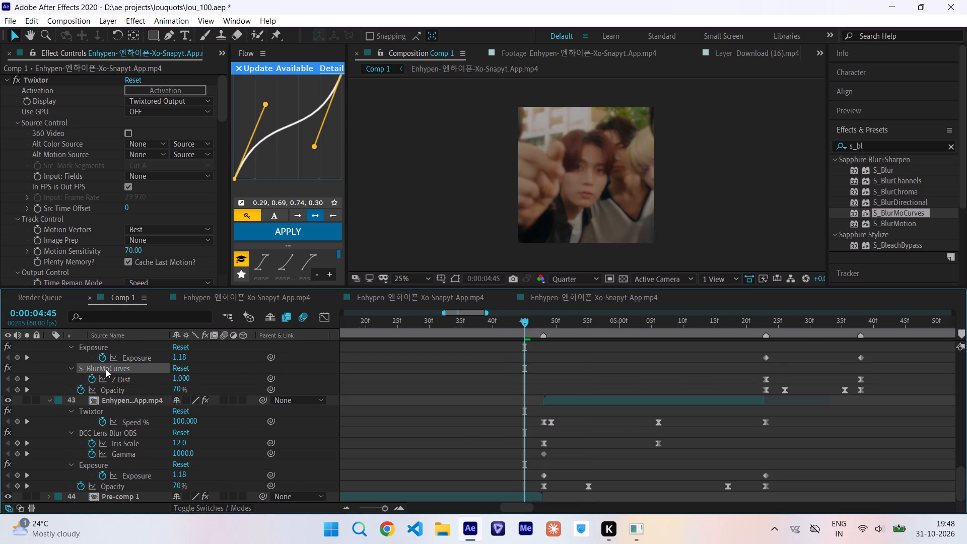
pyautogui.press('Delete')
# Collapse the layers' expanded keyframe properties, show the whole Comp 1 timeline and save the project.
pyautogui.click(408, 458)
pyautogui.write('uu')
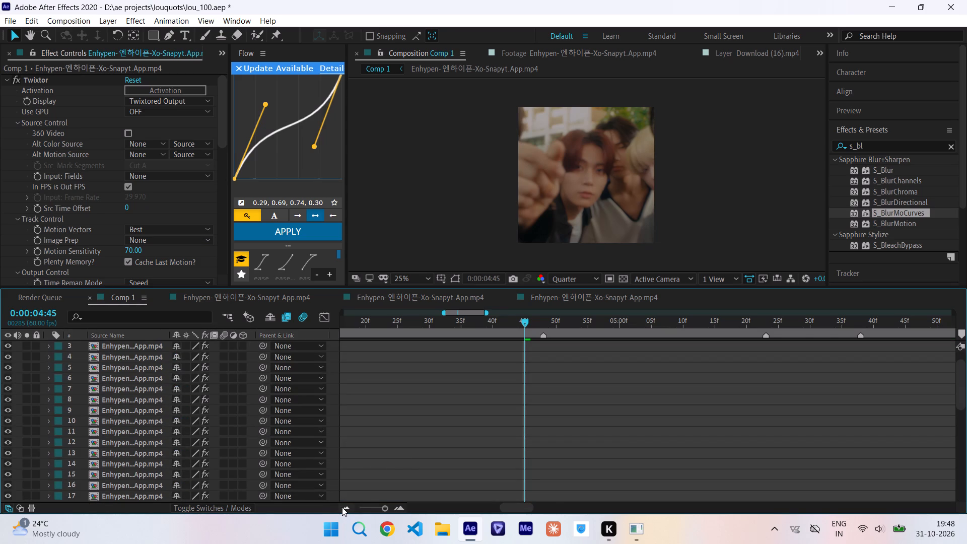
pyautogui.tripleClick(342, 507)
pyautogui.tripleClick(342, 507)
pyautogui.click(342, 507)
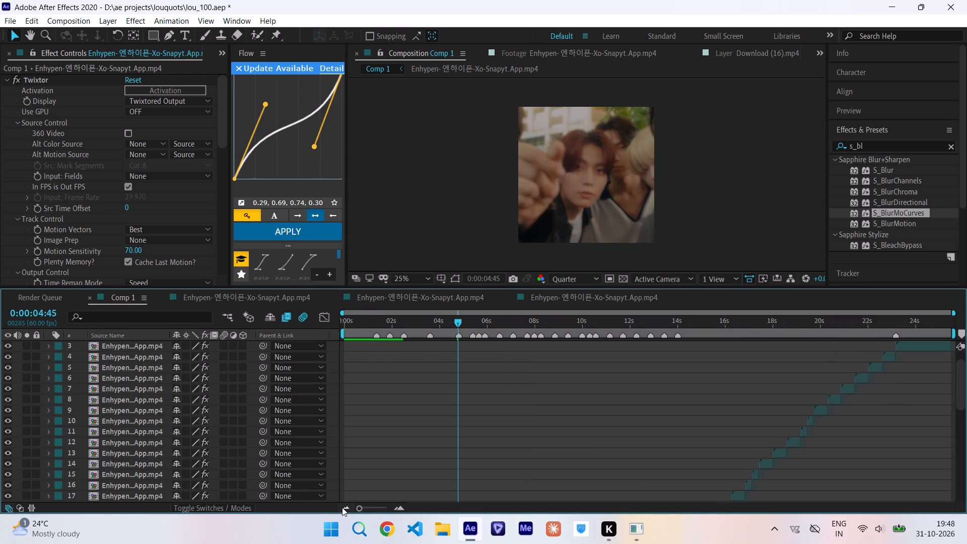
pyautogui.hotkey('ctrl', 's')
# Create an adjustment layer above the Enhypen clips, spanning Comp 1.
pyautogui.scroll(6, 648, 382)
pyautogui.click(924, 347)
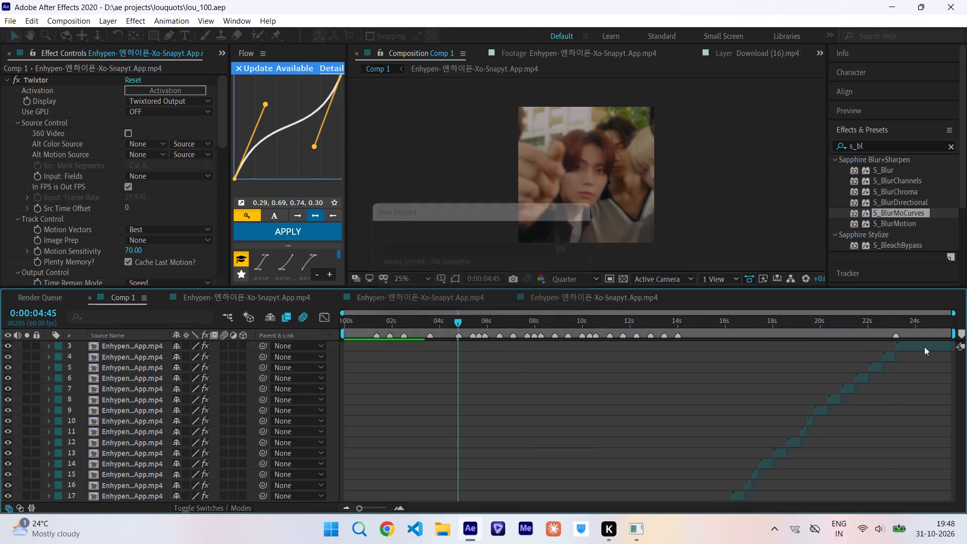
pyautogui.hotkey('ctrl', 'alt', 'y')
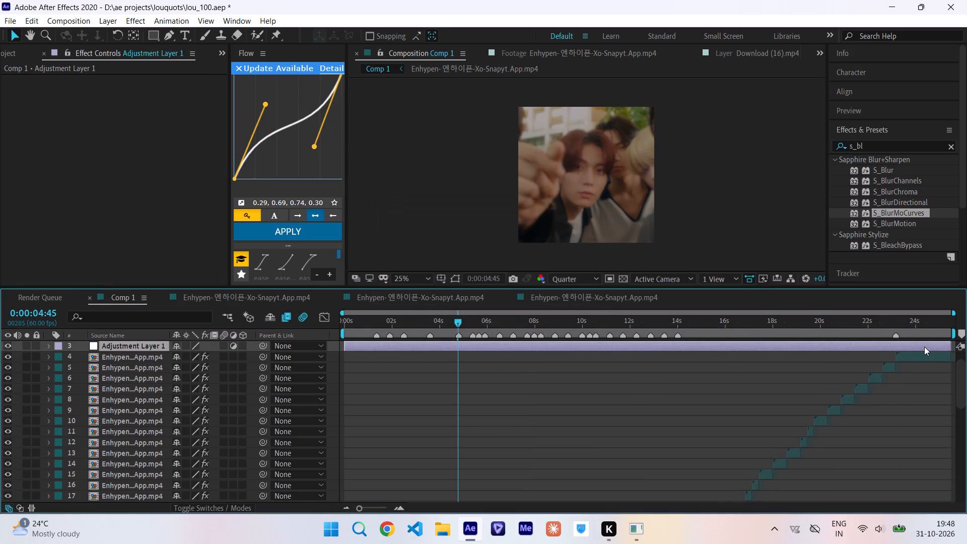
# Search the effects for "wigg" and apply the Wiggle - position preset to the adjustment layer.
pyautogui.moveTo(868, 148); pyautogui.dragTo(786, 155)
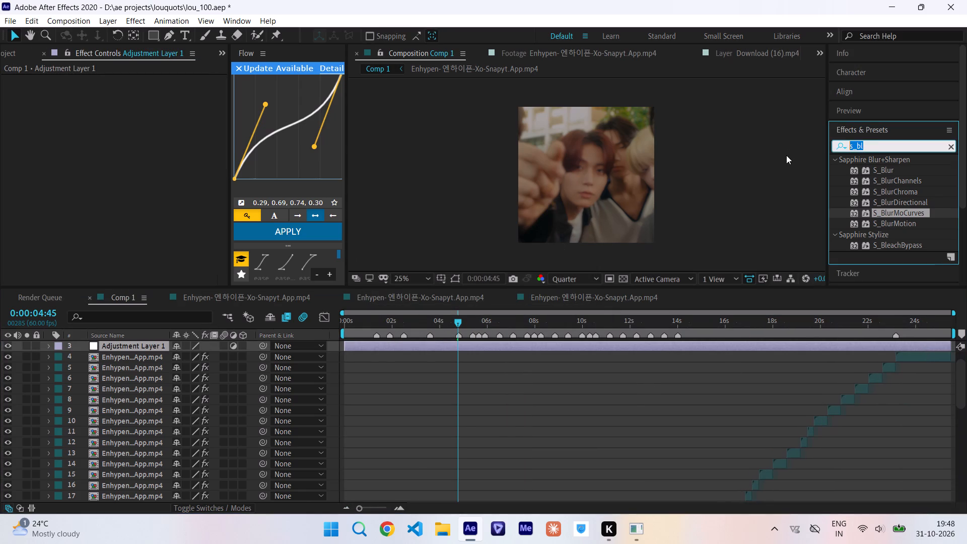
pyautogui.write('wigg')
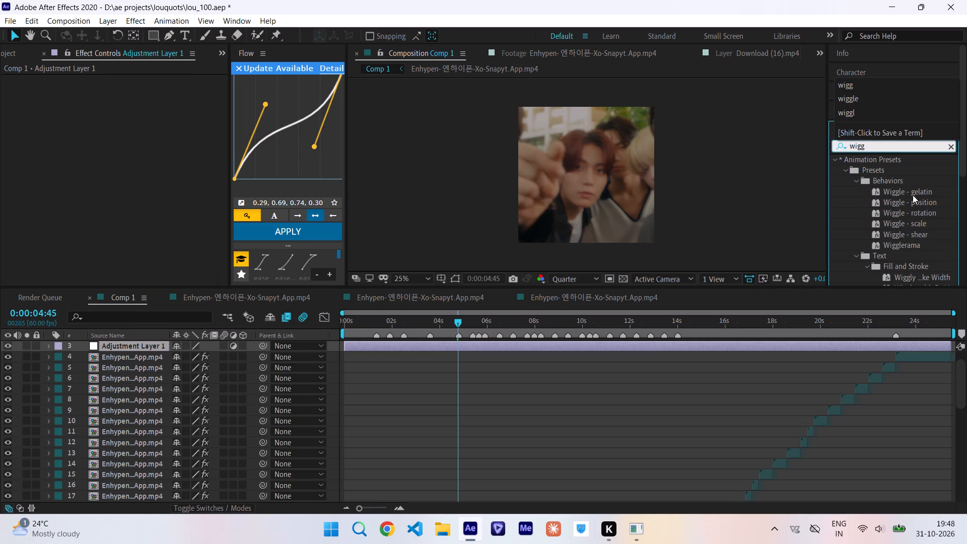
pyautogui.moveTo(920, 203); pyautogui.dragTo(690, 348)
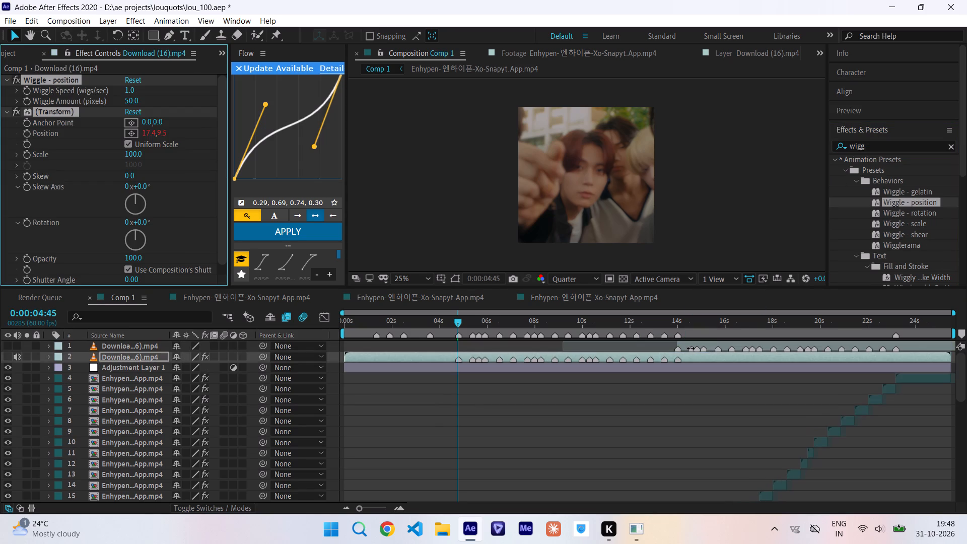
pyautogui.hotkey('ctrl', 'z')
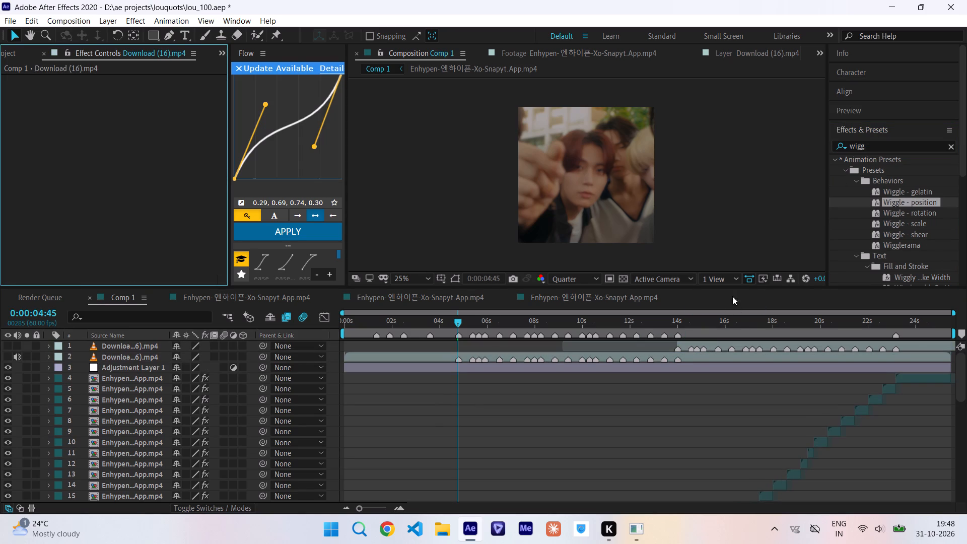
pyautogui.moveTo(919, 201); pyautogui.dragTo(636, 367)
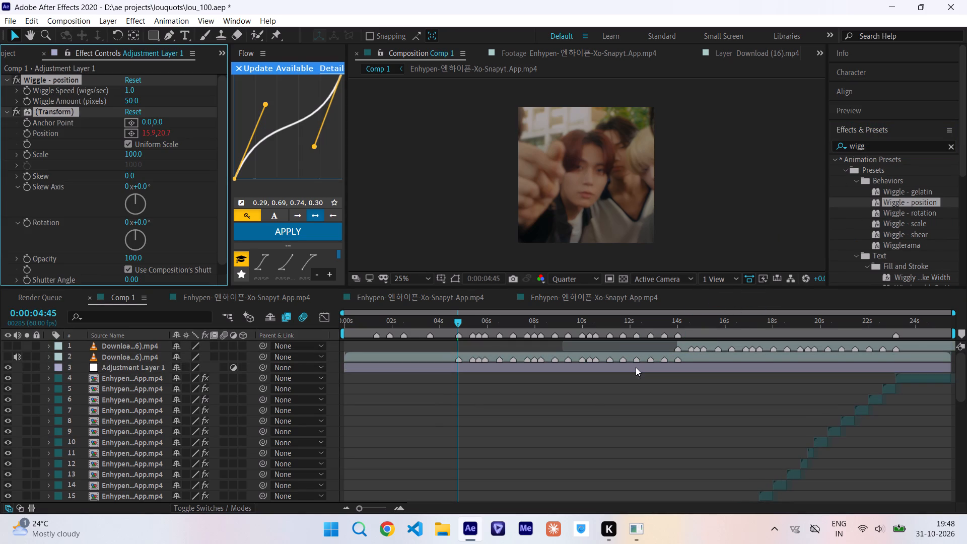
# Set the adjustment layer's Wiggle Amount to 10 pixels.
pyautogui.click(93, 179)
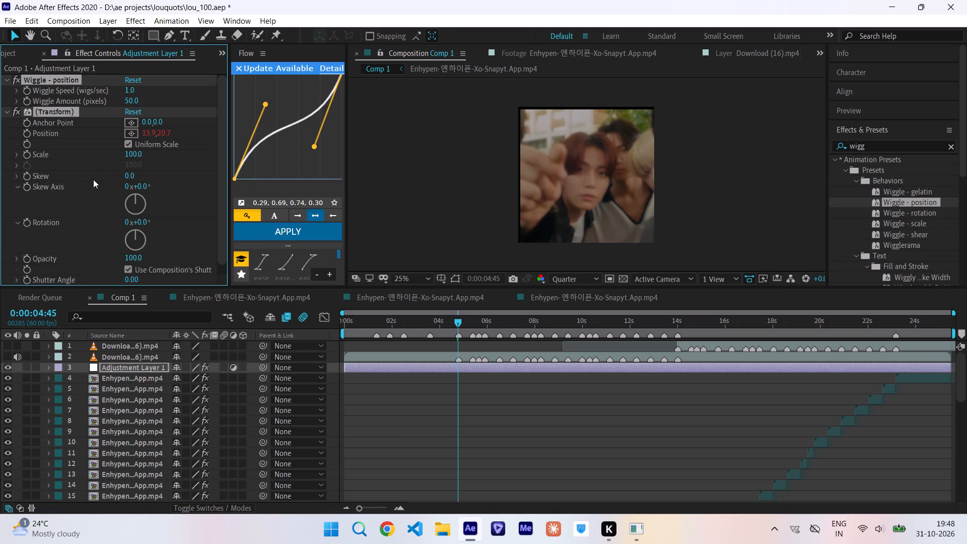
pyautogui.click(99, 100)
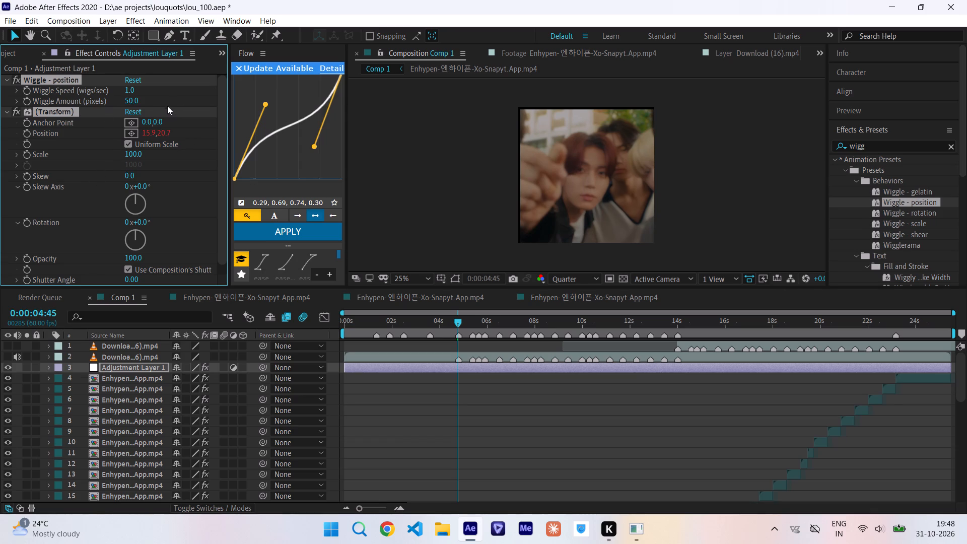
pyautogui.click(164, 102)
pyautogui.click(130, 99)
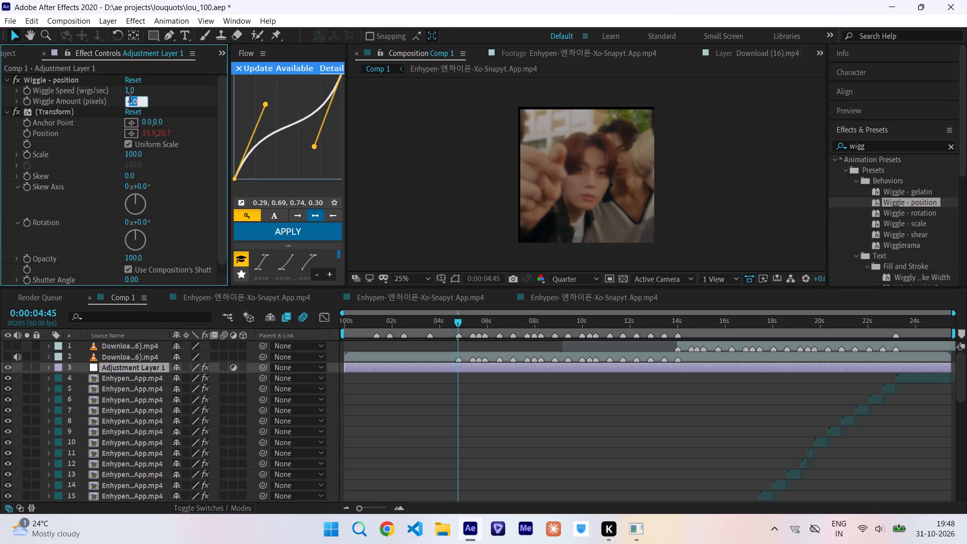
pyautogui.write('10')
pyautogui.press('Return')
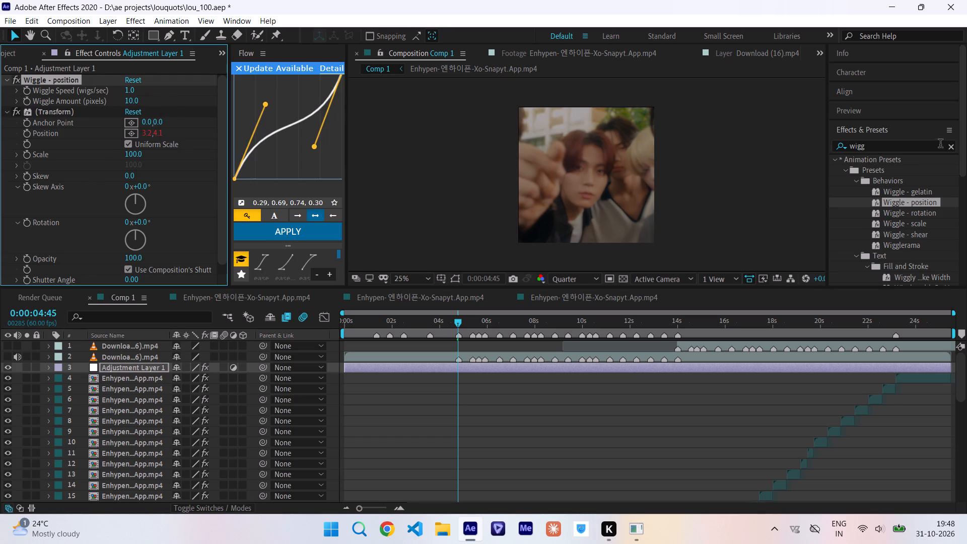
# Search the effects for "motion t" and apply Motion Tile to the adjustment layer, placed above the Wiggle - position effect.
pyautogui.moveTo(877, 147); pyautogui.dragTo(789, 151)
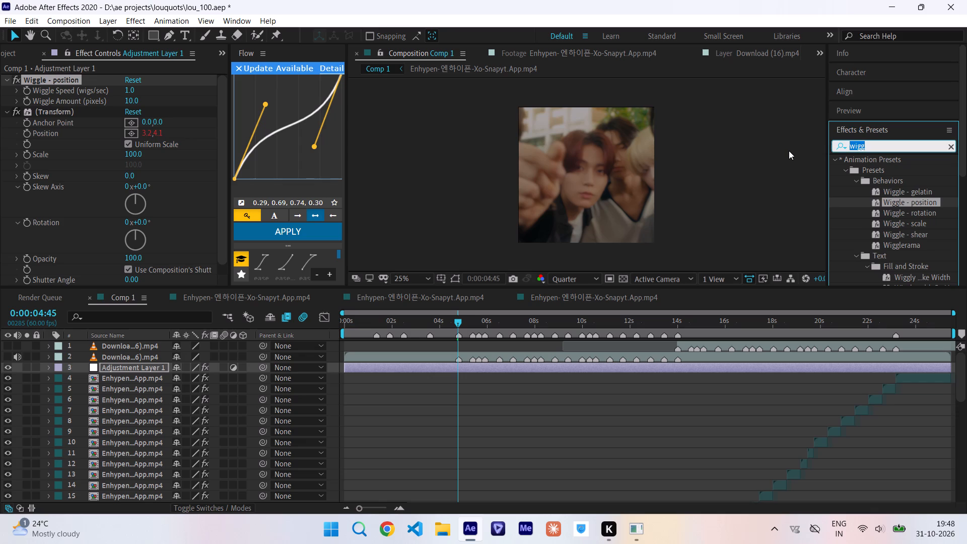
pyautogui.write('motio')
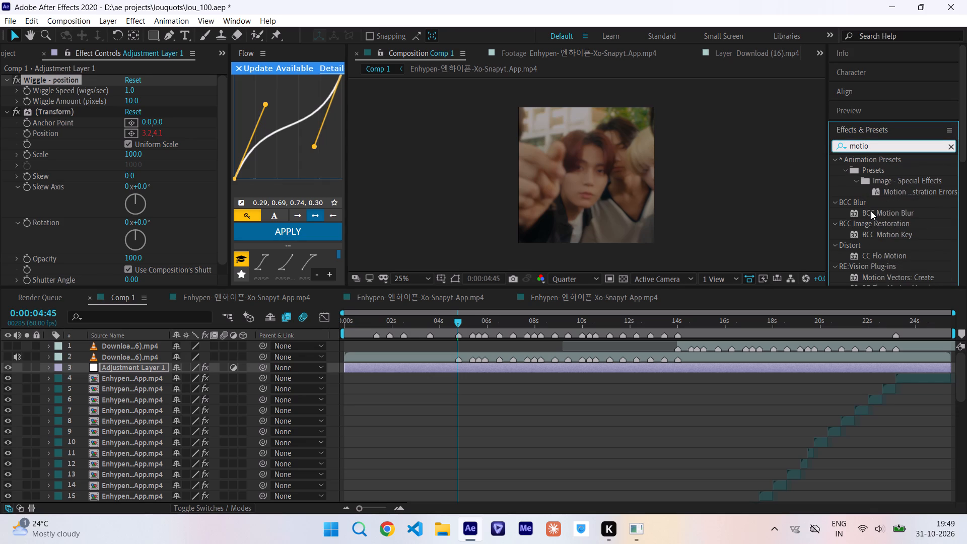
pyautogui.write('n t')
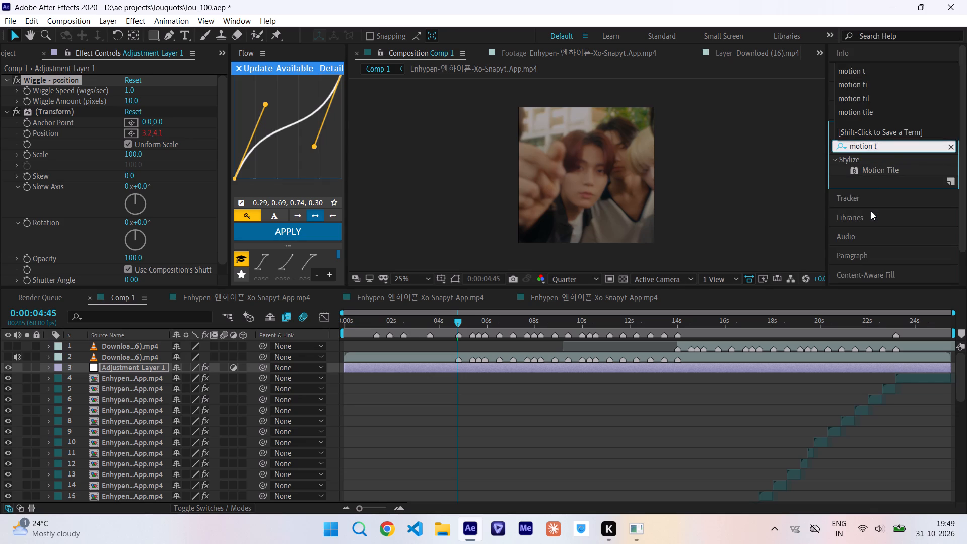
pyautogui.moveTo(872, 170); pyautogui.dragTo(95, 79)
# Set Motion Tile's Output Width to 330 and Output Height to 260, and enable Mirror Edges.
pyautogui.moveTo(132, 132); pyautogui.dragTo(143, 133)
pyautogui.moveTo(130, 120); pyautogui.dragTo(146, 122)
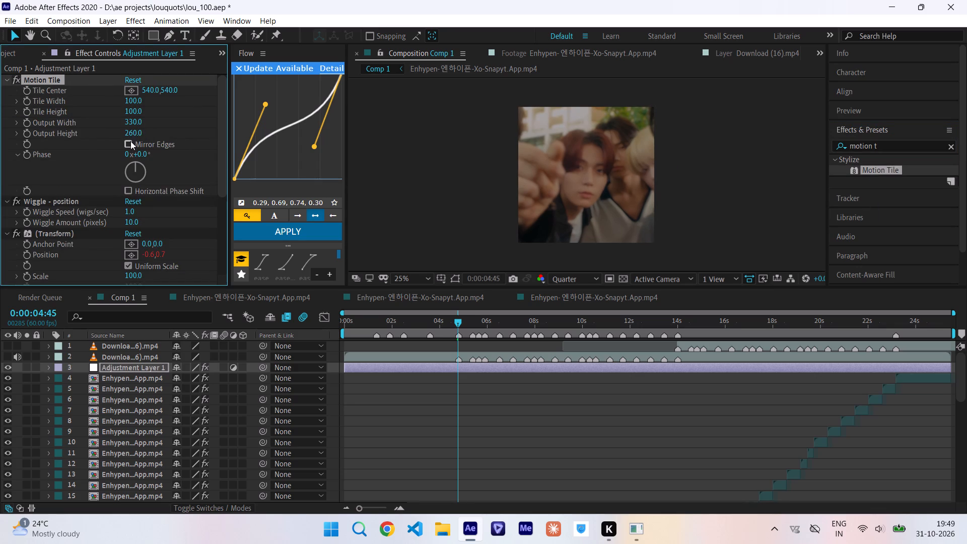
pyautogui.click(130, 141)
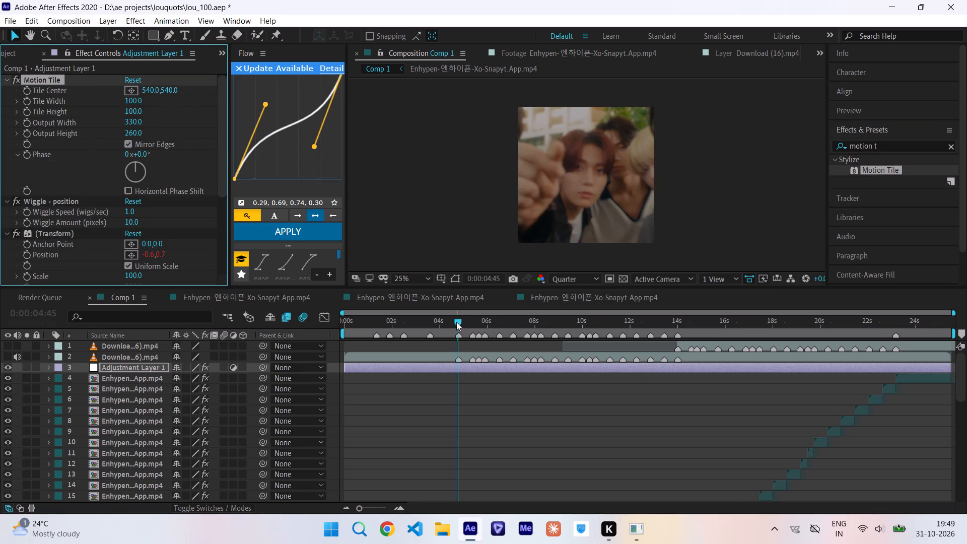
# Scrub through Comp 1 and play it from about 4:52 and 5:24 to review the wiggle and tiled edges.
pyautogui.moveTo(458, 320); pyautogui.dragTo(500, 324)
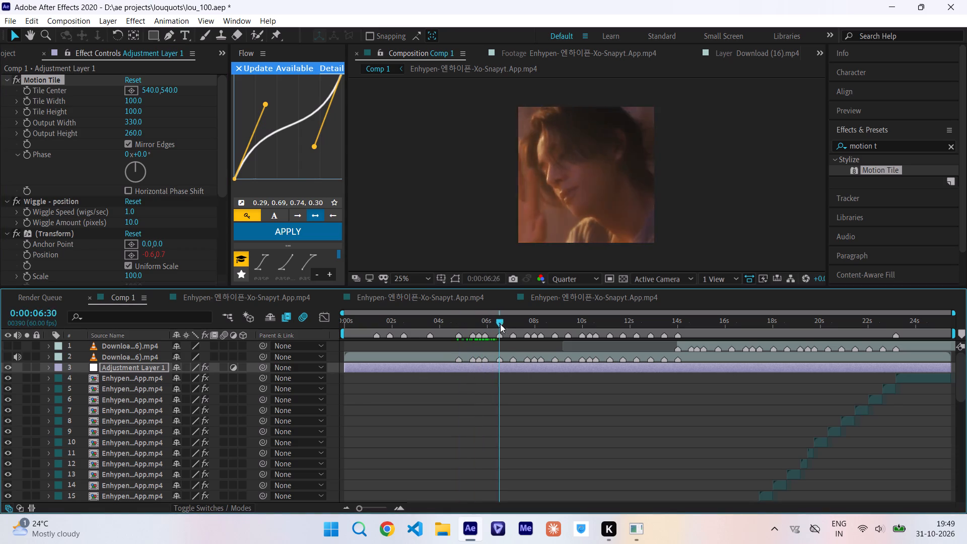
pyautogui.moveTo(500, 324); pyautogui.dragTo(576, 333)
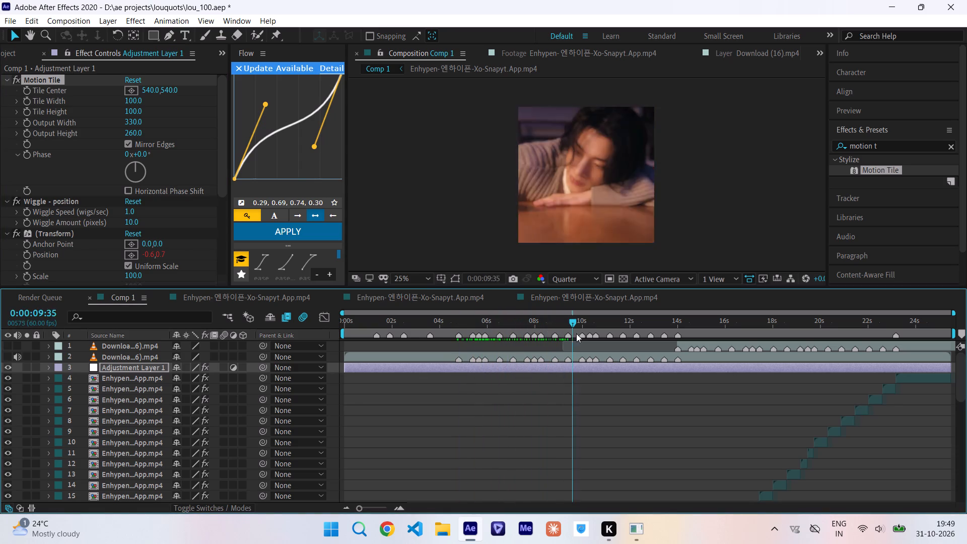
pyautogui.moveTo(576, 333); pyautogui.dragTo(678, 338)
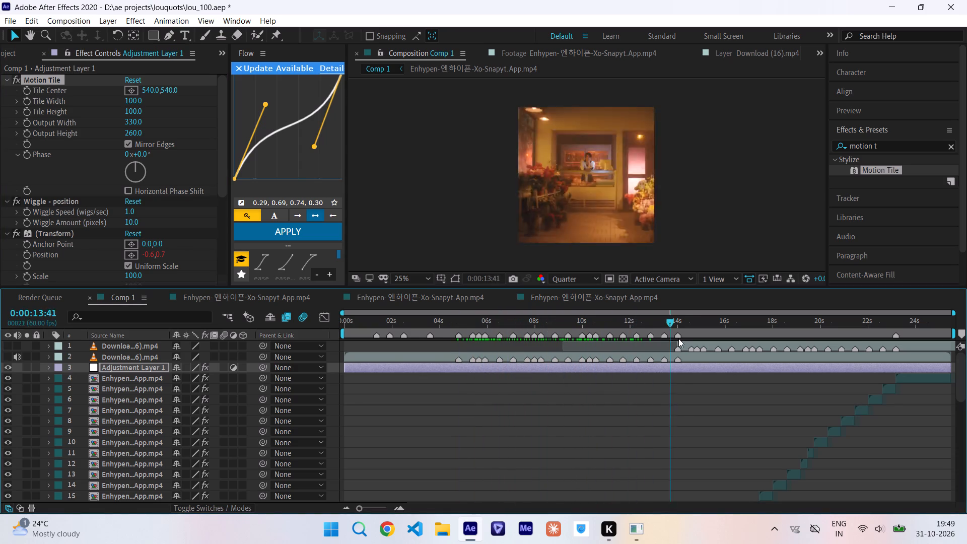
pyautogui.moveTo(678, 338); pyautogui.dragTo(321, 359)
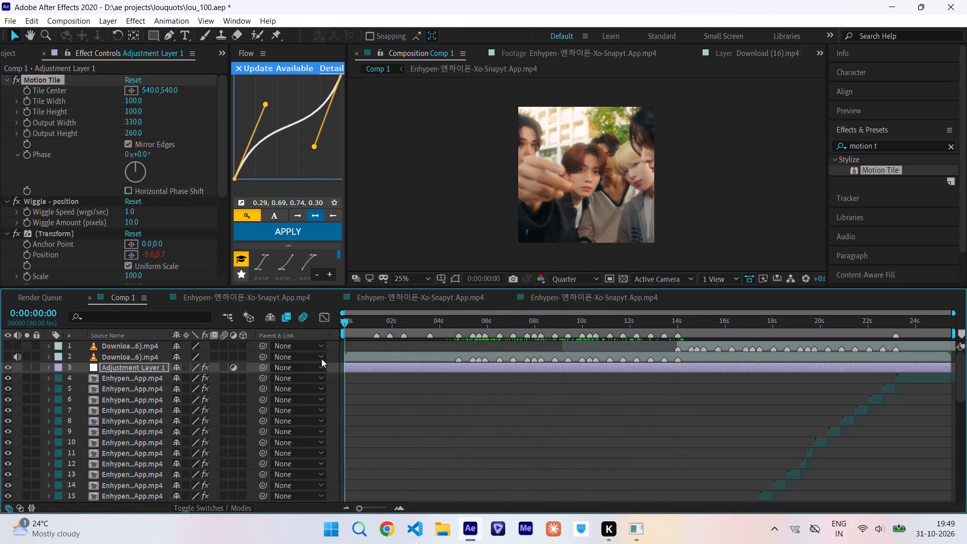
pyautogui.moveTo(321, 359); pyautogui.dragTo(404, 365)
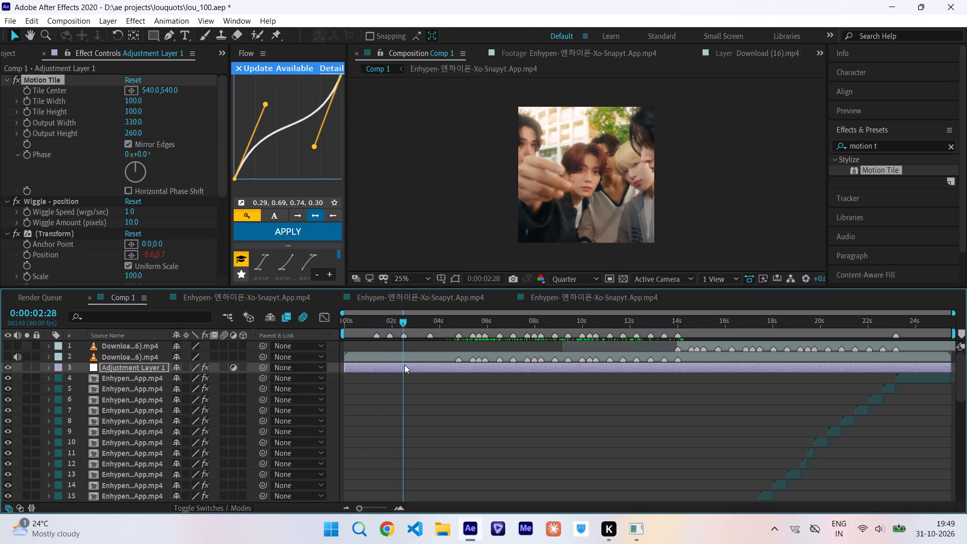
pyautogui.moveTo(404, 365); pyautogui.dragTo(502, 369)
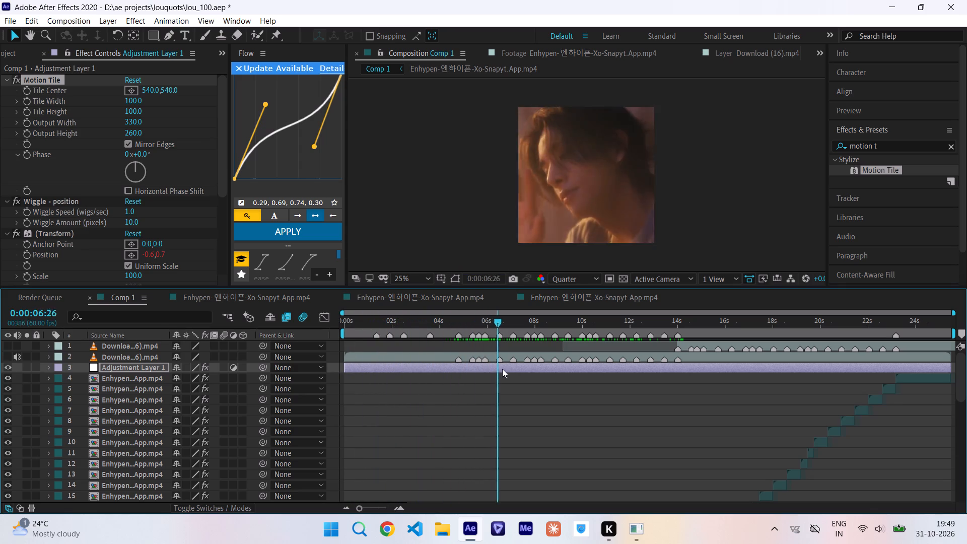
pyautogui.moveTo(502, 369); pyautogui.dragTo(460, 368)
pyautogui.press('space')
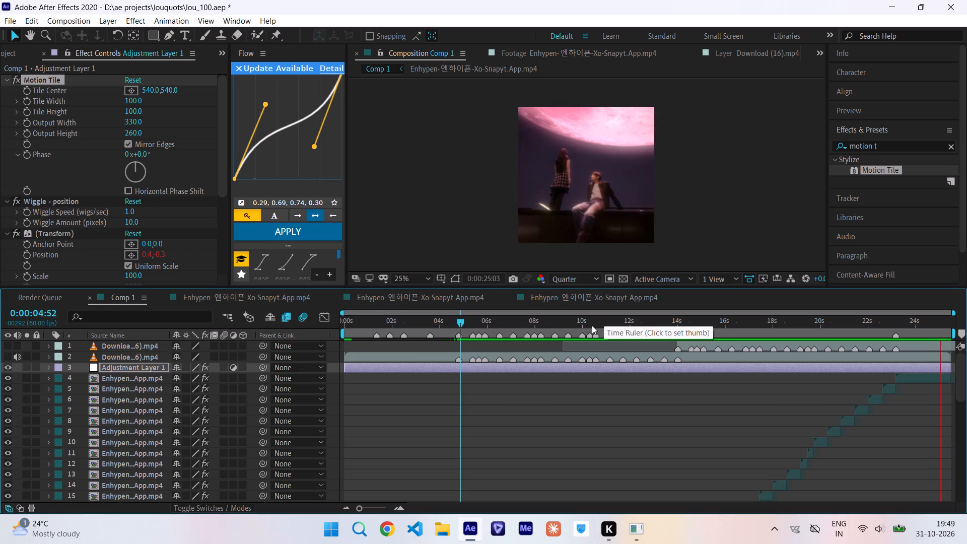
pyautogui.moveTo(592, 325); pyautogui.dragTo(472, 331)
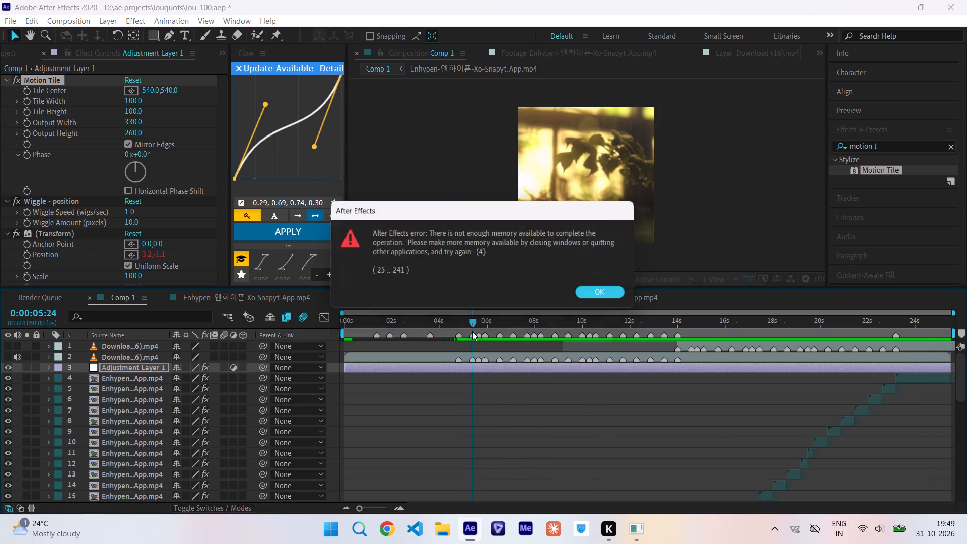
pyautogui.press('space')
pyautogui.press('space')
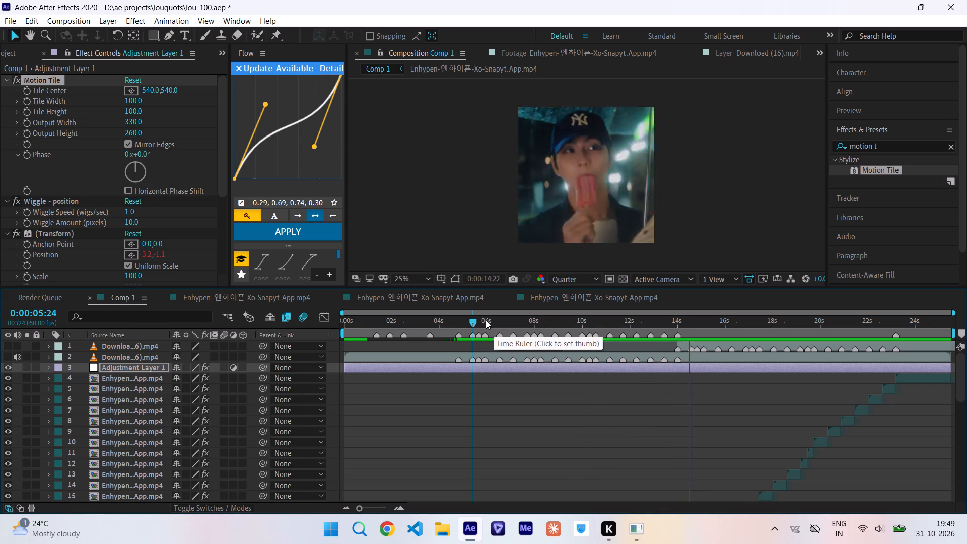
# Save the project.
pyautogui.hotkey('ctrl', 's')
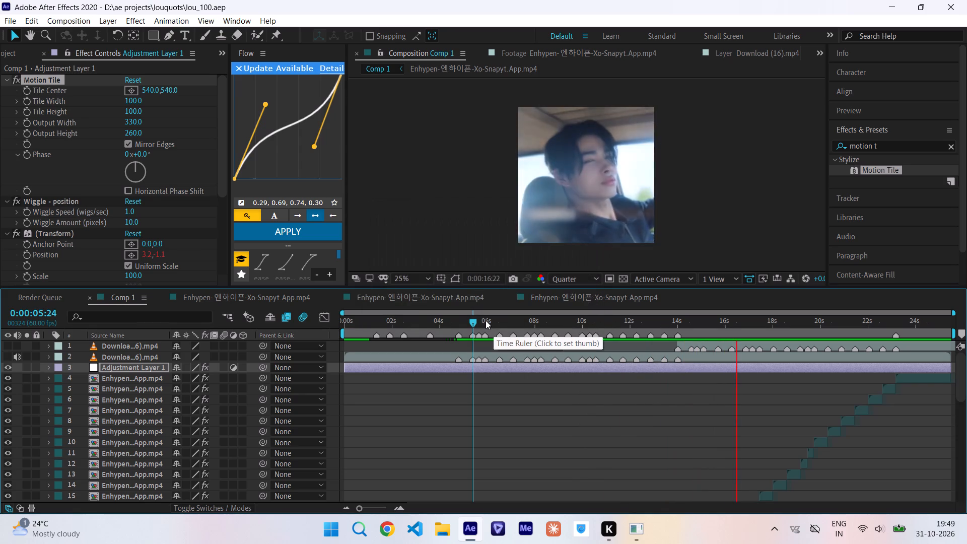
# Check the Comp 1 frame at 0:00:12:15 and dismiss the error dialog.
pyautogui.moveTo(569, 322); pyautogui.dragTo(637, 324)
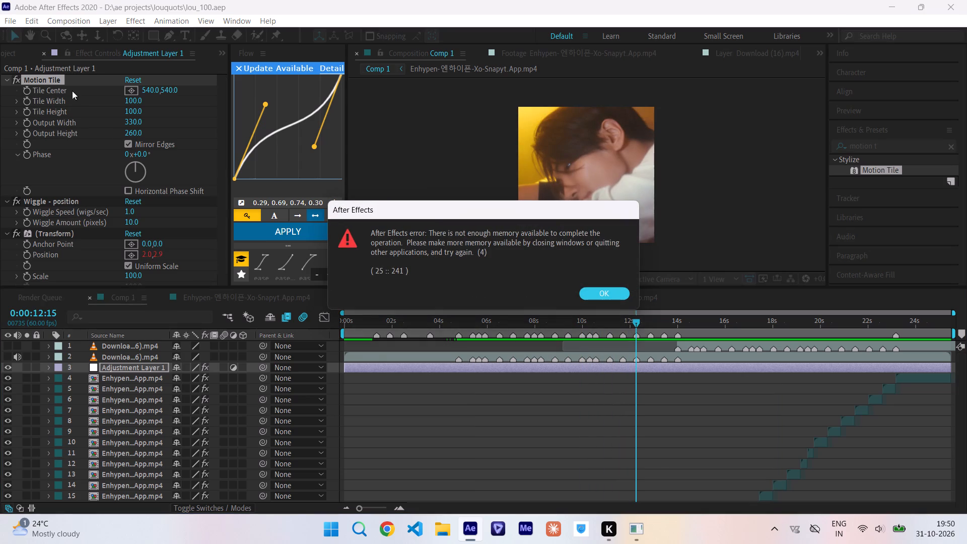
pyautogui.click(599, 291)
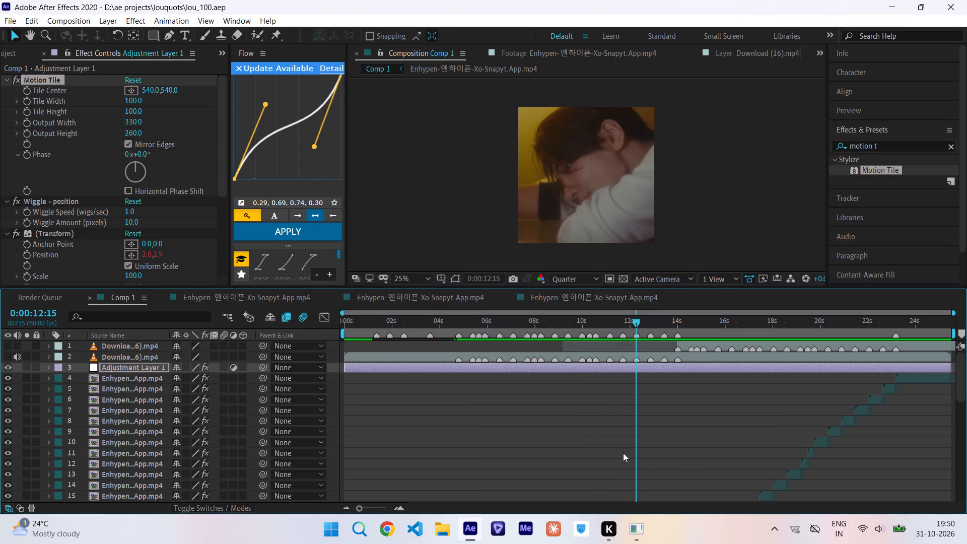
# Bring up the Boris FX Sapphire update notice and postpone it with a reminder.
pyautogui.click(628, 539)
pyautogui.click(495, 300)
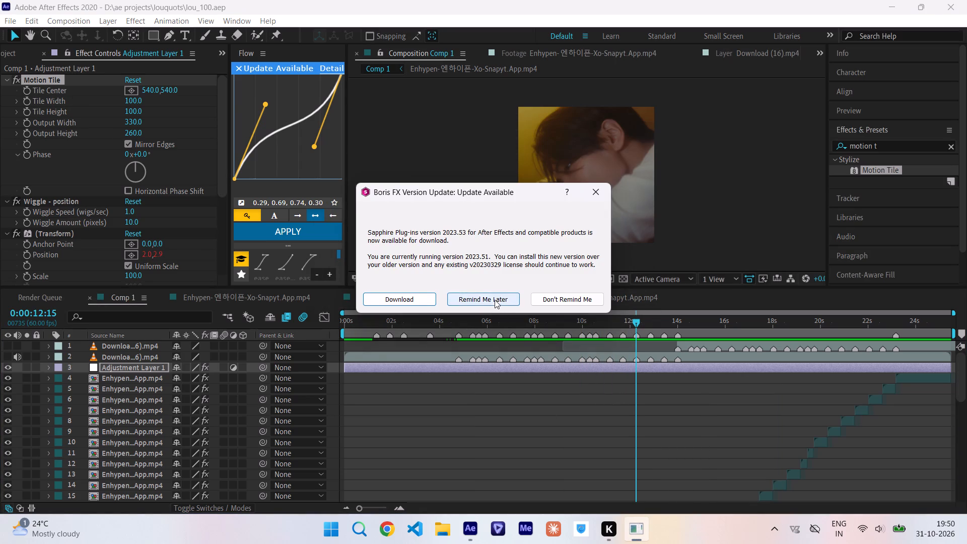
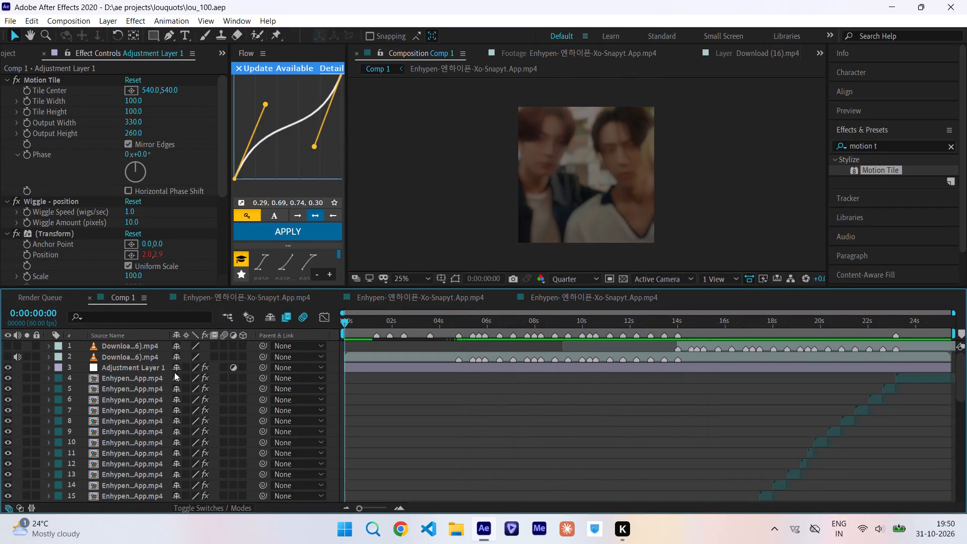
# Set the Wiggle Speed of the adjustment layer's Wiggle - position effect to 2 wigs/sec.
pyautogui.press('space')
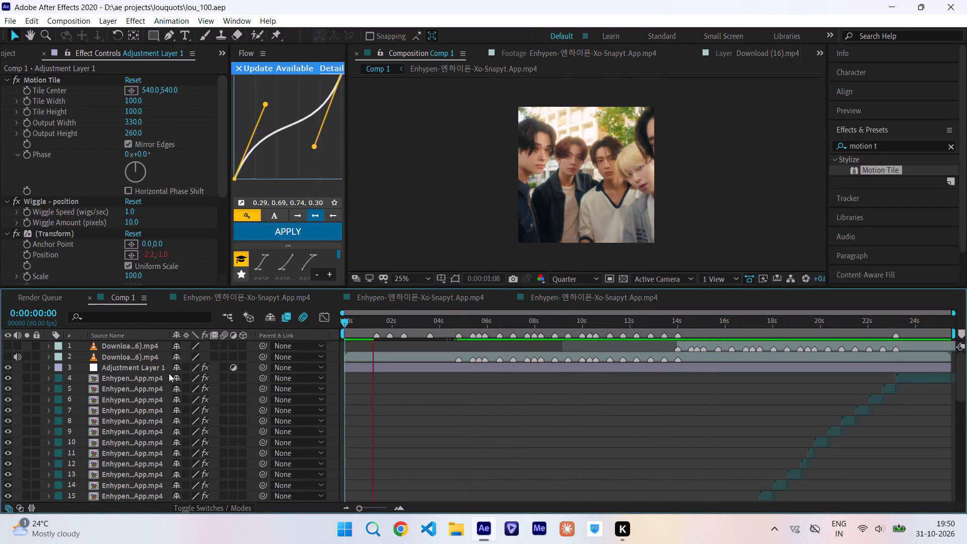
pyautogui.moveTo(474, 320); pyautogui.dragTo(510, 326)
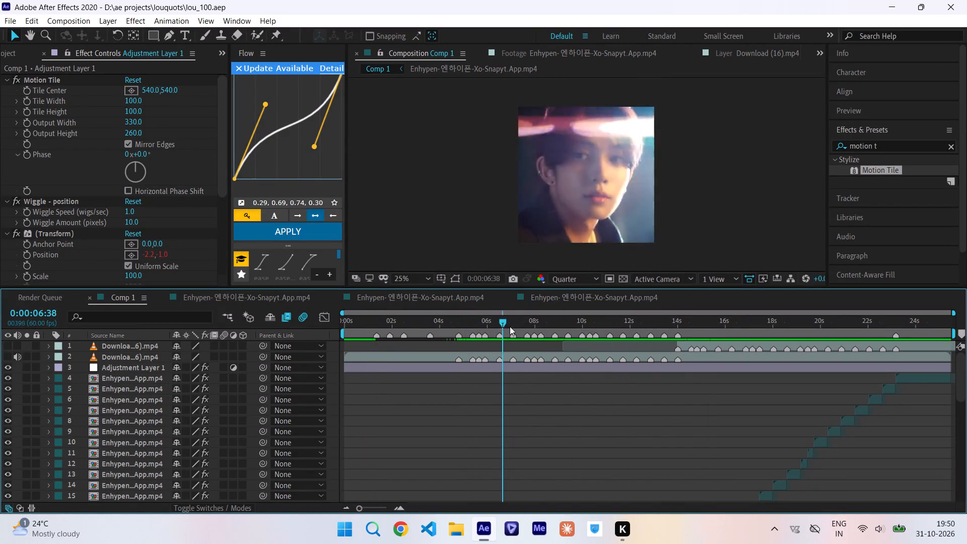
pyautogui.moveTo(510, 326); pyautogui.dragTo(605, 332)
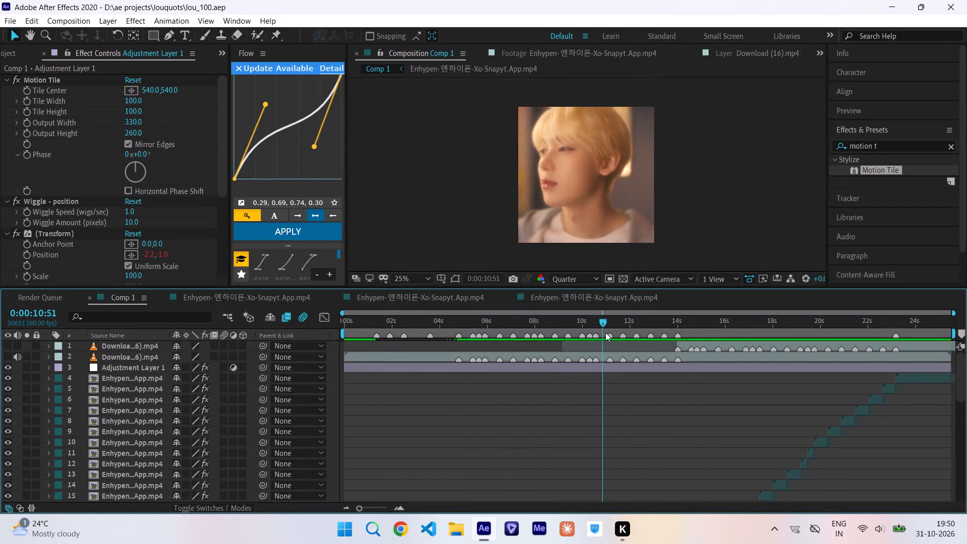
pyautogui.moveTo(605, 332); pyautogui.dragTo(498, 341)
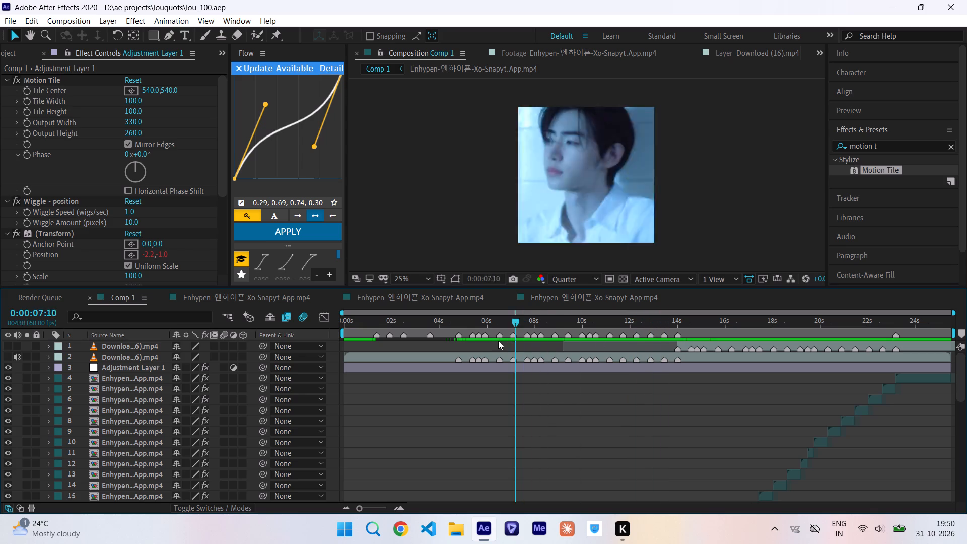
pyautogui.moveTo(498, 341); pyautogui.dragTo(470, 338)
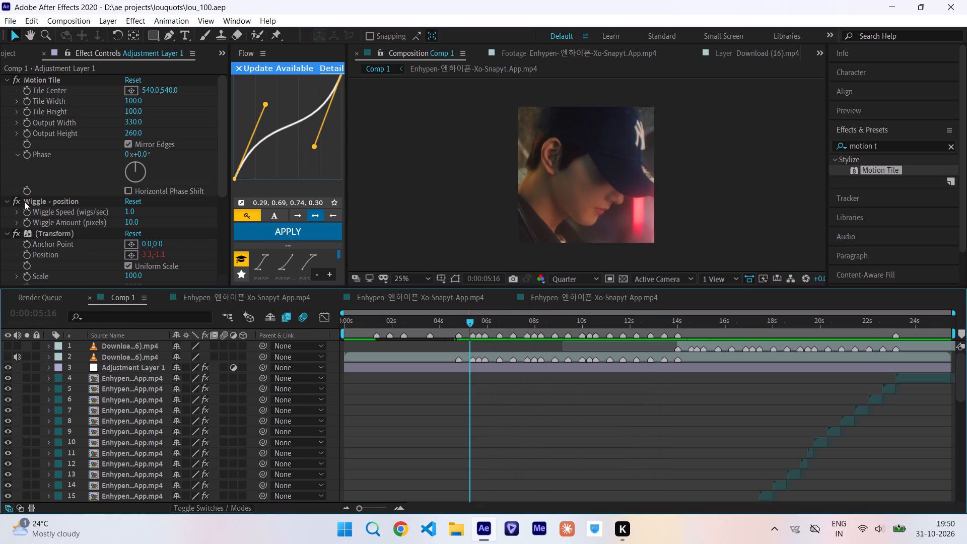
pyautogui.click(133, 213)
pyautogui.press('2')
pyautogui.press('Return')
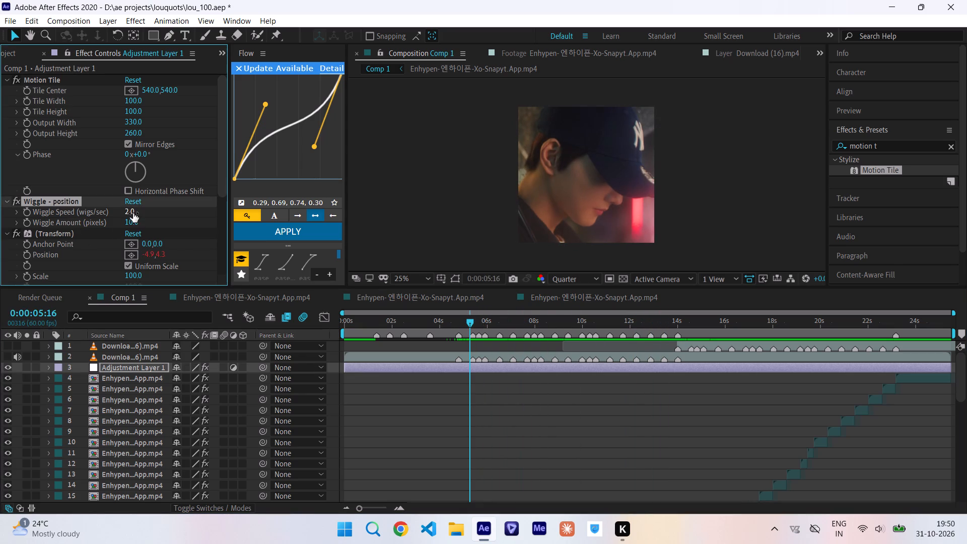
# Scrub through Comp 1 back and forth across its length to check the faster wiggle on the clips.
pyautogui.moveTo(465, 322); pyautogui.dragTo(482, 323)
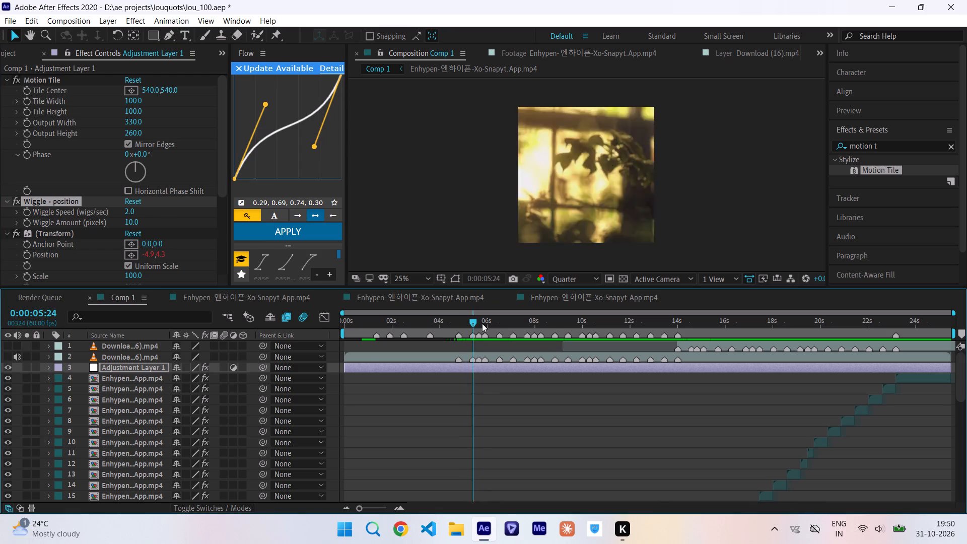
pyautogui.moveTo(482, 323); pyautogui.dragTo(533, 325)
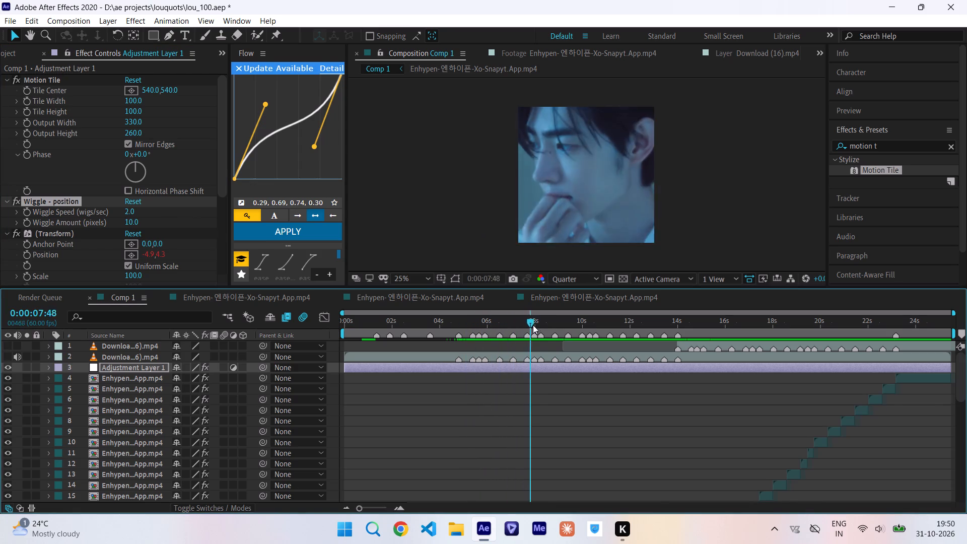
pyautogui.moveTo(533, 325); pyautogui.dragTo(588, 322)
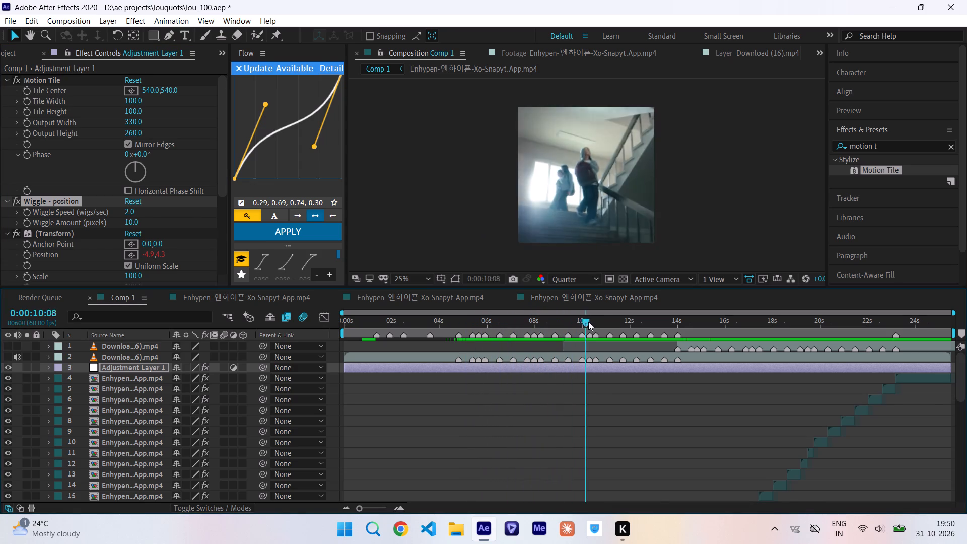
pyautogui.moveTo(588, 322); pyautogui.dragTo(654, 325)
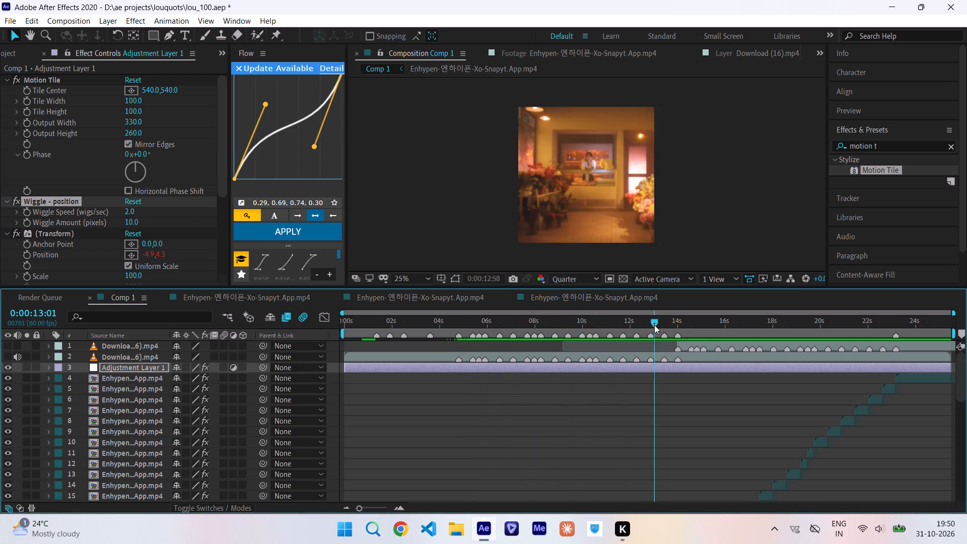
pyautogui.moveTo(656, 323); pyautogui.dragTo(709, 332)
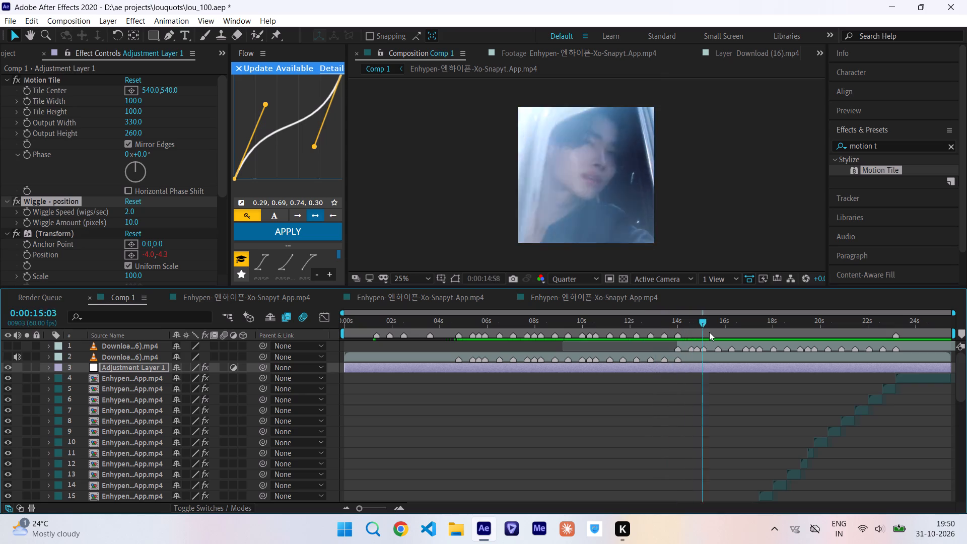
pyautogui.moveTo(709, 332); pyautogui.dragTo(819, 336)
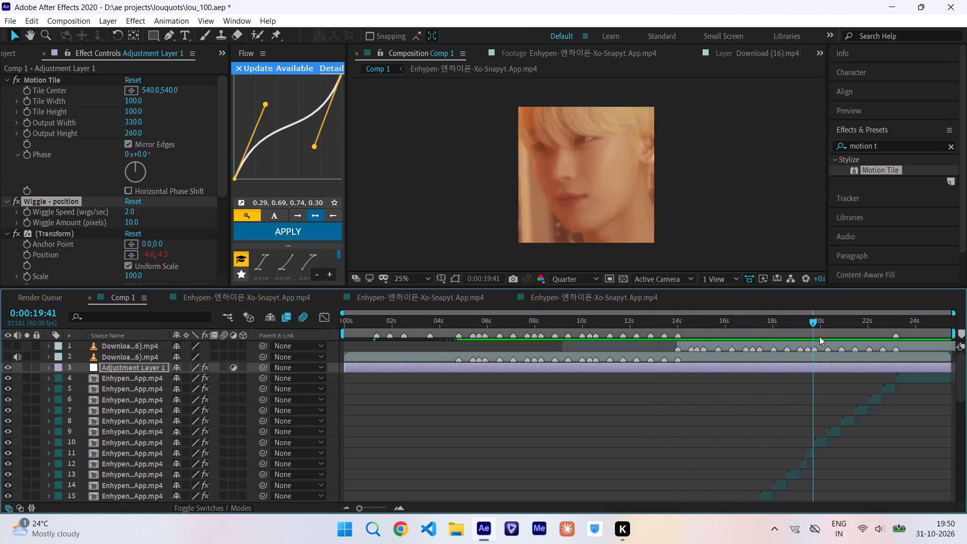
pyautogui.moveTo(819, 336); pyautogui.dragTo(550, 347)
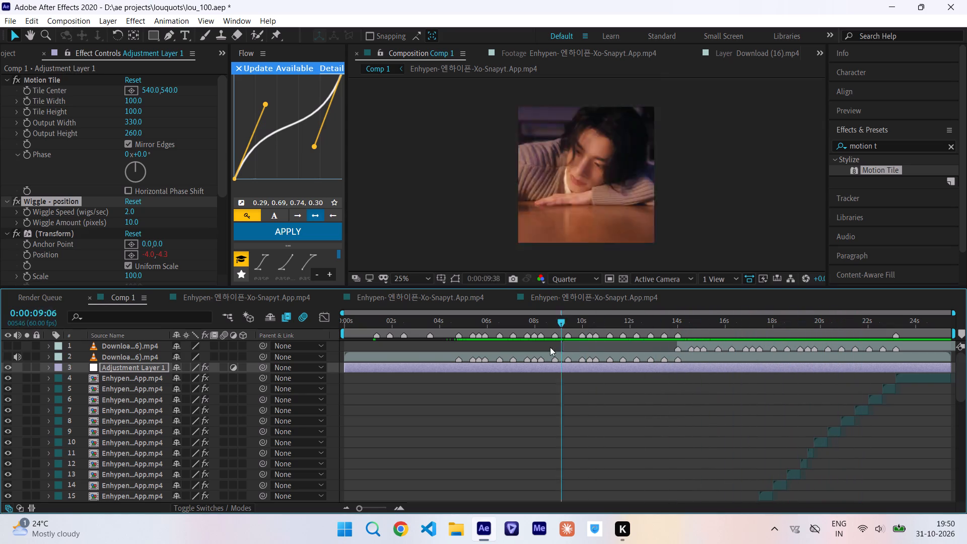
pyautogui.moveTo(550, 347); pyautogui.dragTo(353, 395)
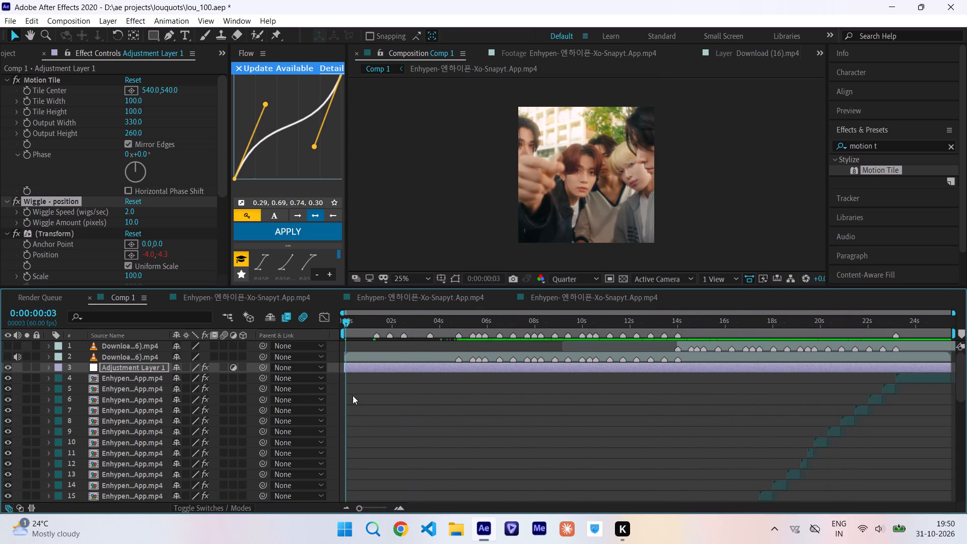
pyautogui.moveTo(353, 395); pyautogui.dragTo(295, 412)
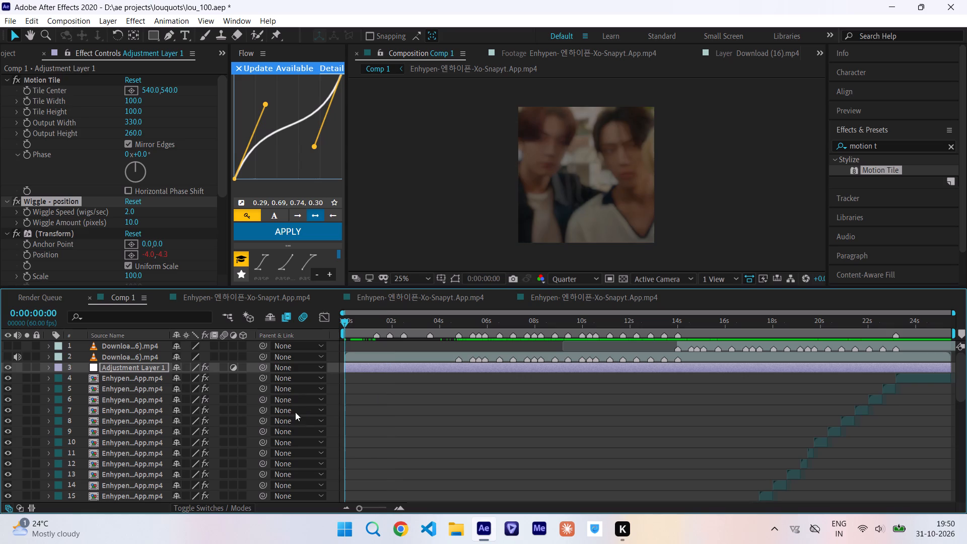
pyautogui.moveTo(295, 412); pyautogui.dragTo(357, 404)
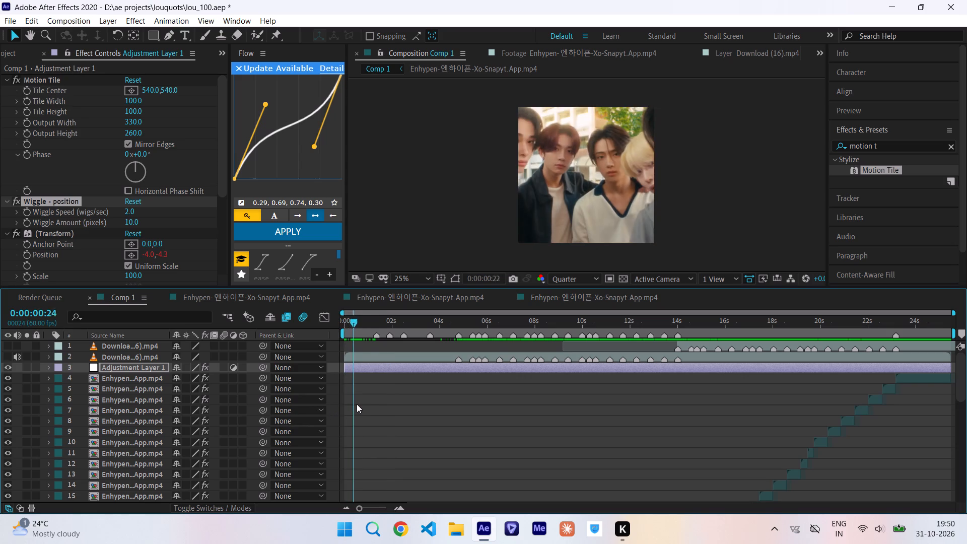
pyautogui.moveTo(357, 404); pyautogui.dragTo(536, 356)
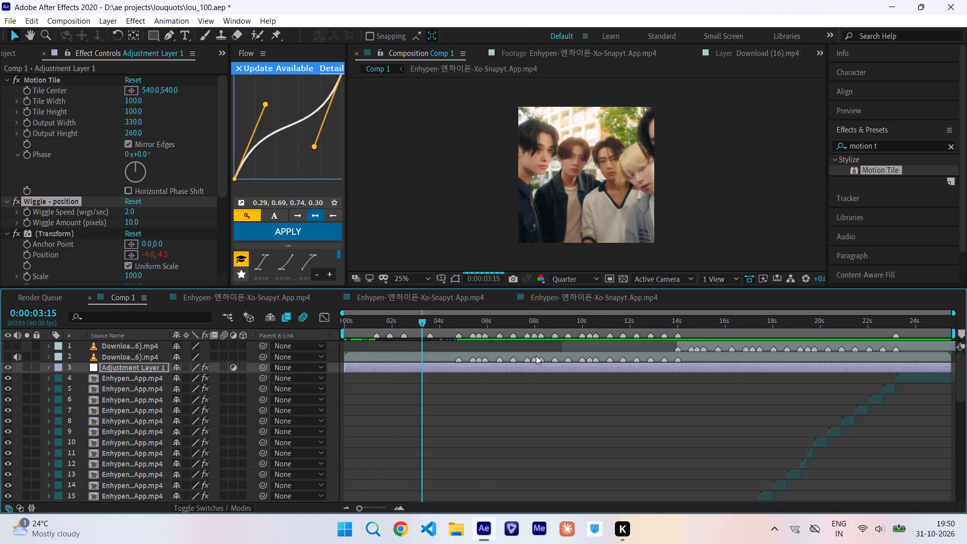
pyautogui.moveTo(536, 356); pyautogui.dragTo(548, 362)
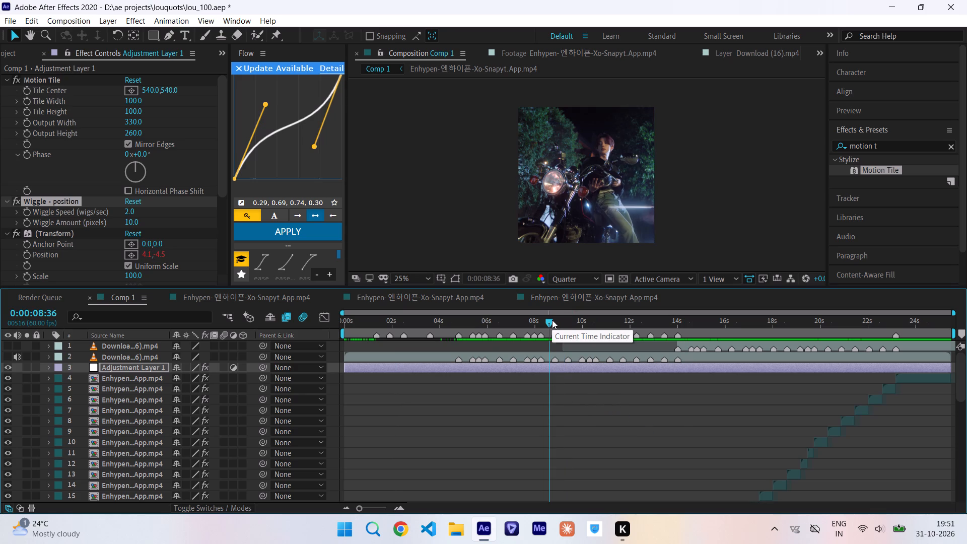
# Play Comp 1 from 0:00:08:36, from the start and from 0:00:05:16 to review the wiggle in motion.
pyautogui.press('space')
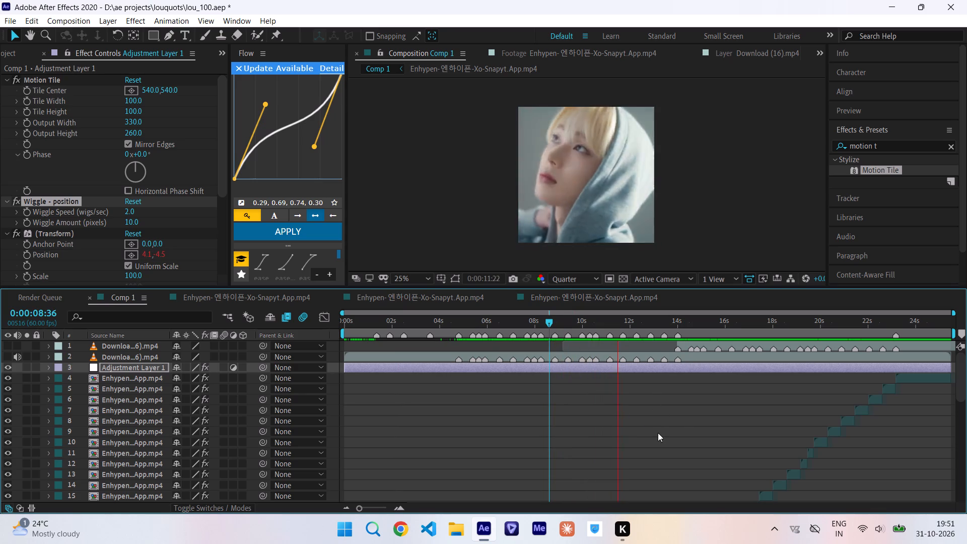
pyautogui.hscroll(-1, 658, 433)
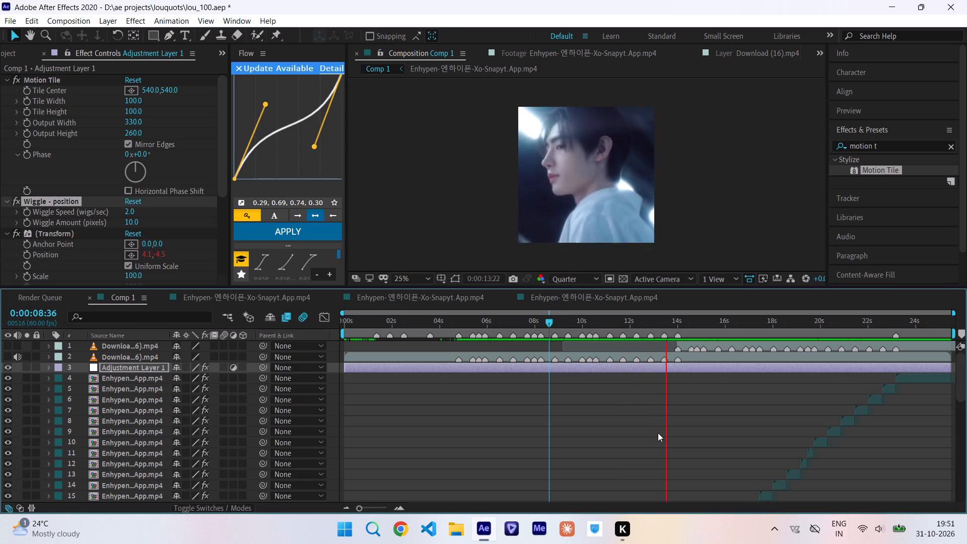
pyautogui.hscroll(-1, 658, 433)
pyautogui.scroll(-2, 658, 433)
pyautogui.scroll(20, 658, 433)
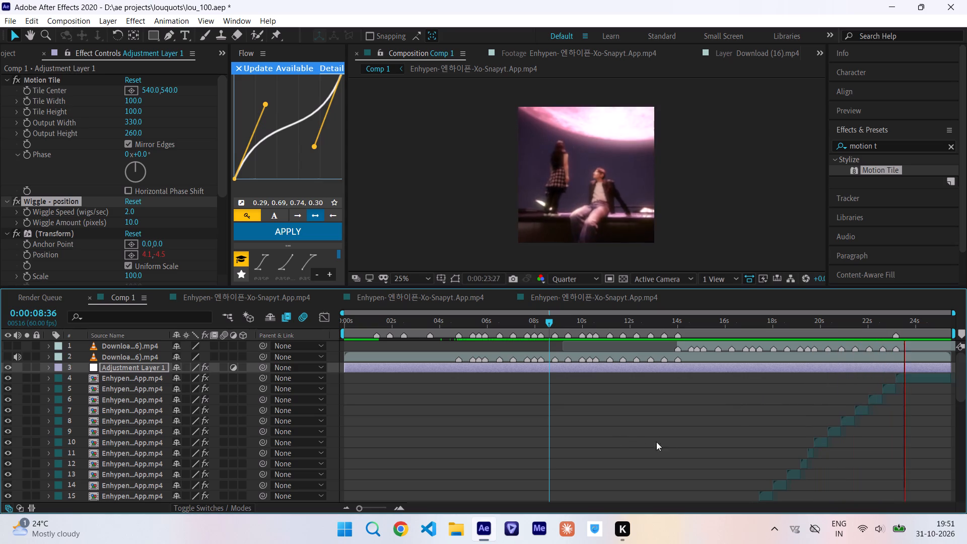
pyautogui.scroll(-14, 735, 418)
pyautogui.scroll(20, 735, 418)
pyautogui.scroll(6, 735, 418)
pyautogui.hscroll(1, 735, 418)
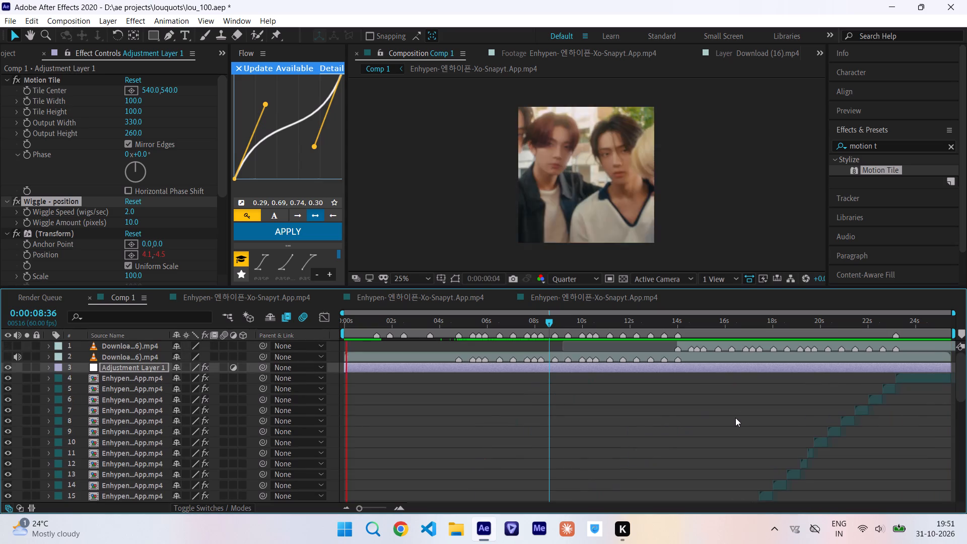
pyautogui.hscroll(1, 735, 418)
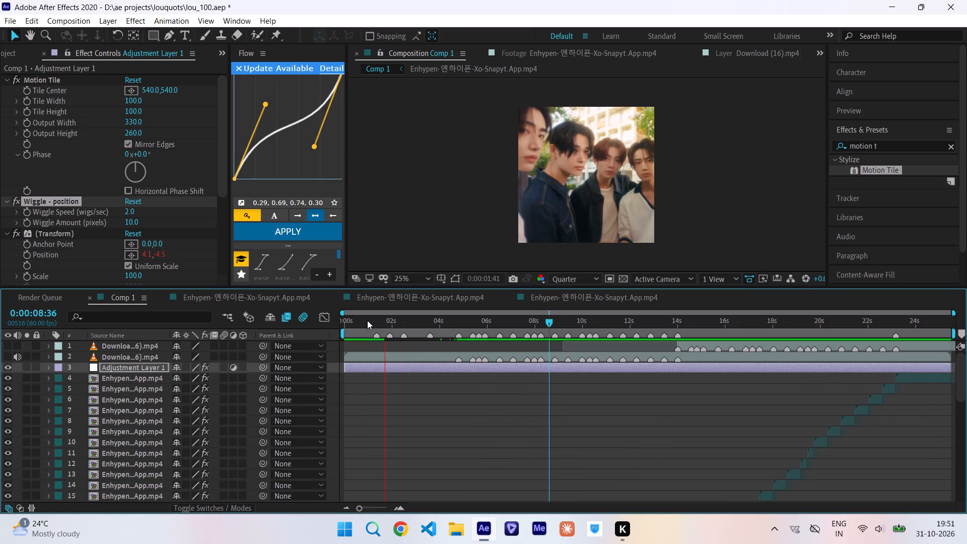
pyautogui.moveTo(366, 321); pyautogui.dragTo(186, 359)
pyautogui.press('space')
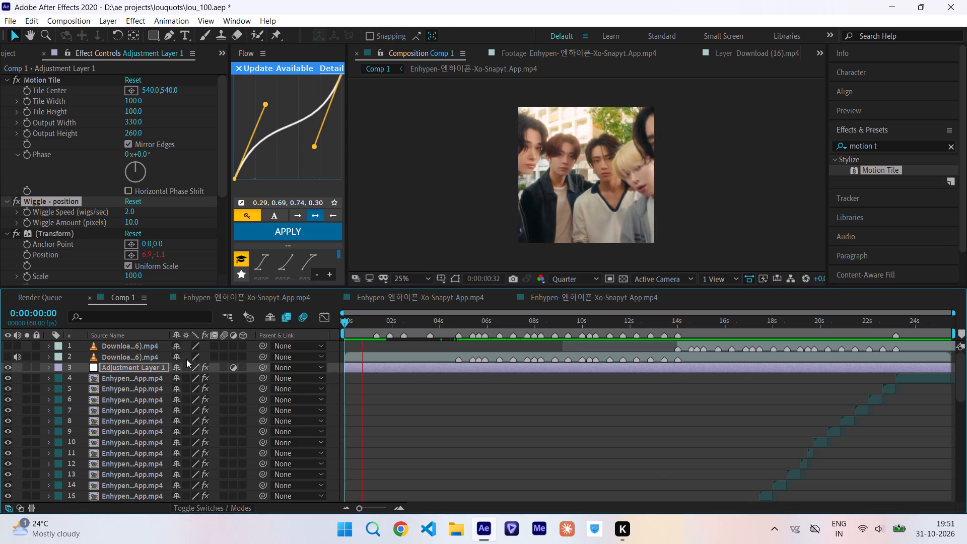
pyautogui.click(470, 317)
pyautogui.press('space')
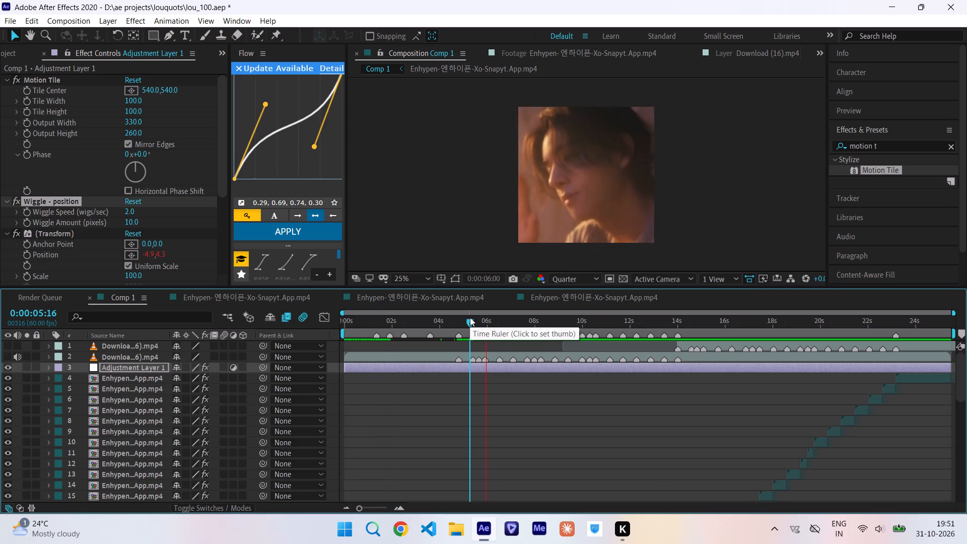
# Save the project.
pyautogui.hotkey('ctrl', 's')
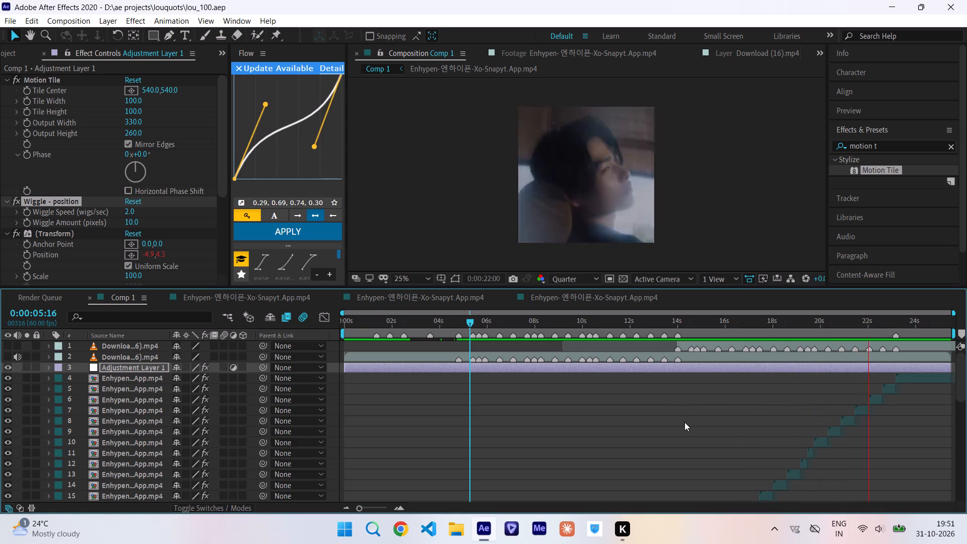
# Delete the two Black Solid 1 layers lying between the Enhypen clips in Comp 1.
pyautogui.scroll(-1, 684, 422)
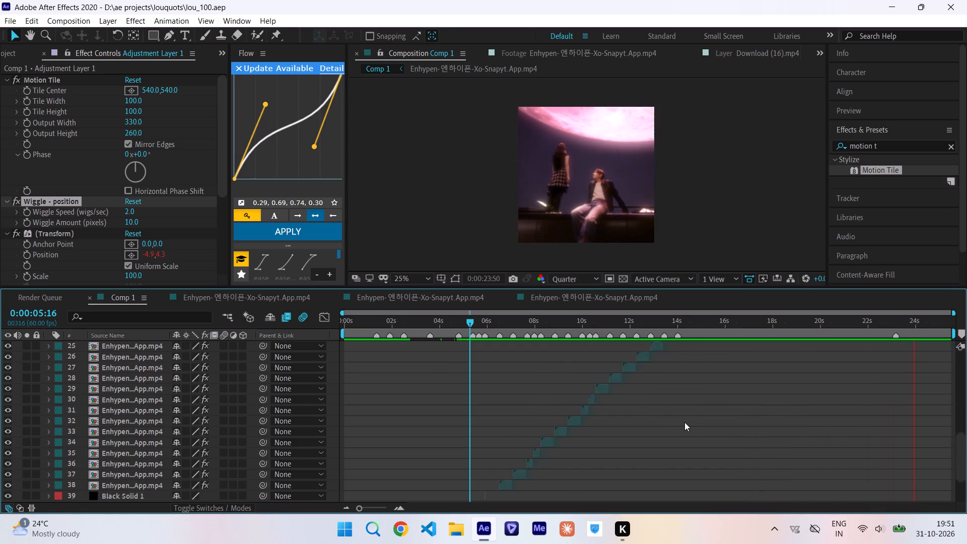
pyautogui.scroll(-2, 684, 422)
pyautogui.scroll(4, 684, 422)
pyautogui.scroll(-1, 684, 422)
pyautogui.scroll(1, 684, 422)
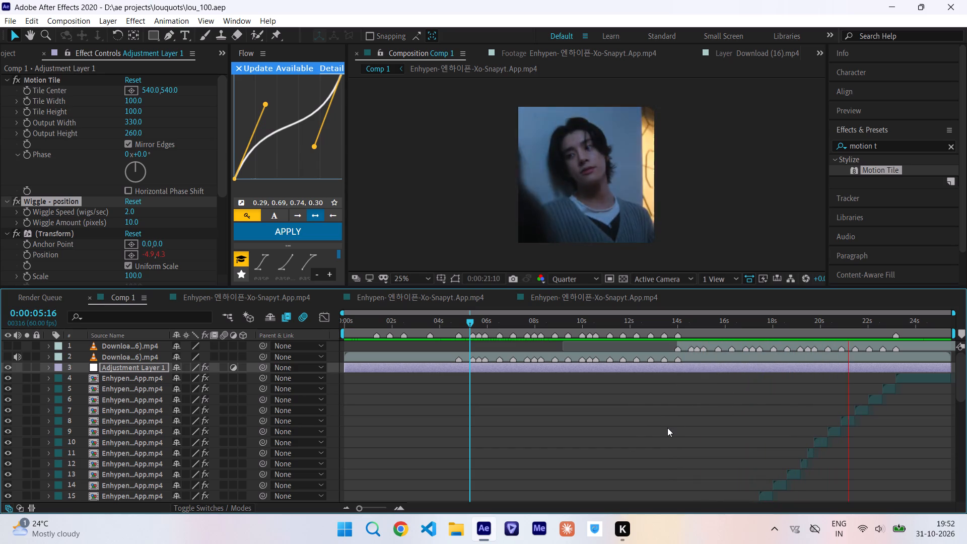
pyautogui.scroll(1, 667, 428)
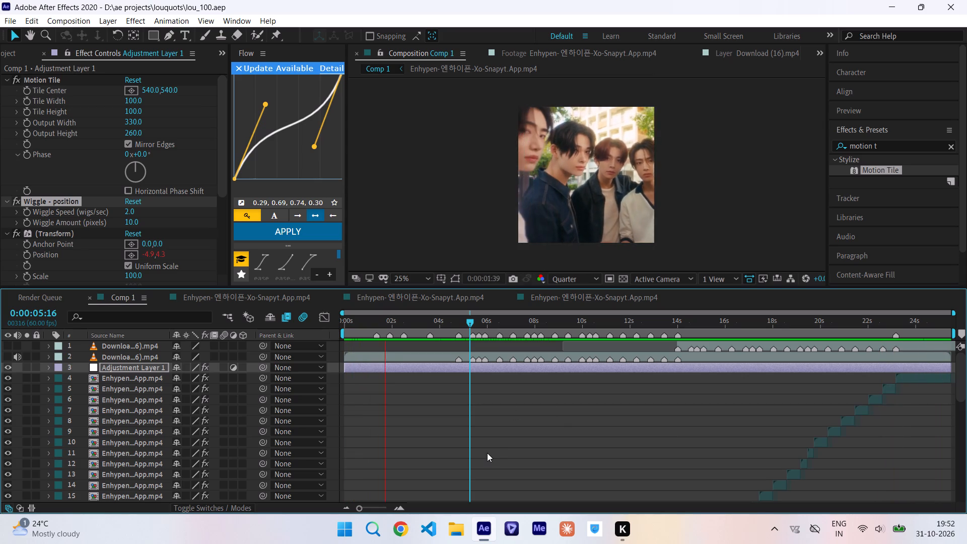
pyautogui.scroll(-2, 487, 453)
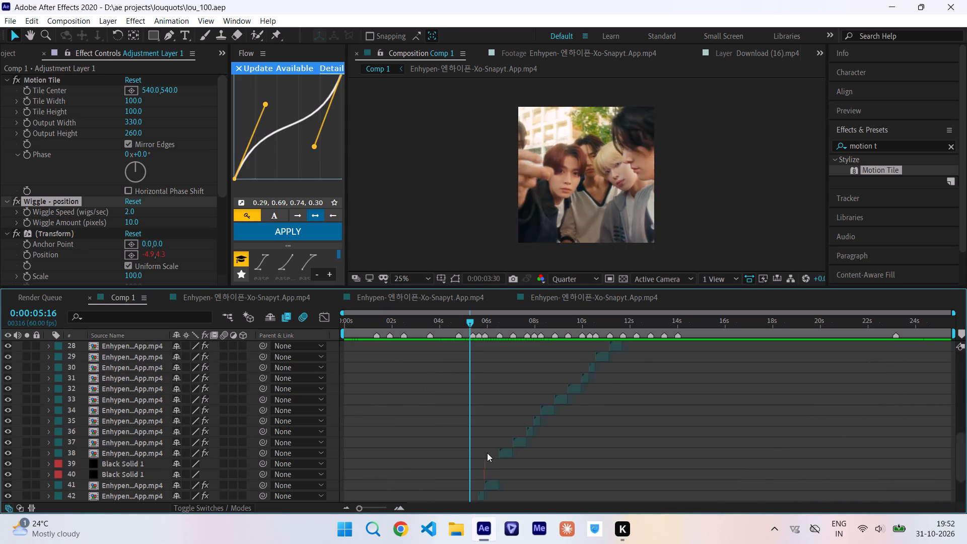
pyautogui.scroll(-1, 487, 453)
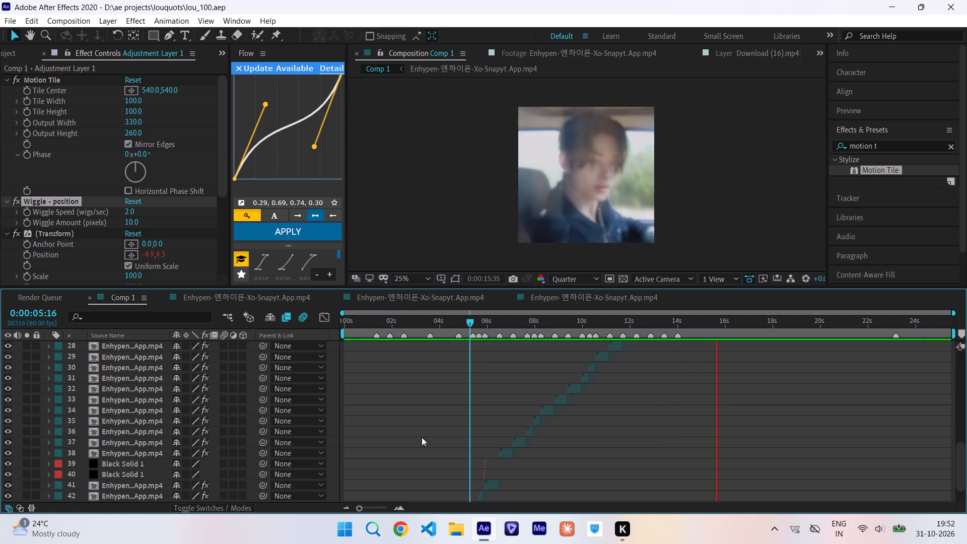
pyautogui.moveTo(83, 466); pyautogui.dragTo(97, 476)
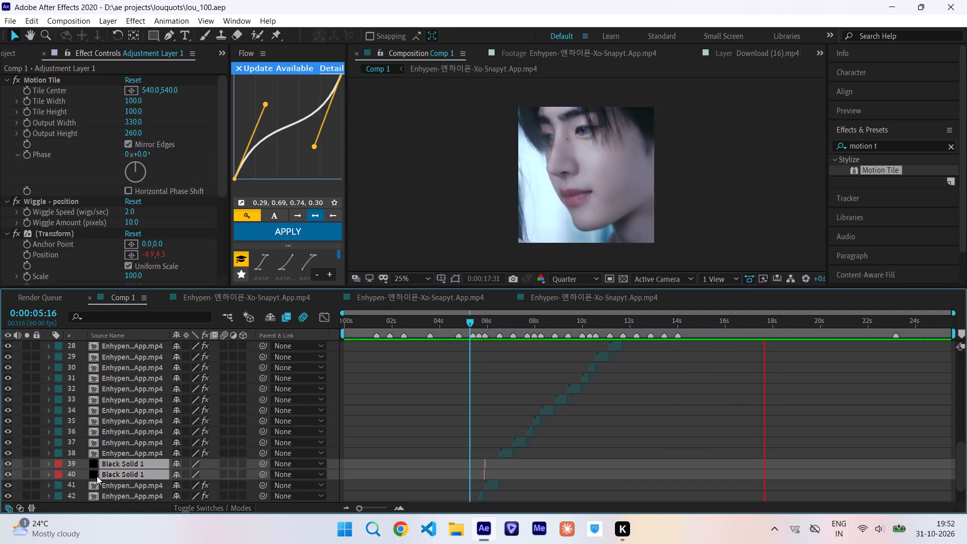
pyautogui.press('Delete')
# Save the project again with the solids removed.
pyautogui.scroll(3, 541, 389)
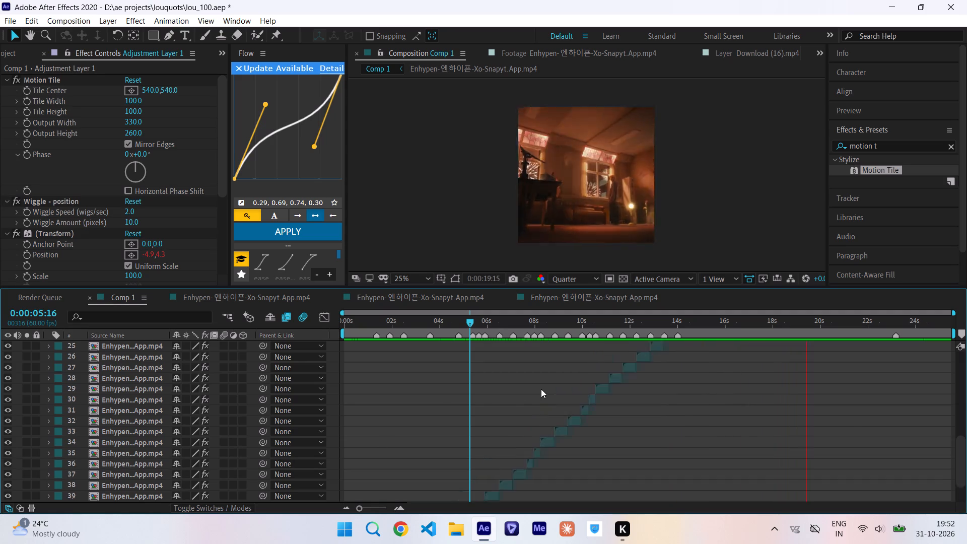
pyautogui.scroll(2, 541, 389)
pyautogui.hotkey('ctrl', 's')
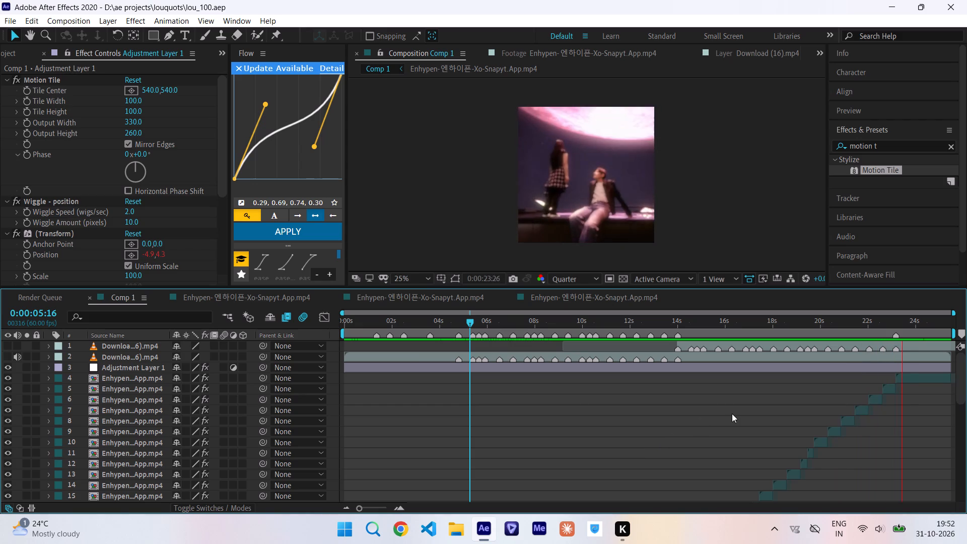
# Turn off the visibility of Adjustment Layer 1 in Comp 1.
pyautogui.click(5, 367)
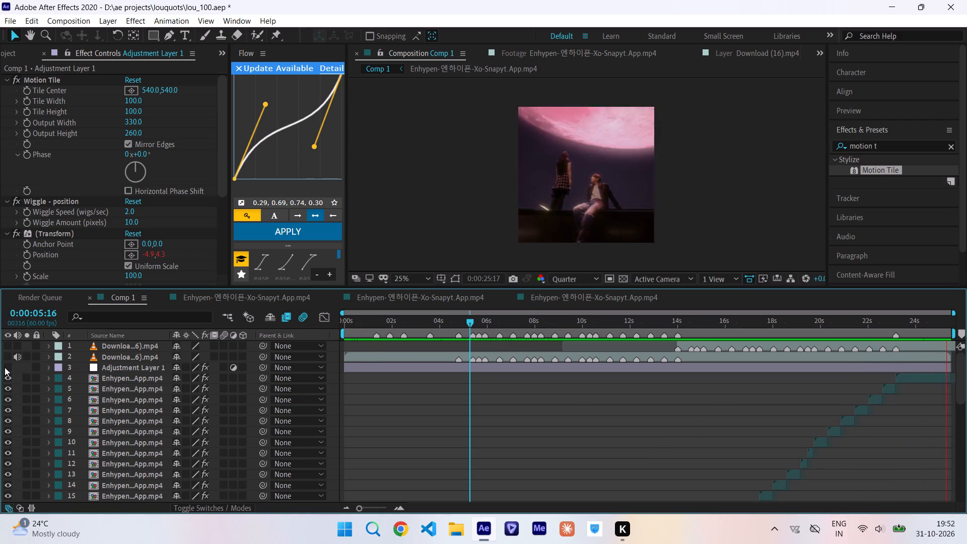
# Stop the preview and add two new adjustment layers above Adjustment Layer 1 in Comp 1.
pyautogui.press('space')
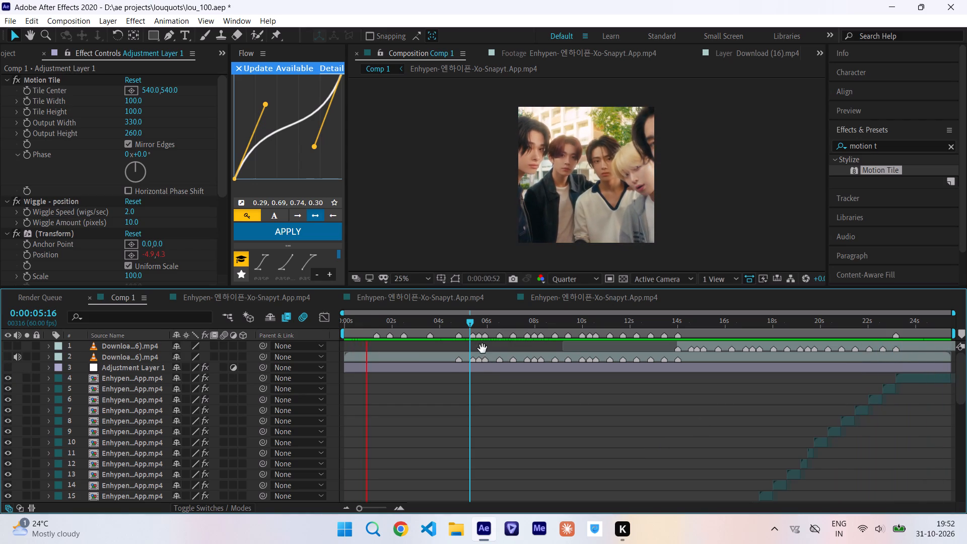
pyautogui.click(487, 369)
pyautogui.hotkey('ctrl', 'alt', 'y')
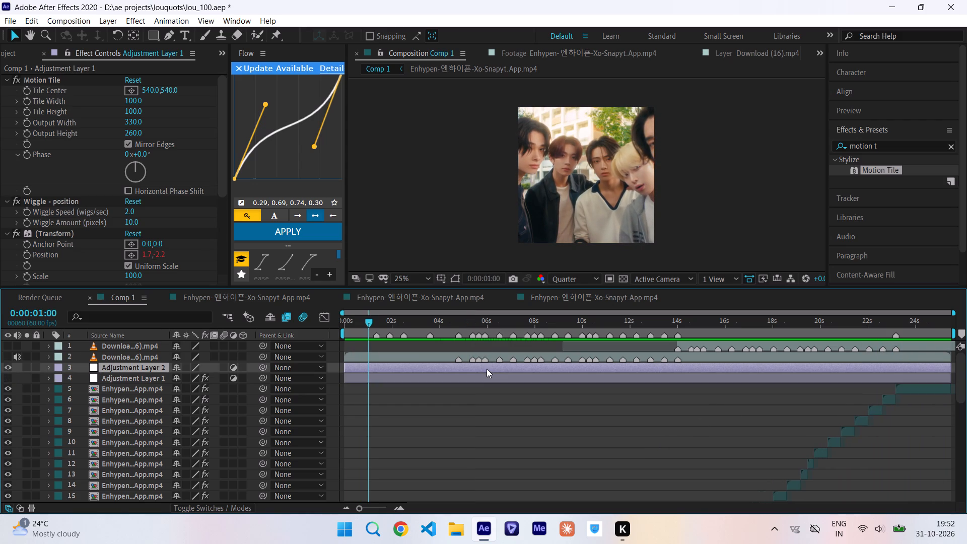
pyautogui.hotkey('ctrl', 'alt', 'y')
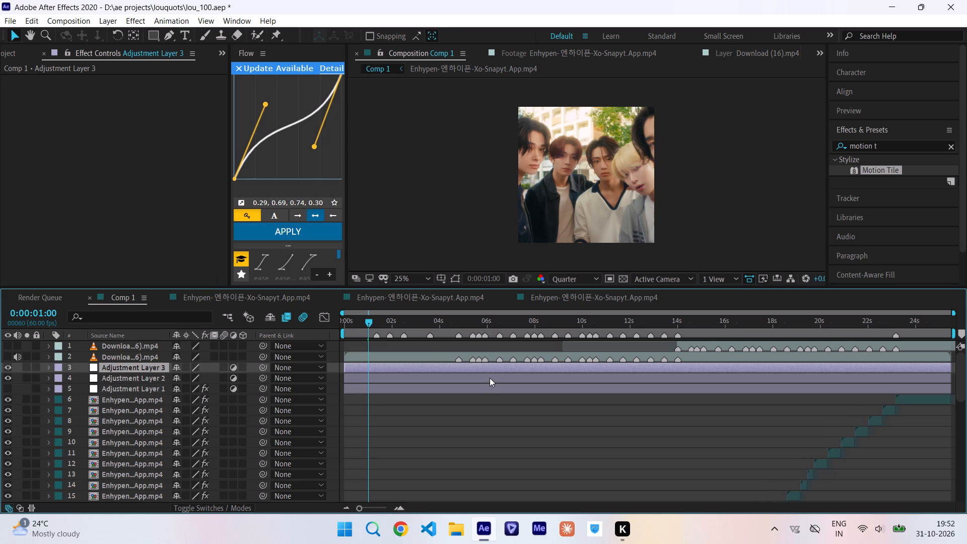
# Apply the recent animation preset "daemsiel kdrama cc" to Adjustment Layer 2.
pyautogui.click(490, 378)
pyautogui.click(178, 21)
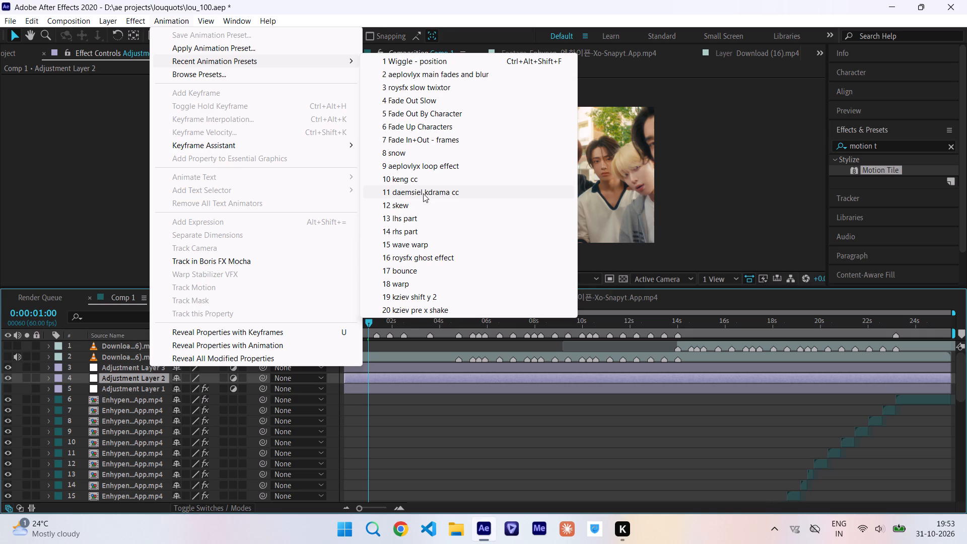
pyautogui.click(423, 193)
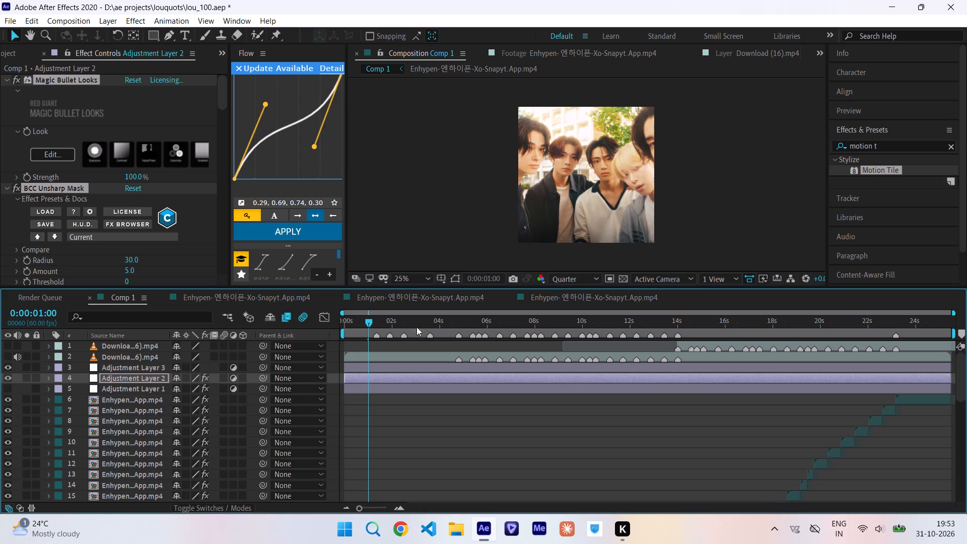
# Scrub through Comp 1 from about 1 to 16 seconds to examine the colour grade and framing of each clip.
pyautogui.moveTo(413, 319); pyautogui.dragTo(457, 324)
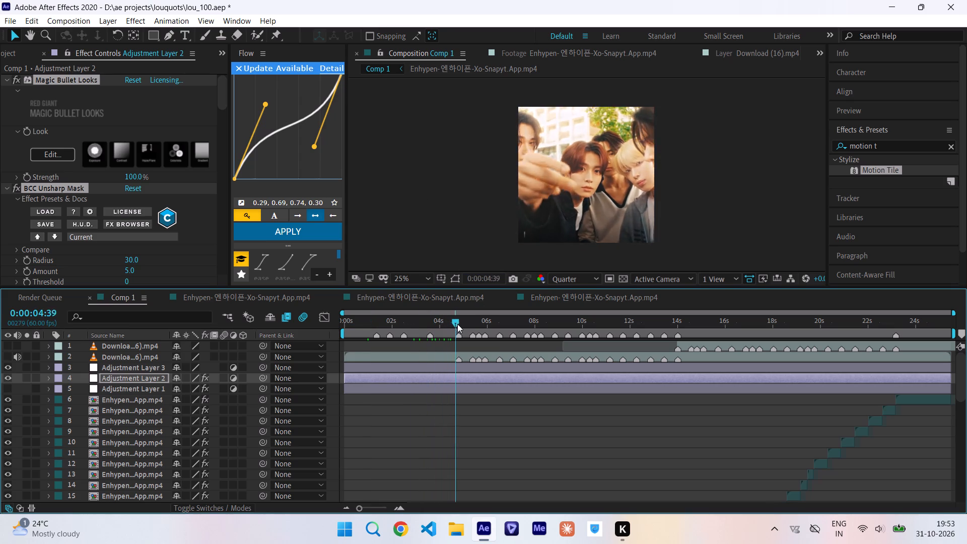
pyautogui.moveTo(457, 324); pyautogui.dragTo(490, 333)
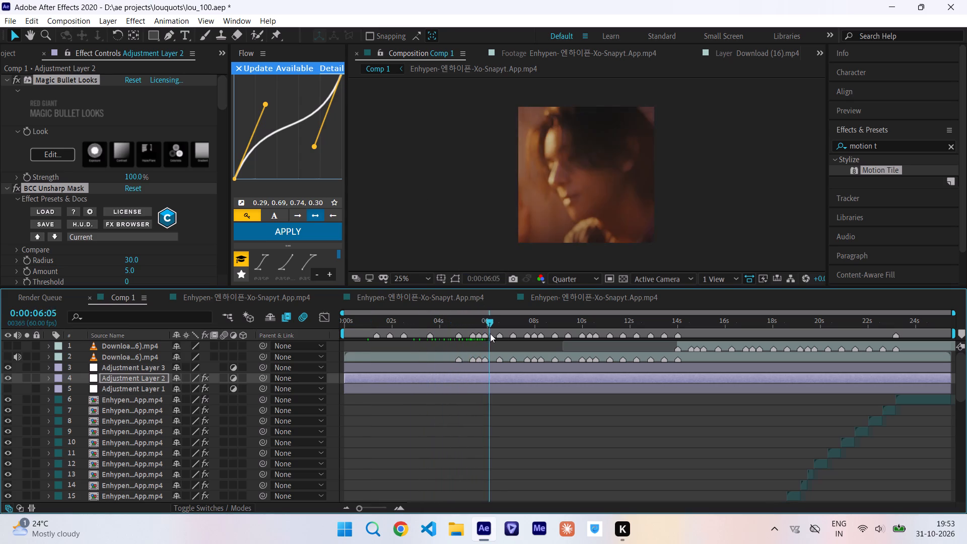
pyautogui.moveTo(490, 333); pyautogui.dragTo(524, 342)
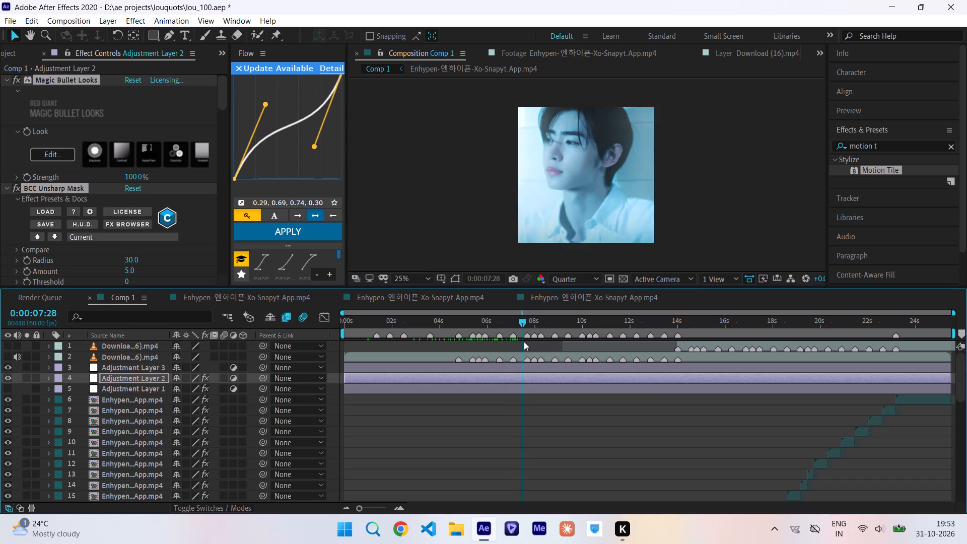
pyautogui.moveTo(524, 342); pyautogui.dragTo(543, 344)
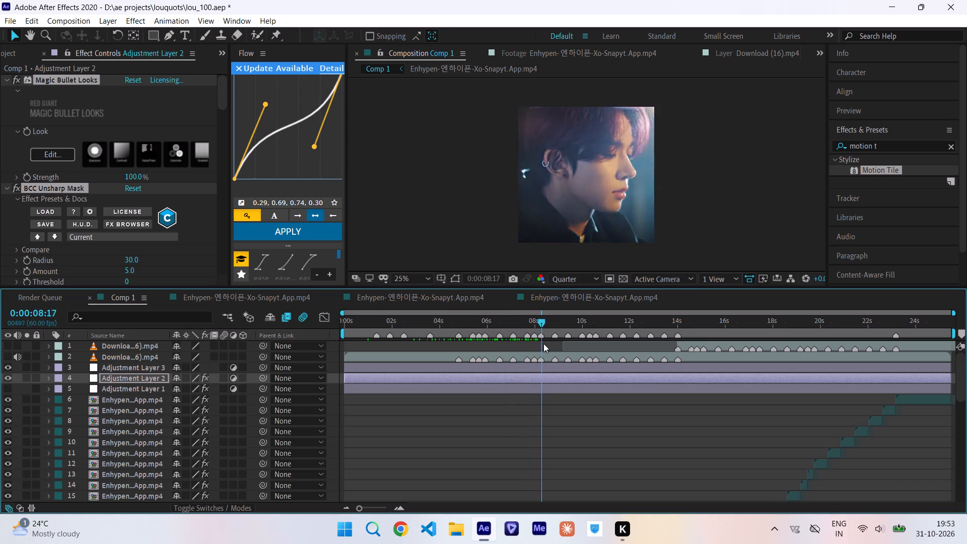
pyautogui.moveTo(543, 344); pyautogui.dragTo(564, 354)
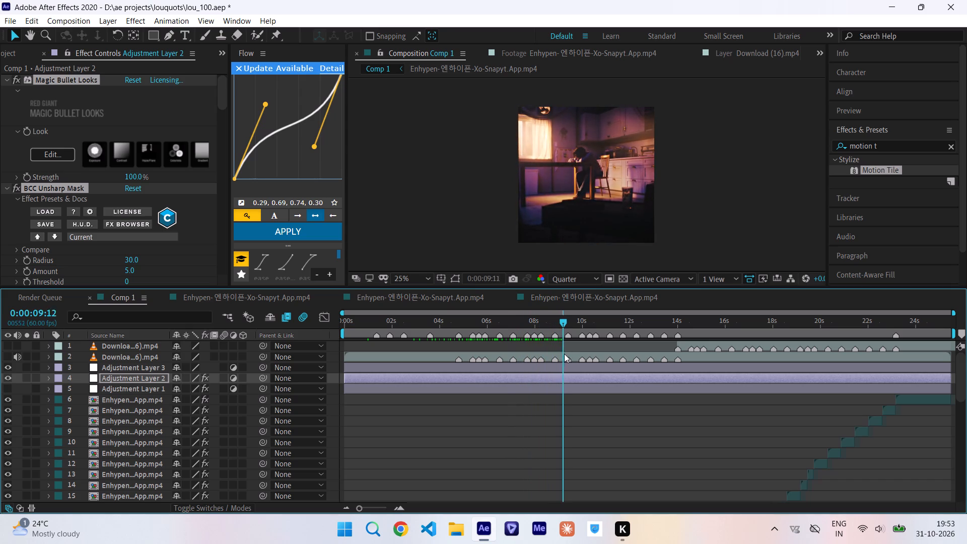
pyautogui.moveTo(564, 354); pyautogui.dragTo(574, 357)
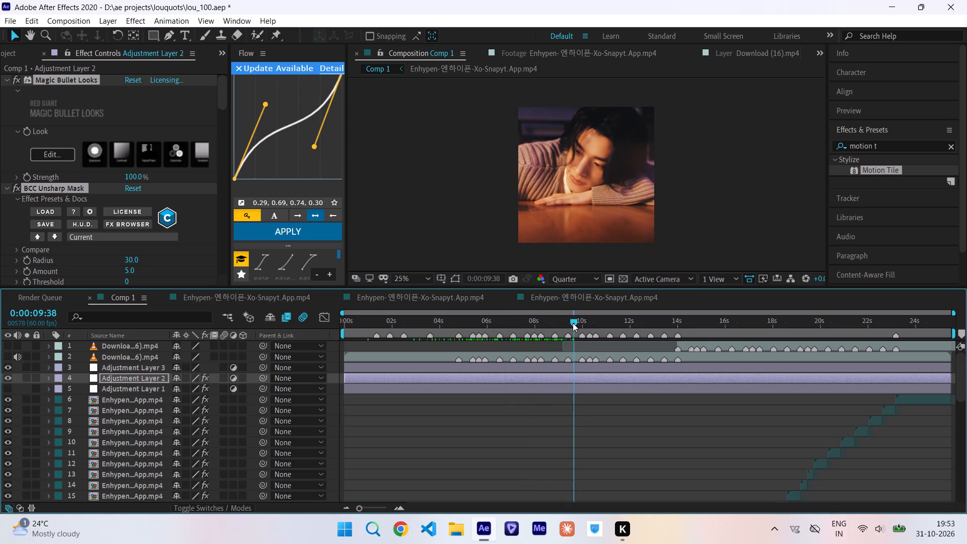
pyautogui.moveTo(573, 323); pyautogui.dragTo(597, 323)
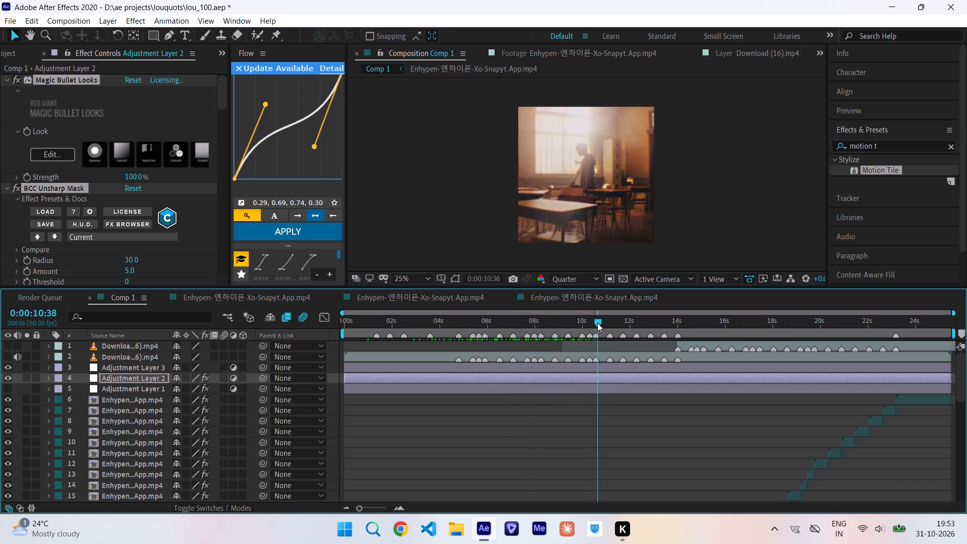
pyautogui.moveTo(597, 323); pyautogui.dragTo(619, 325)
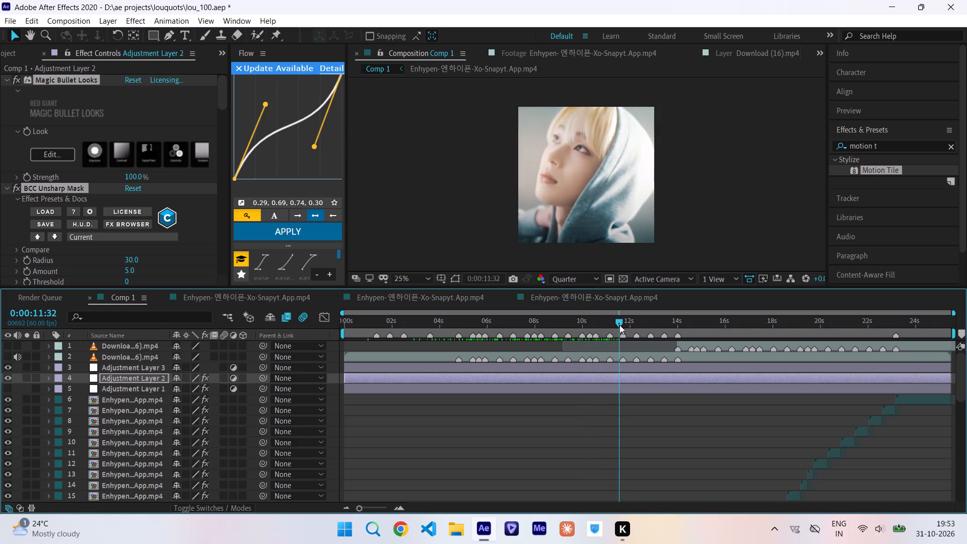
pyautogui.moveTo(619, 325); pyautogui.dragTo(646, 329)
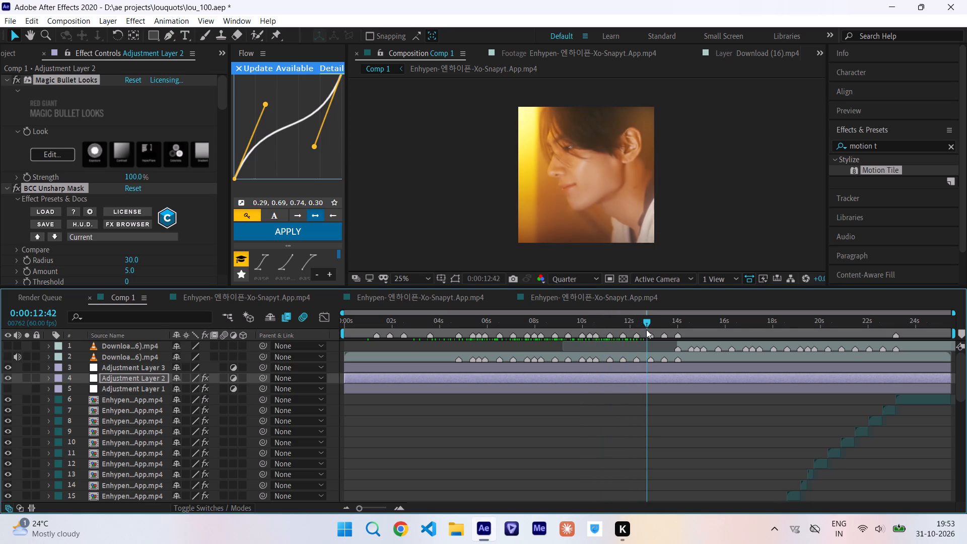
pyautogui.moveTo(646, 329); pyautogui.dragTo(674, 333)
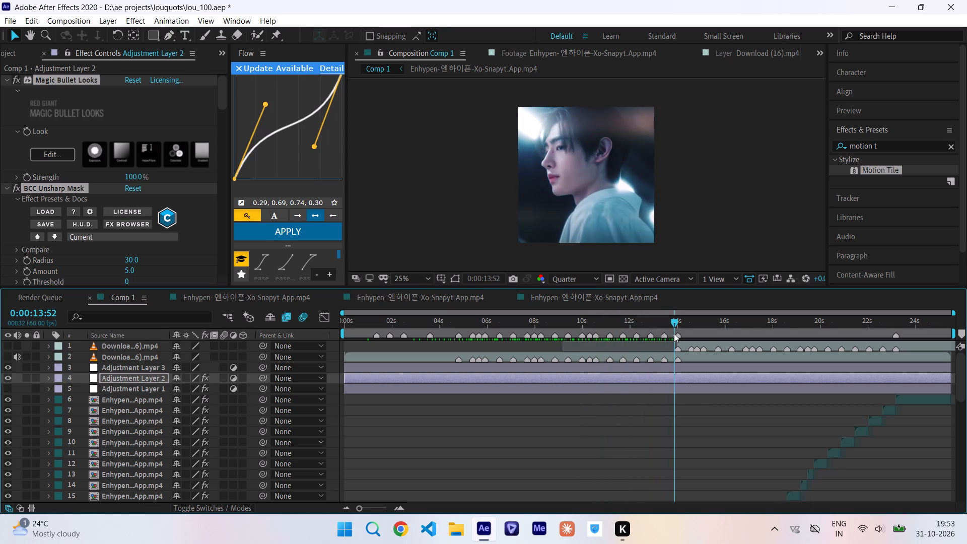
pyautogui.moveTo(674, 333); pyautogui.dragTo(721, 335)
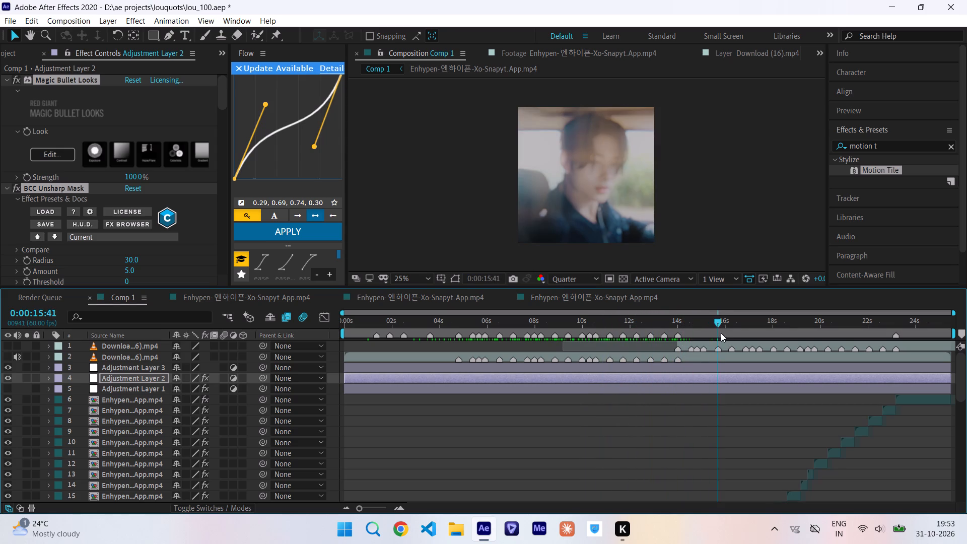
pyautogui.moveTo(716, 320); pyautogui.dragTo(727, 322)
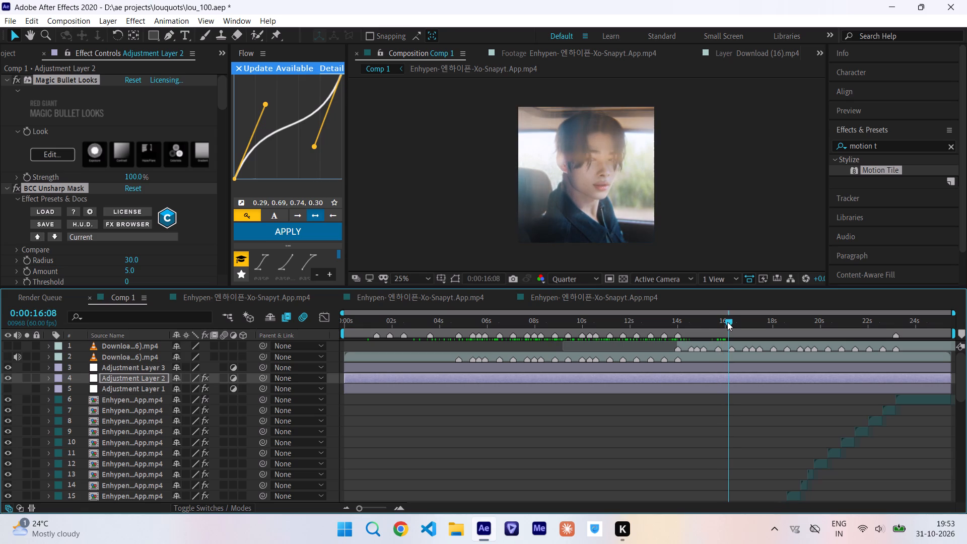
pyautogui.moveTo(727, 322); pyautogui.dragTo(727, 322)
# In the precomp of the car clip at about 16 seconds, set the footage's X position to 334, and return to Comp 1.
pyautogui.scroll(-1, 726, 426)
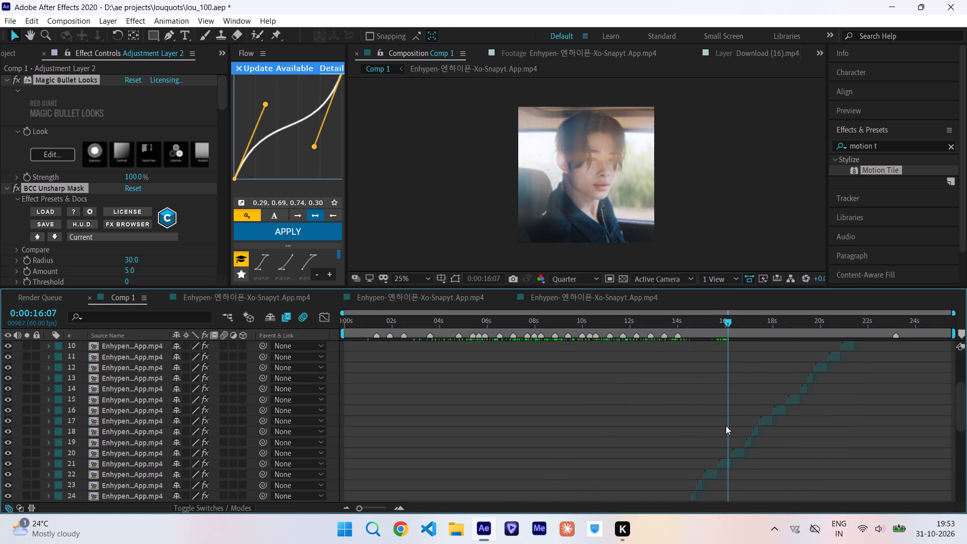
pyautogui.scroll(-1, 726, 426)
pyautogui.doubleClick(724, 462)
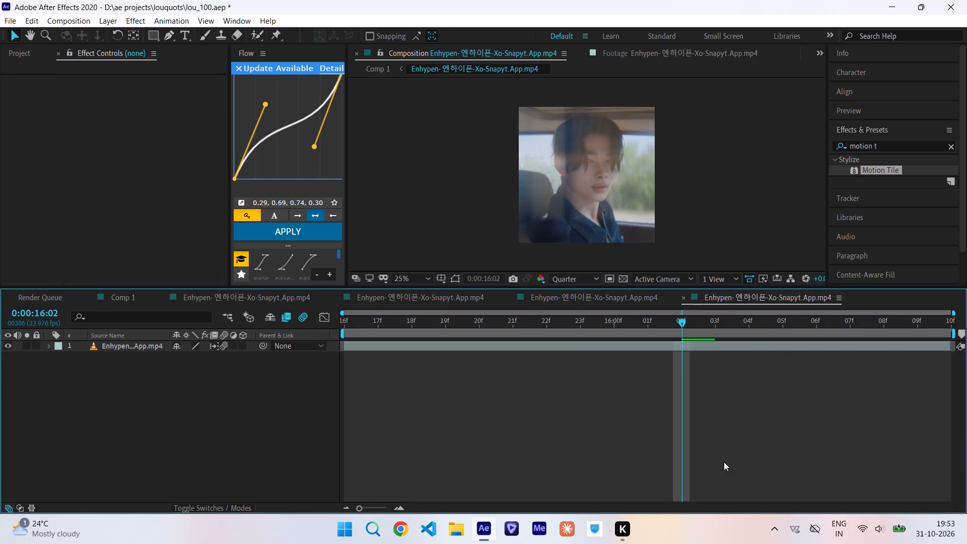
pyautogui.press('p')
pyautogui.moveTo(180, 353); pyautogui.dragTo(170, 353)
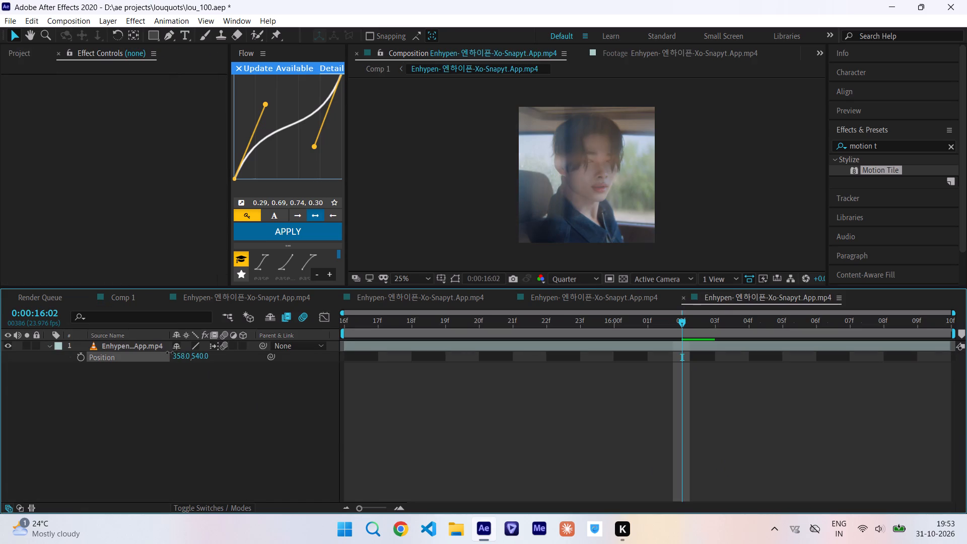
pyautogui.moveTo(170, 353); pyautogui.dragTo(161, 355)
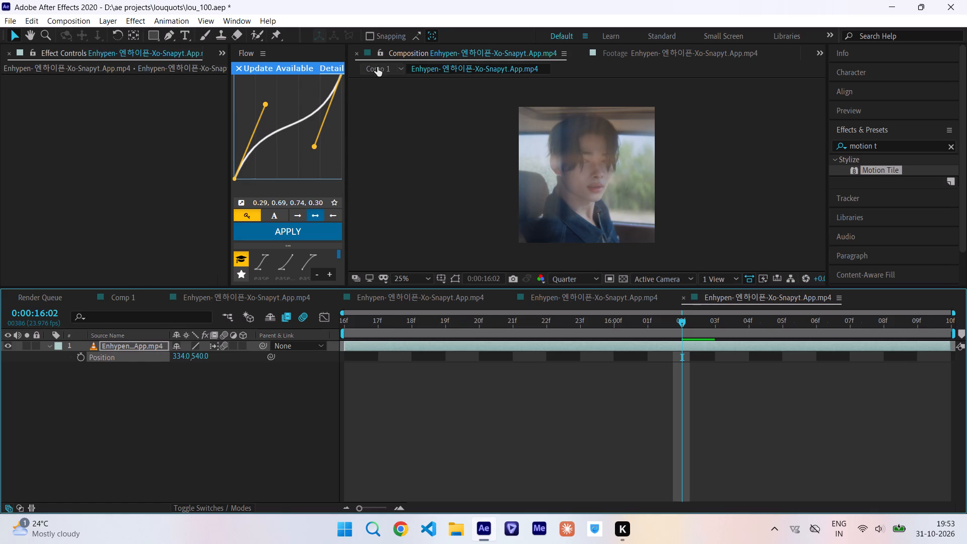
pyautogui.click(377, 67)
# Scrub Comp 1 between about 15 and 17 seconds to examine the reframed car clip and the clips following it.
pyautogui.click(703, 325)
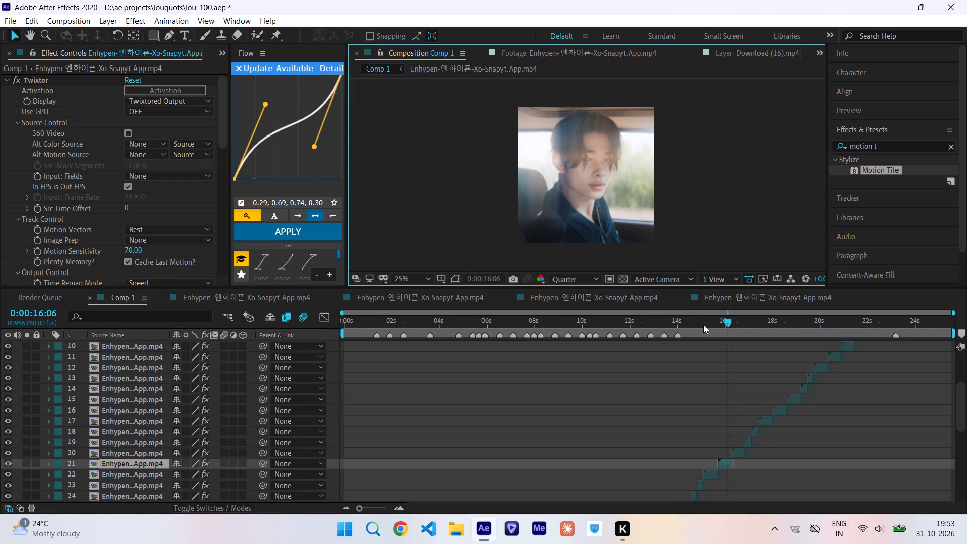
pyautogui.click(701, 323)
pyautogui.moveTo(701, 323); pyautogui.dragTo(714, 325)
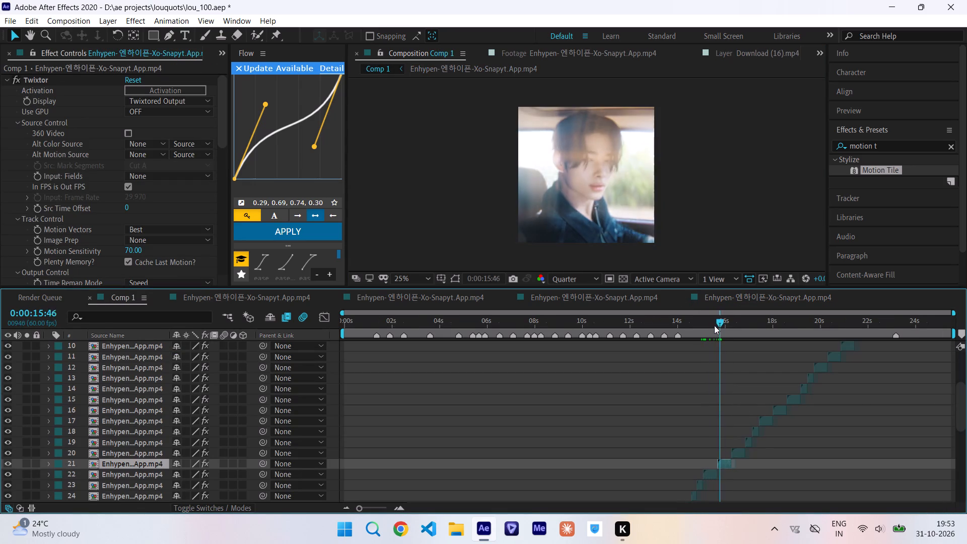
pyautogui.moveTo(714, 325); pyautogui.dragTo(740, 327)
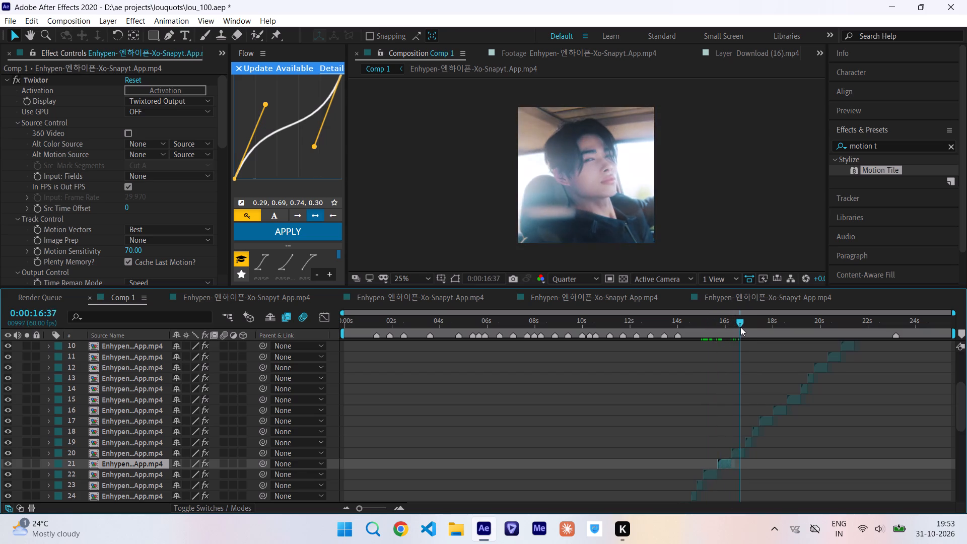
pyautogui.moveTo(740, 327); pyautogui.dragTo(753, 328)
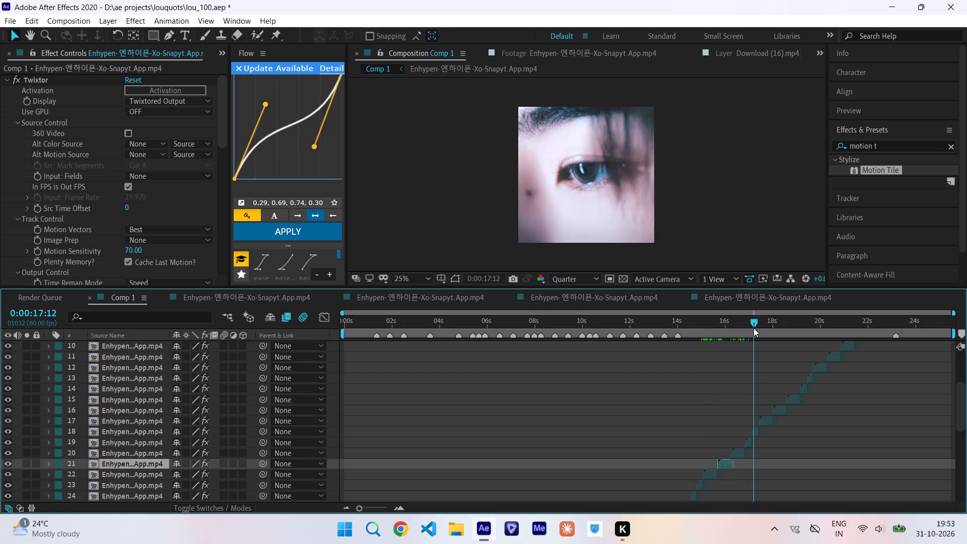
pyautogui.moveTo(753, 328); pyautogui.dragTo(743, 332)
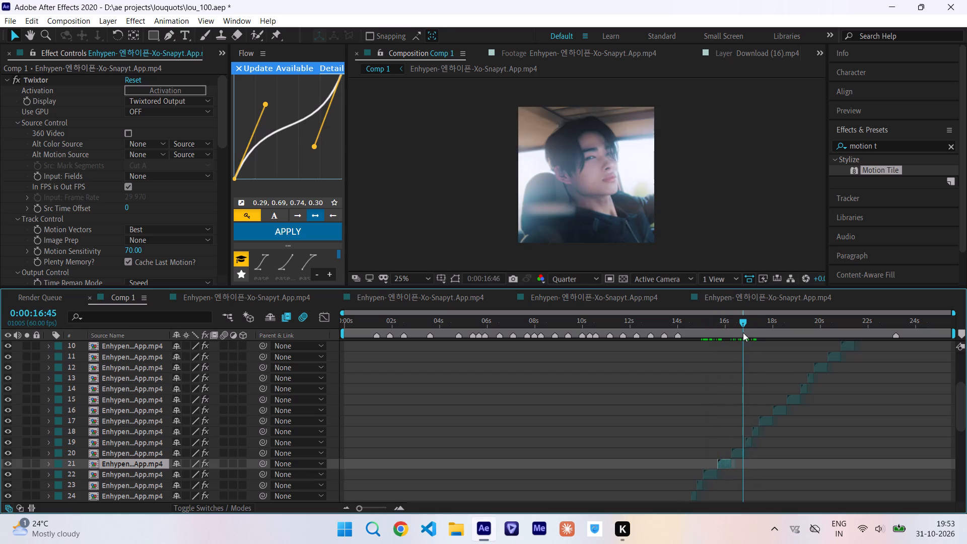
pyautogui.moveTo(743, 332); pyautogui.dragTo(755, 333)
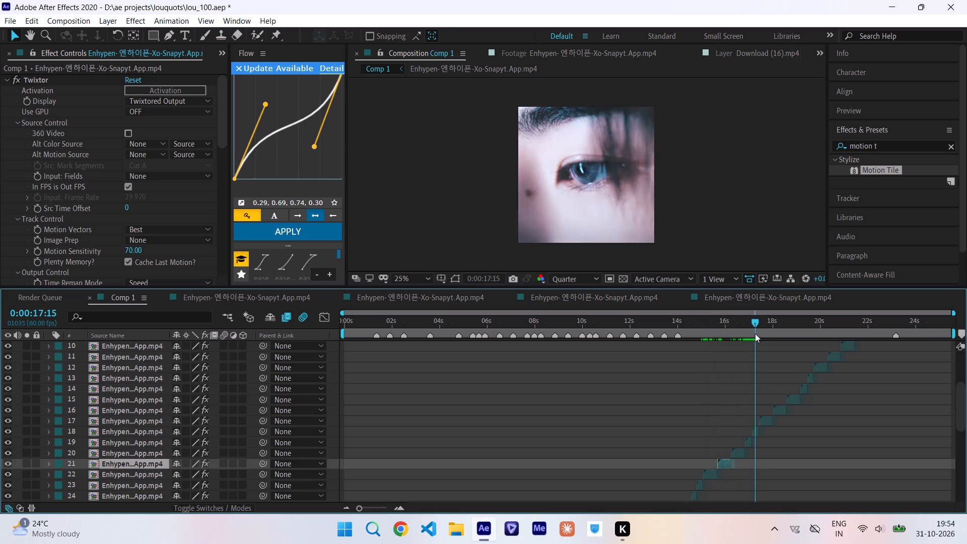
pyautogui.moveTo(755, 333); pyautogui.dragTo(748, 332)
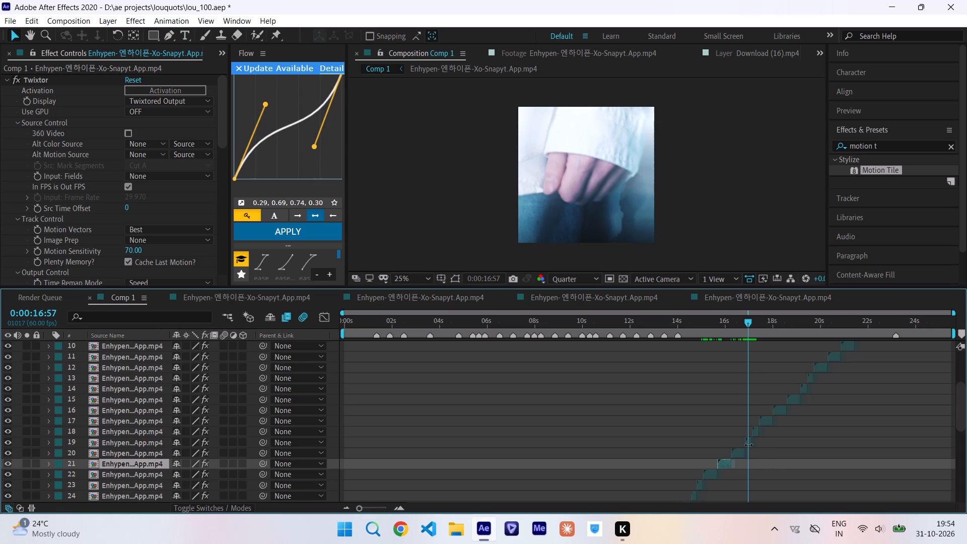
# In the precomp of the hand clip near 17 seconds, switch to the train station shot, with the IN point at source time 0:02:01:01.
pyautogui.doubleClick(748, 444)
pyautogui.moveTo(469, 324); pyautogui.dragTo(385, 351)
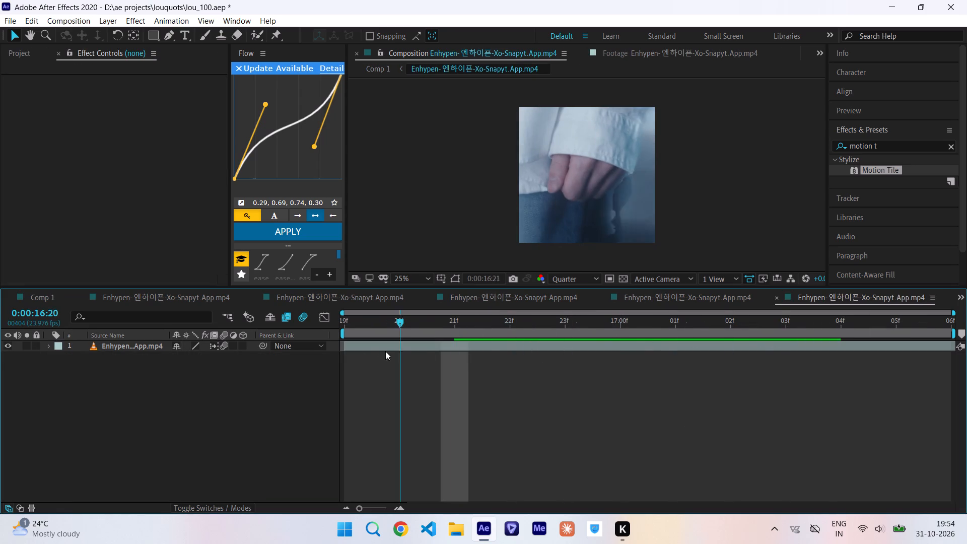
pyautogui.moveTo(385, 351); pyautogui.dragTo(317, 362)
pyautogui.doubleClick(442, 347)
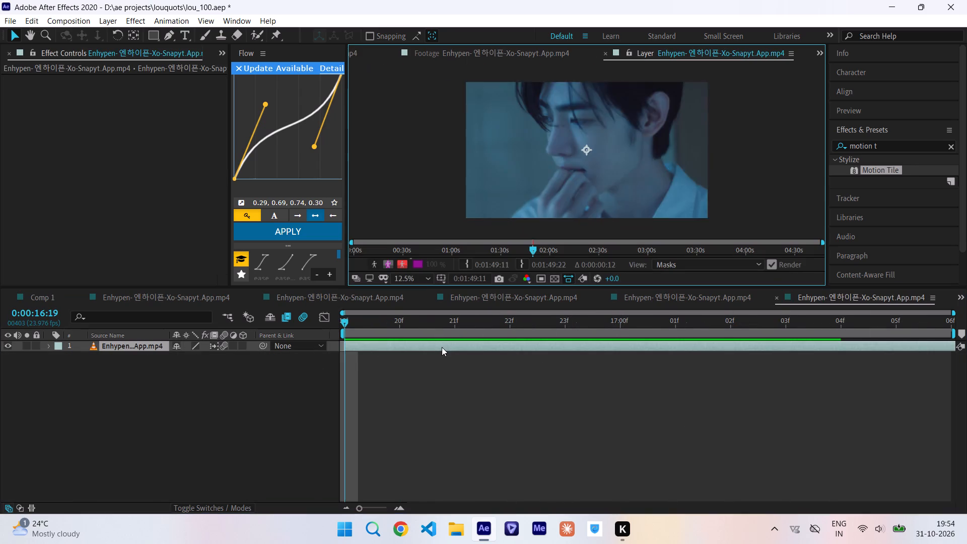
pyautogui.moveTo(533, 250); pyautogui.dragTo(531, 250)
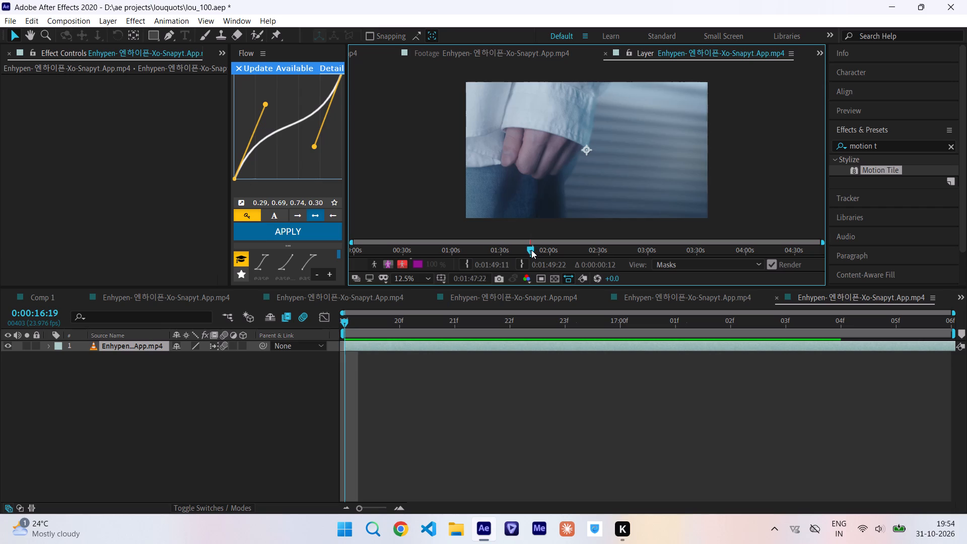
pyautogui.moveTo(531, 250); pyautogui.dragTo(529, 250)
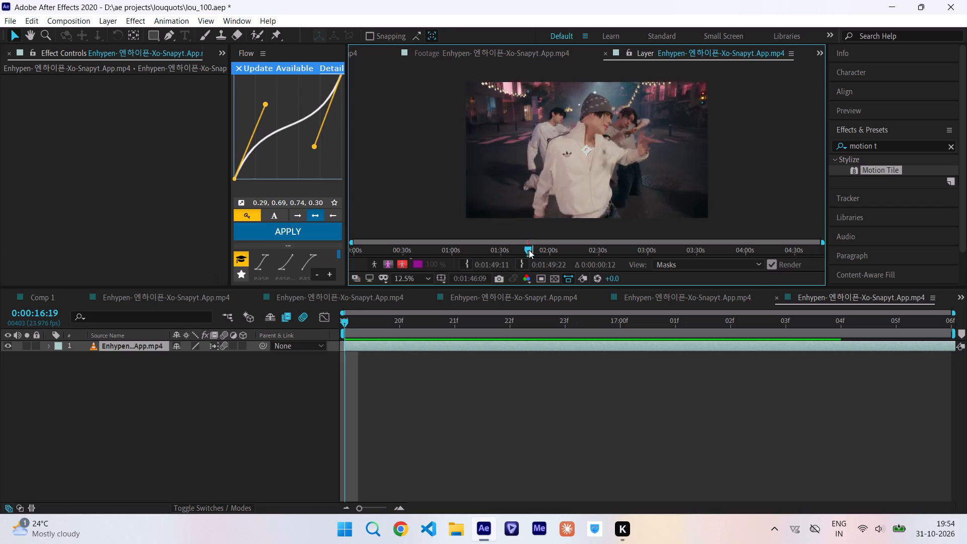
pyautogui.moveTo(529, 250); pyautogui.dragTo(533, 250)
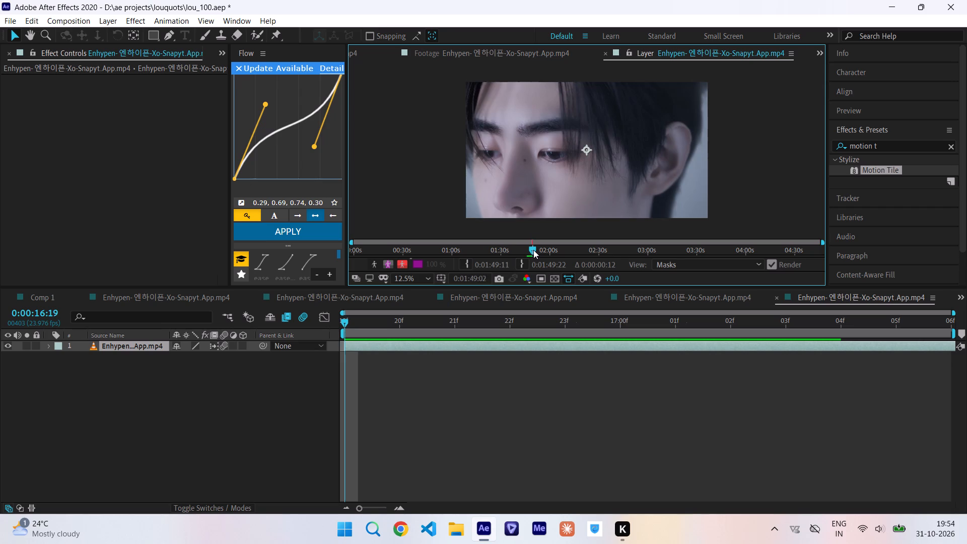
pyautogui.moveTo(533, 250); pyautogui.dragTo(535, 250)
pyautogui.moveTo(535, 250); pyautogui.dragTo(542, 252)
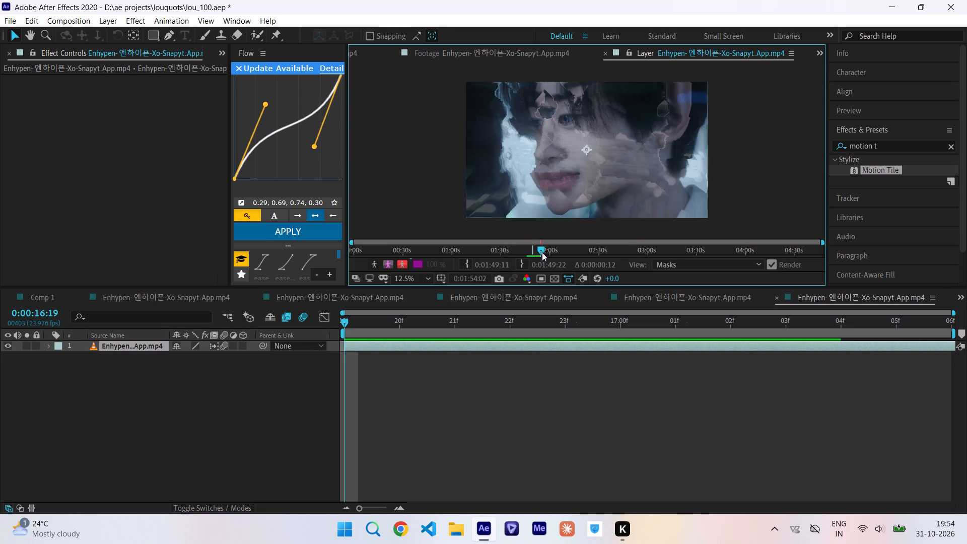
pyautogui.moveTo(542, 252); pyautogui.dragTo(548, 254)
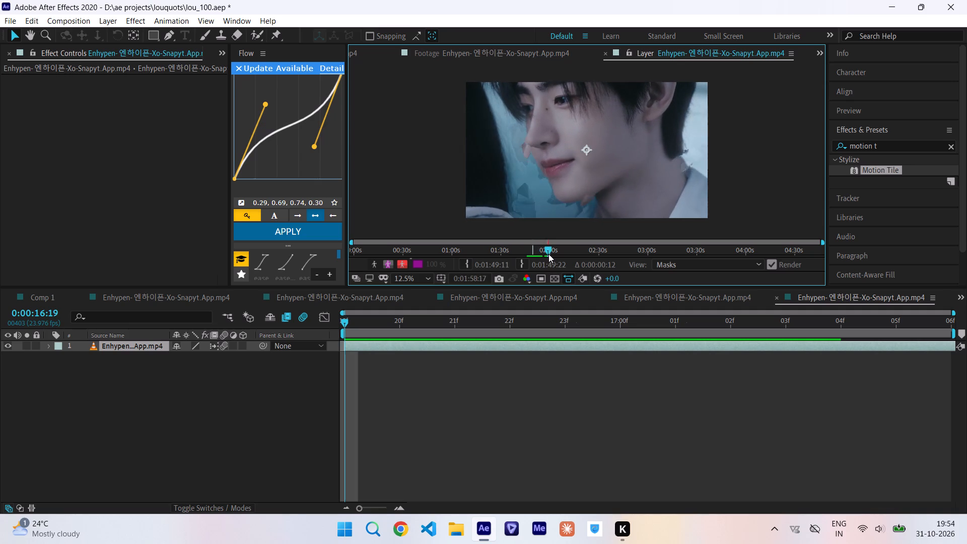
pyautogui.moveTo(548, 254); pyautogui.dragTo(555, 254)
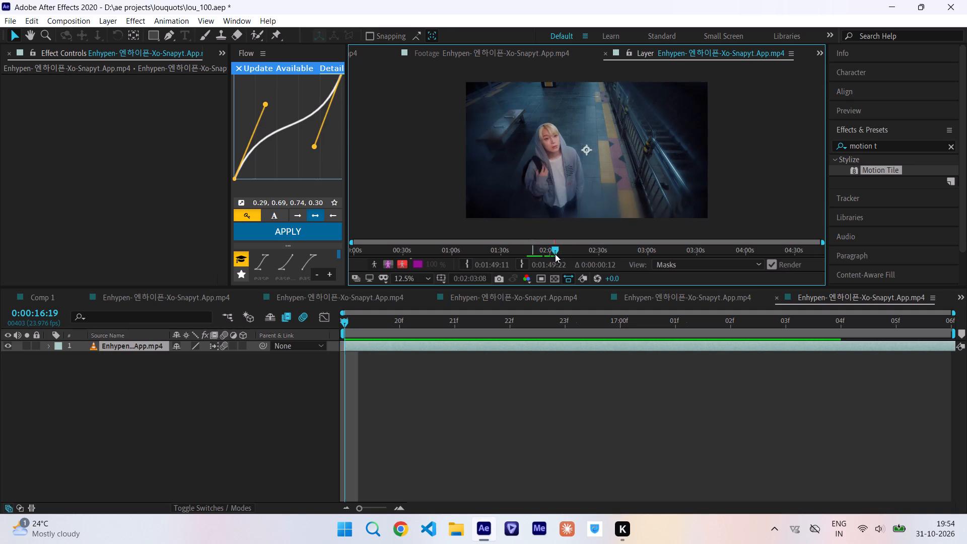
pyautogui.moveTo(555, 254); pyautogui.dragTo(549, 254)
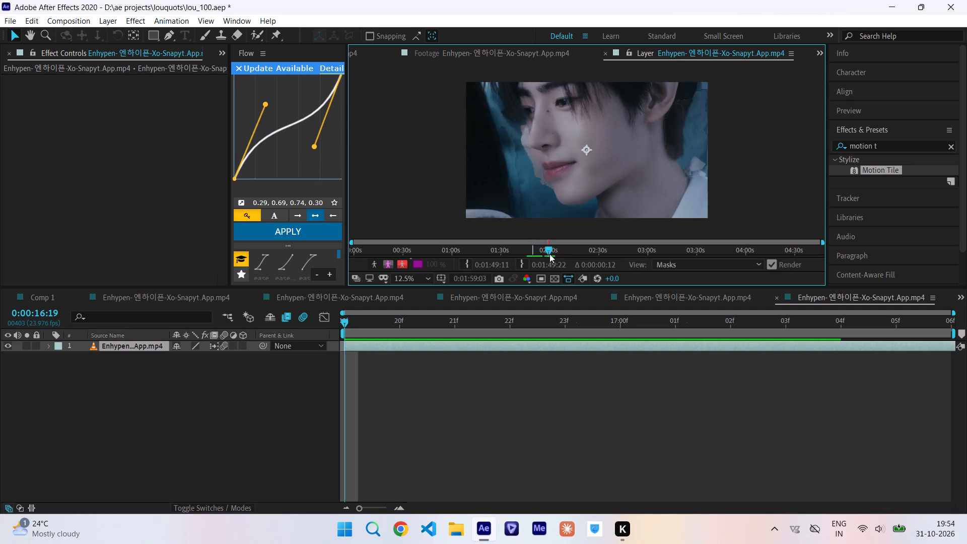
pyautogui.moveTo(549, 254); pyautogui.dragTo(553, 254)
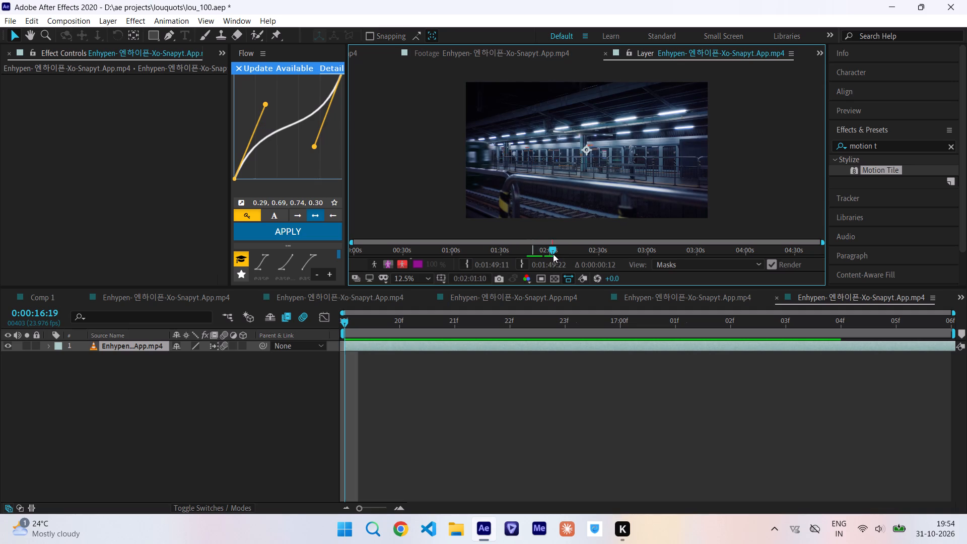
pyautogui.moveTo(553, 254); pyautogui.dragTo(552, 253)
pyautogui.moveTo(537, 251); pyautogui.dragTo(578, 251)
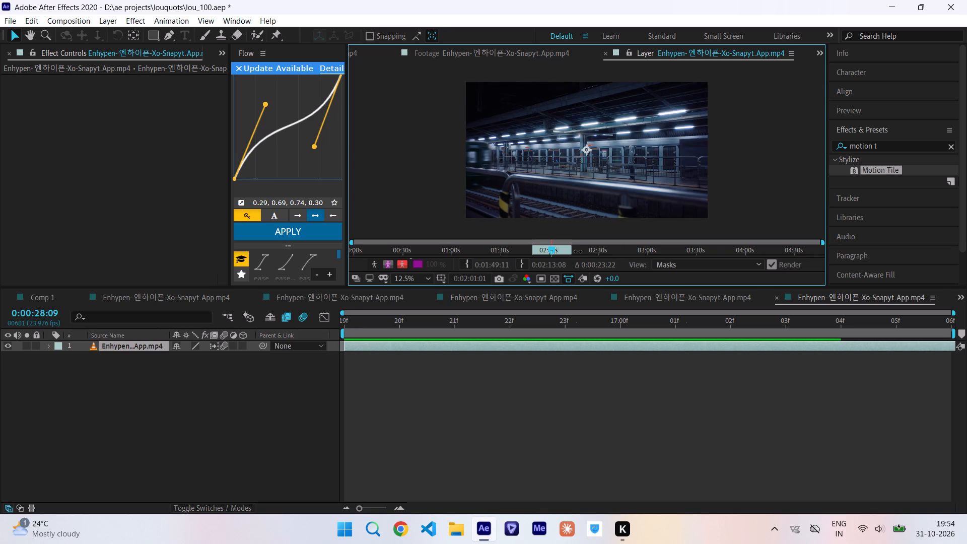
pyautogui.moveTo(578, 251); pyautogui.dragTo(579, 251)
pyautogui.click(467, 266)
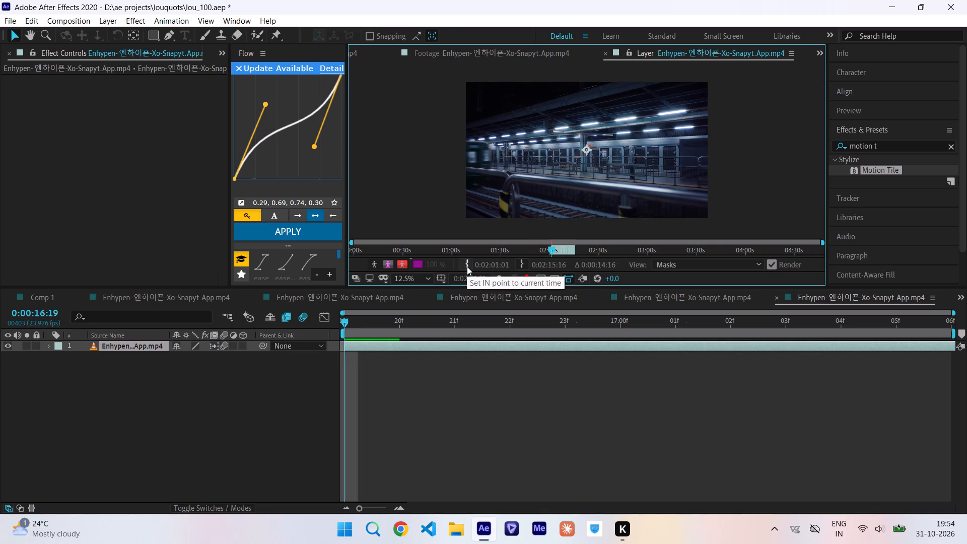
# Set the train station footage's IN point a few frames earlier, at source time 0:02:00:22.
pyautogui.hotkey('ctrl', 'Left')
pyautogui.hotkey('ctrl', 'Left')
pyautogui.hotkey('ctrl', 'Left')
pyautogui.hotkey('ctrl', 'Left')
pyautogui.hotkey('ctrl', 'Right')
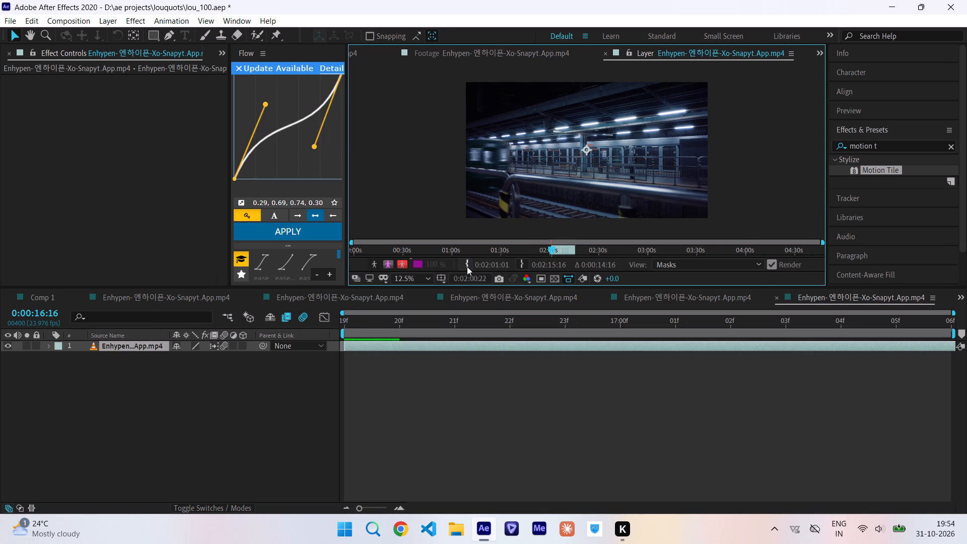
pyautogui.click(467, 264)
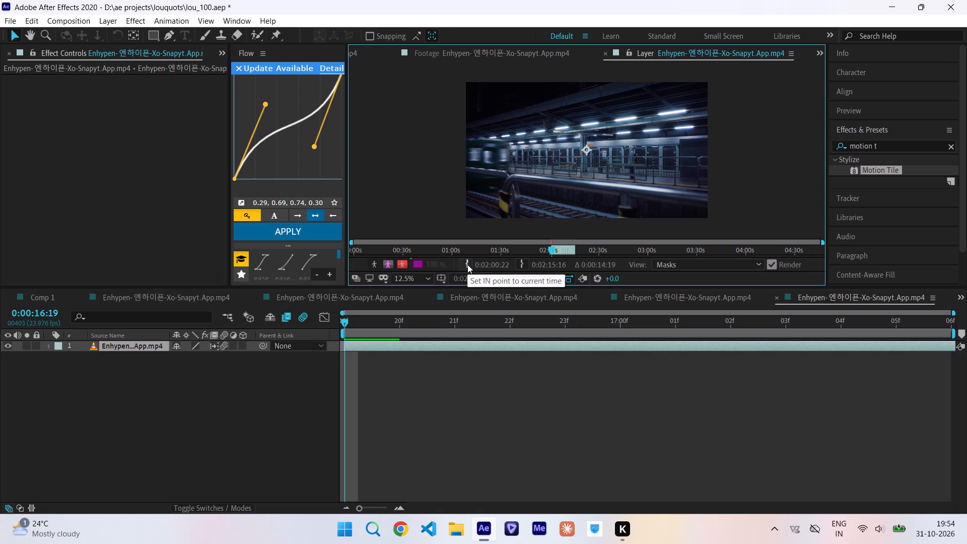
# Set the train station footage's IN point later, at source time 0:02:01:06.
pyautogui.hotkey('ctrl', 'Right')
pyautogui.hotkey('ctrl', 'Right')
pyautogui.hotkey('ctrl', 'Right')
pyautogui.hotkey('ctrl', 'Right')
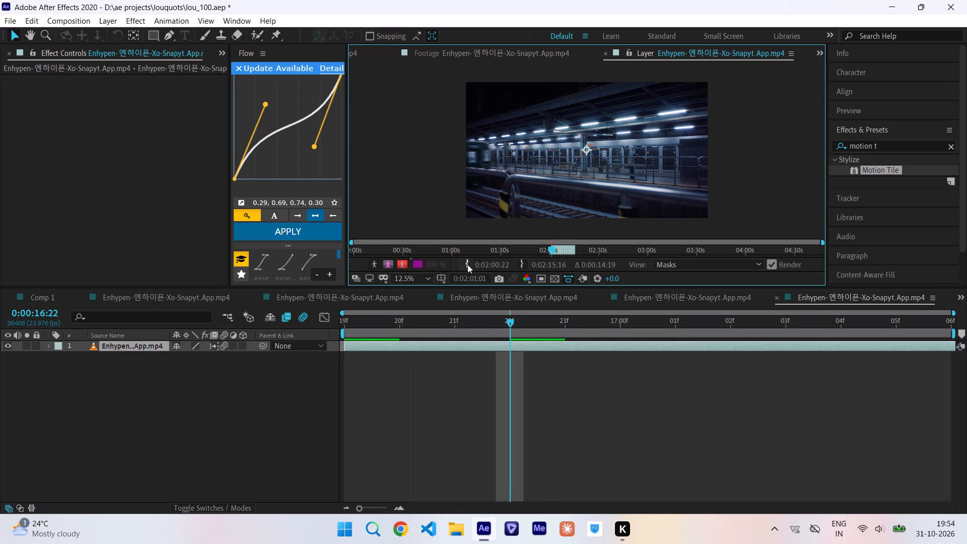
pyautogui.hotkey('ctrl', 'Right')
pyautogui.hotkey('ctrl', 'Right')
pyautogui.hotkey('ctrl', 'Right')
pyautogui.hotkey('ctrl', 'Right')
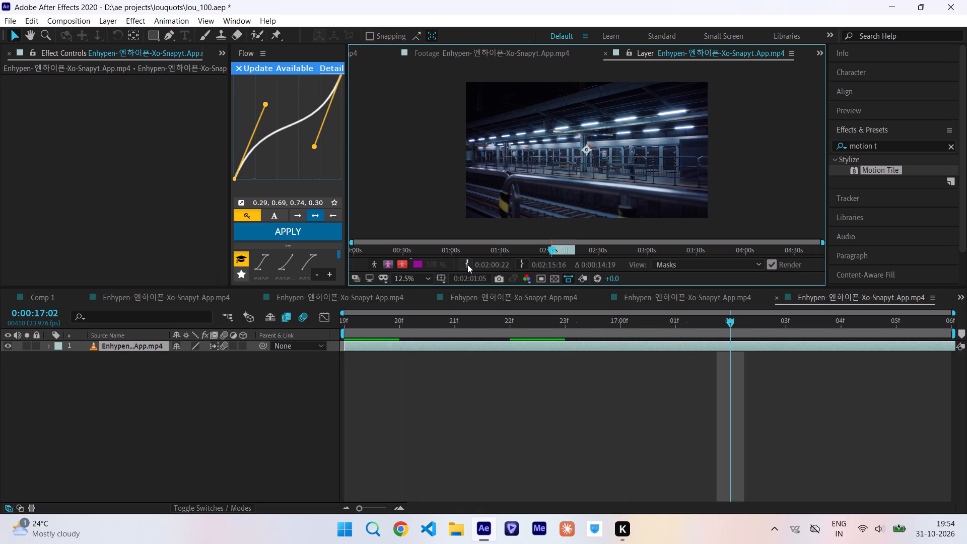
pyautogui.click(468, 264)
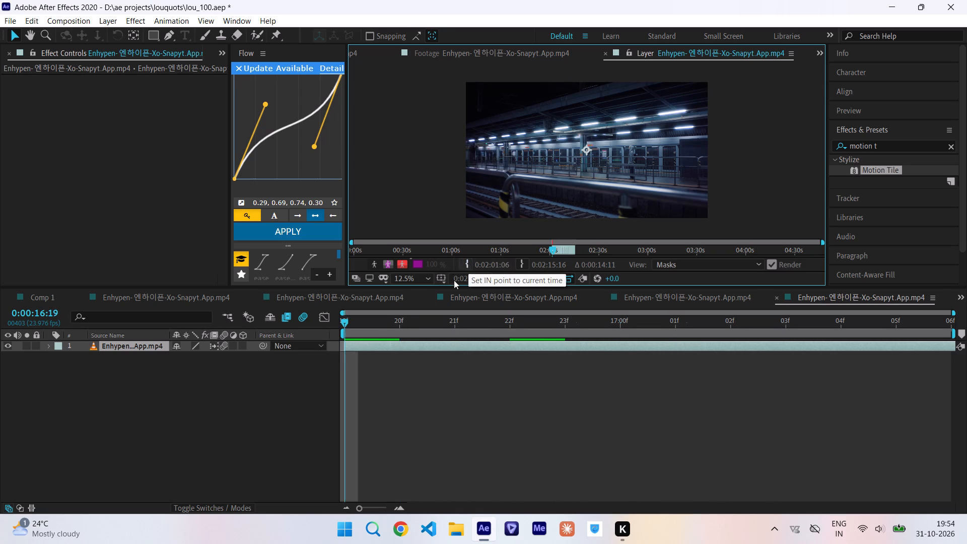
# Check the shot's playback range in the precomp, set its footage IN point to source time 0:02:01:04, and return to Comp 1.
pyautogui.moveTo(372, 325); pyautogui.dragTo(889, 347)
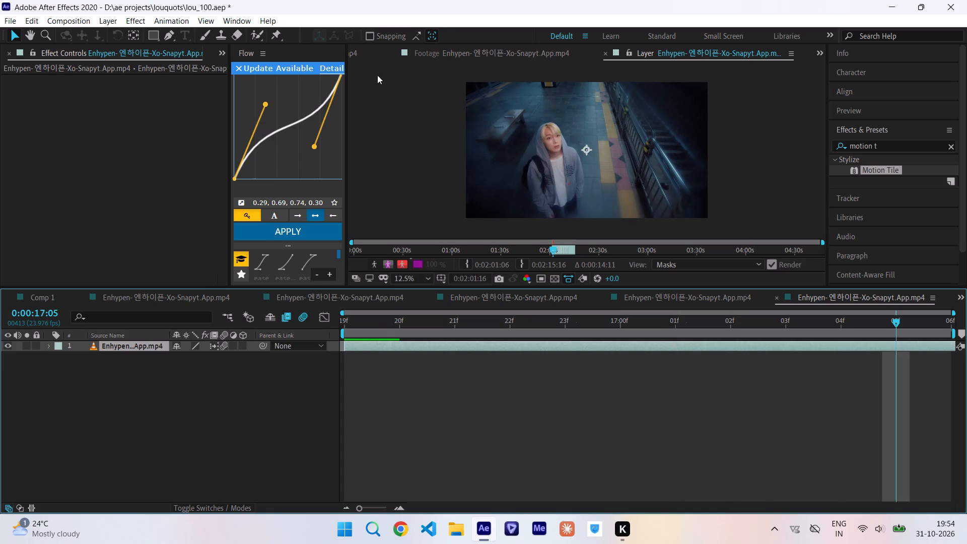
pyautogui.click(366, 54)
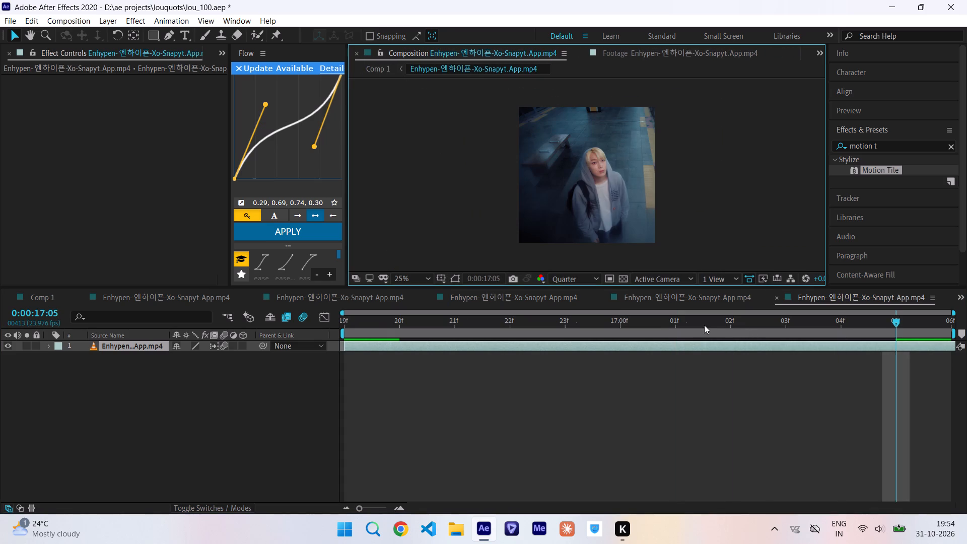
pyautogui.moveTo(657, 324); pyautogui.dragTo(427, 339)
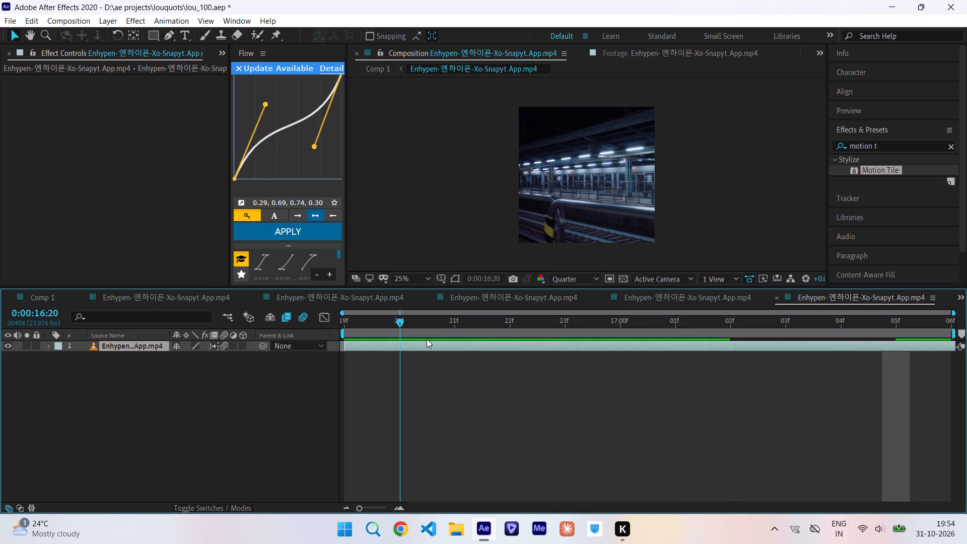
pyautogui.moveTo(427, 339); pyautogui.dragTo(720, 341)
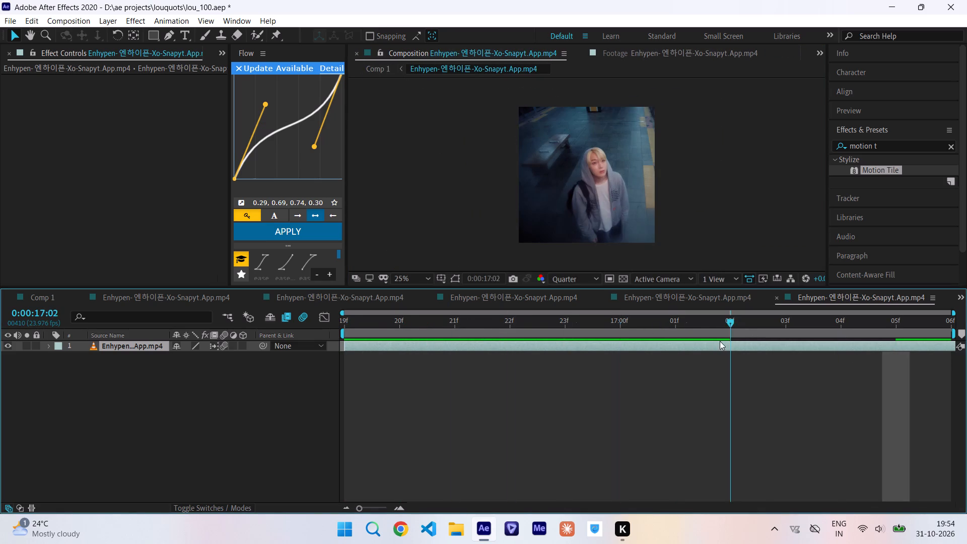
pyautogui.moveTo(720, 341); pyautogui.dragTo(292, 348)
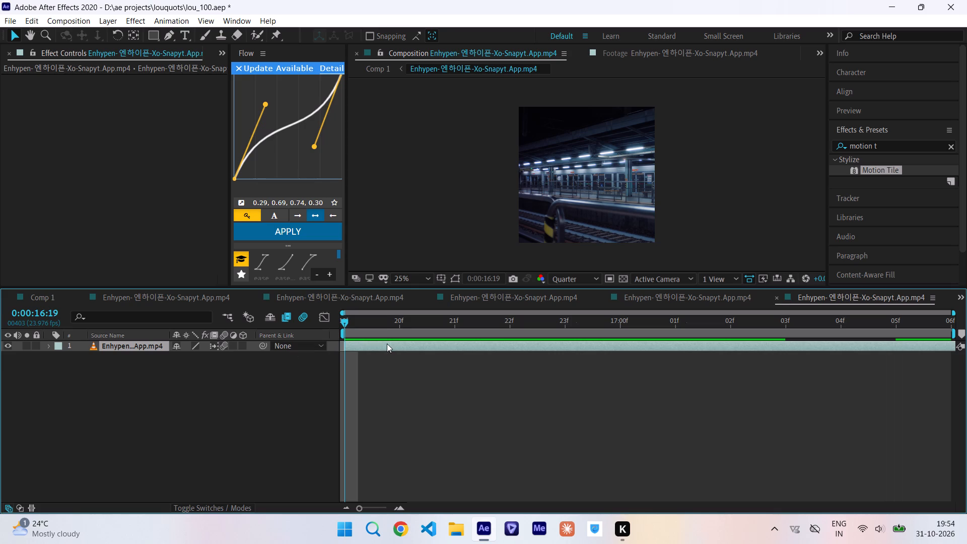
pyautogui.doubleClick(387, 344)
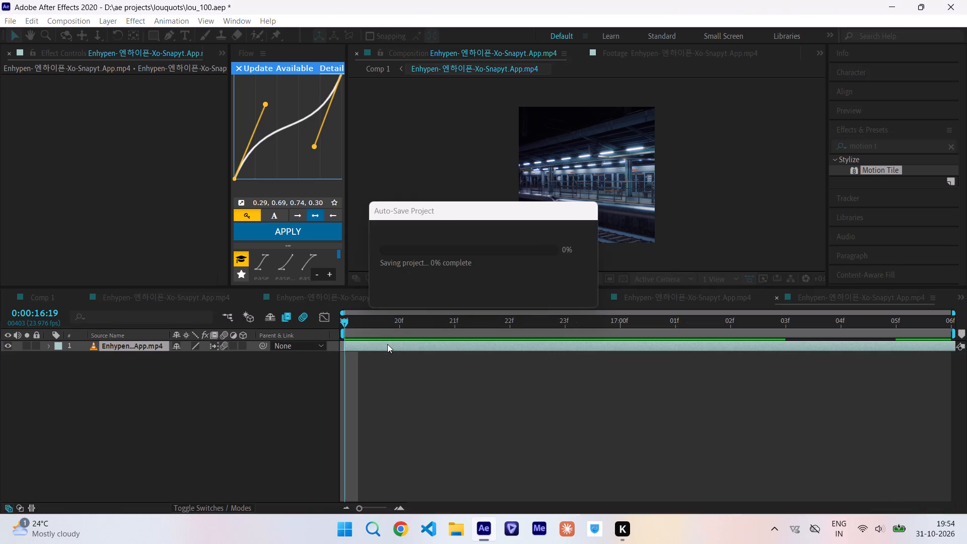
pyautogui.doubleClick(397, 349)
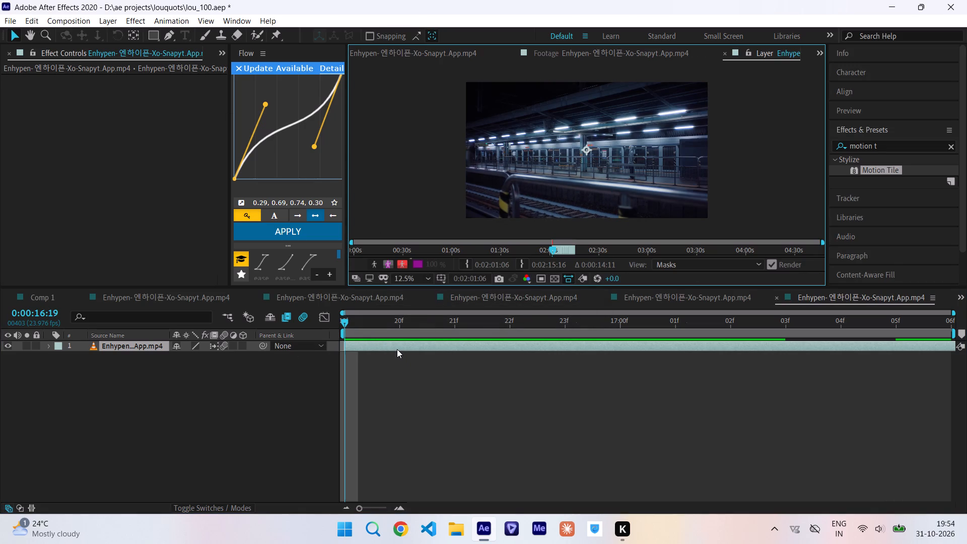
pyautogui.hotkey('ctrl', 'Left')
pyautogui.hotkey('ctrl', 'Left')
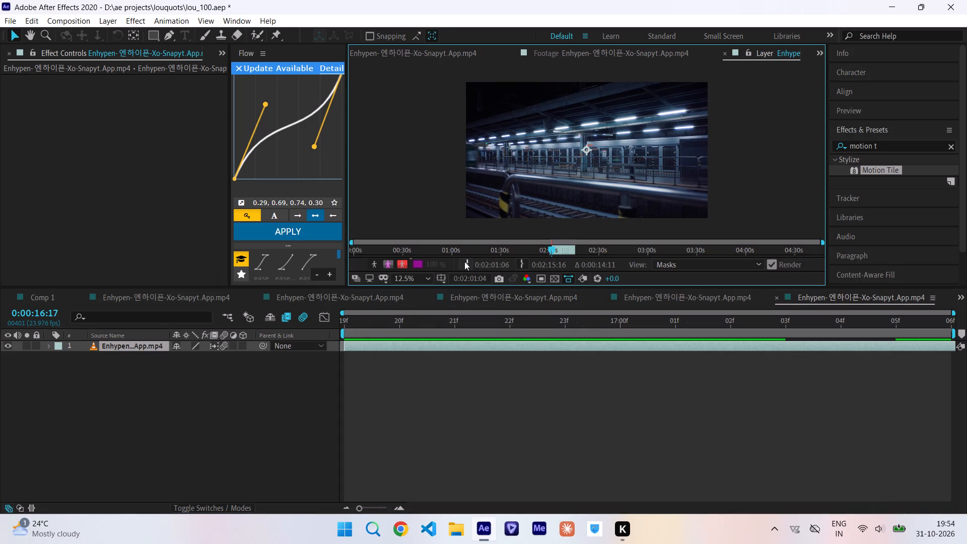
pyautogui.click(467, 264)
pyautogui.click(401, 55)
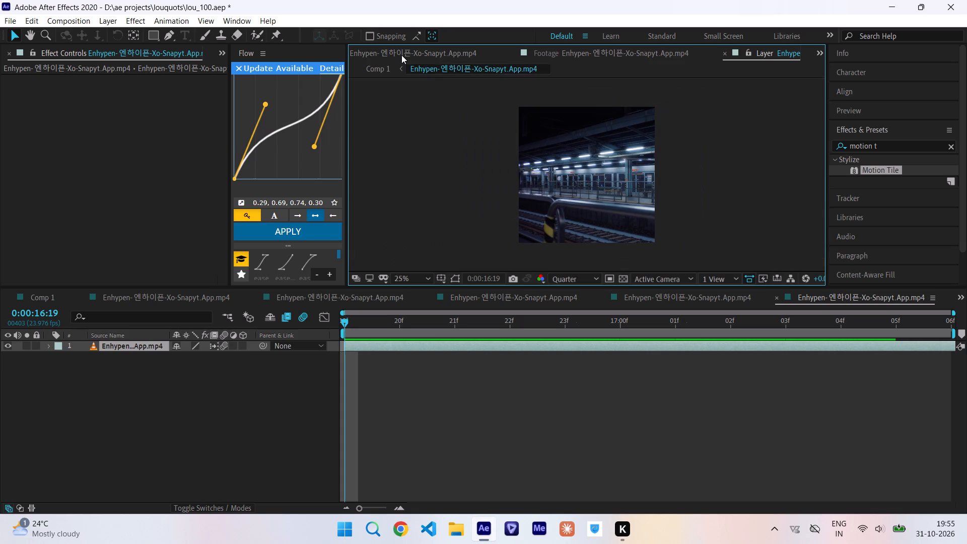
pyautogui.click(380, 69)
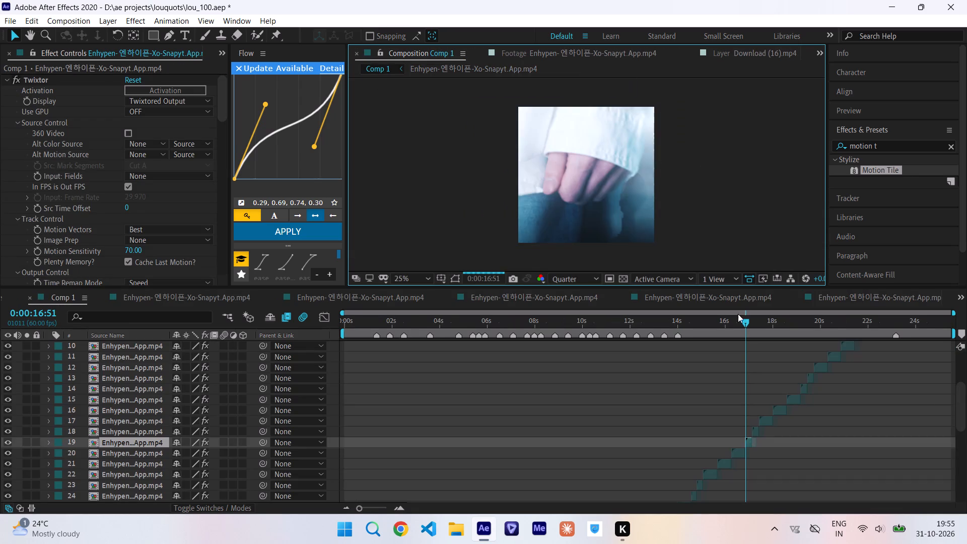
# Delete the S_BlurMoCurves effect from the train station clip, layer 19, in Comp 1.
pyautogui.moveTo(747, 323); pyautogui.dragTo(751, 329)
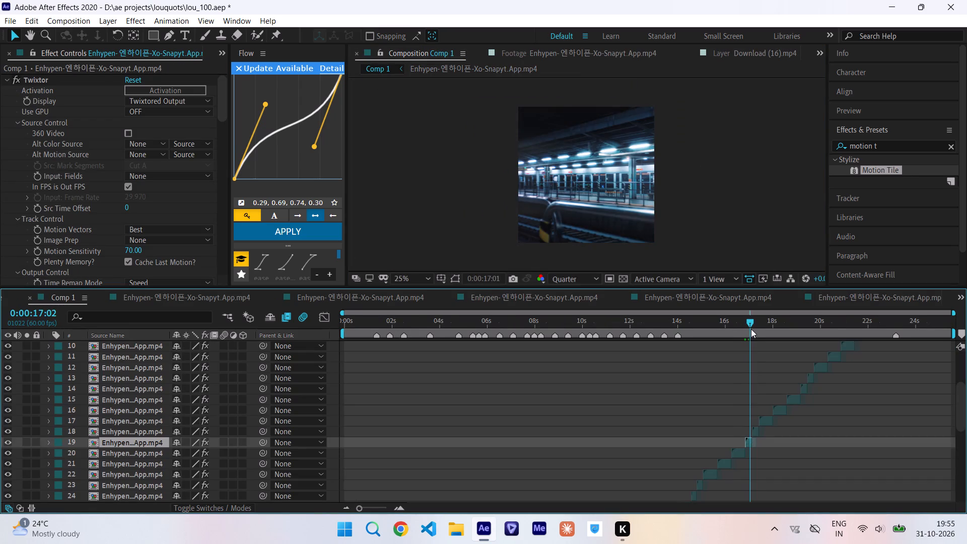
pyautogui.moveTo(751, 329); pyautogui.dragTo(748, 331)
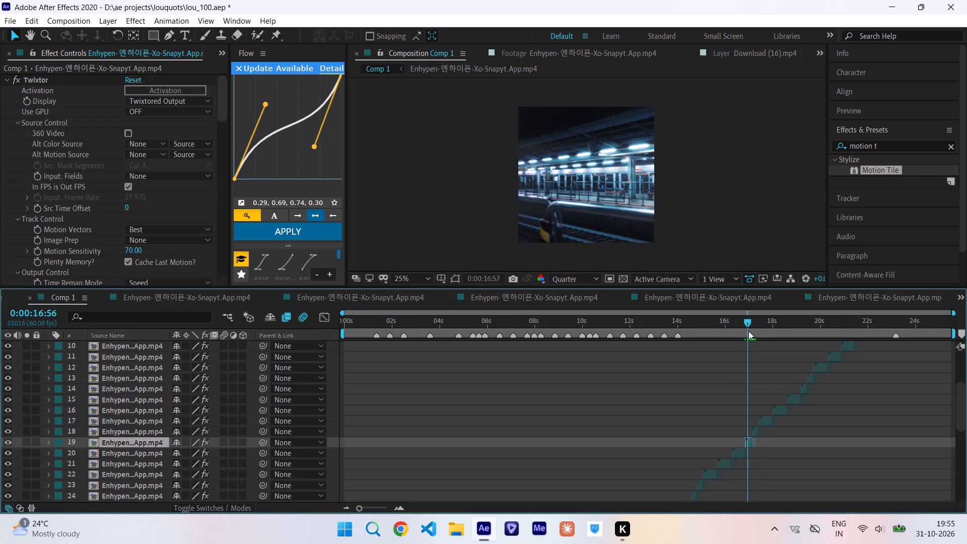
pyautogui.moveTo(748, 331); pyautogui.dragTo(750, 332)
pyautogui.press('e')
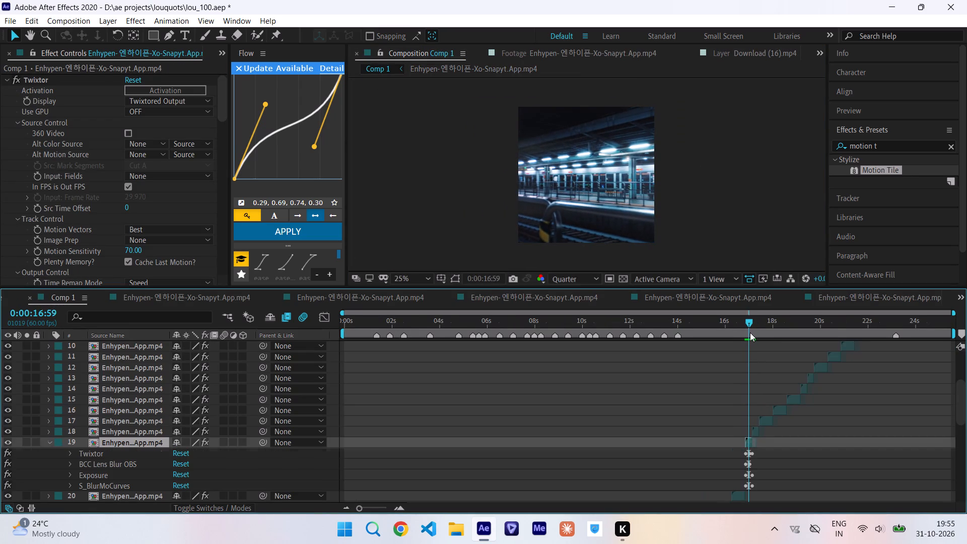
pyautogui.click(151, 486)
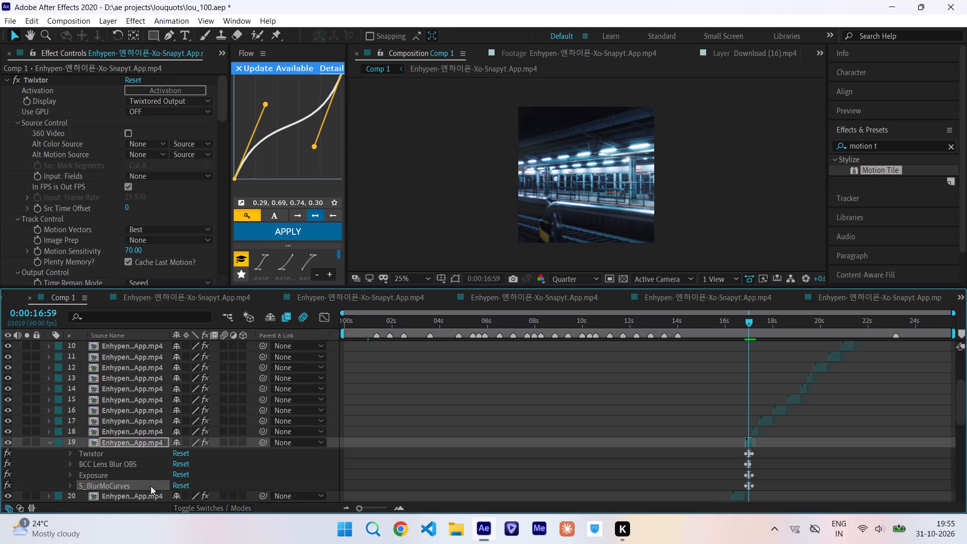
pyautogui.press('Delete')
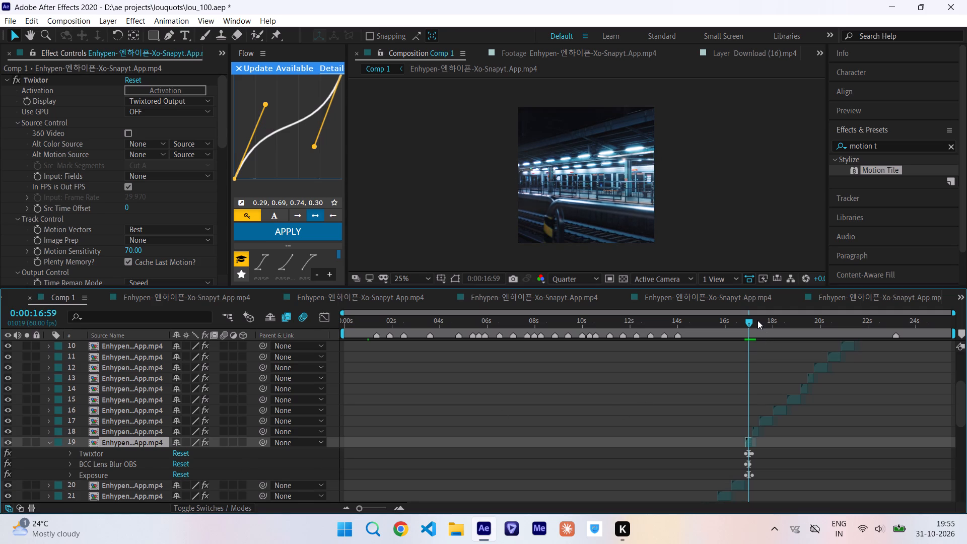
# Scrub Comp 1 from about 17 to 18 seconds to examine the clips following the train station shot.
pyautogui.moveTo(757, 320); pyautogui.dragTo(759, 321)
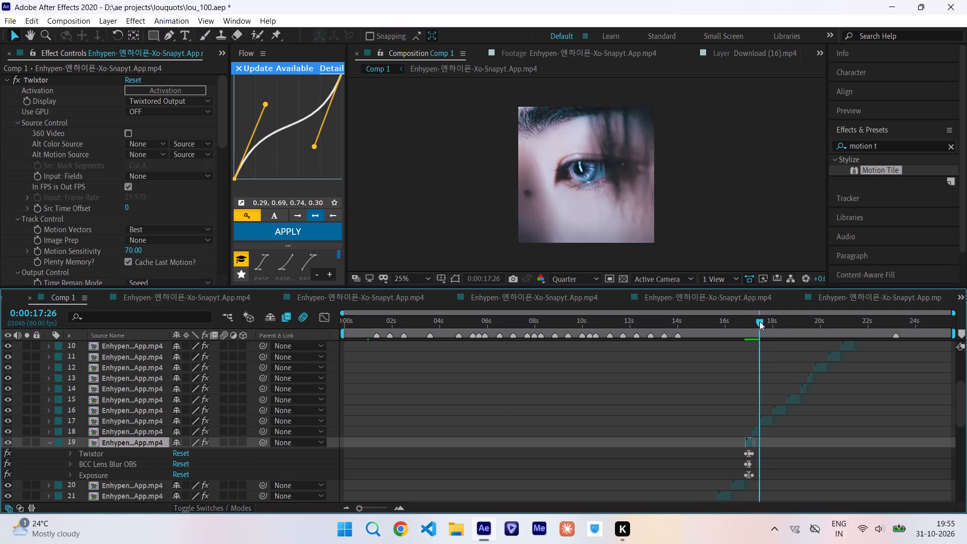
pyautogui.moveTo(759, 321); pyautogui.dragTo(769, 327)
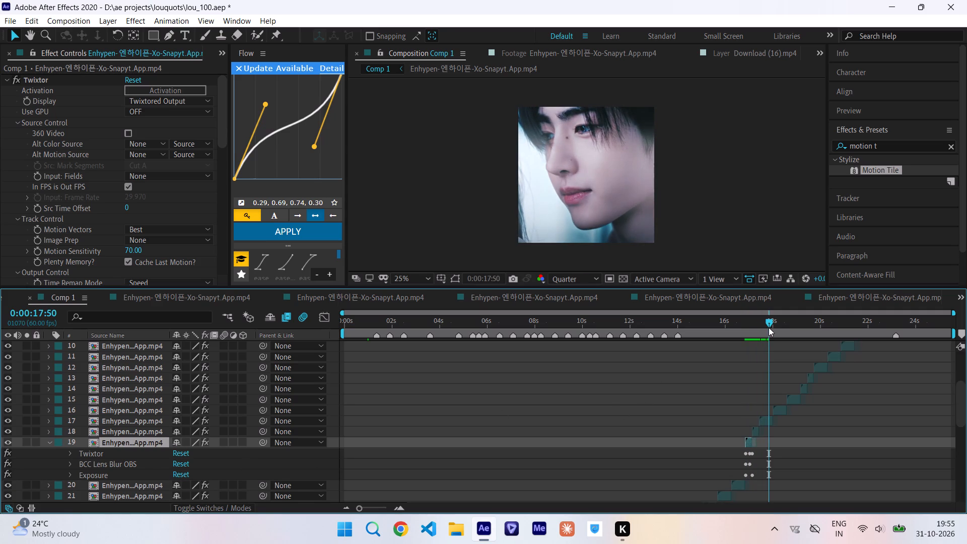